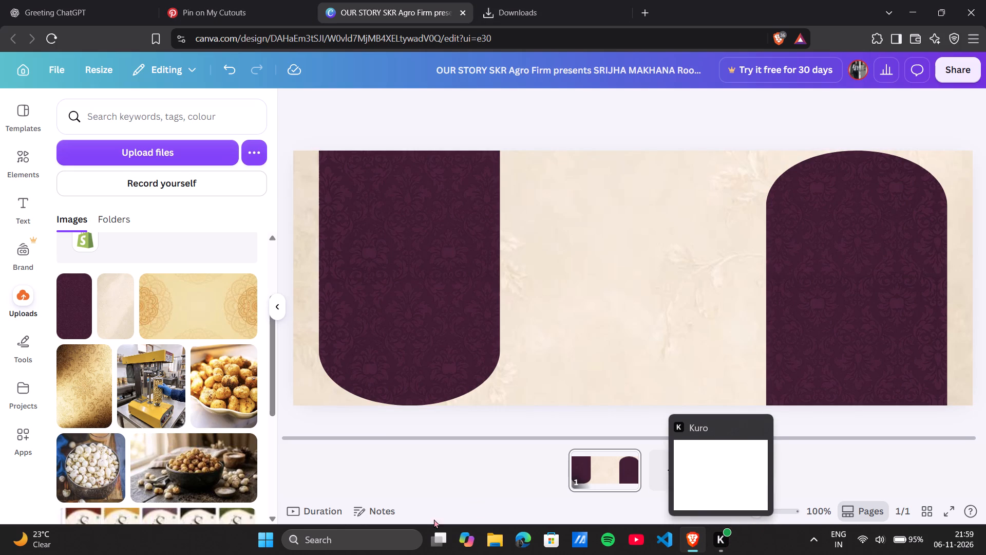
# Search the computer for the WhatsApp Beta app and switch to it.
pyautogui.click(346, 538)
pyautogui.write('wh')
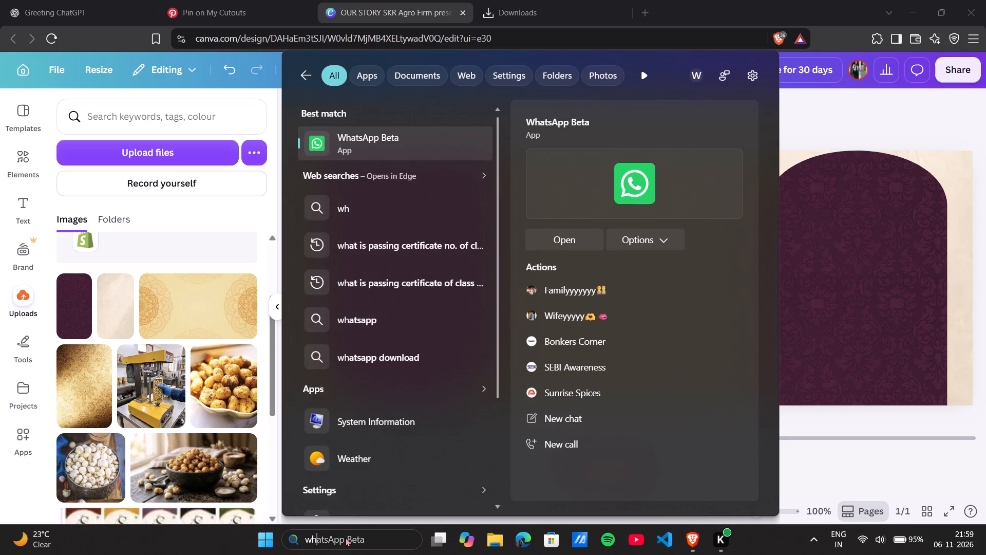
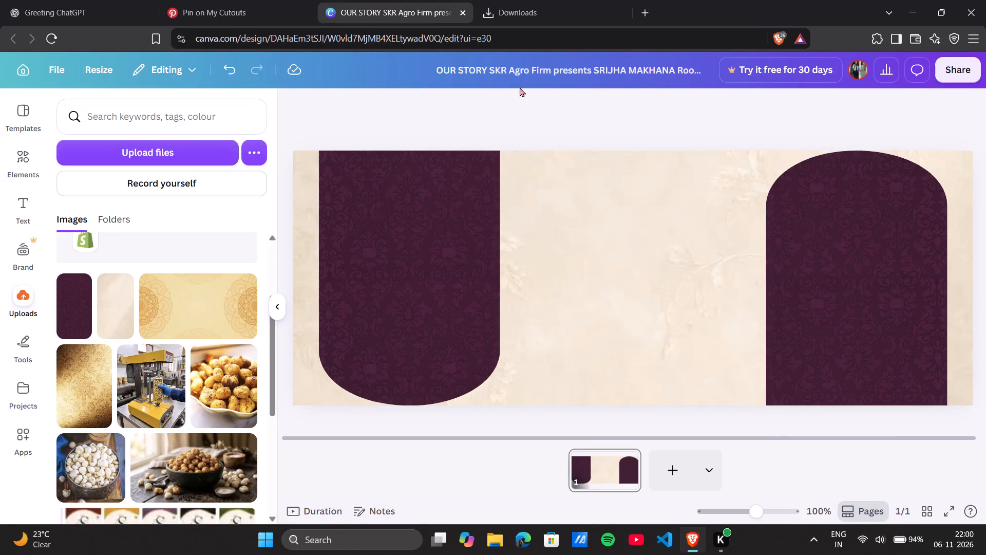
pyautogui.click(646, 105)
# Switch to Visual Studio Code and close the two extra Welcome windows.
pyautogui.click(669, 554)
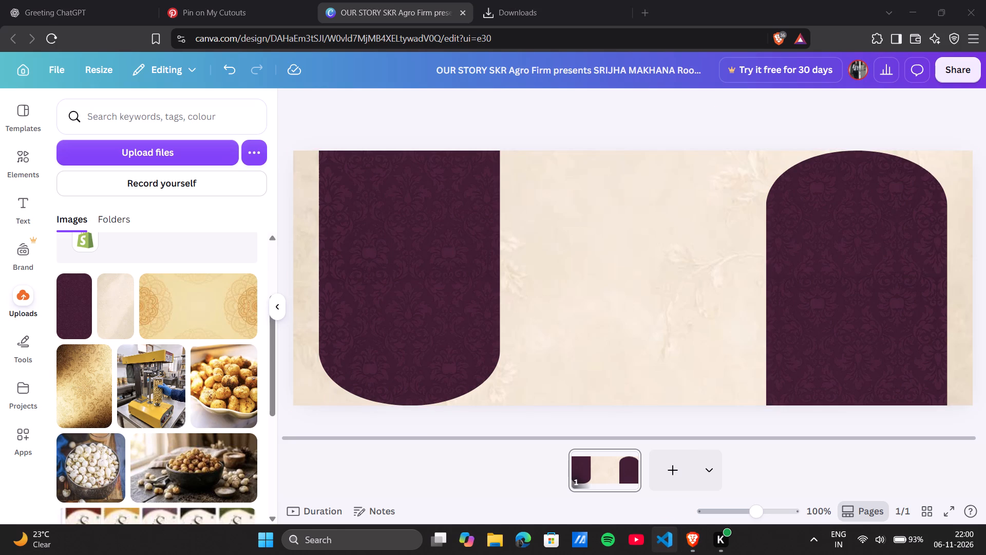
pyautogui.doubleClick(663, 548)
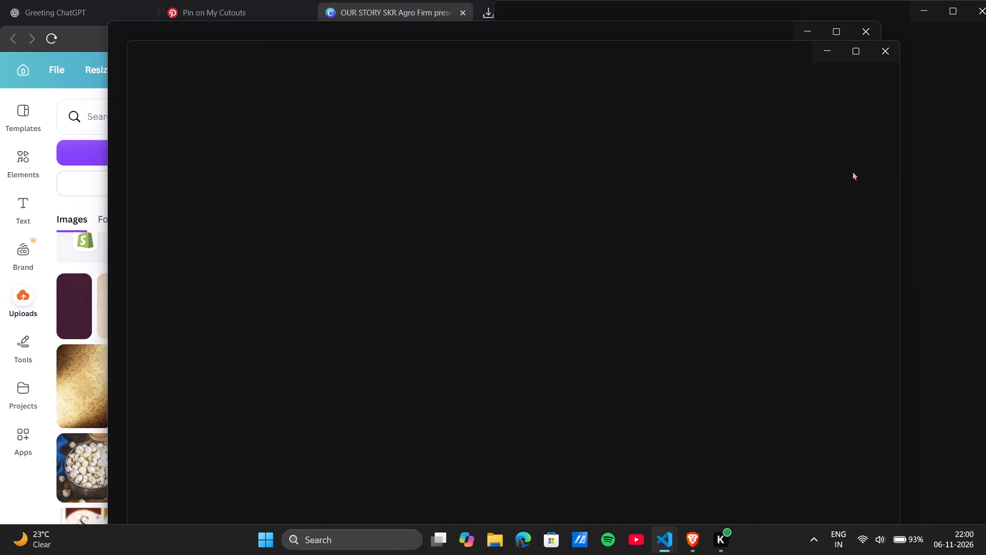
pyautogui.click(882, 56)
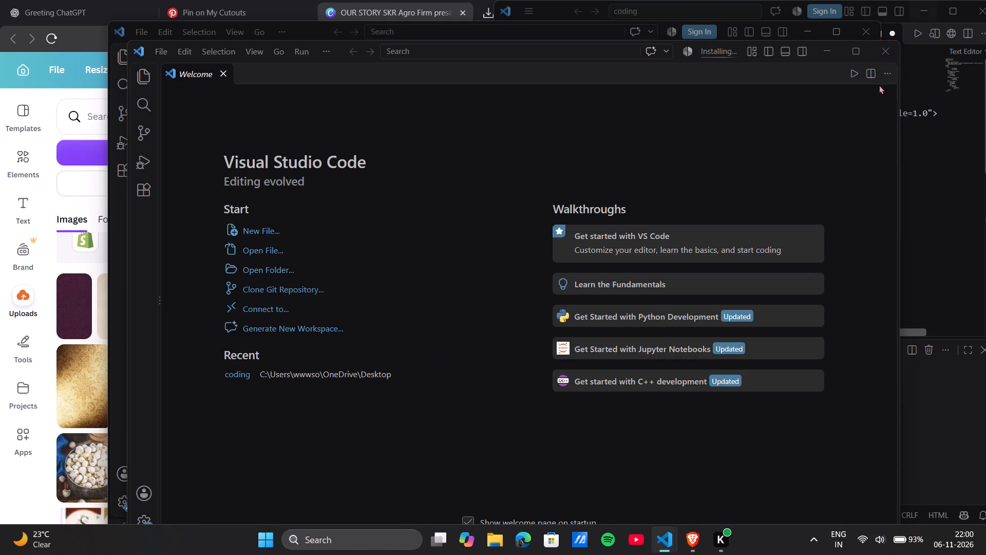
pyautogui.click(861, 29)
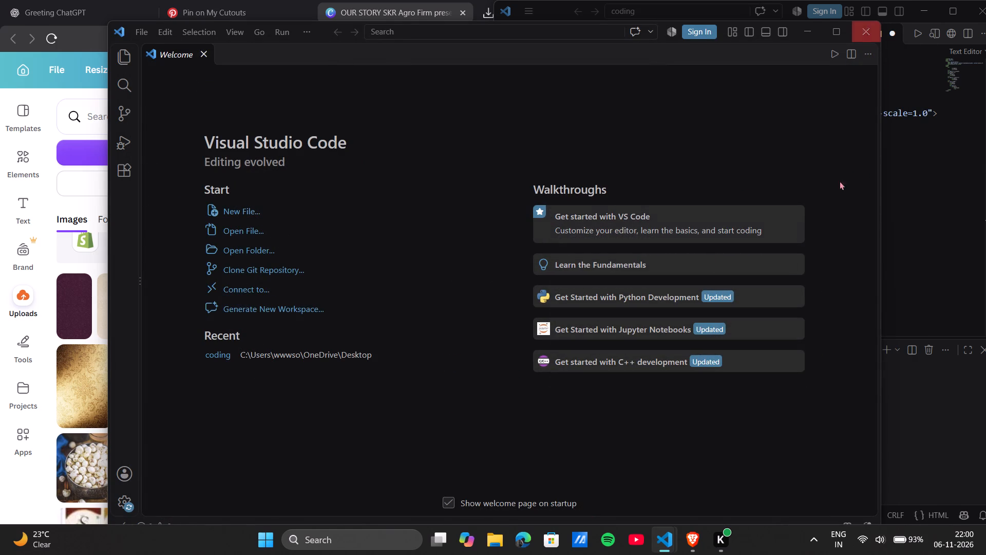
# Read through the ordered-list code in myself.html and close the coding window.
pyautogui.scroll(9, 664, 280)
pyautogui.scroll(7, 640, 174)
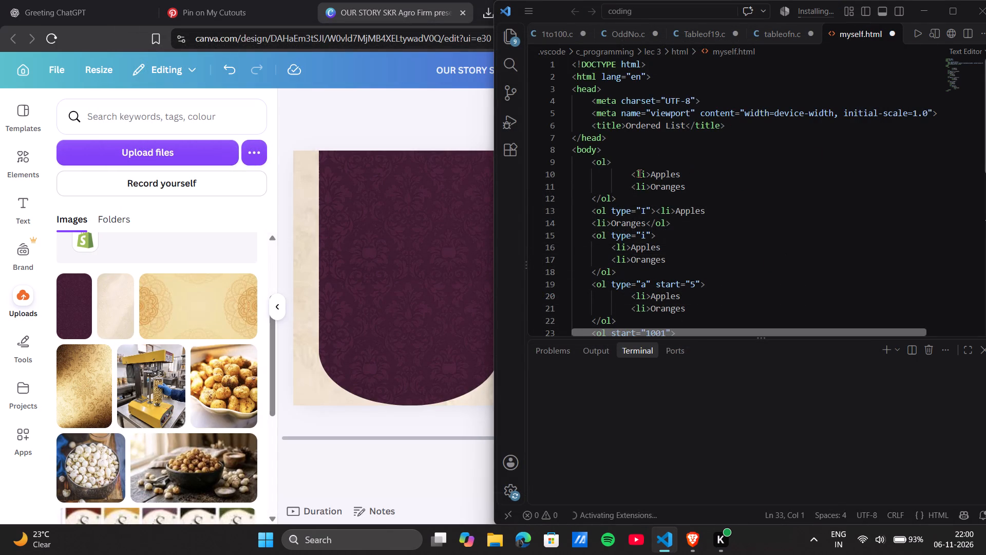
pyautogui.scroll(-8, 675, 180)
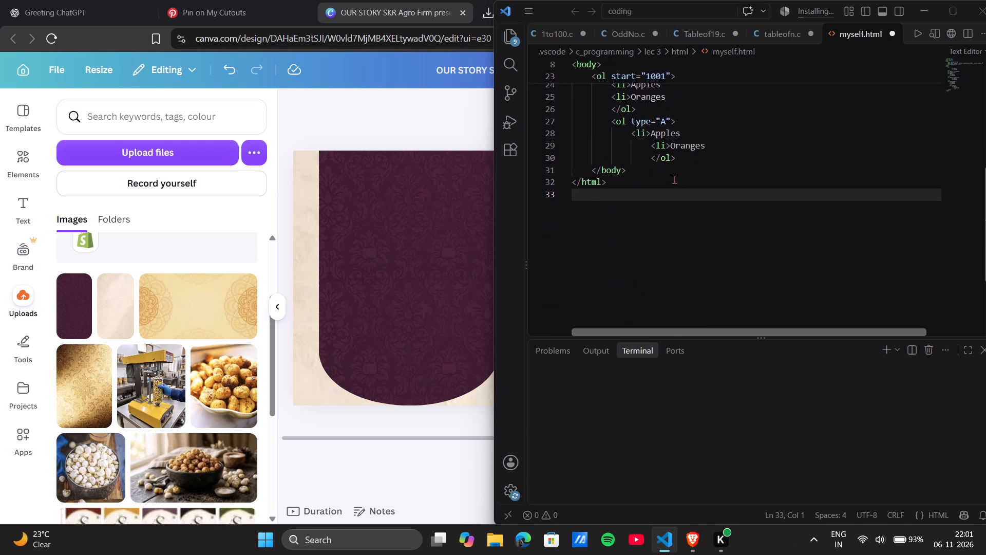
pyautogui.scroll(19, 675, 180)
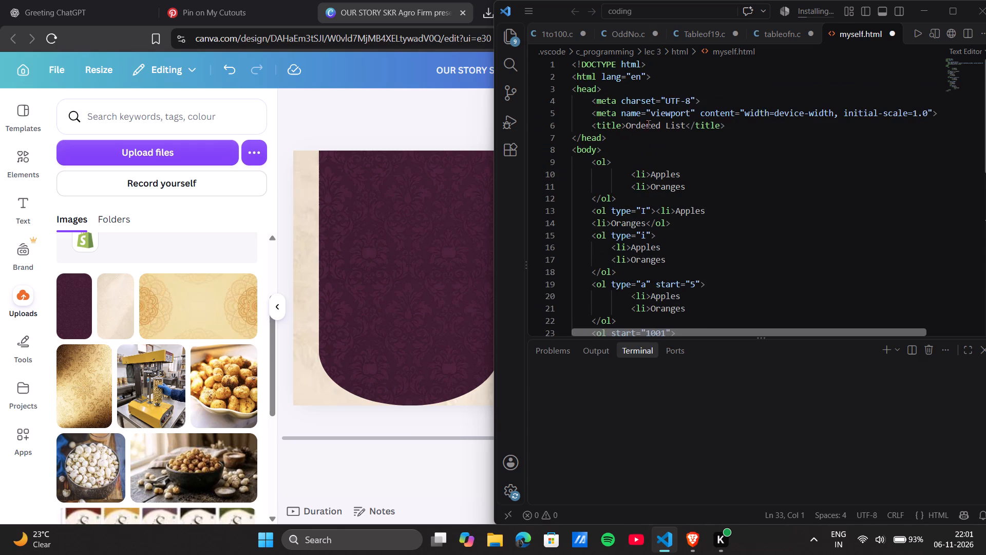
pyautogui.scroll(-2, 668, 180)
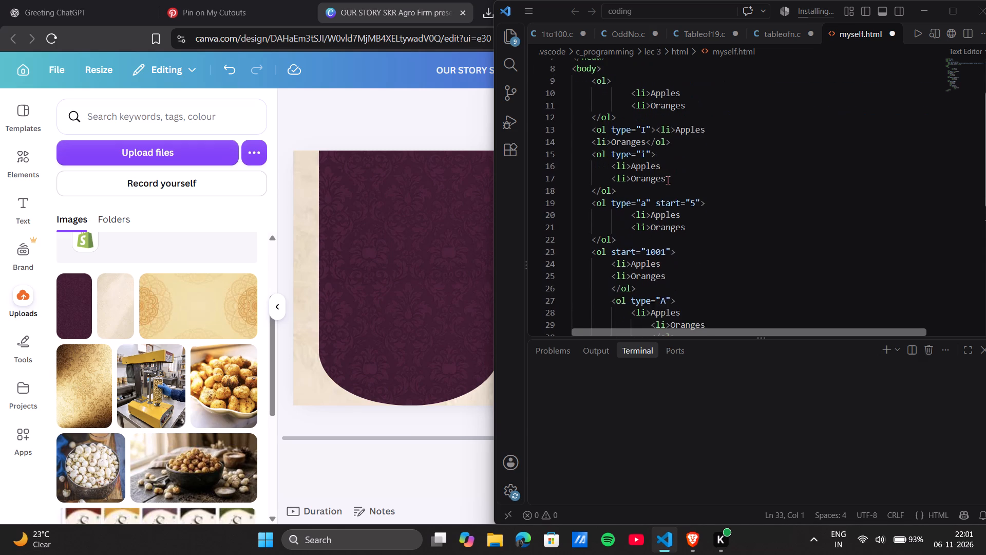
pyautogui.scroll(-1, 668, 180)
pyautogui.scroll(7, 668, 180)
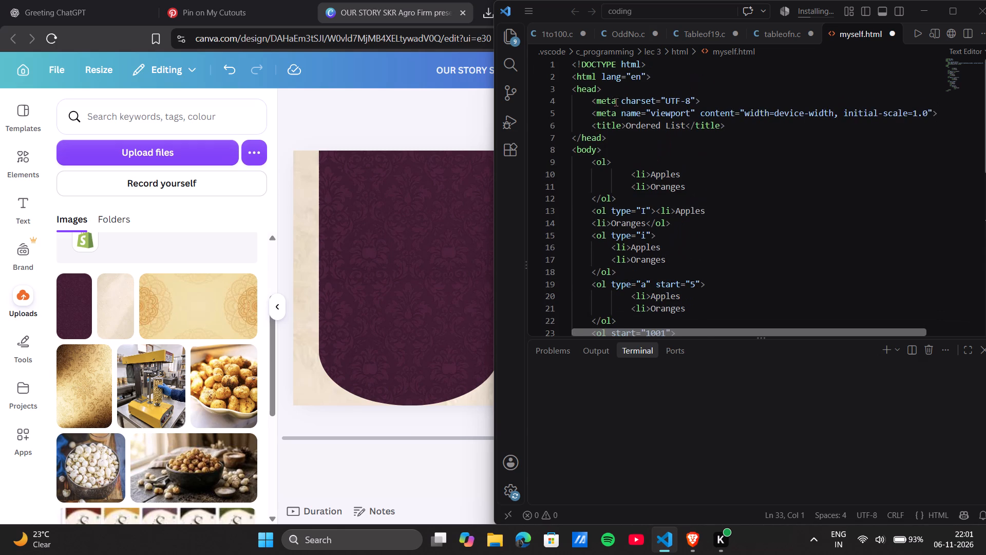
pyautogui.scroll(3, 601, 149)
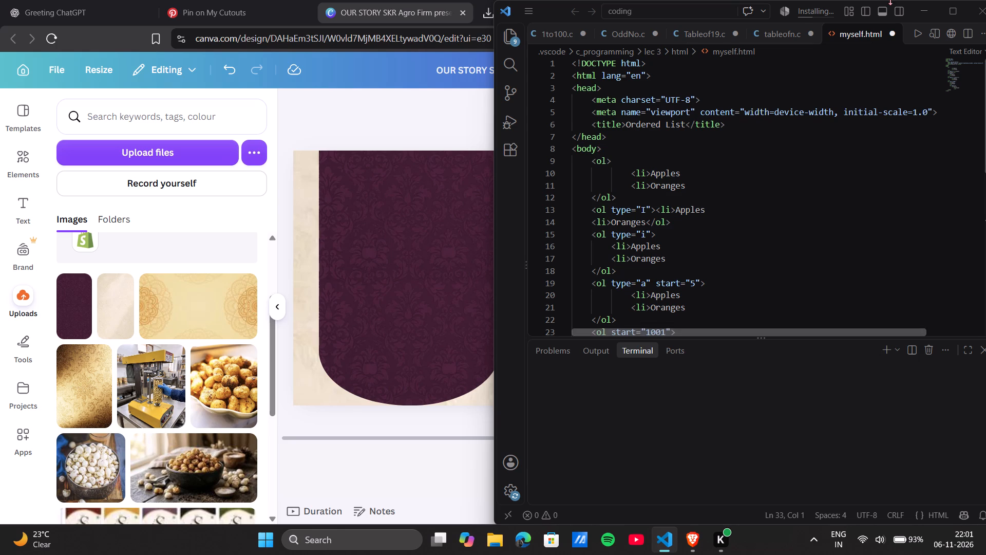
pyautogui.click(984, 3)
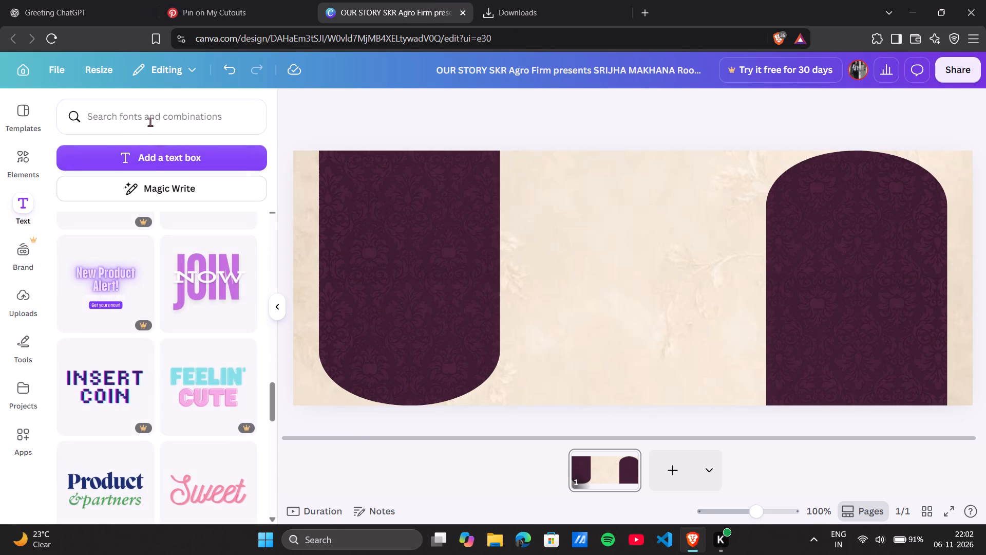
pyautogui.click(150, 122)
pyautogui.write('golden')
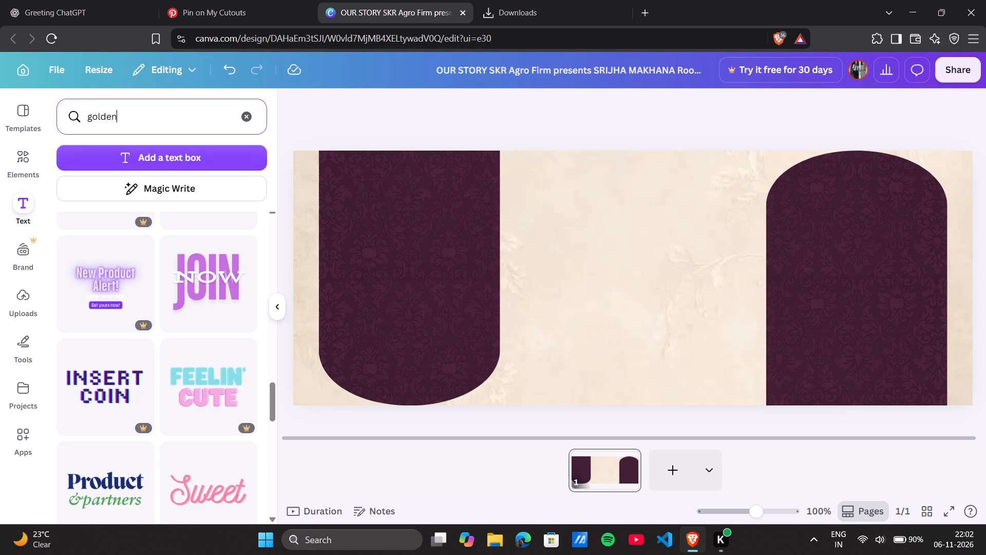
pyautogui.press('Return')
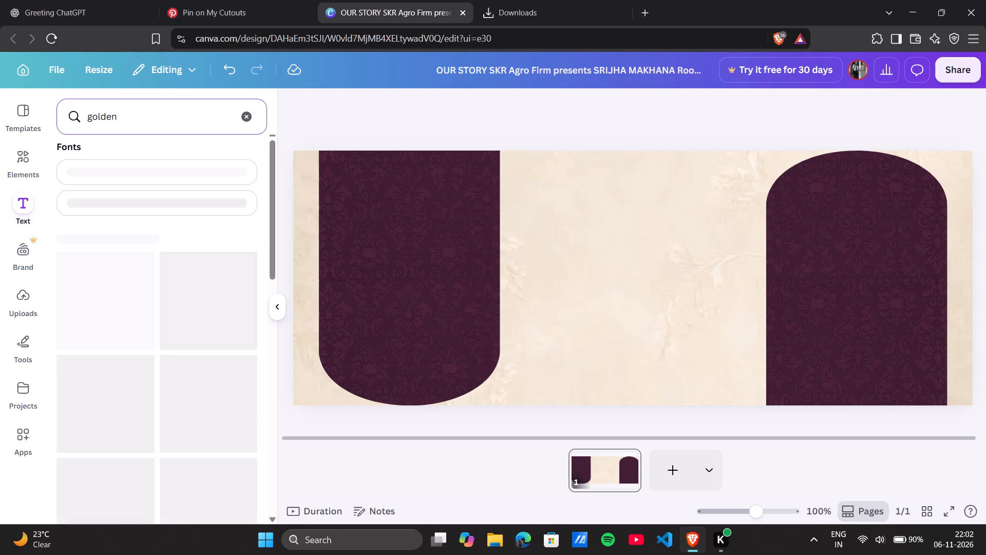
pyautogui.click(109, 390)
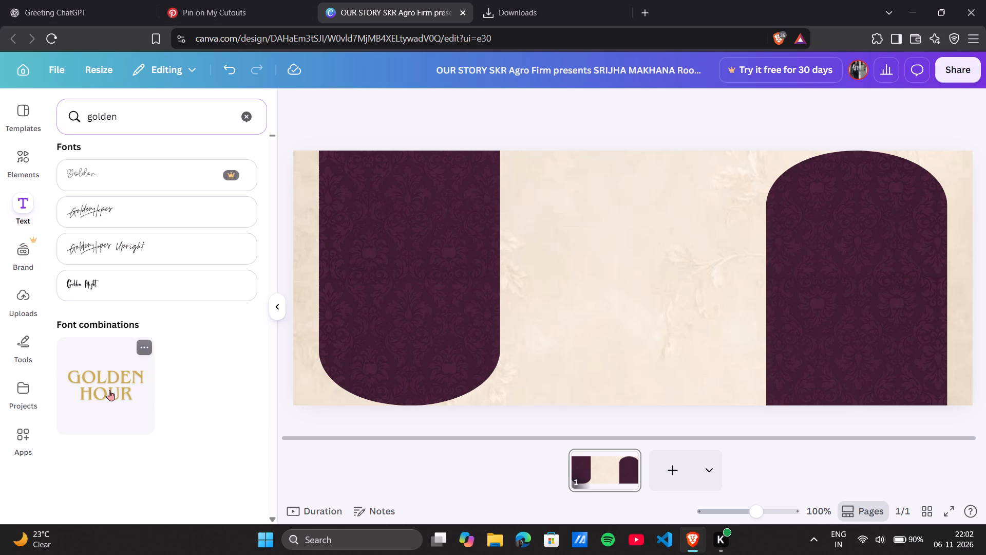
# Replace all of the GOLDEN HOUR placeholder text with the copied OUR STORY text.
pyautogui.click(571, 235)
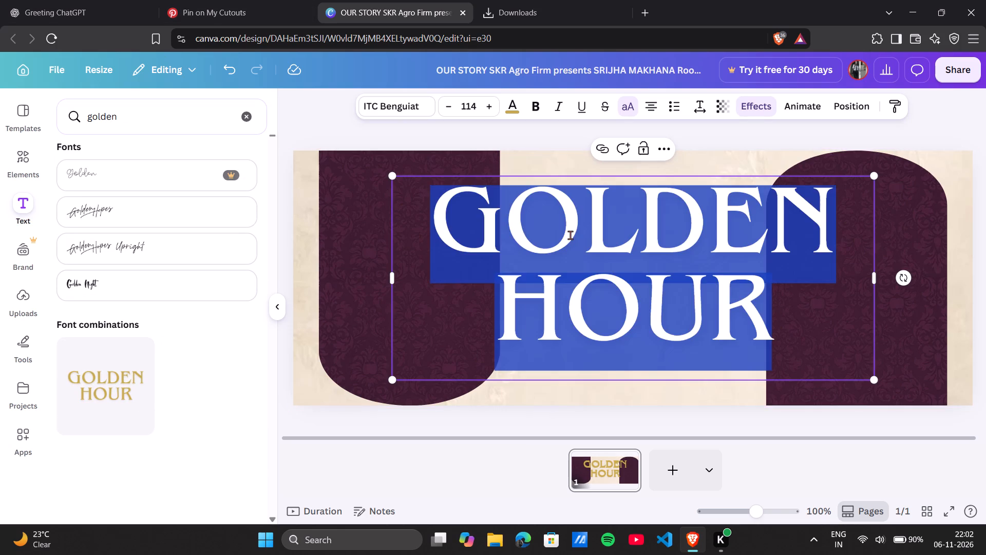
pyautogui.click(571, 235)
pyautogui.doubleClick(571, 235)
pyautogui.tripleClick(571, 235)
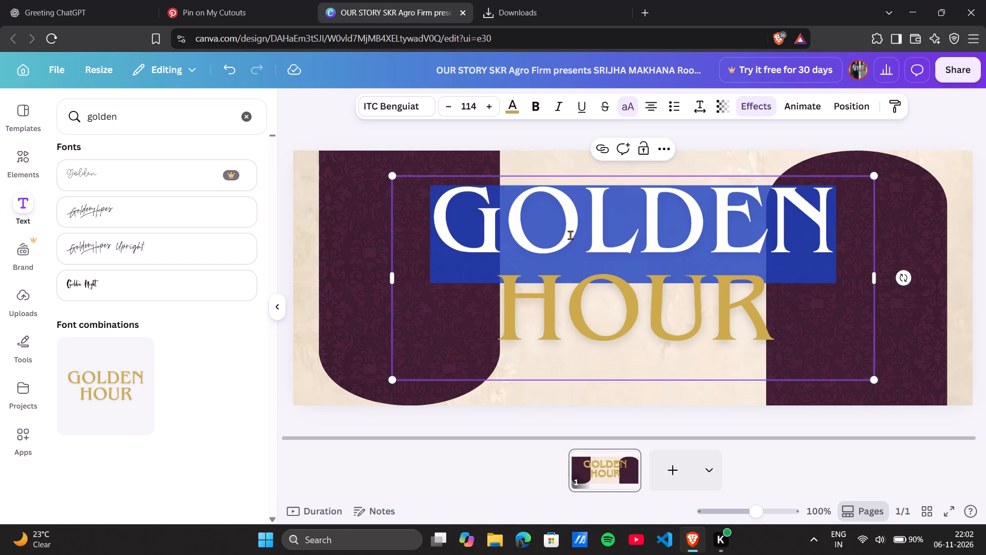
pyautogui.click(571, 235)
pyautogui.click(489, 224)
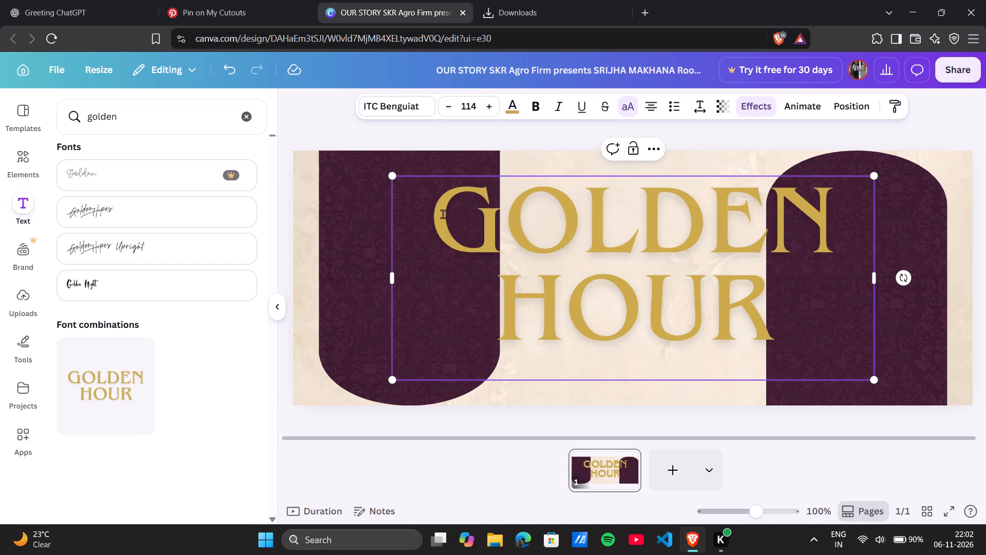
pyautogui.moveTo(445, 218); pyautogui.dragTo(772, 343)
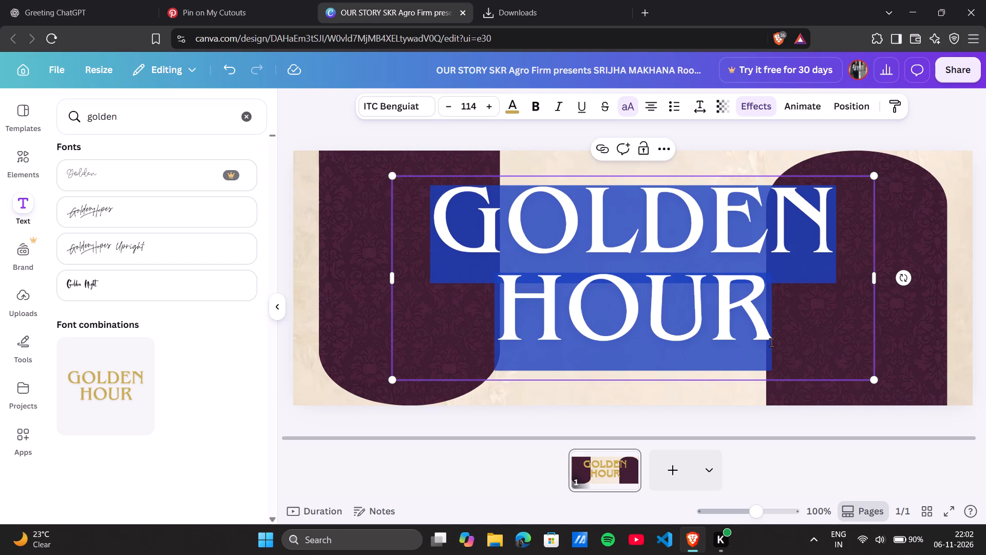
pyautogui.hotkey('ctrl', 'v')
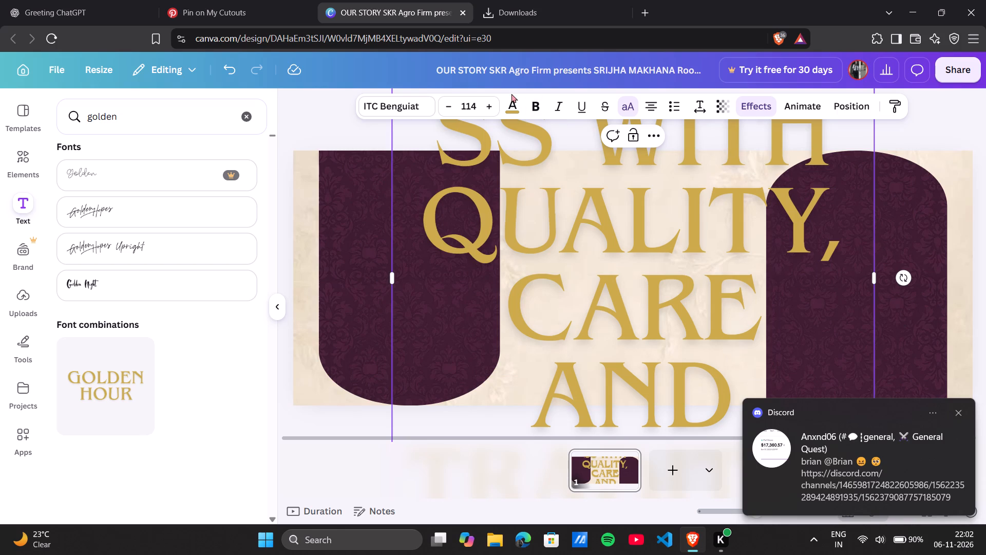
# Set the font size of the oversized OUR STORY text to 14.
pyautogui.click(469, 106)
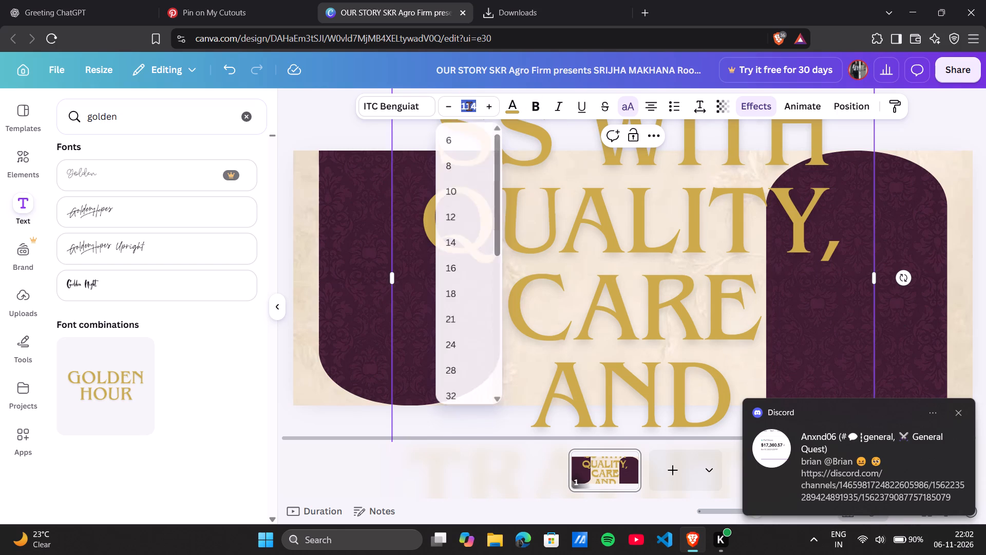
pyautogui.click(469, 106)
pyautogui.click(469, 106)
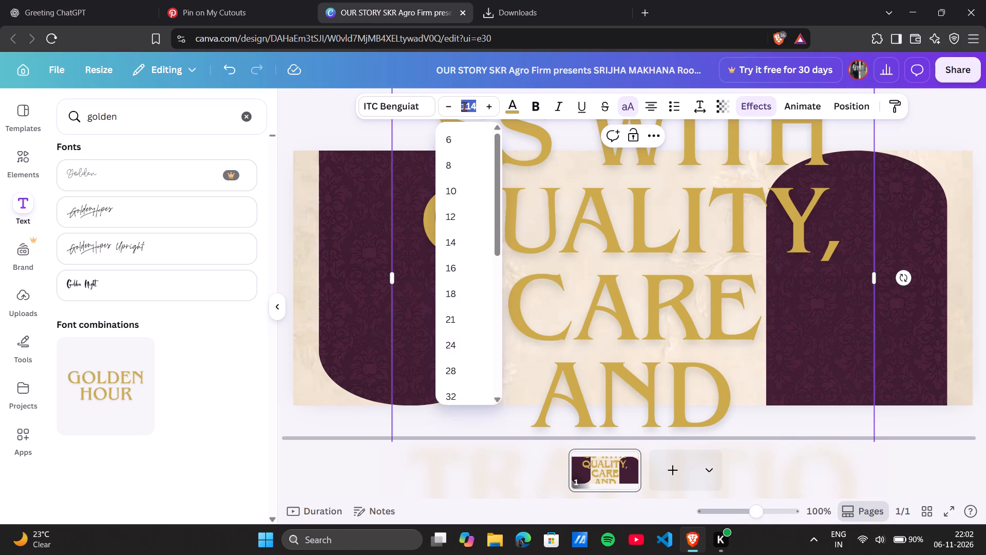
pyautogui.click(464, 107)
pyautogui.click(467, 106)
pyautogui.click(467, 106)
pyautogui.click(325, 128)
pyautogui.scroll(2, 458, 125)
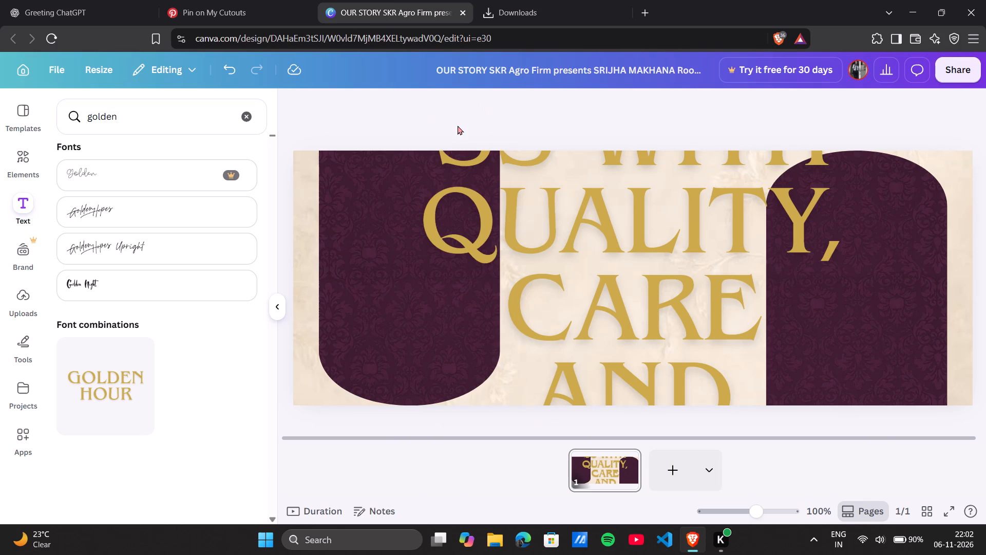
pyautogui.click(557, 211)
pyautogui.click(476, 108)
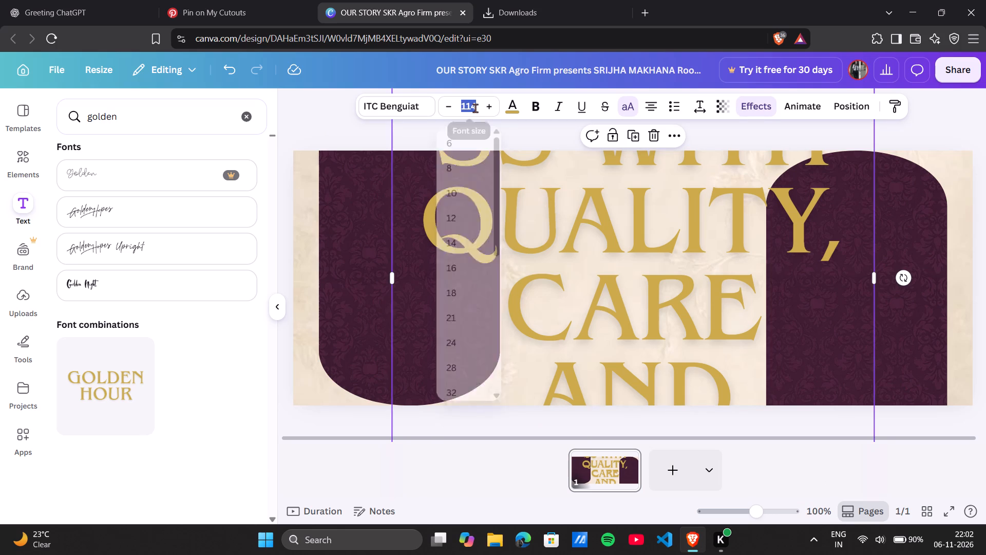
pyautogui.write('14')
pyautogui.press('Return')
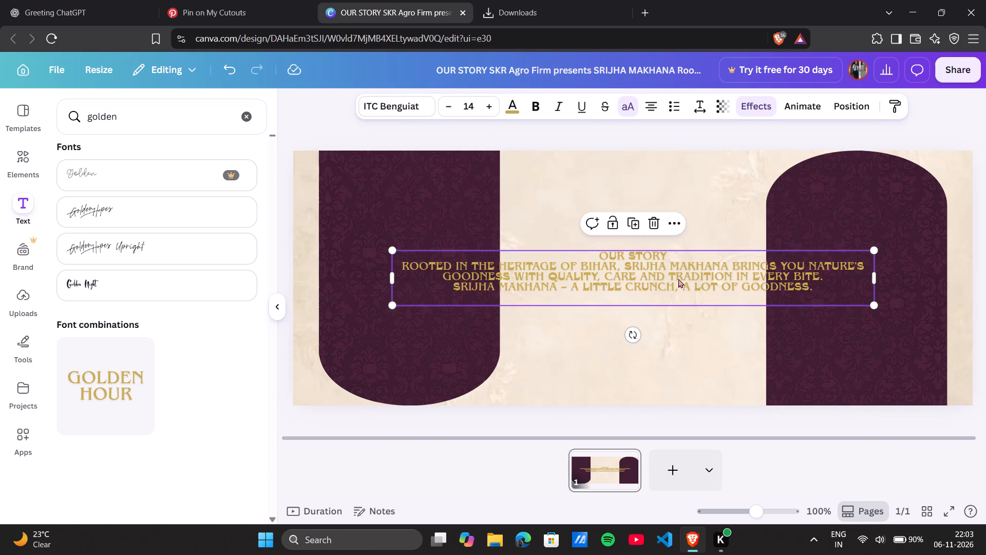
# Narrow the OUR STORY text box to a width of about 4 so the text wraps into a slim column.
pyautogui.moveTo(880, 277); pyautogui.dragTo(783, 286)
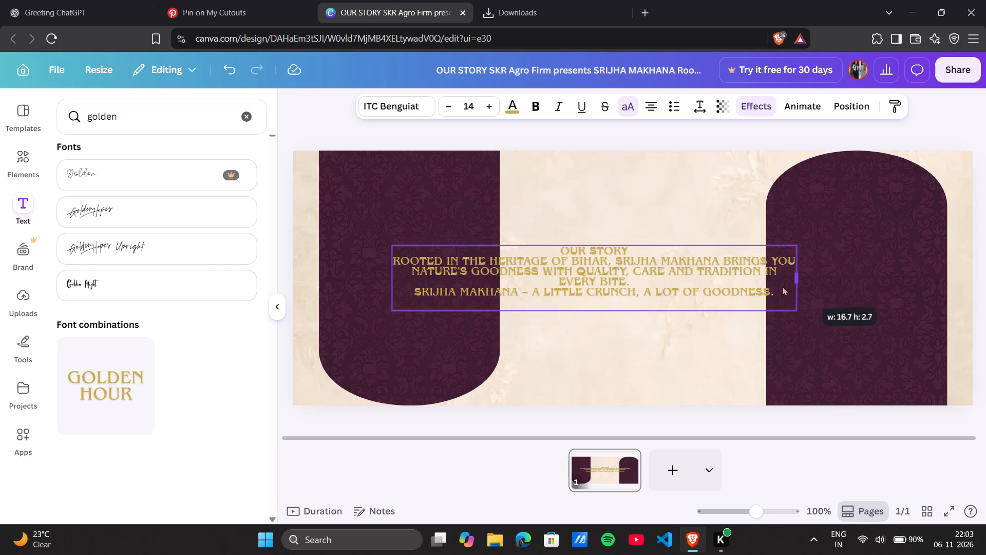
pyautogui.moveTo(783, 286); pyautogui.dragTo(535, 286)
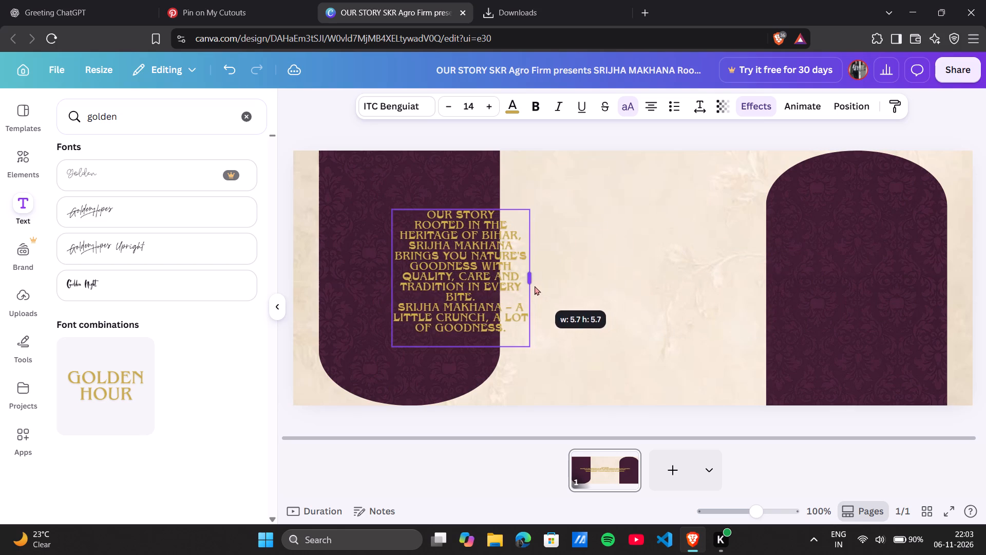
pyautogui.moveTo(535, 286); pyautogui.dragTo(462, 280)
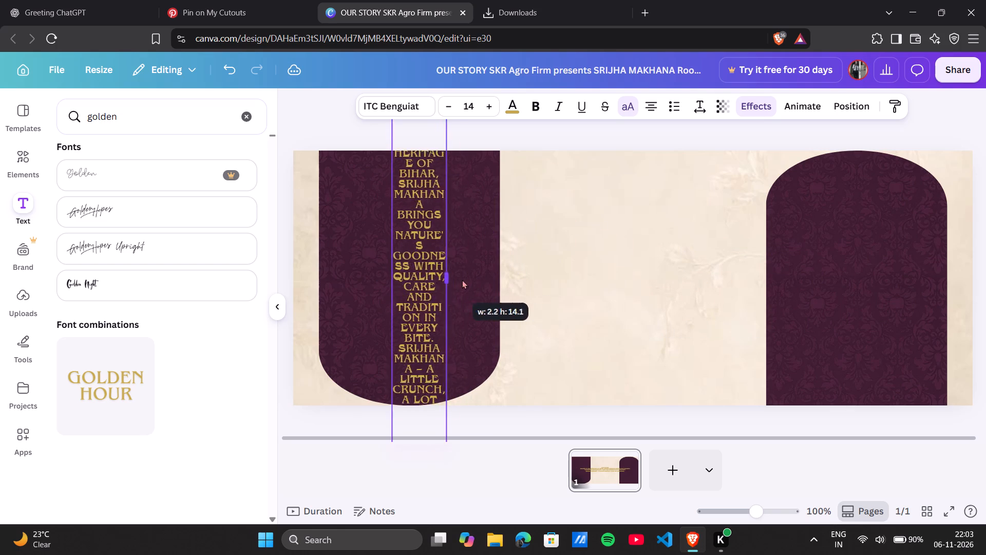
pyautogui.moveTo(462, 280); pyautogui.dragTo(497, 282)
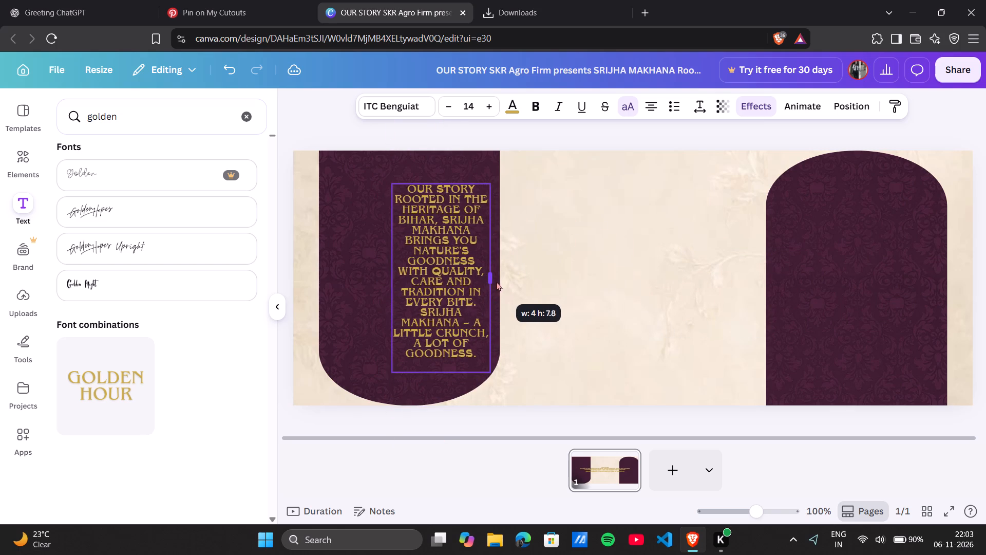
pyautogui.moveTo(497, 282); pyautogui.dragTo(499, 283)
pyautogui.hscroll(-1, 336, 424)
pyautogui.click(321, 421)
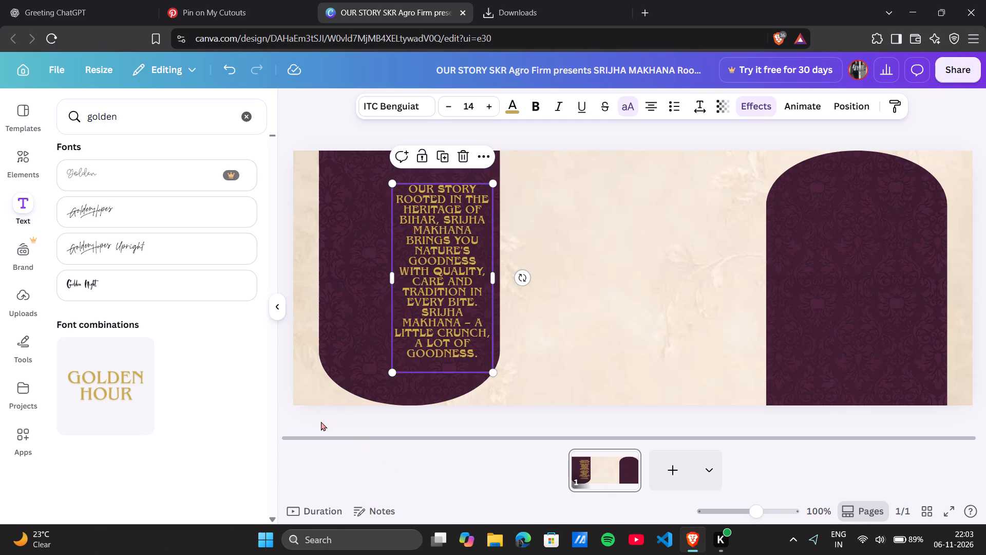
# Move the OUR STORY text box into the upper part of the left purple panel, near the panel's left edge.
pyautogui.moveTo(442, 257); pyautogui.dragTo(411, 240)
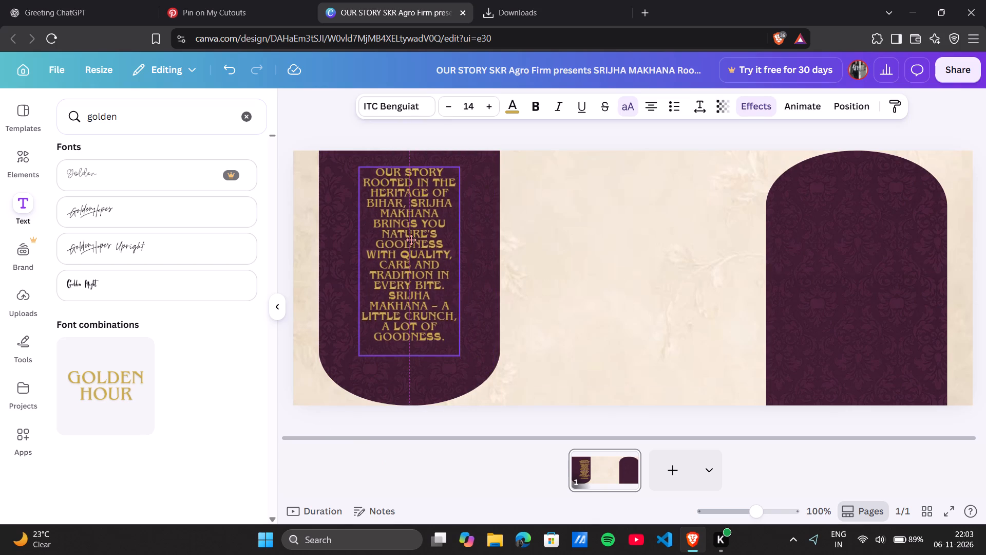
pyautogui.moveTo(411, 240); pyautogui.dragTo(389, 239)
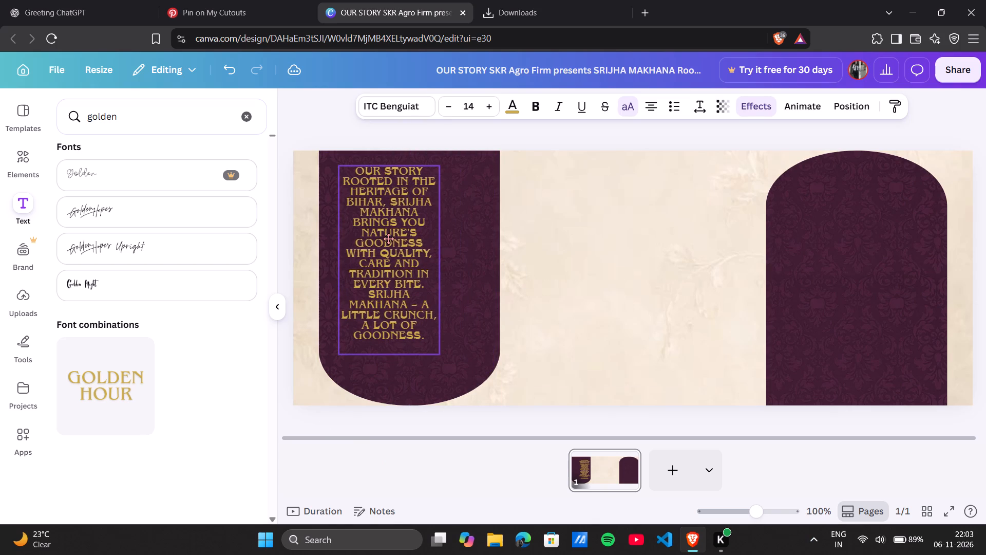
pyautogui.moveTo(389, 239); pyautogui.dragTo(384, 238)
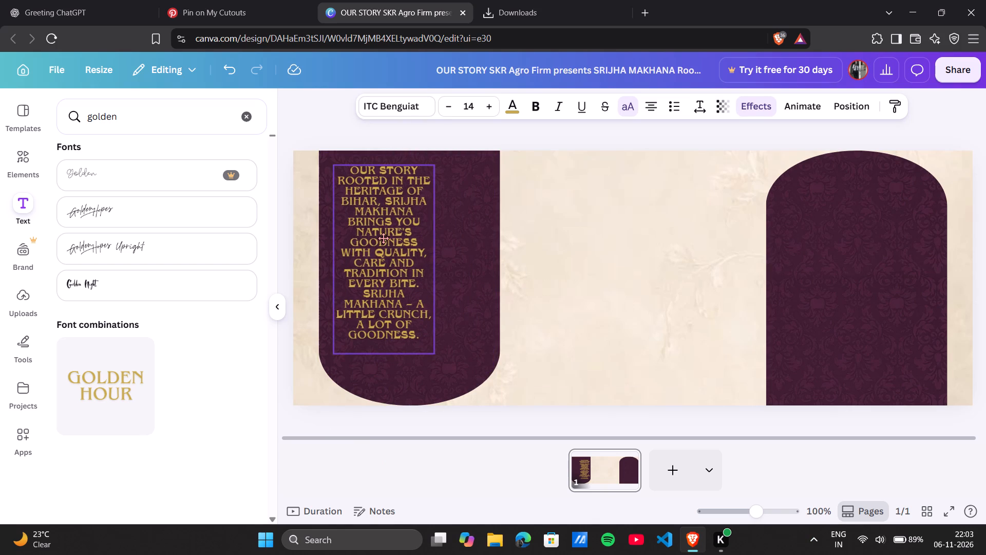
pyautogui.moveTo(384, 238); pyautogui.dragTo(383, 237)
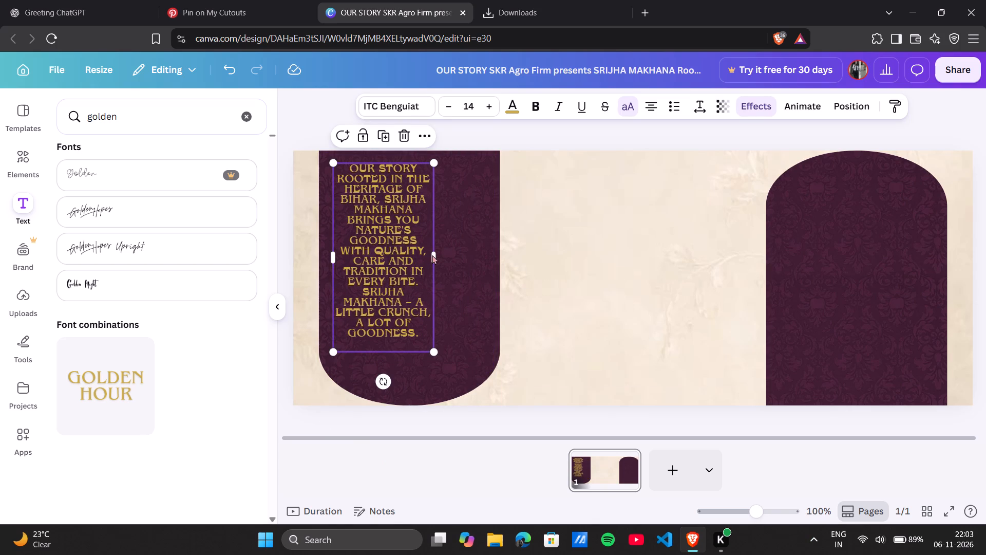
# Widen the OUR STORY text box to nearly the left purple panel's width, keeping an even margin on both sides.
pyautogui.moveTo(434, 255); pyautogui.dragTo(484, 248)
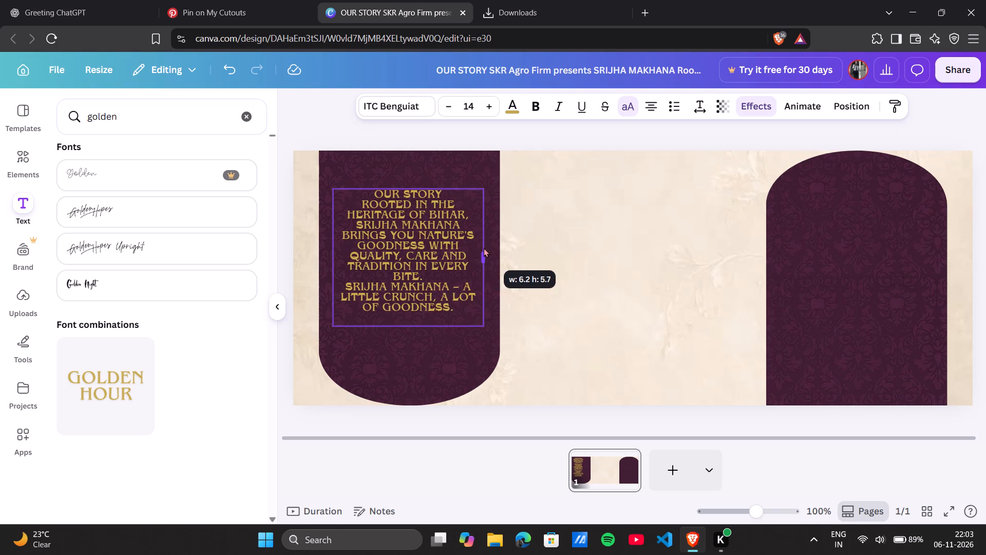
pyautogui.moveTo(484, 248); pyautogui.dragTo(496, 247)
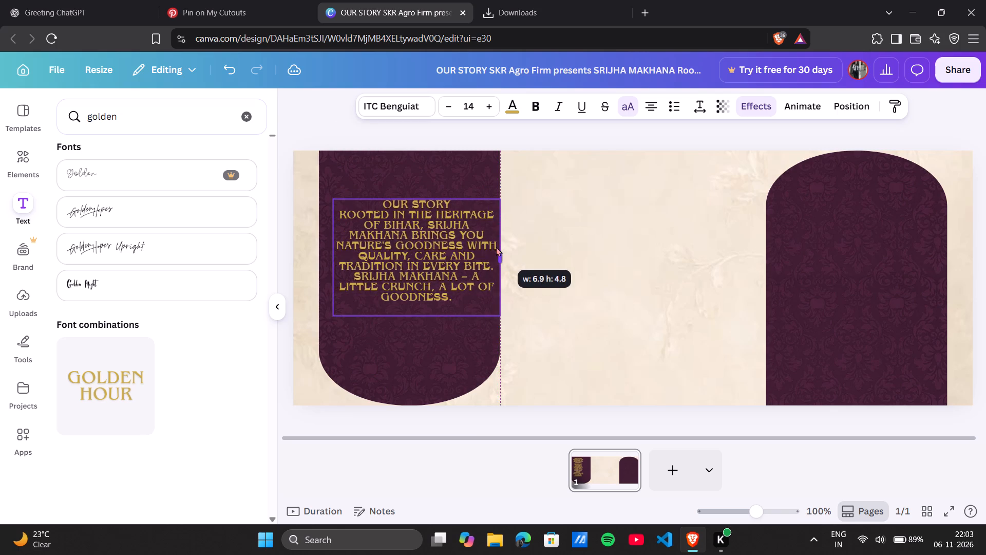
pyautogui.moveTo(496, 247); pyautogui.dragTo(489, 247)
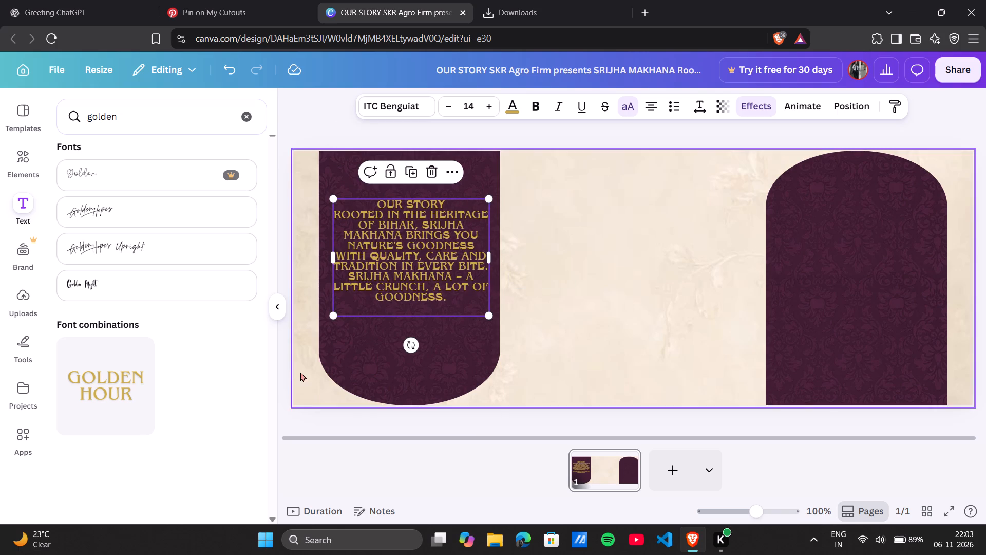
pyautogui.click(283, 382)
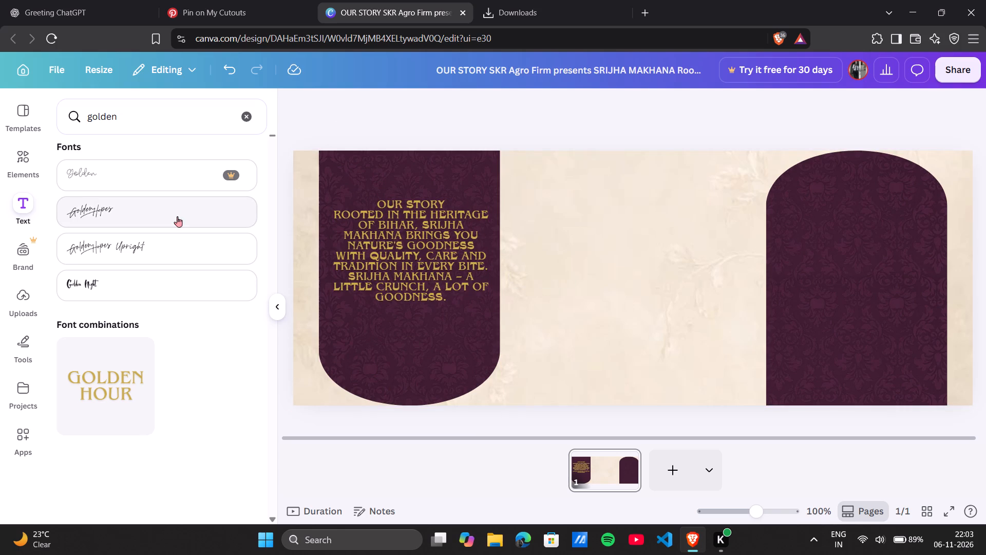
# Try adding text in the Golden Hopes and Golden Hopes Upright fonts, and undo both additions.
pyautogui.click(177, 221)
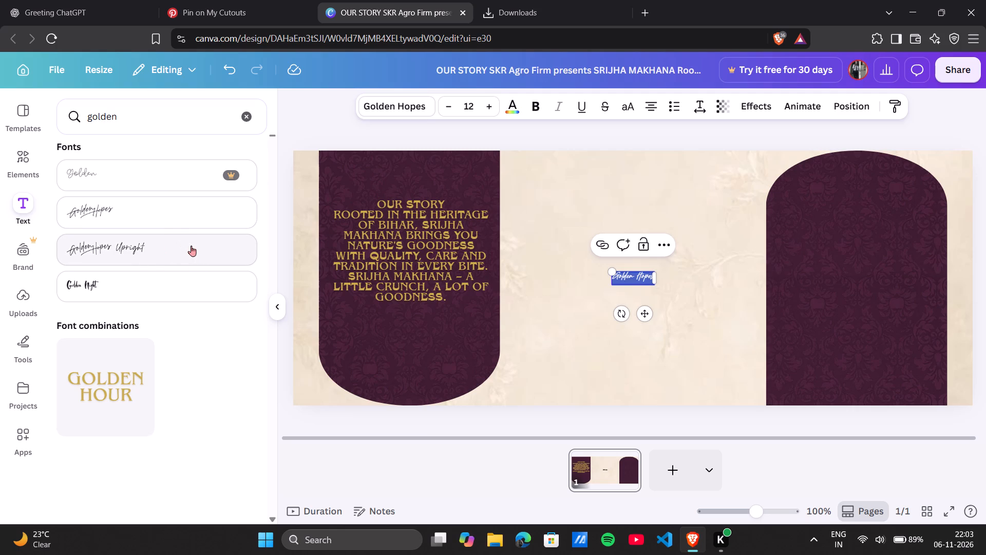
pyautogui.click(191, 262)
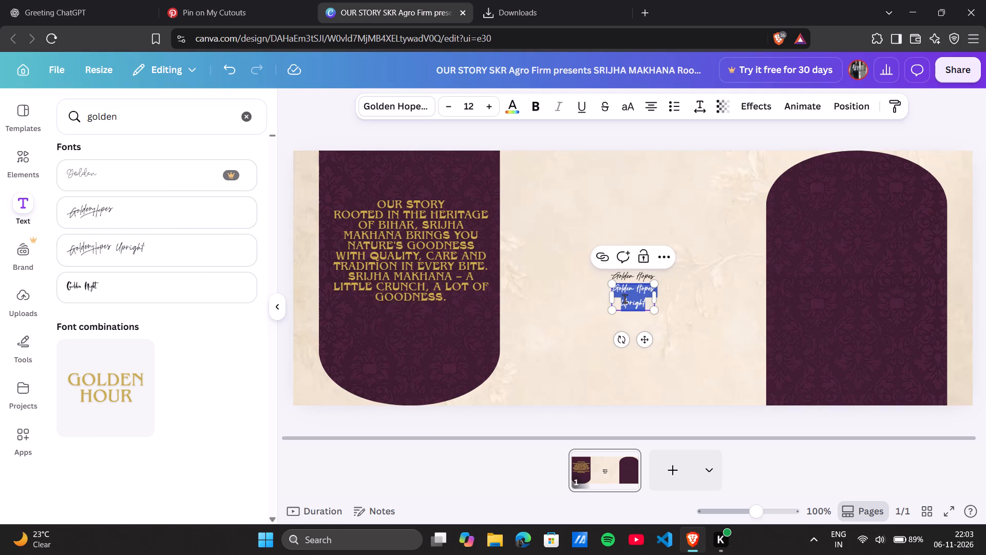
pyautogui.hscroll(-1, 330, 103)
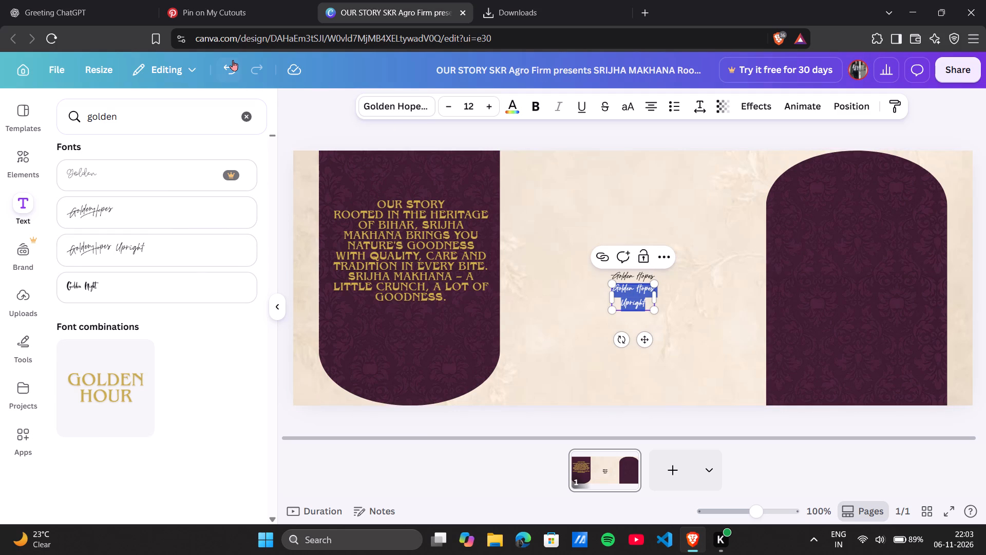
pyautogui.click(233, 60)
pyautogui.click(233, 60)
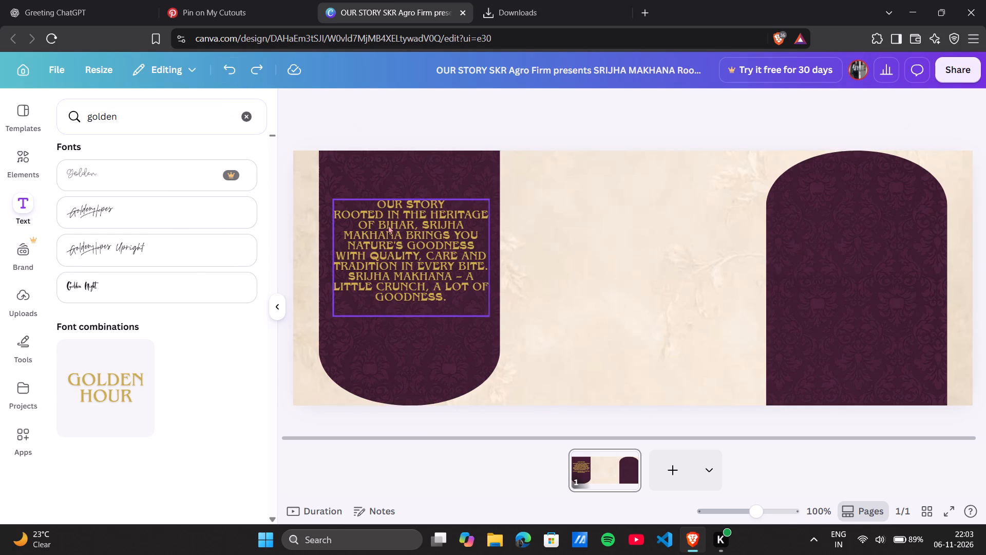
# Make the entire OUR STORY text in the left purple panel bold.
pyautogui.click(392, 234)
pyautogui.click(431, 210)
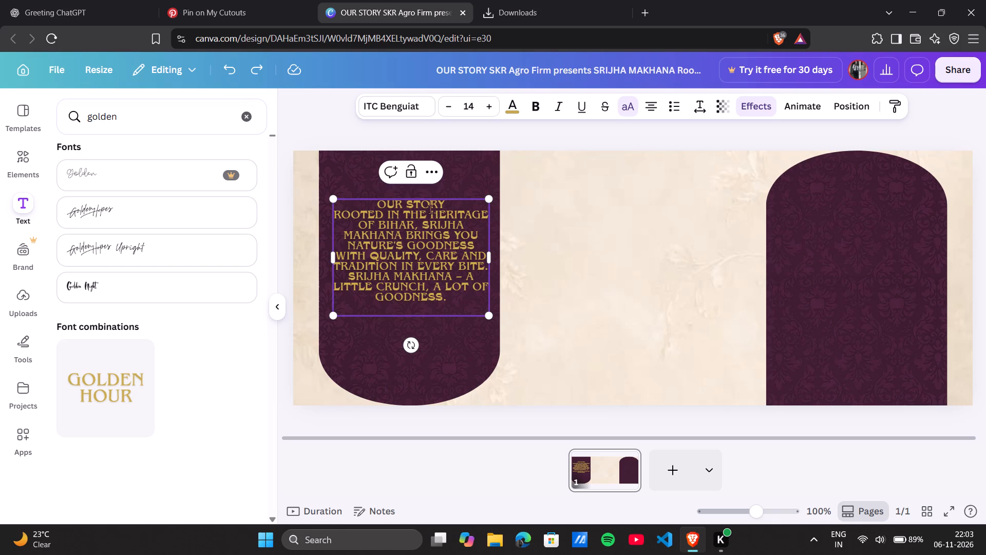
pyautogui.click(450, 203)
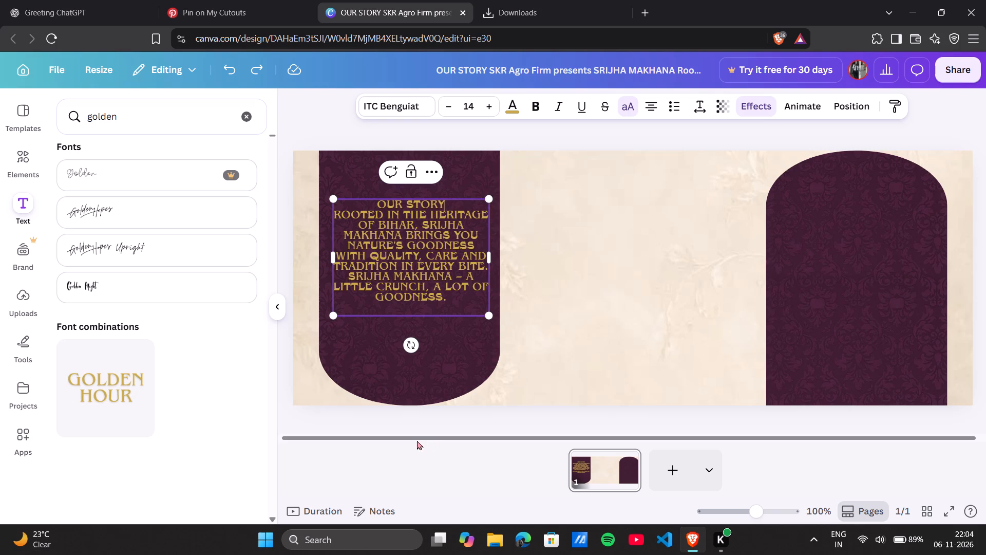
pyautogui.tripleClick(412, 236)
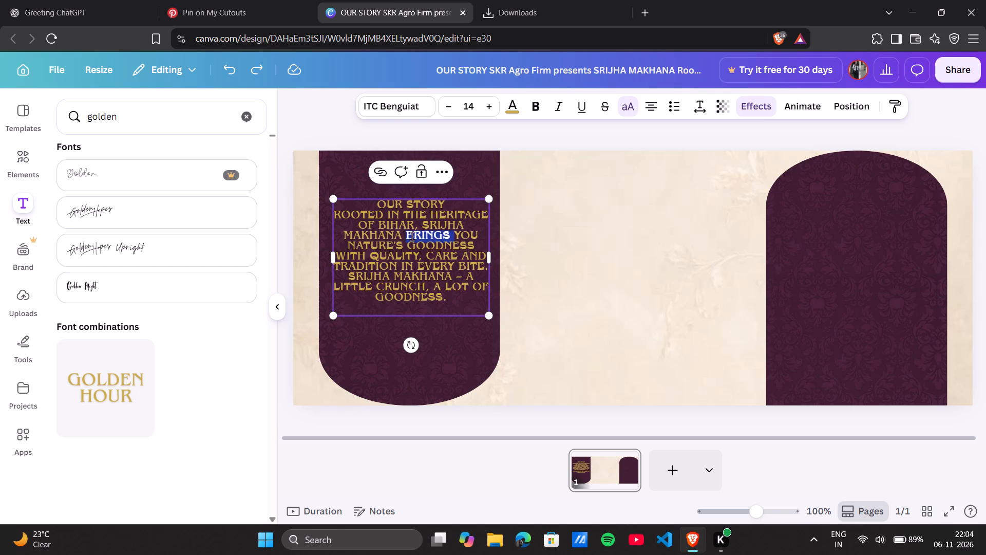
pyautogui.click(412, 236)
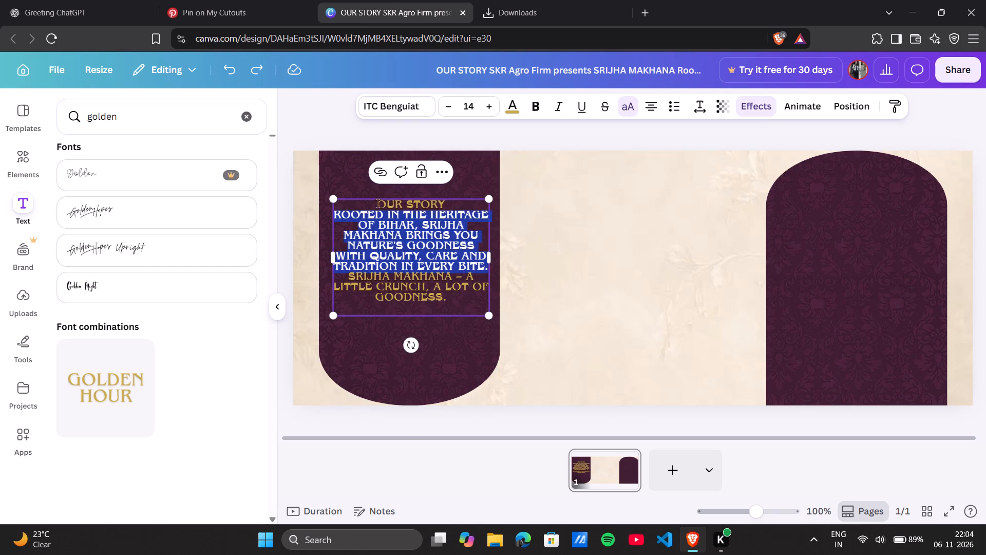
pyautogui.click(378, 203)
pyautogui.moveTo(377, 203); pyautogui.dragTo(404, 232)
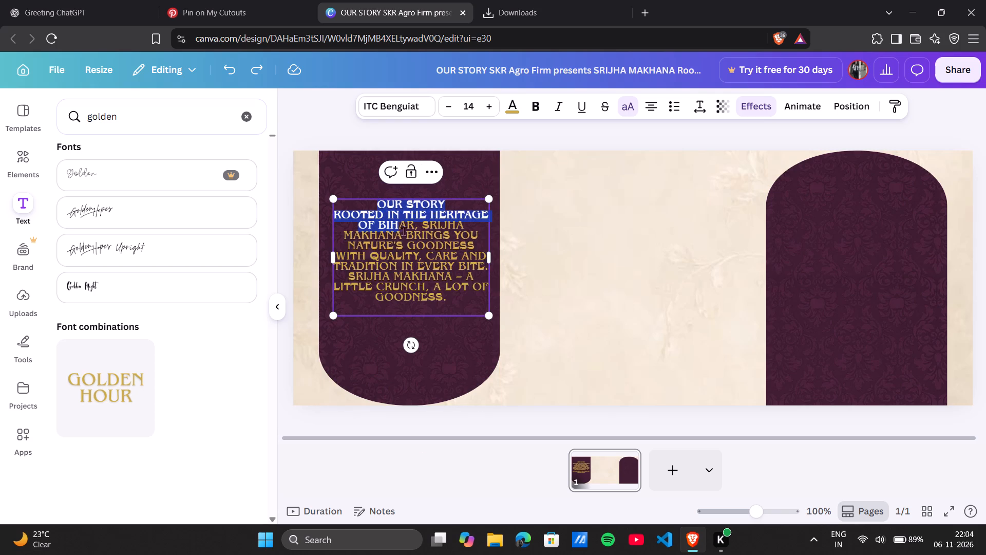
pyautogui.moveTo(404, 232); pyautogui.dragTo(467, 310)
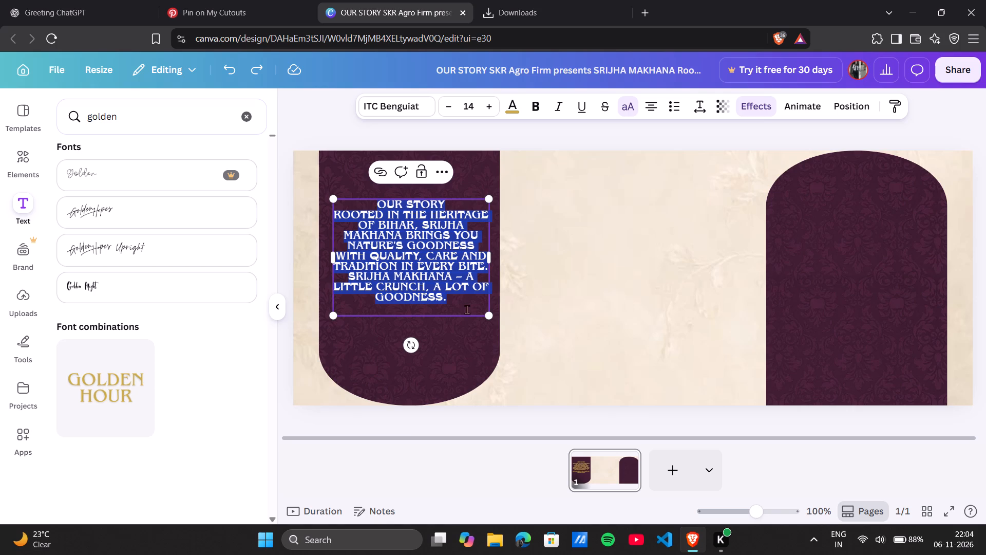
pyautogui.click(279, 237)
pyautogui.click(393, 245)
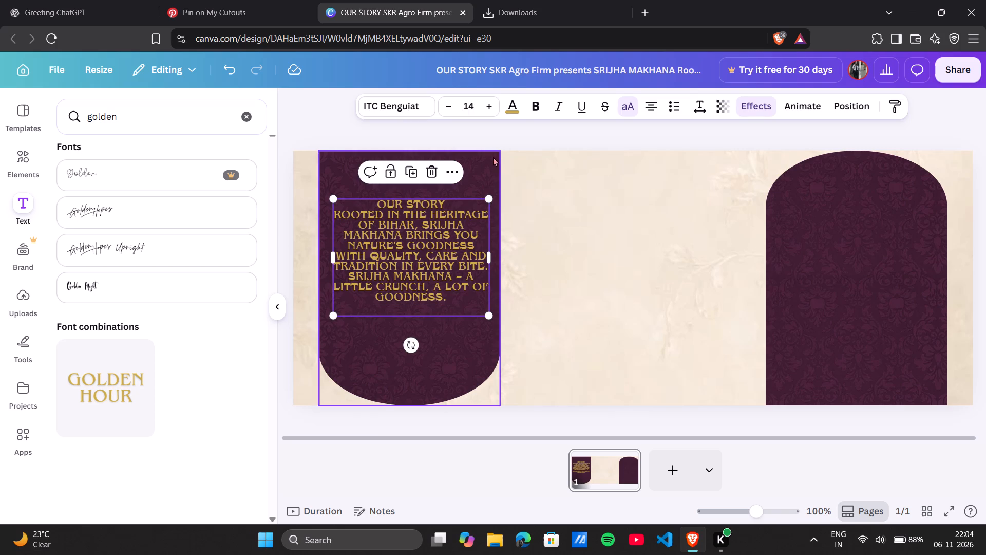
pyautogui.click(533, 110)
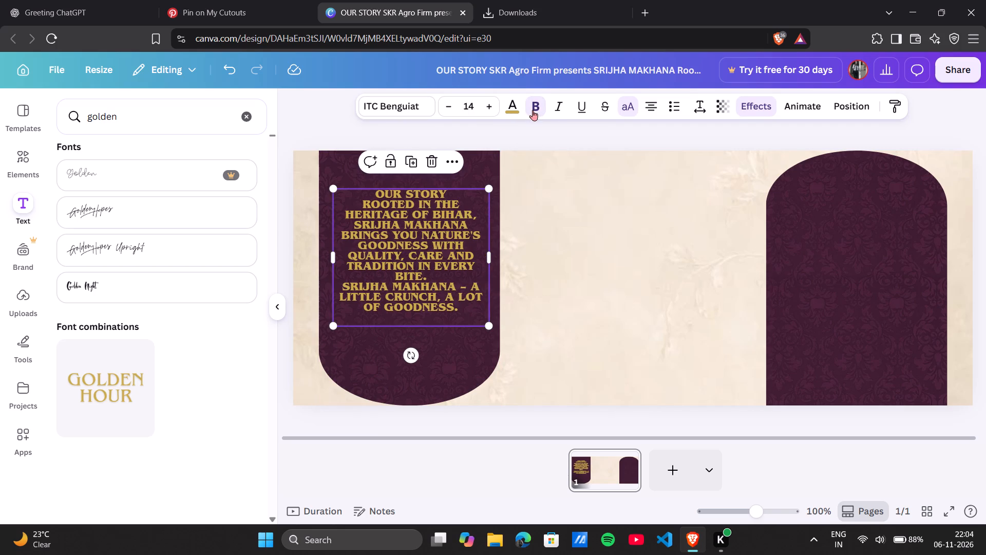
pyautogui.click(300, 242)
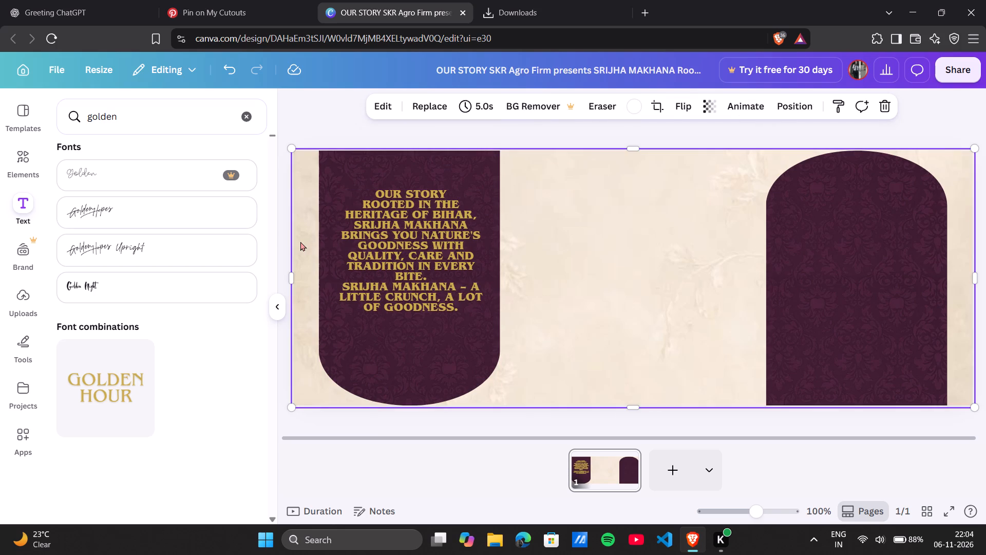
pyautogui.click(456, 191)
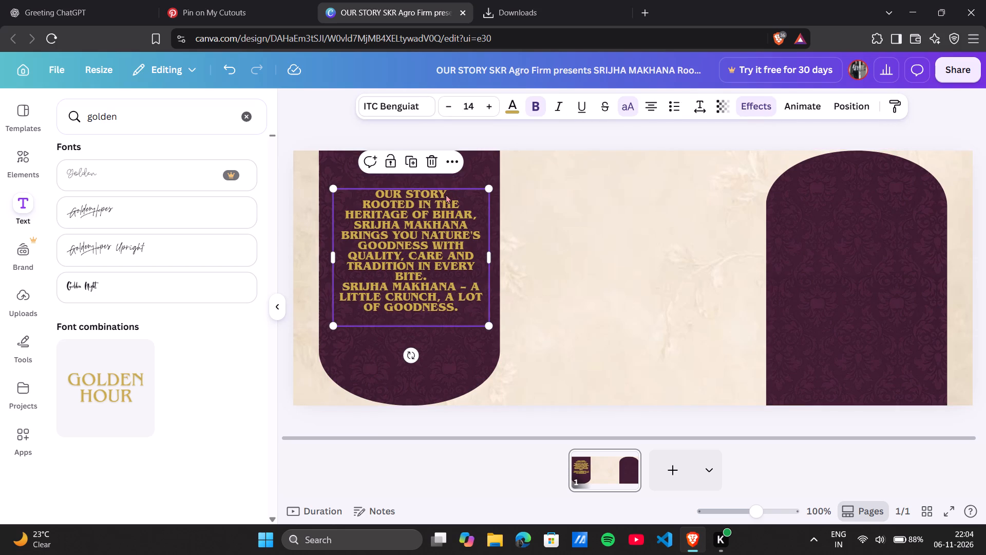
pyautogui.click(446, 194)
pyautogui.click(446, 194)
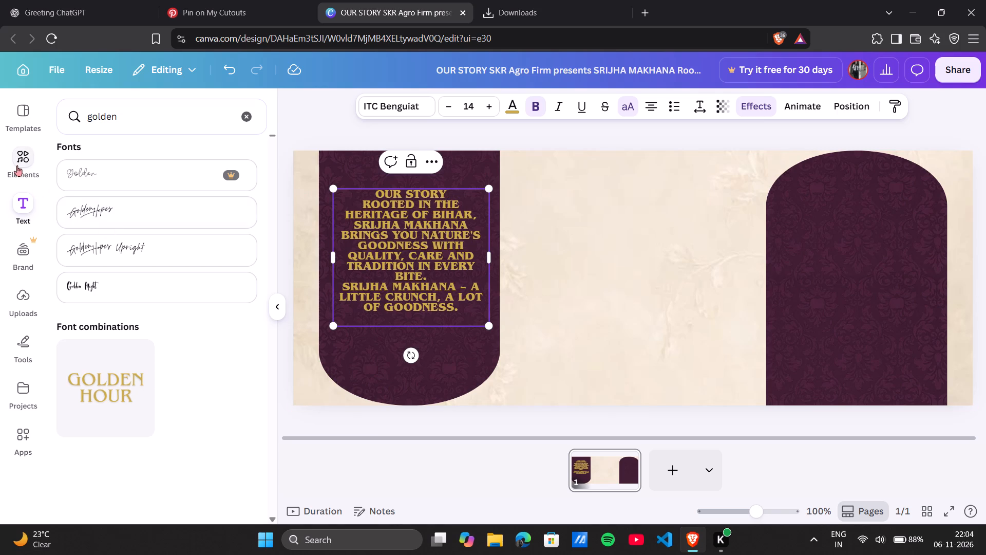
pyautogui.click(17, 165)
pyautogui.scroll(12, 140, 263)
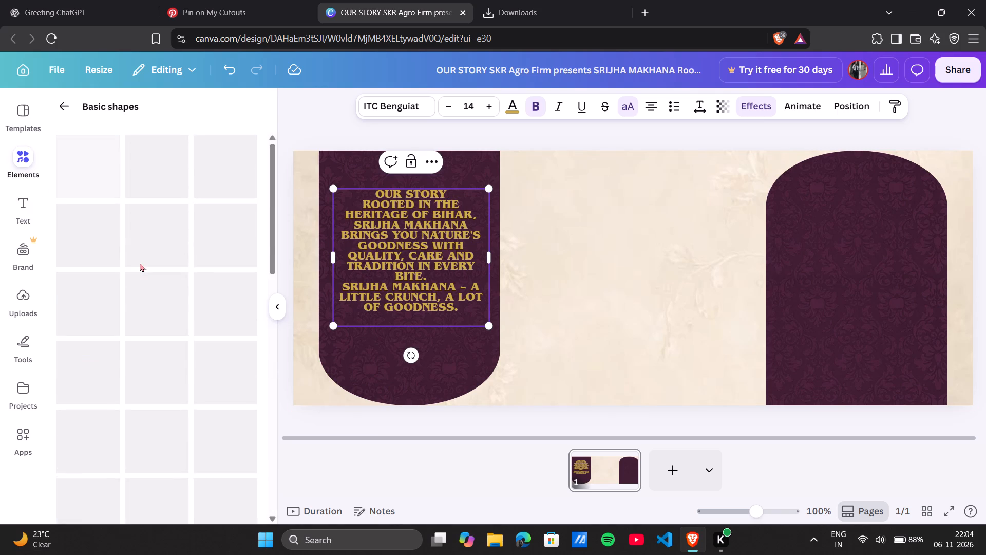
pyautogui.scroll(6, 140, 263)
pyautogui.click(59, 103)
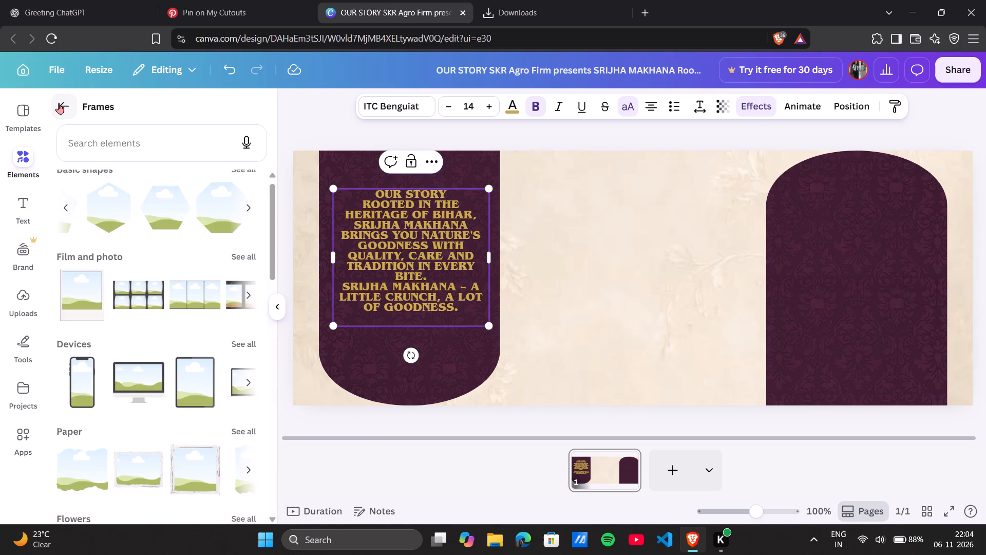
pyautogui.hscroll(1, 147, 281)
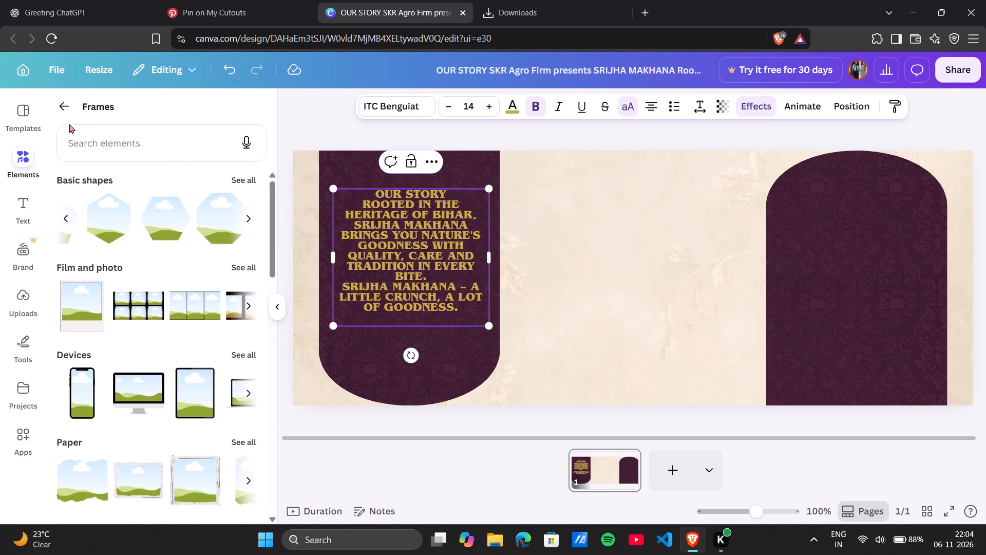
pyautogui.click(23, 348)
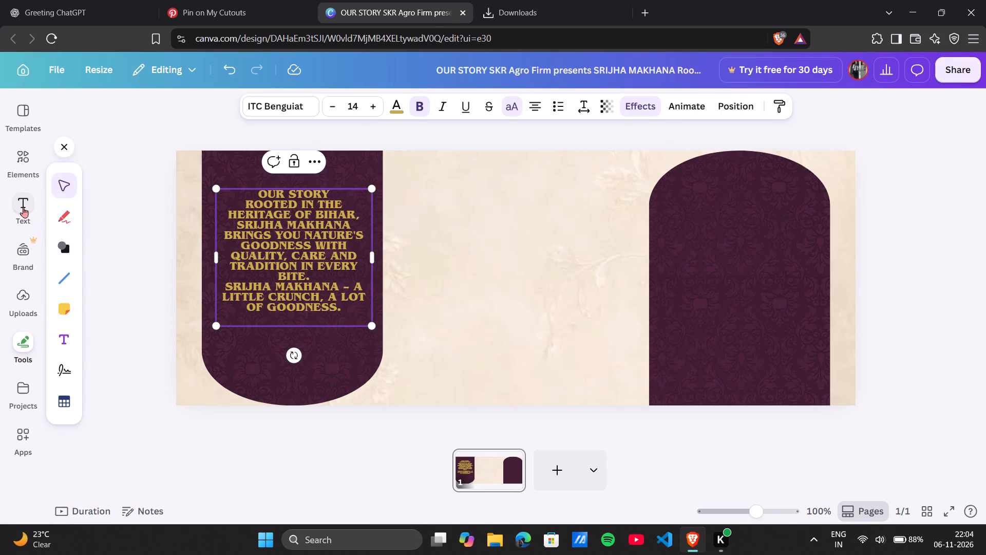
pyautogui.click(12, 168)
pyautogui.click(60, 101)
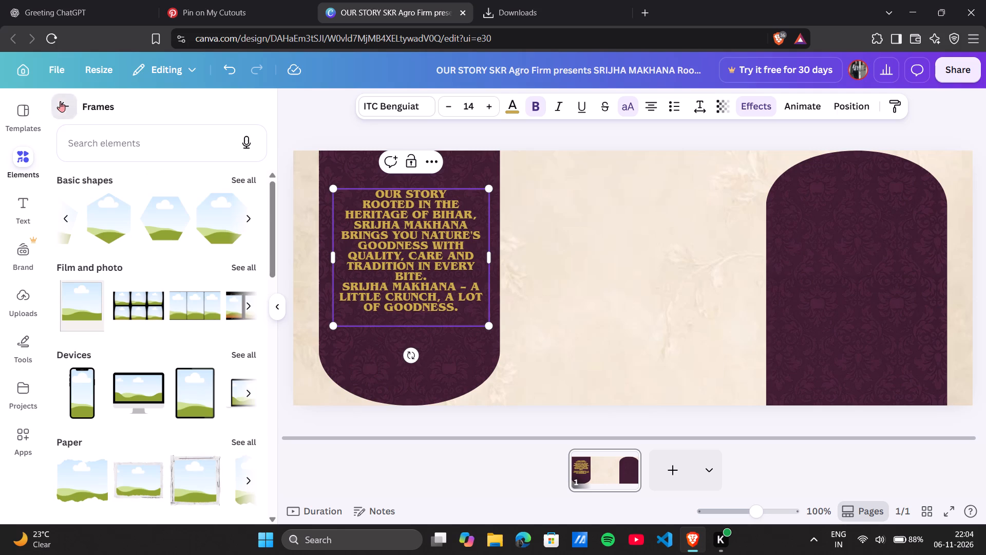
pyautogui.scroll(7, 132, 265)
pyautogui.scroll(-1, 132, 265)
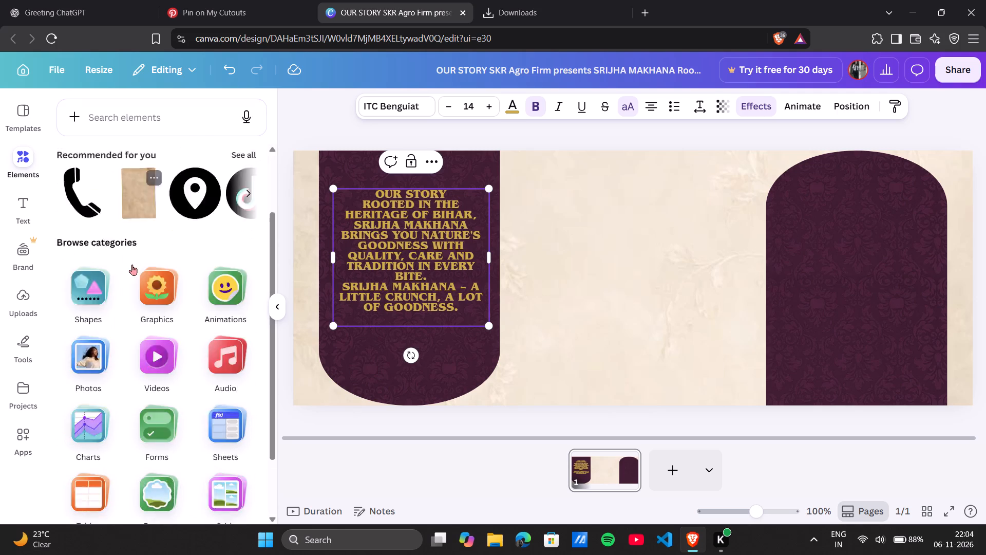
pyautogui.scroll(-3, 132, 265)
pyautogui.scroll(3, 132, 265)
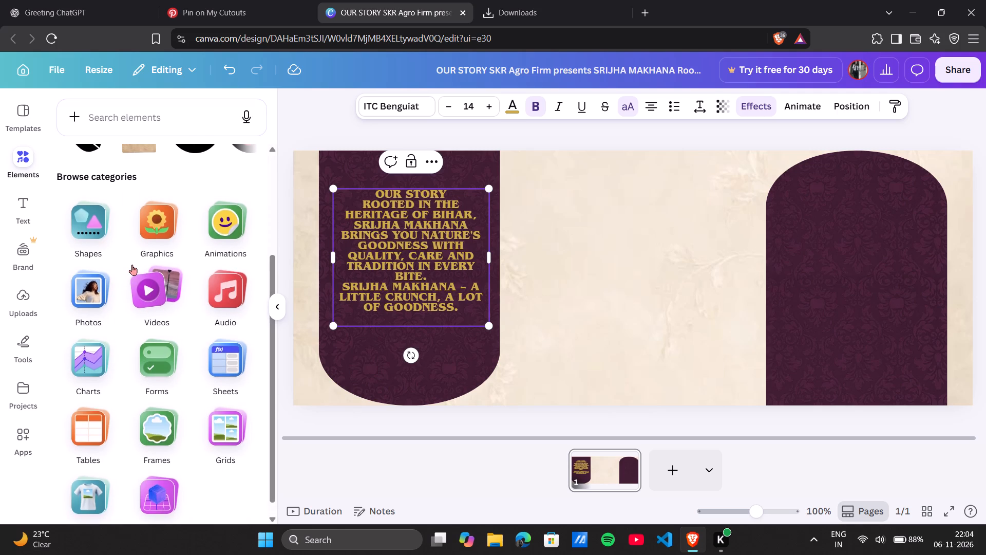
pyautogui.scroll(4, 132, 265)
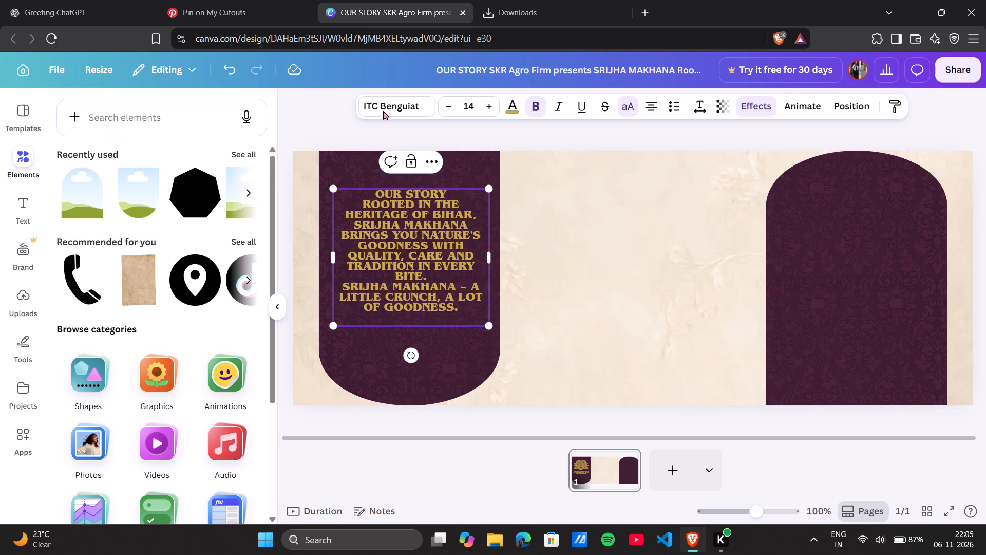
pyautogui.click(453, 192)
# Browse the Graphics category of the elements library, examining its featured graphics, icons and collections for label decoration.
pyautogui.scroll(-2, 168, 329)
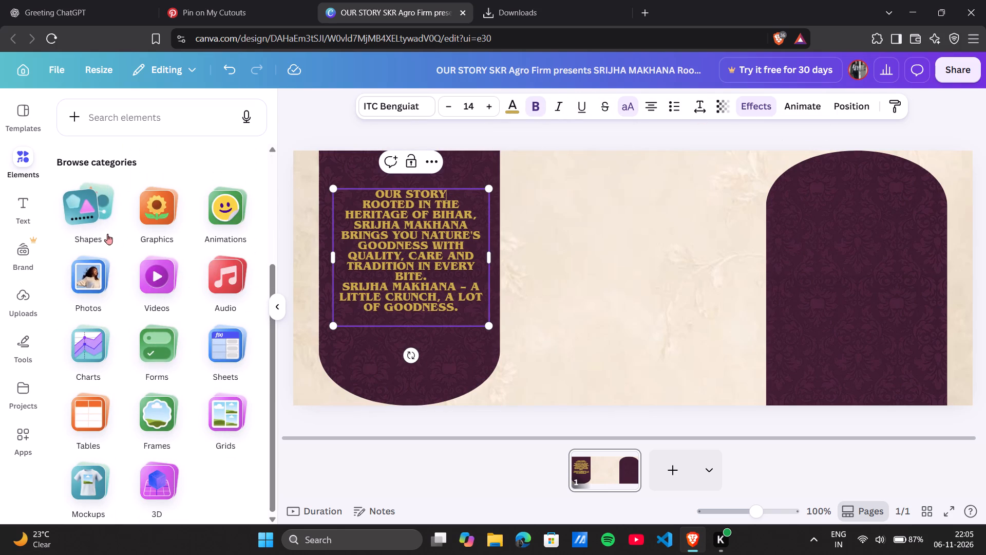
pyautogui.click(167, 226)
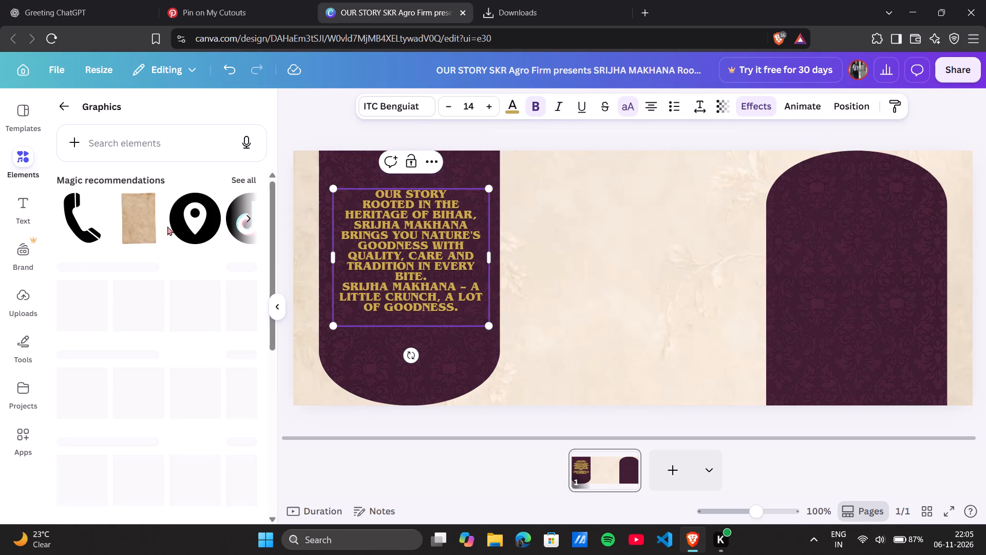
pyautogui.scroll(-1, 177, 299)
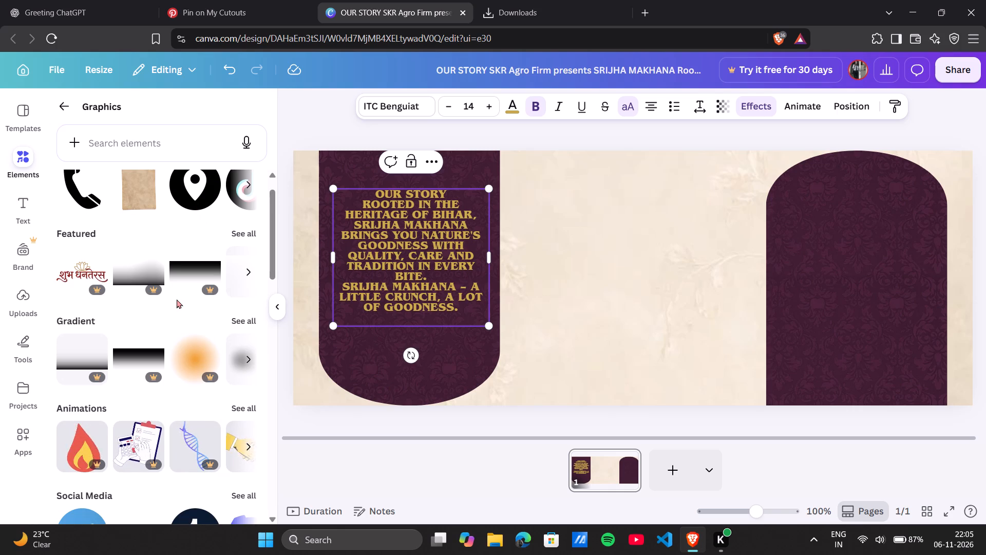
pyautogui.scroll(-3, 136, 349)
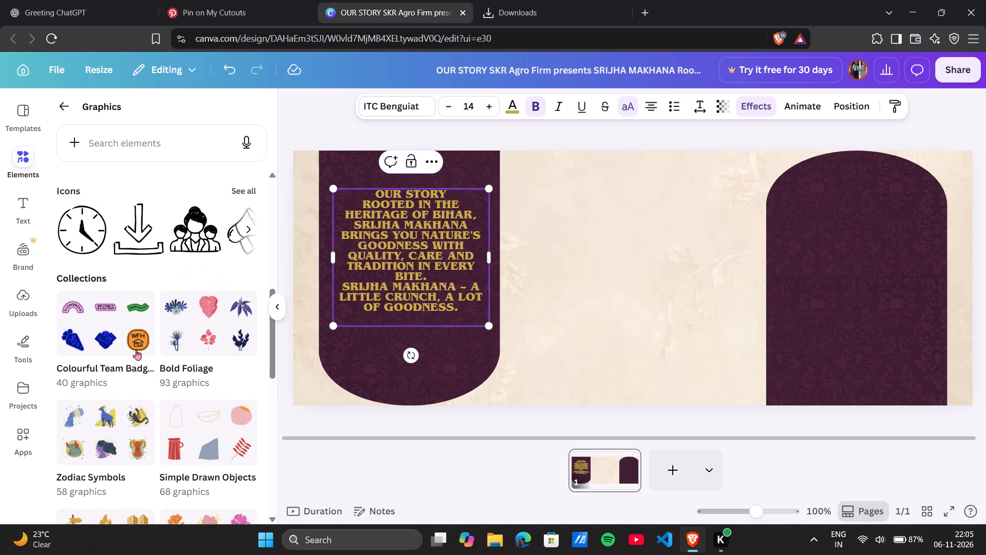
pyautogui.scroll(-1, 136, 349)
pyautogui.scroll(-5, 184, 389)
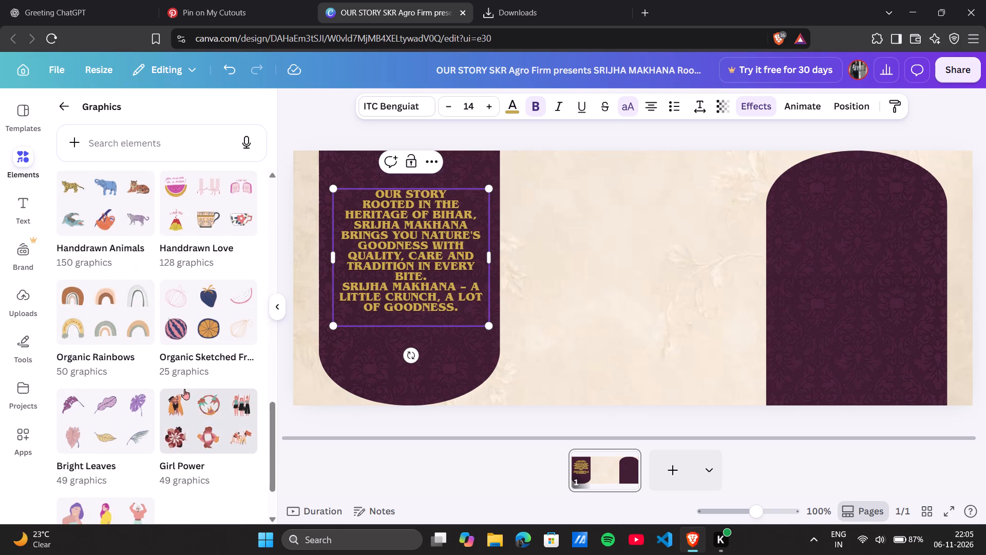
pyautogui.scroll(-8, 184, 389)
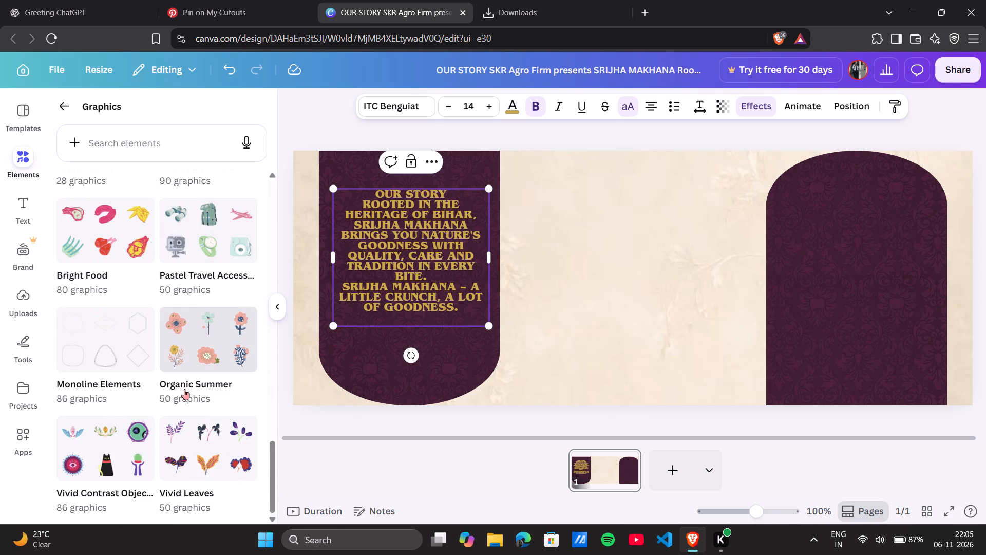
pyautogui.scroll(-3, 184, 389)
pyautogui.scroll(7, 187, 354)
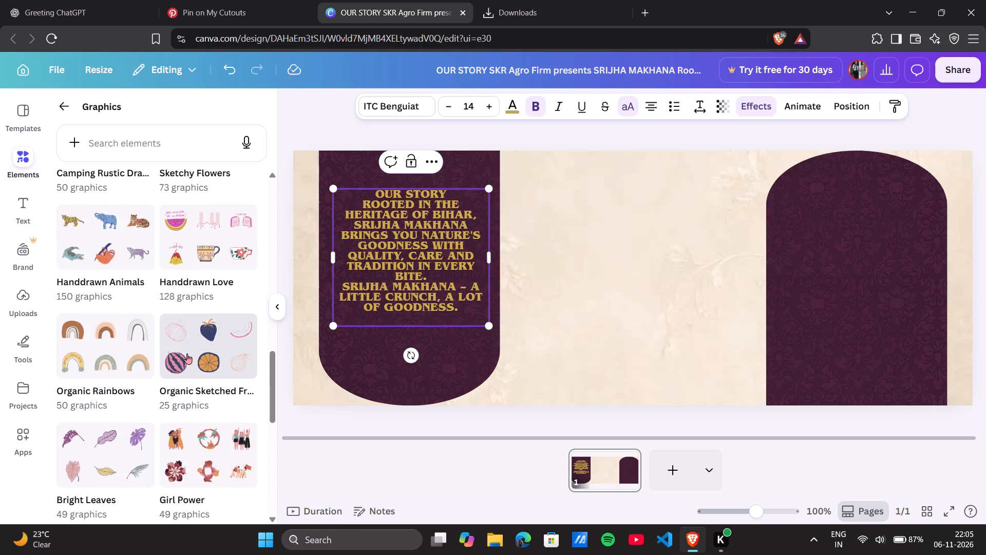
pyautogui.scroll(14, 187, 354)
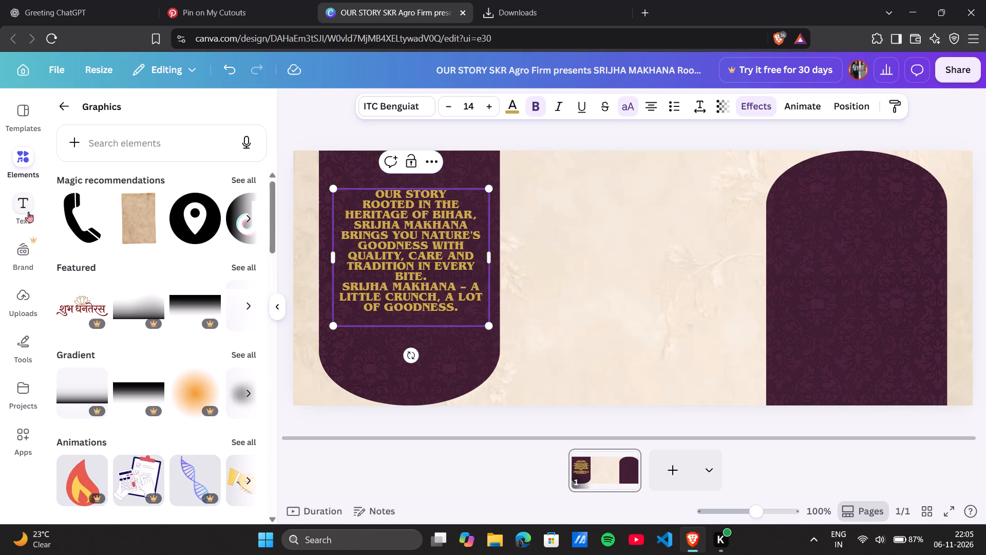
# Clear the golden text search and look through the ready-made font combinations for a suitable text style.
pyautogui.click(20, 210)
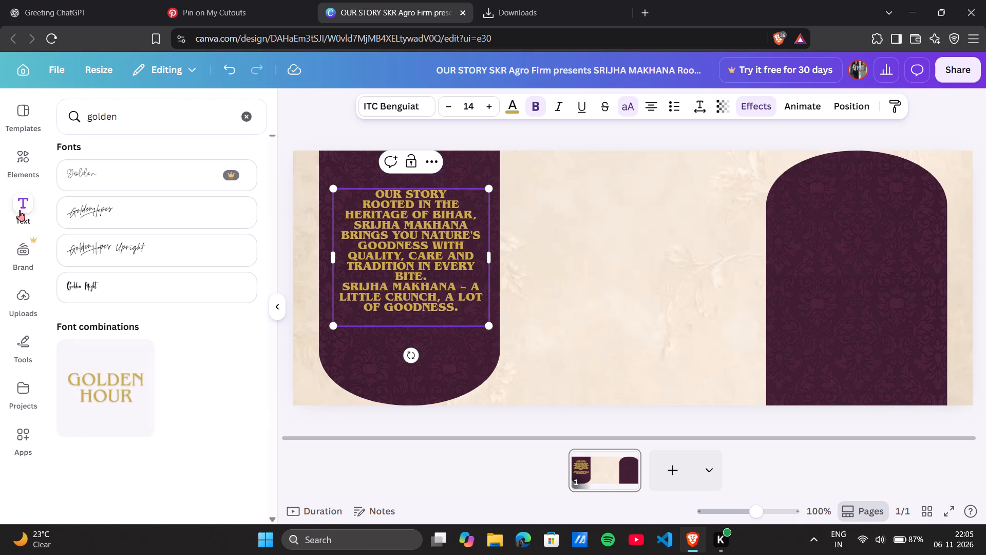
pyautogui.click(242, 112)
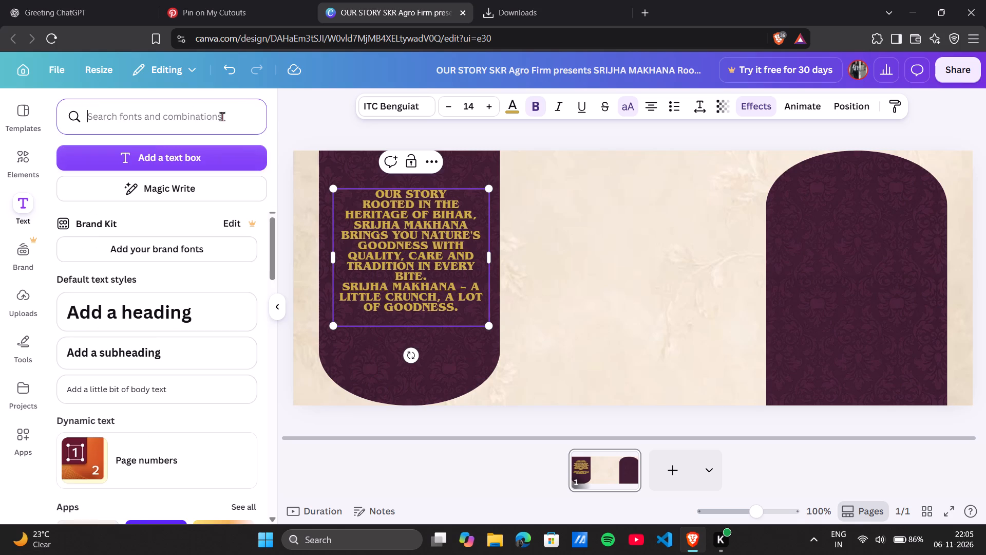
pyautogui.scroll(-6, 135, 368)
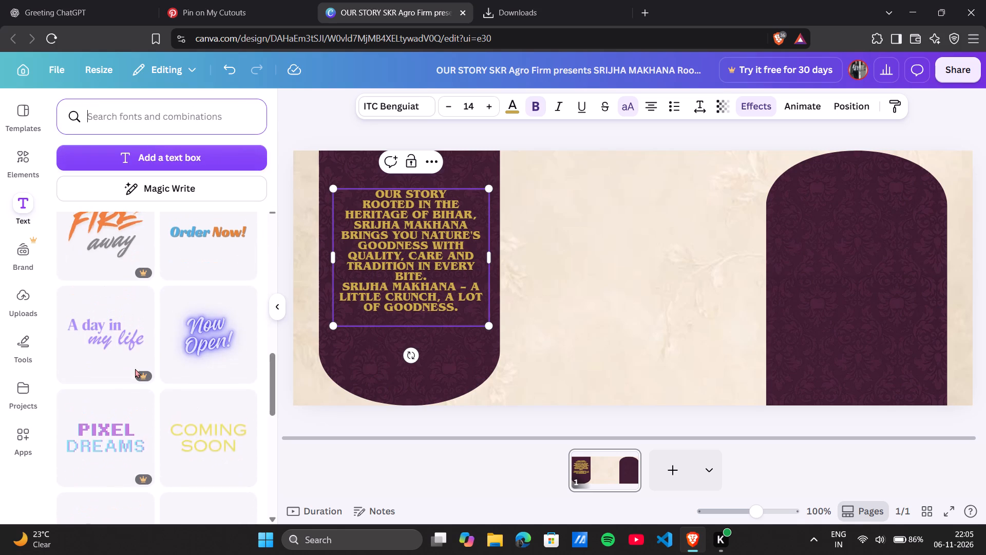
pyautogui.scroll(-2, 135, 368)
pyautogui.scroll(-3, 159, 281)
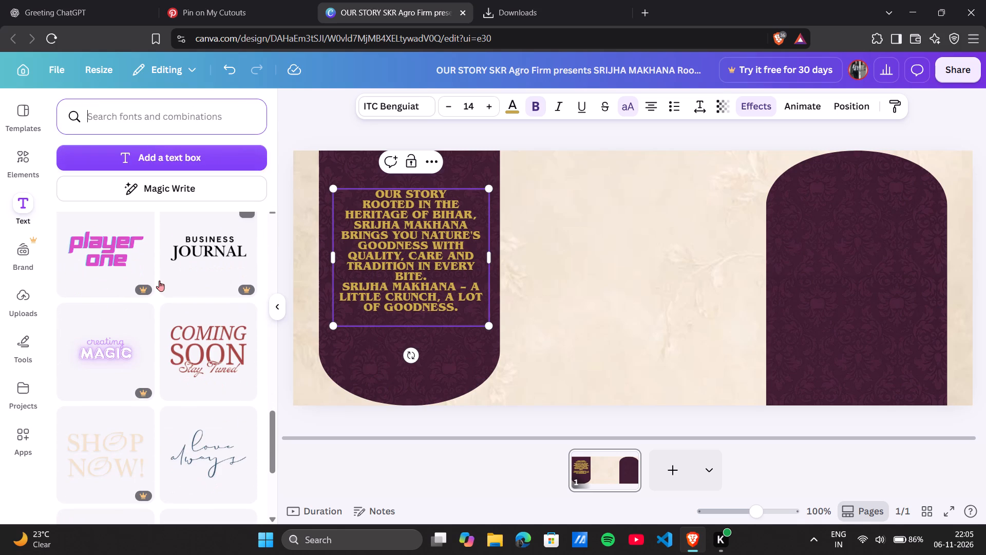
pyautogui.scroll(-1, 159, 281)
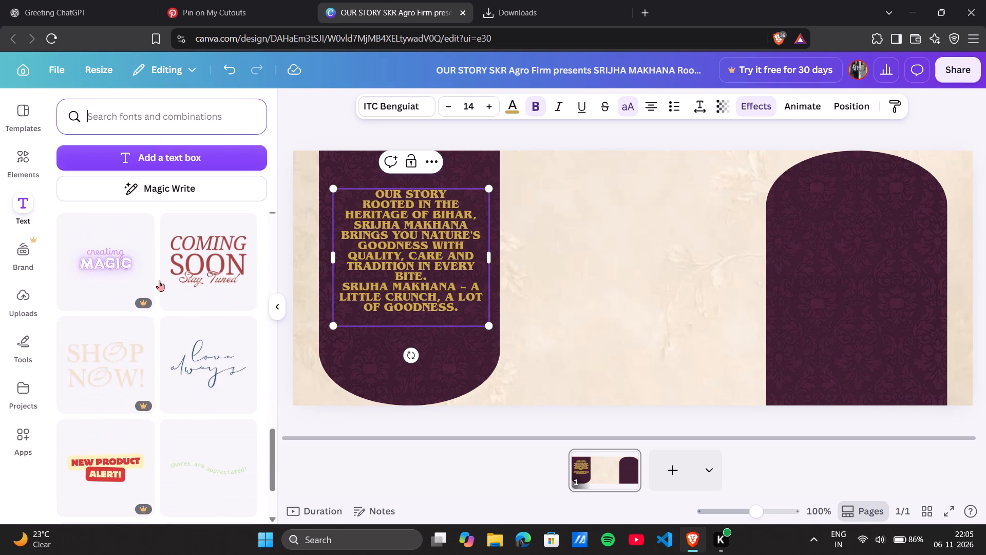
pyautogui.scroll(-1, 159, 281)
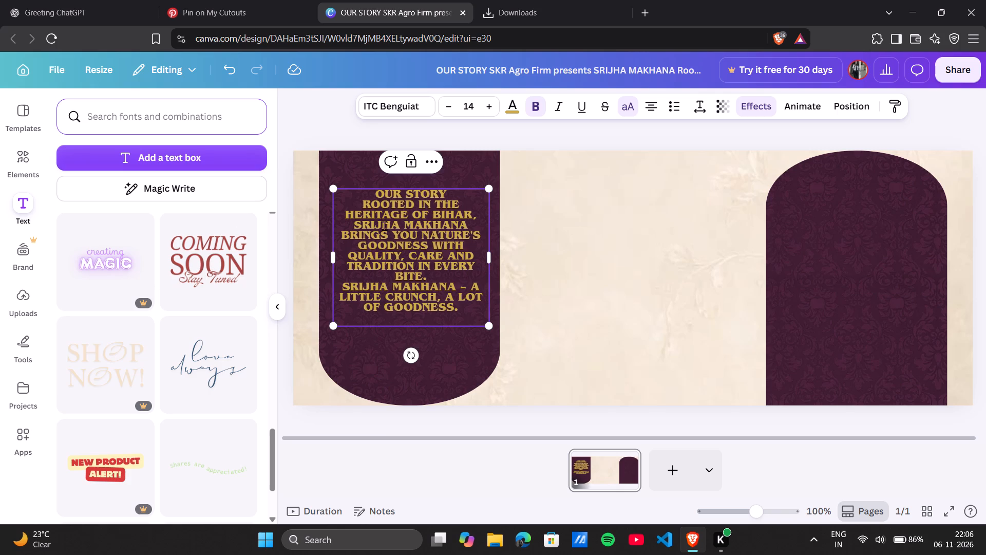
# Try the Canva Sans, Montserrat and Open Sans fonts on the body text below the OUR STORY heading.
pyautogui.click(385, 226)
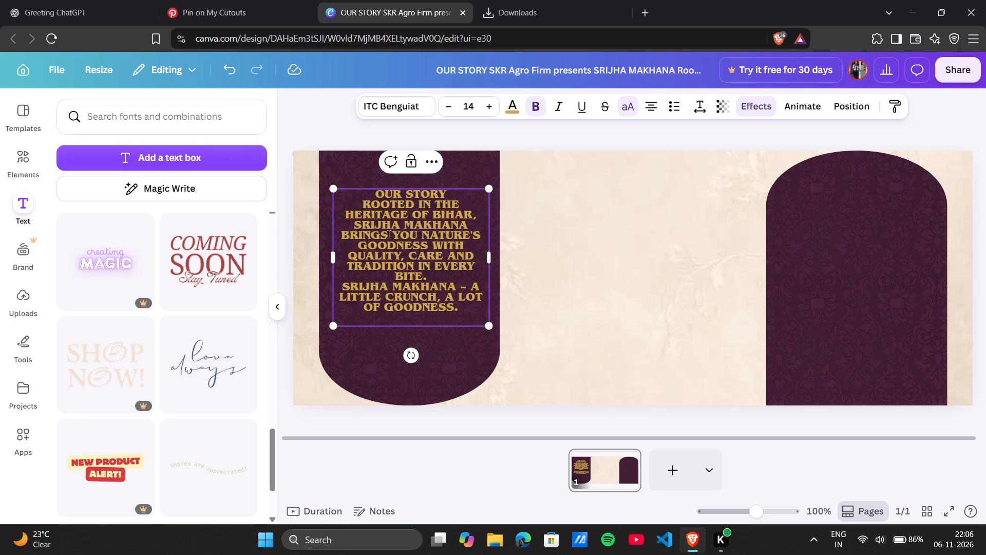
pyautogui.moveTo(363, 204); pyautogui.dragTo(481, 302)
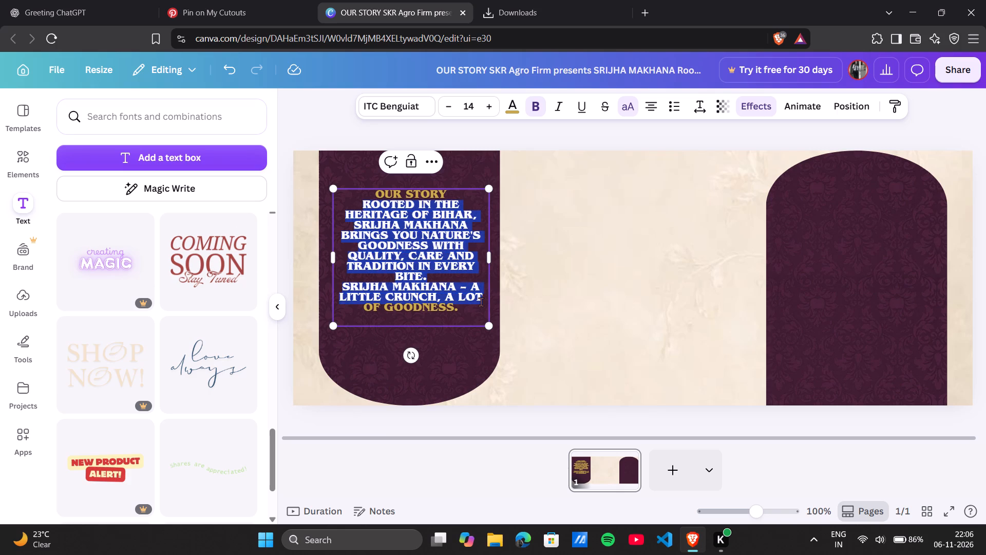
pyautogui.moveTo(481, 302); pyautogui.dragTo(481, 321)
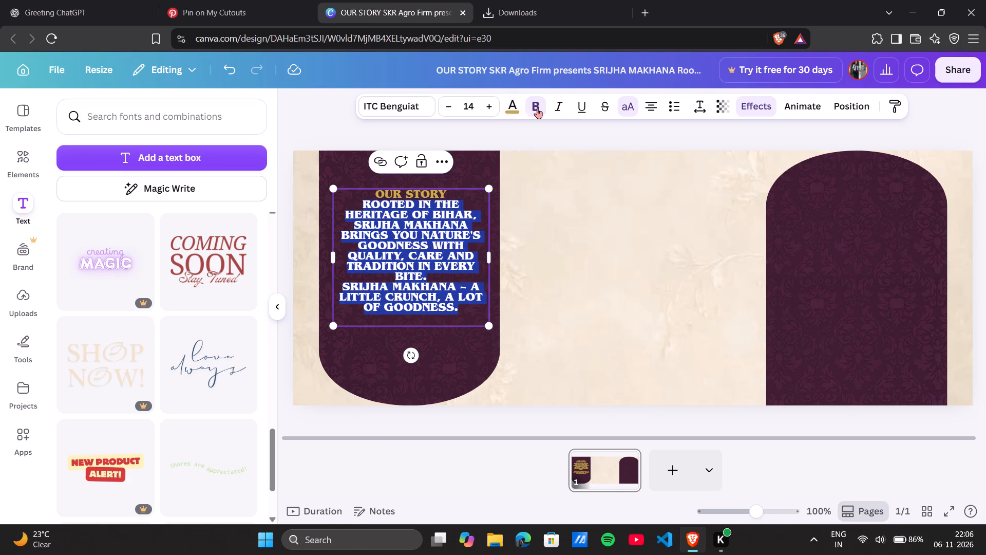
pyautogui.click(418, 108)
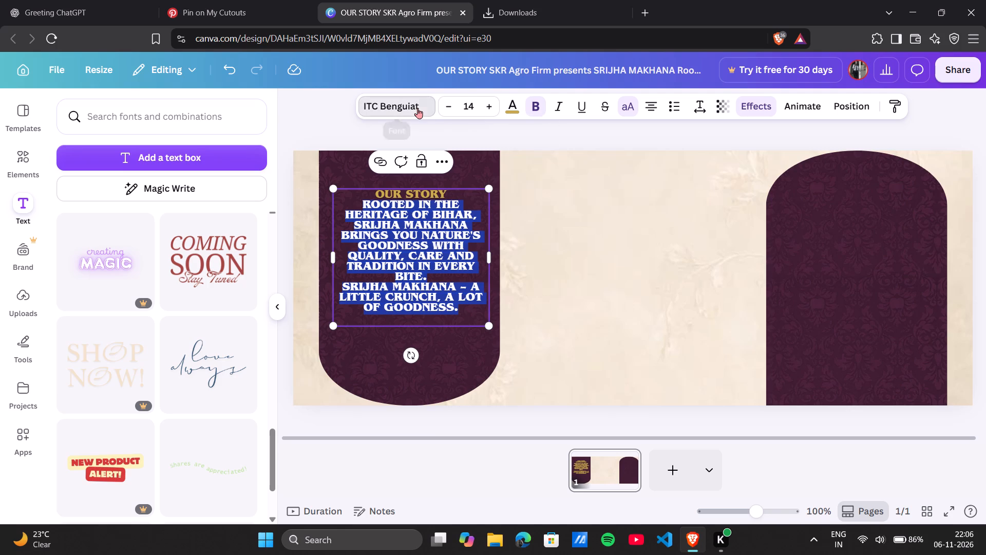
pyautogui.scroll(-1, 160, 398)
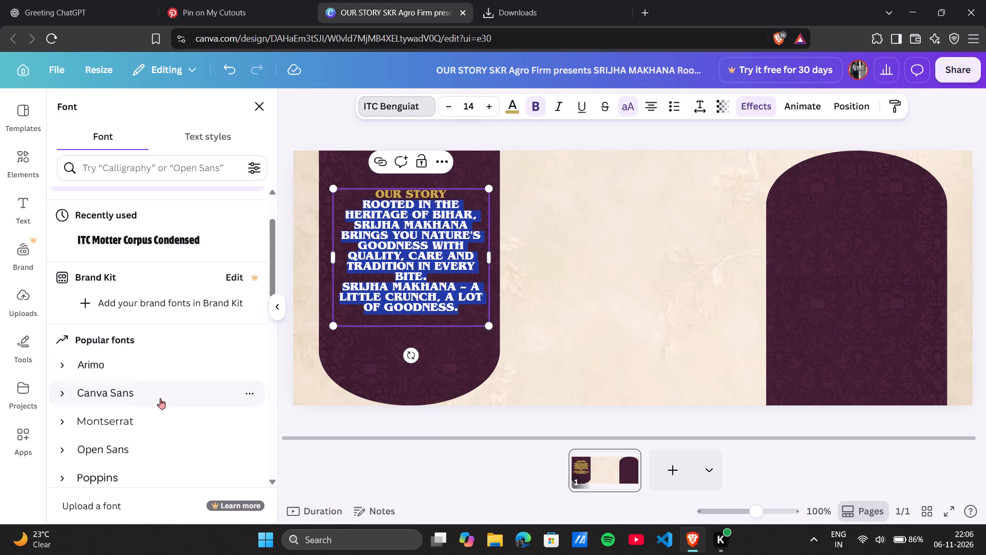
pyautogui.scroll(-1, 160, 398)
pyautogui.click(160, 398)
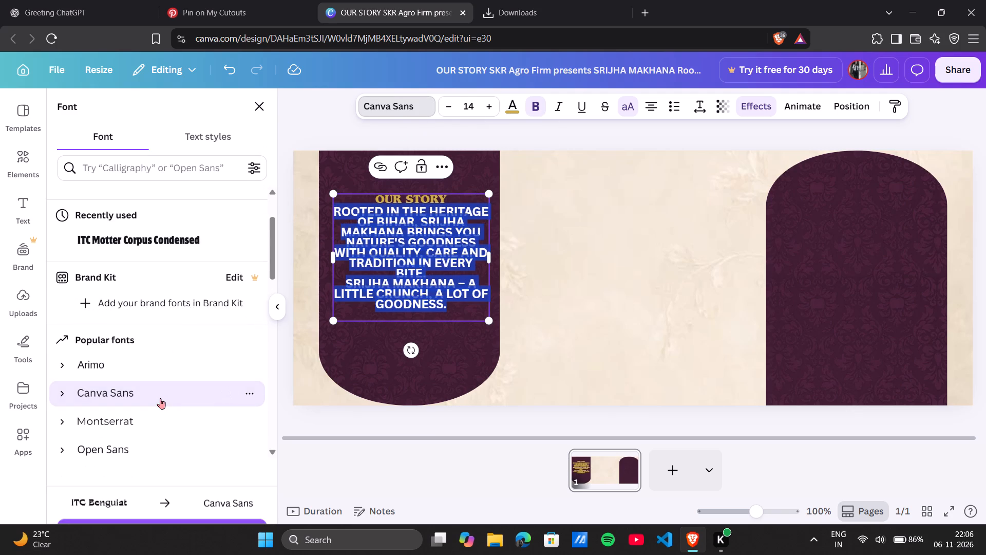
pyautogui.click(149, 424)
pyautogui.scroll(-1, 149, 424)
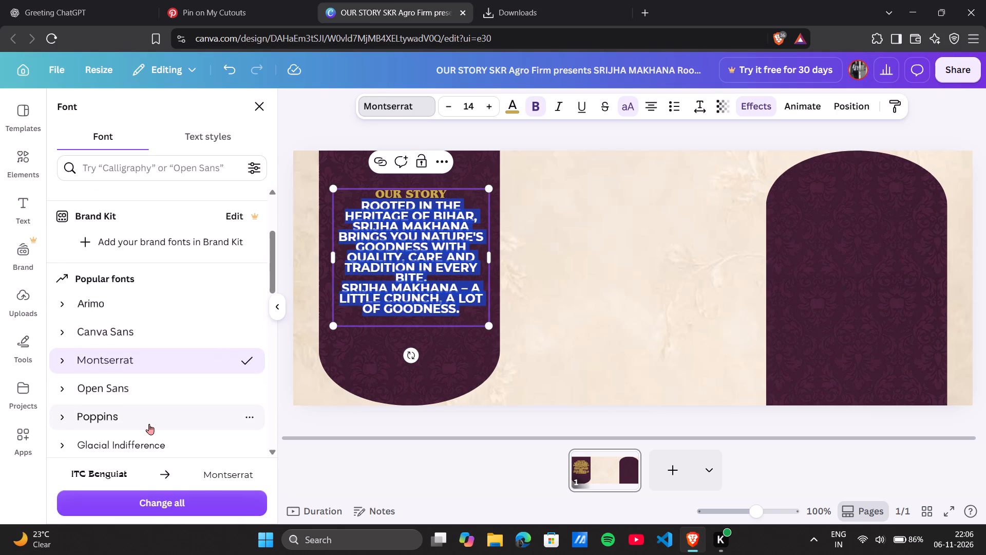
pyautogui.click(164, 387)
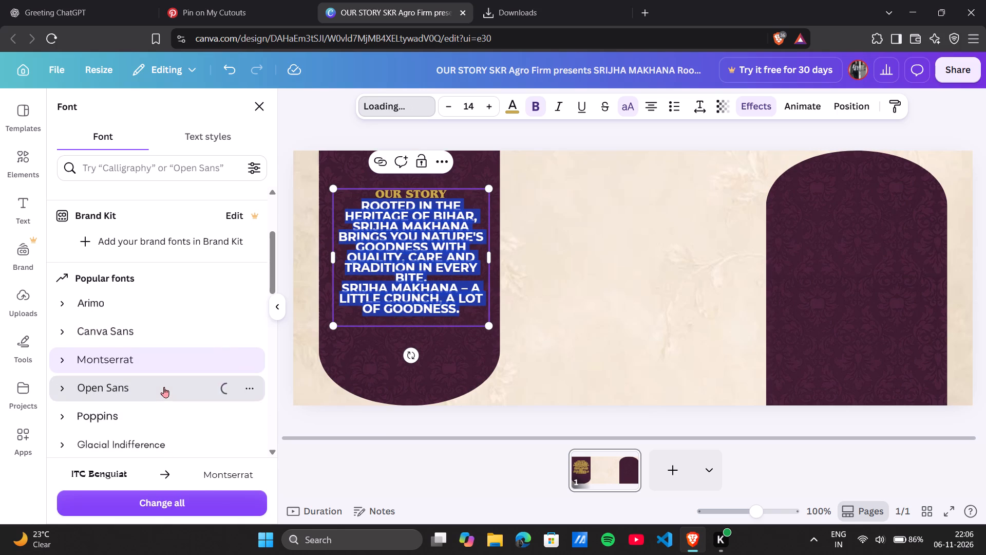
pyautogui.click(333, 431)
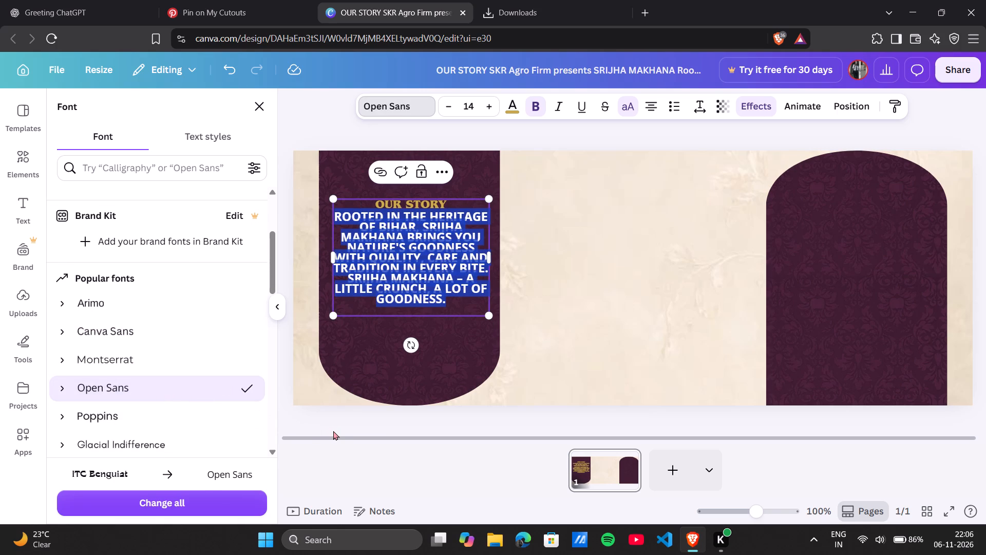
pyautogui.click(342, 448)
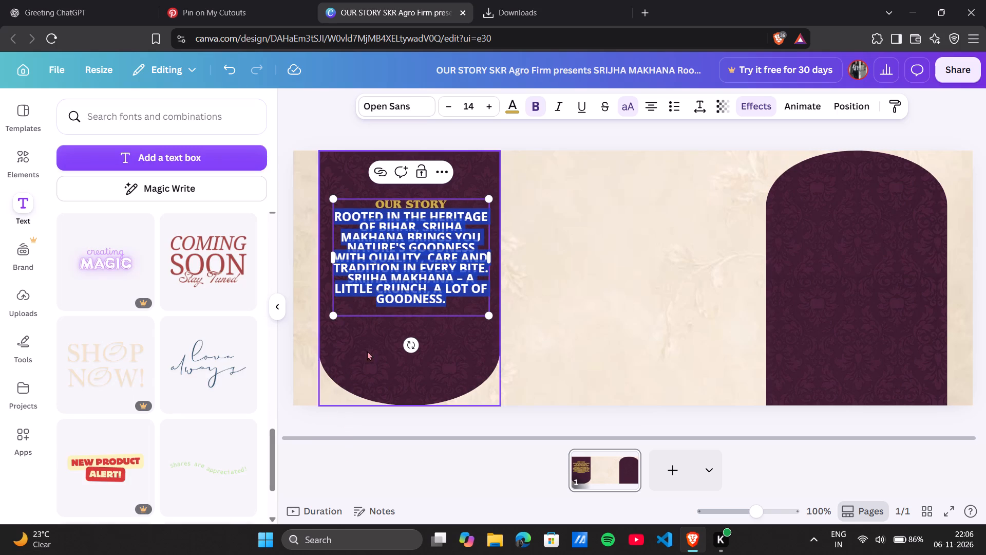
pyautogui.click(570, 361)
# Insert a blank line between the OUR STORY heading and the body text.
pyautogui.click(462, 234)
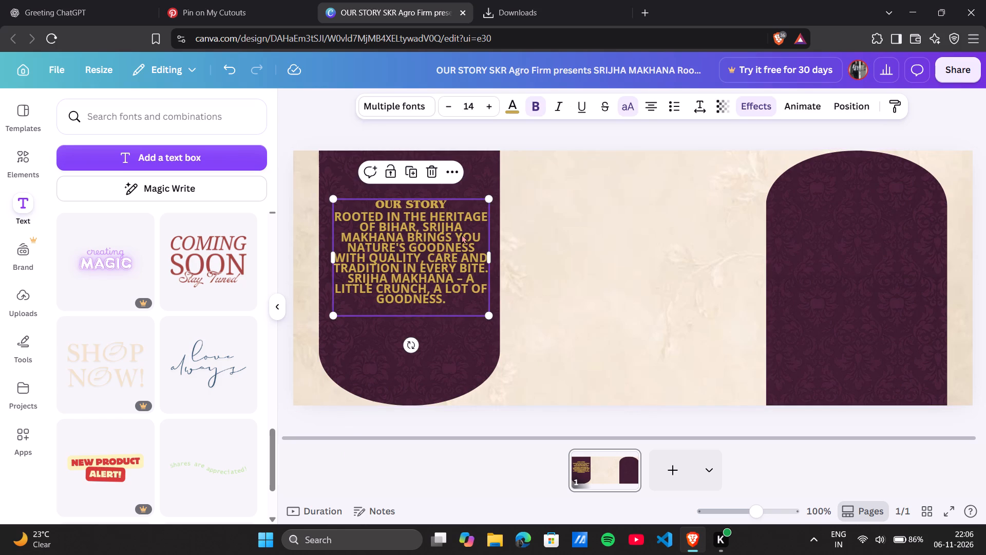
pyautogui.click(462, 210)
pyautogui.click(457, 204)
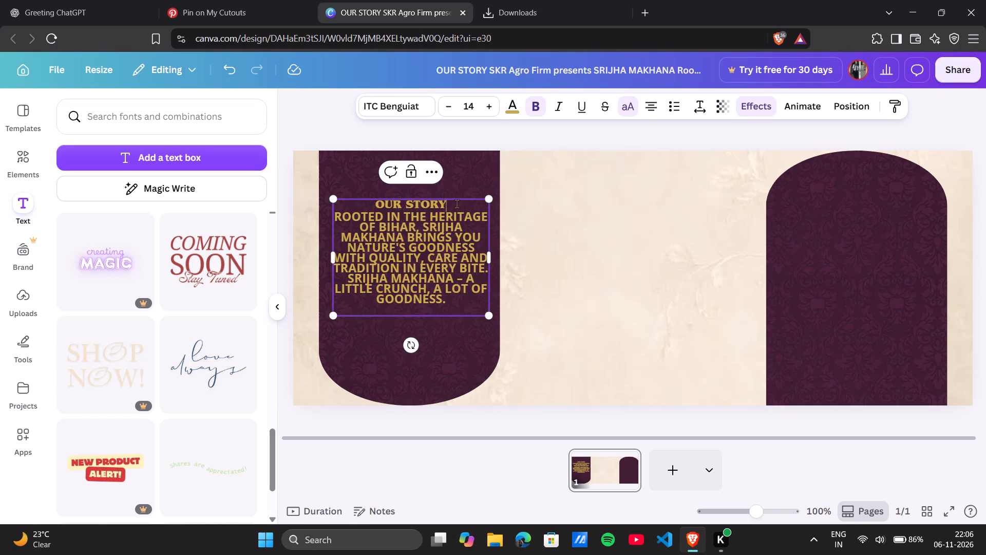
pyautogui.press('Return')
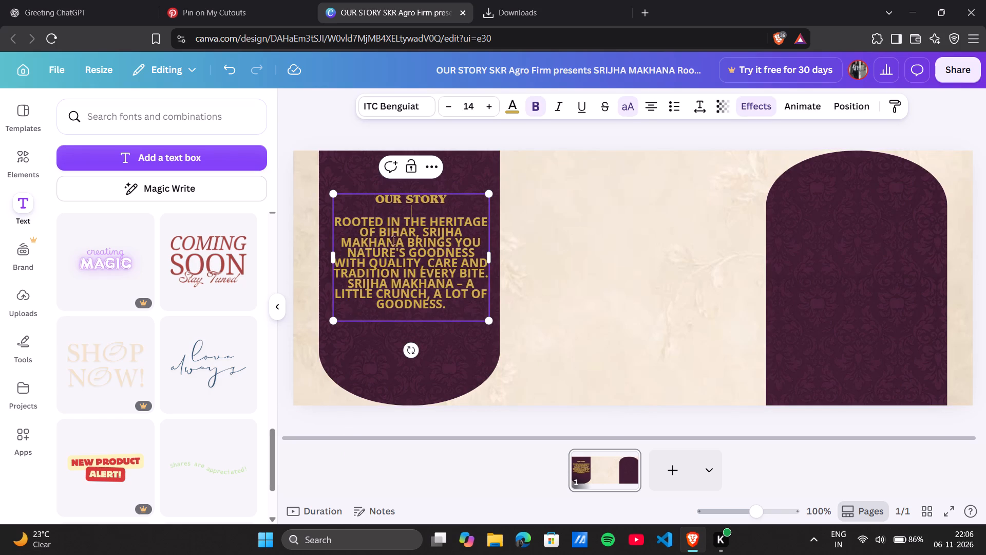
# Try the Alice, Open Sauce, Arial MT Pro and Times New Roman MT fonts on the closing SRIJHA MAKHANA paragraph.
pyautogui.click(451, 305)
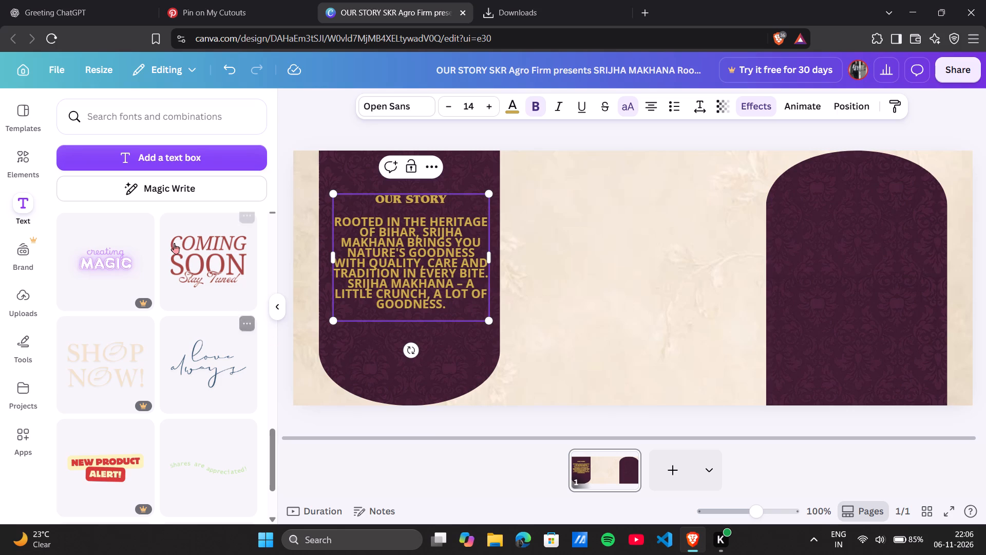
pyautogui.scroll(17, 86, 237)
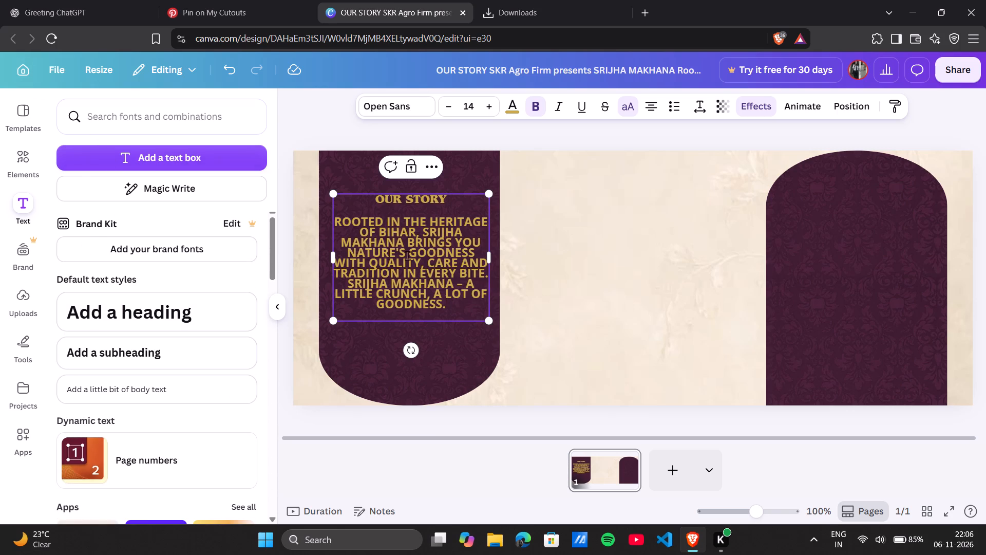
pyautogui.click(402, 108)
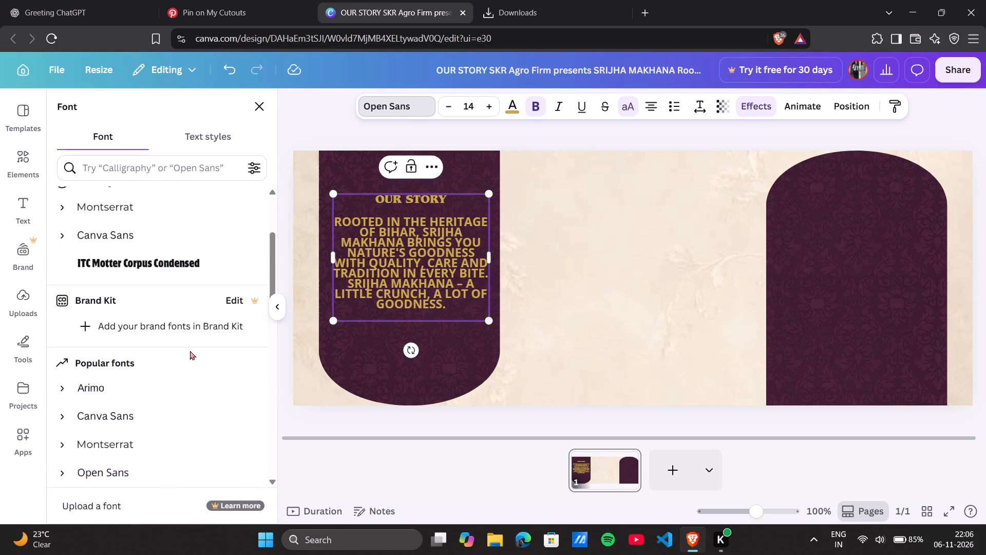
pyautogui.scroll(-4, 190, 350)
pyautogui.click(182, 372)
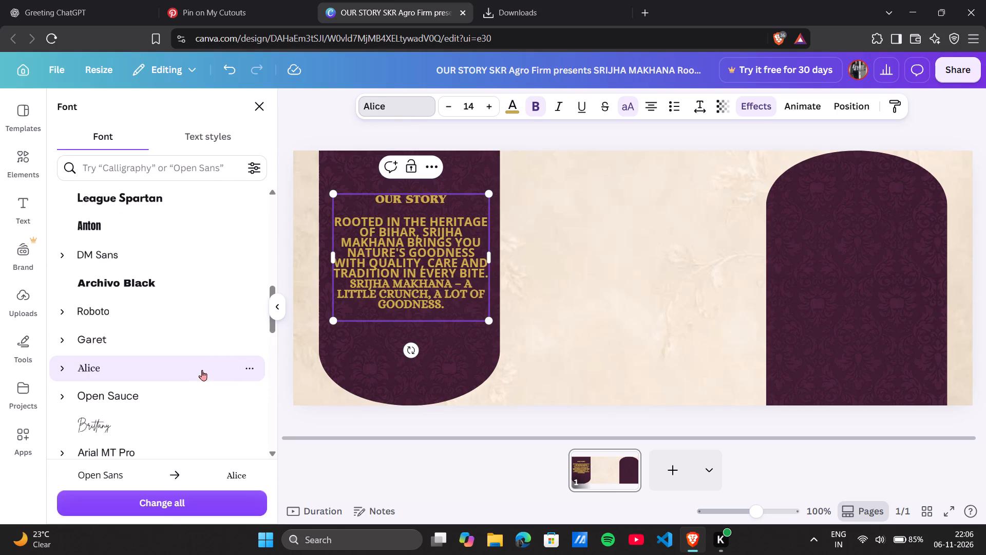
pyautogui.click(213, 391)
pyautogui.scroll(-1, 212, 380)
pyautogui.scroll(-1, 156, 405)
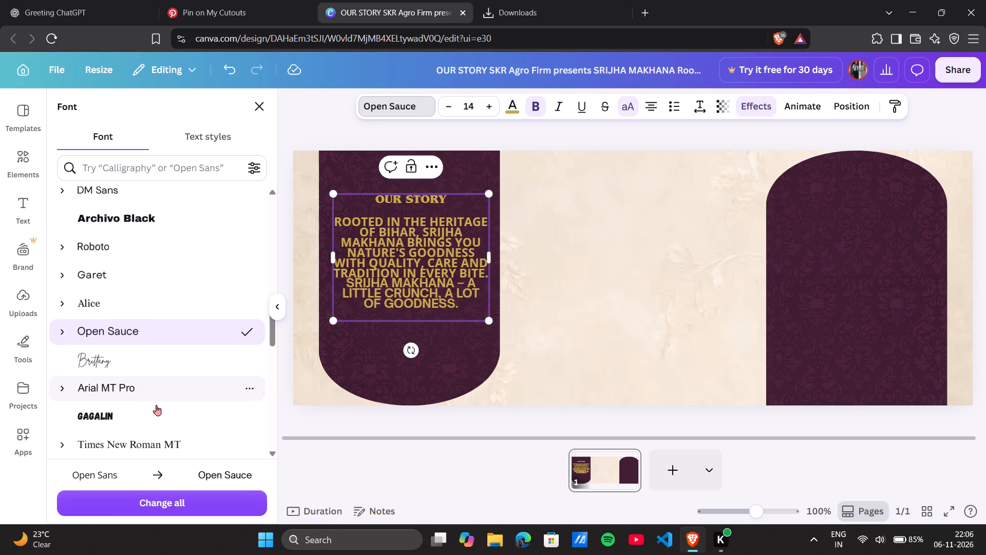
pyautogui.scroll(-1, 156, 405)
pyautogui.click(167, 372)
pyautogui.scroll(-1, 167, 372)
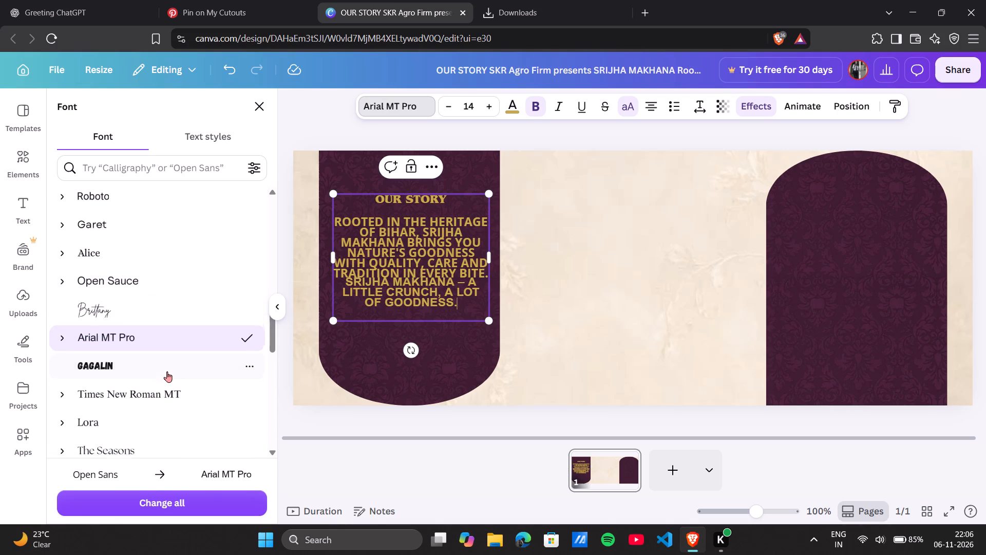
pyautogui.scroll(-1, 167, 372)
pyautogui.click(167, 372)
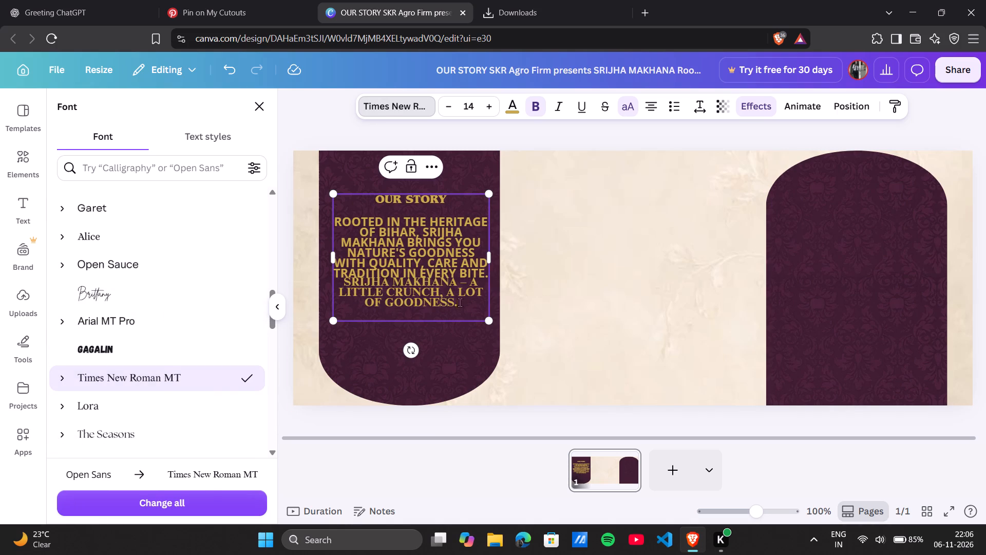
# Set all the body text below the OUR STORY heading to Times New Roman MT.
pyautogui.moveTo(337, 220); pyautogui.dragTo(473, 306)
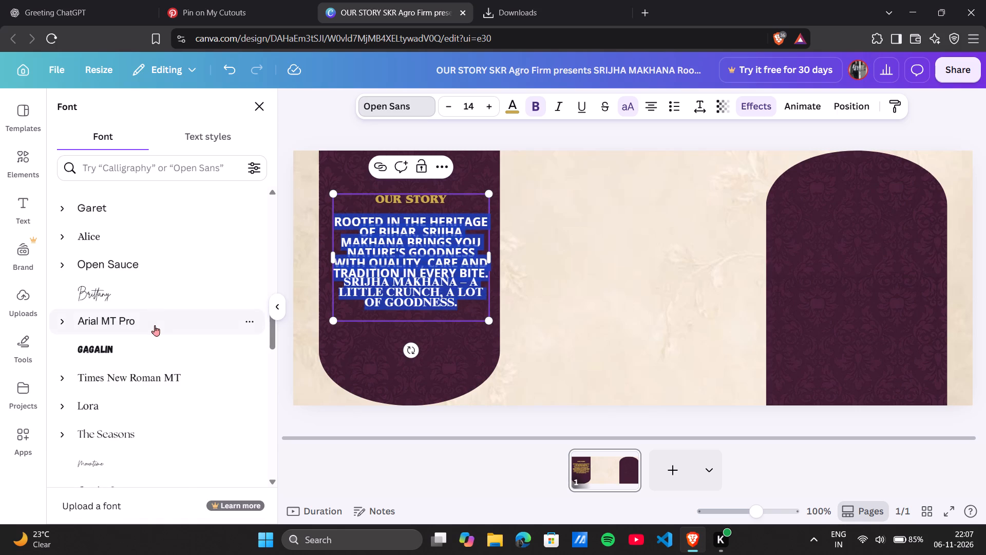
pyautogui.click(132, 382)
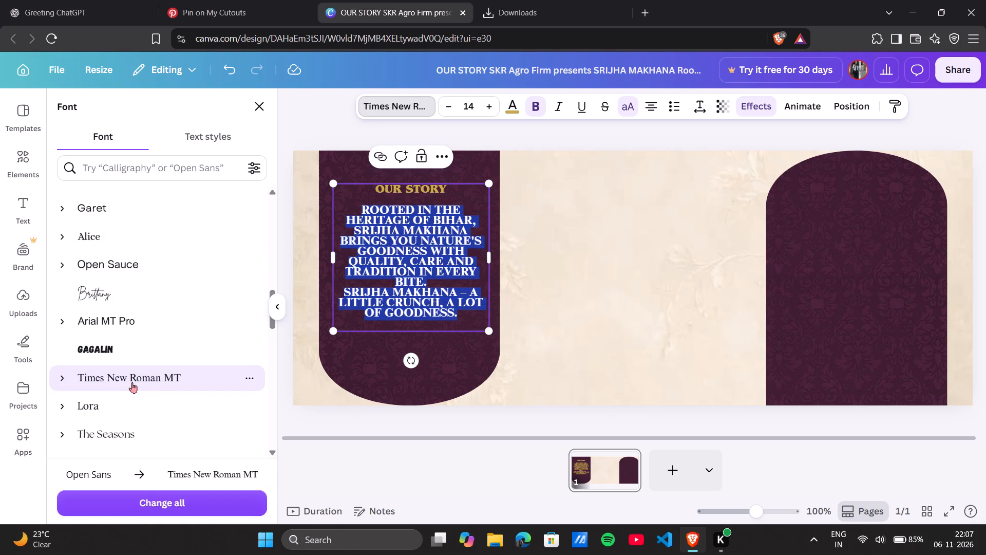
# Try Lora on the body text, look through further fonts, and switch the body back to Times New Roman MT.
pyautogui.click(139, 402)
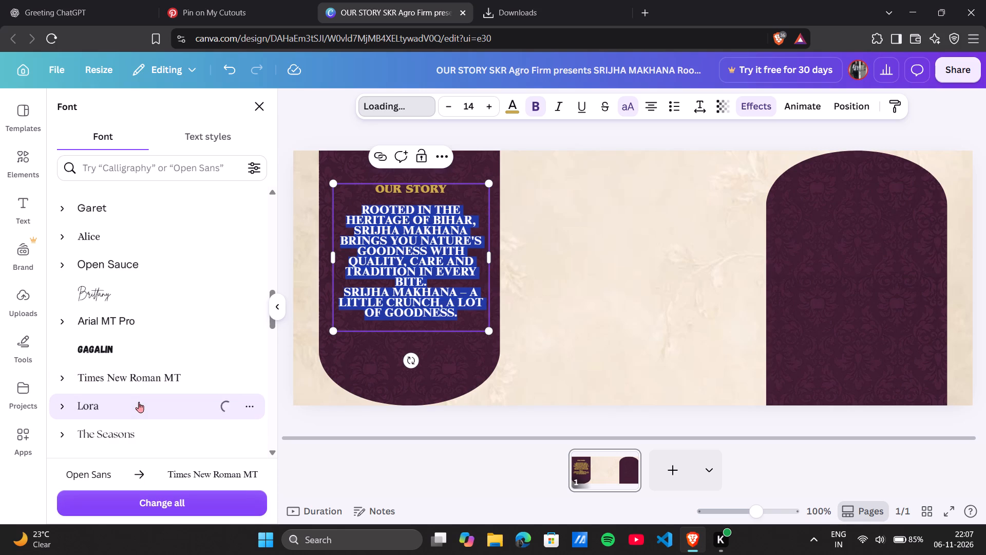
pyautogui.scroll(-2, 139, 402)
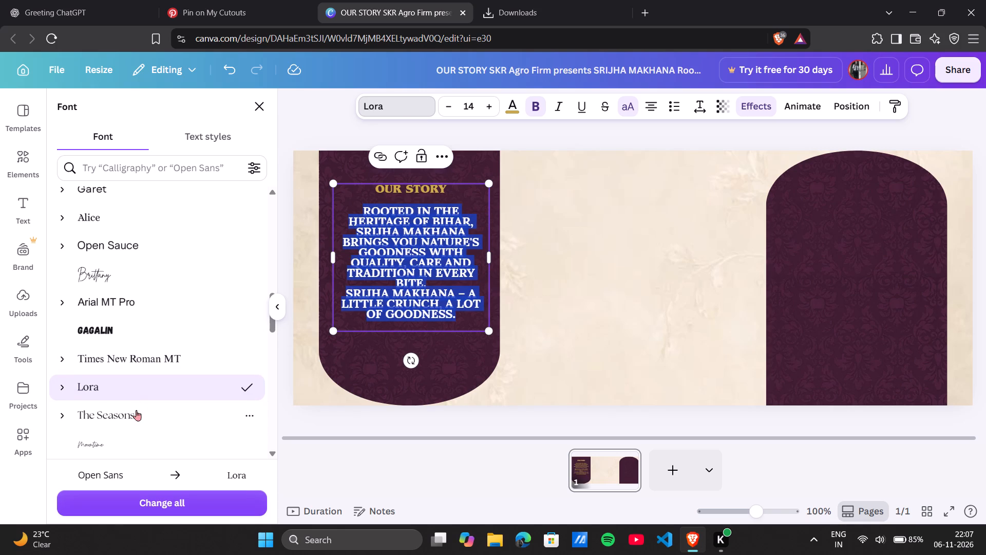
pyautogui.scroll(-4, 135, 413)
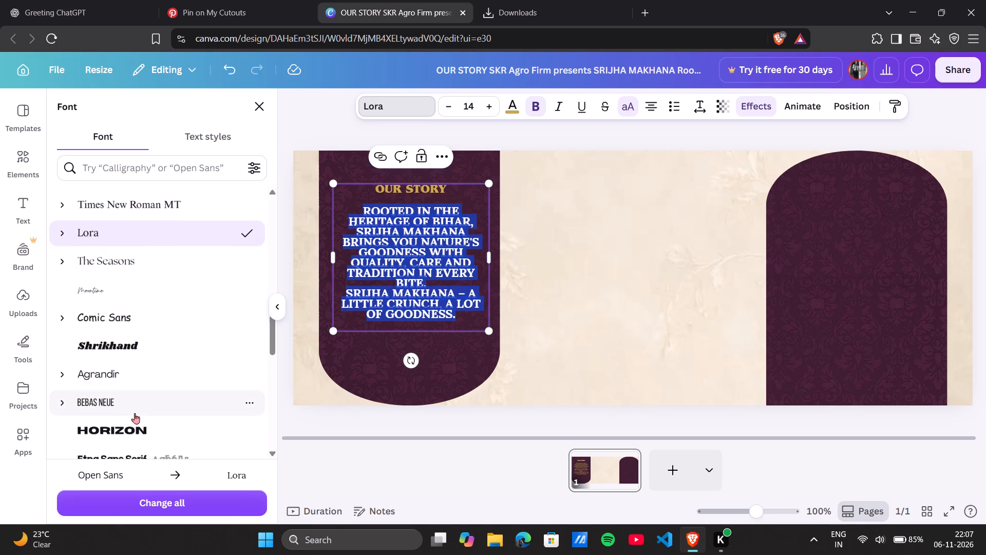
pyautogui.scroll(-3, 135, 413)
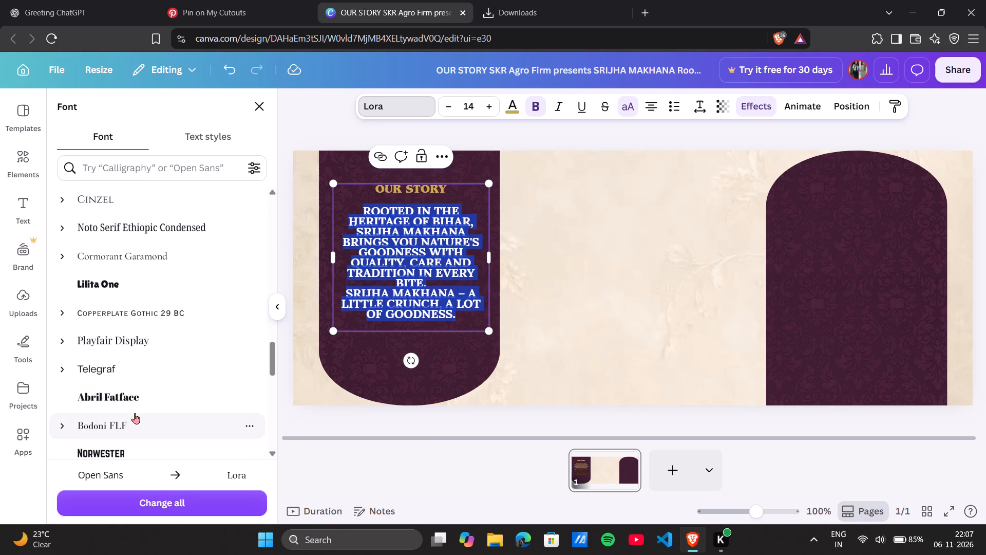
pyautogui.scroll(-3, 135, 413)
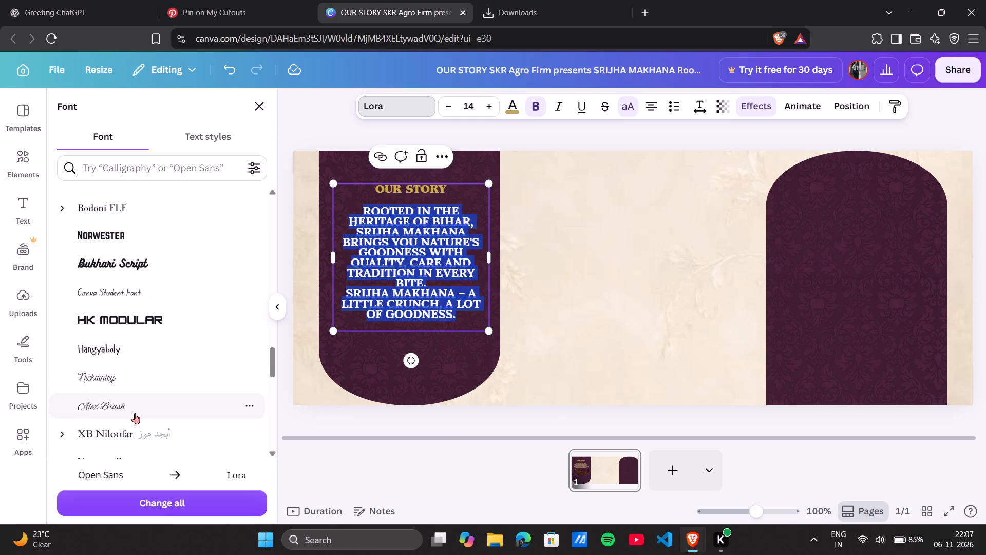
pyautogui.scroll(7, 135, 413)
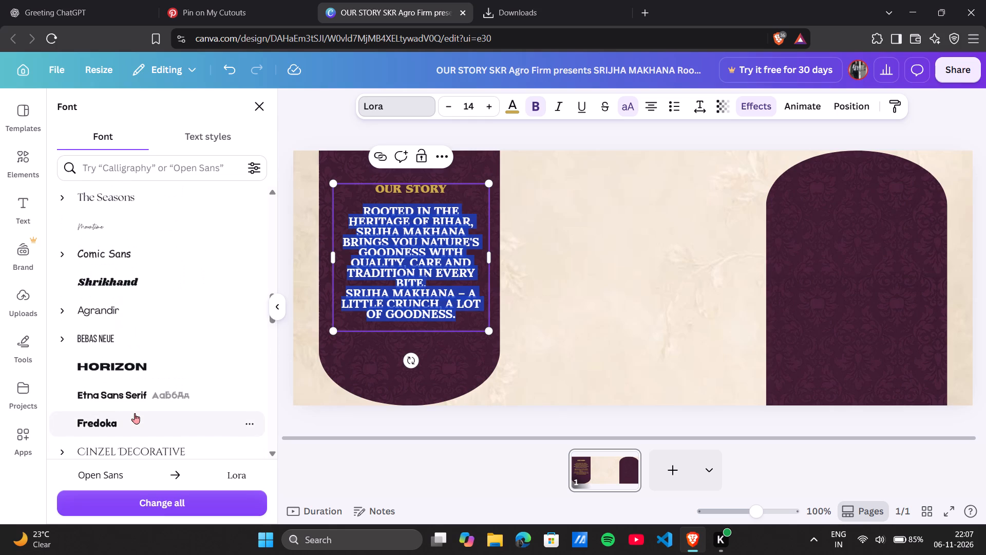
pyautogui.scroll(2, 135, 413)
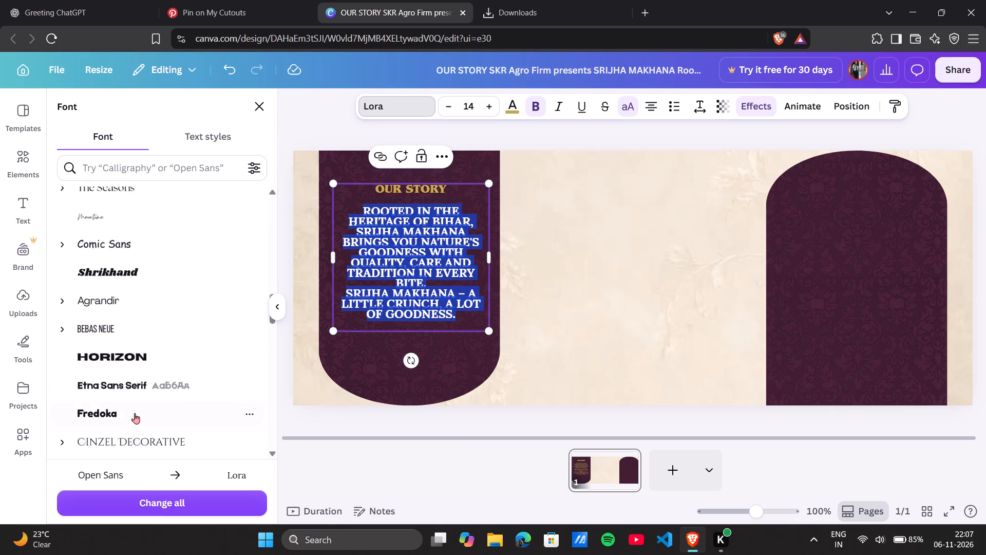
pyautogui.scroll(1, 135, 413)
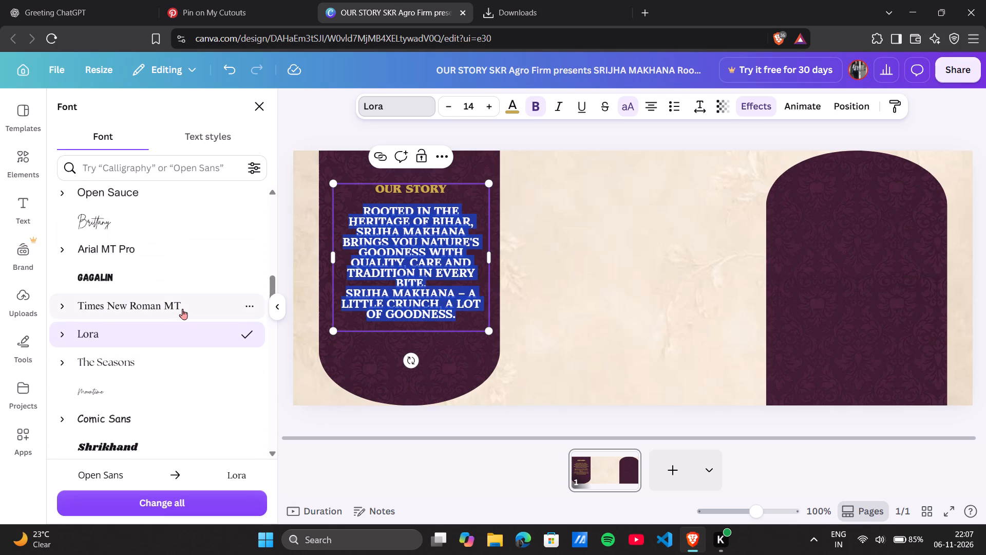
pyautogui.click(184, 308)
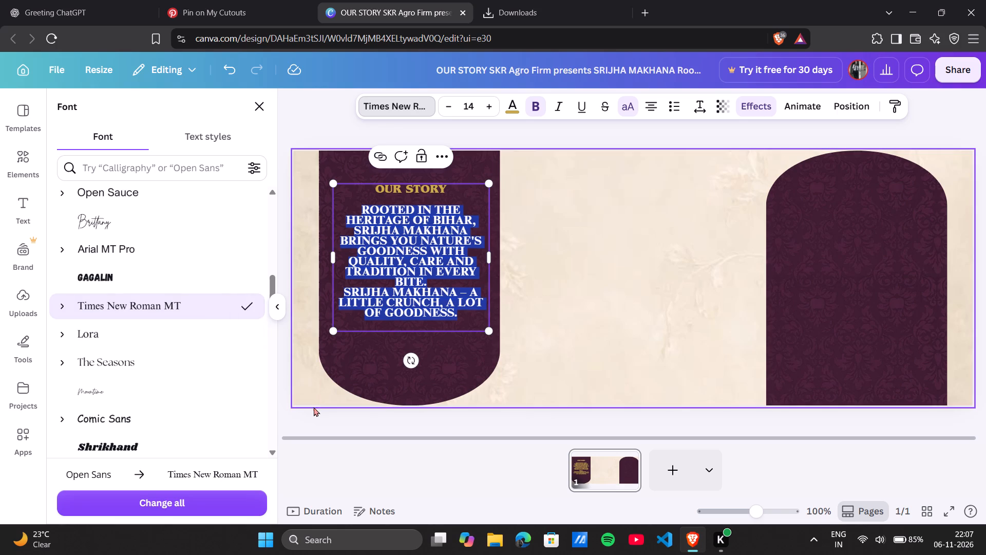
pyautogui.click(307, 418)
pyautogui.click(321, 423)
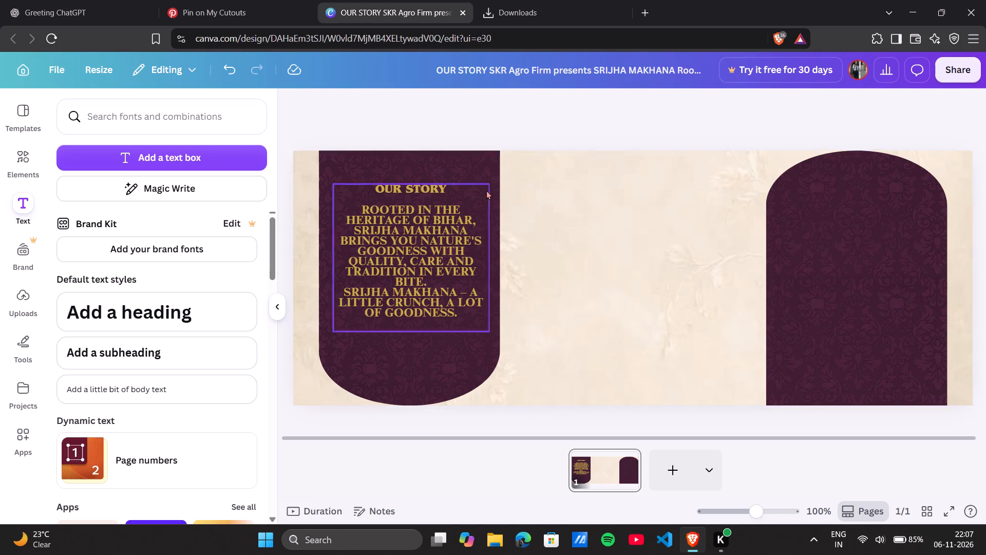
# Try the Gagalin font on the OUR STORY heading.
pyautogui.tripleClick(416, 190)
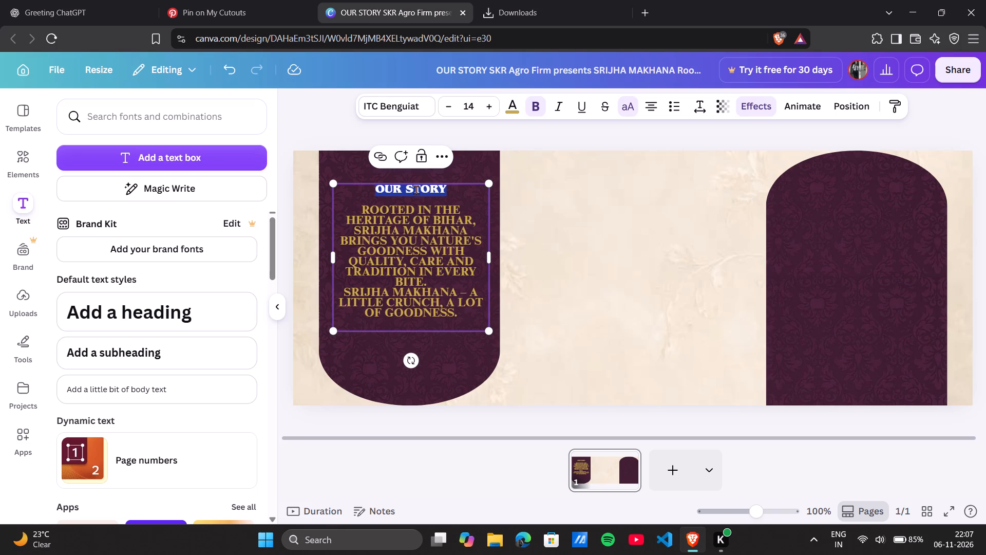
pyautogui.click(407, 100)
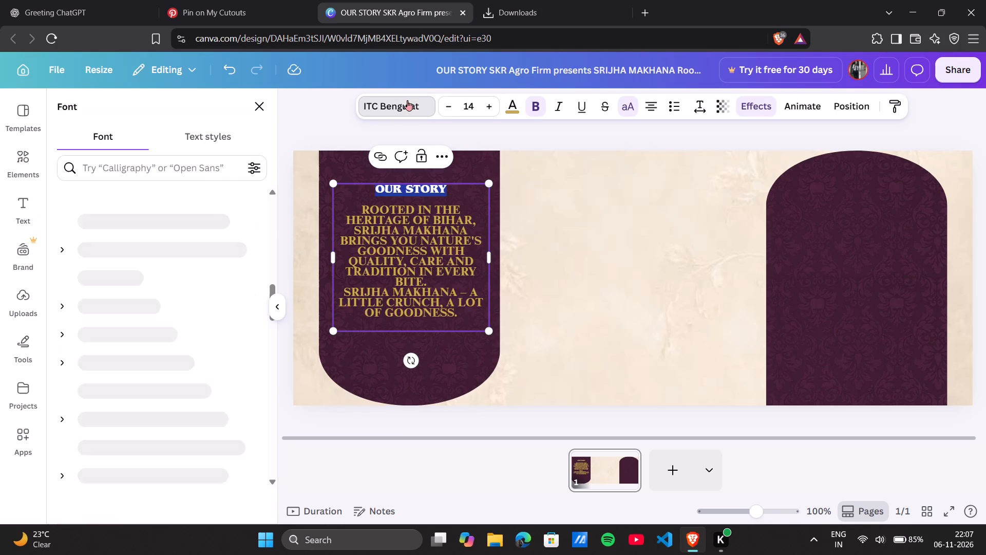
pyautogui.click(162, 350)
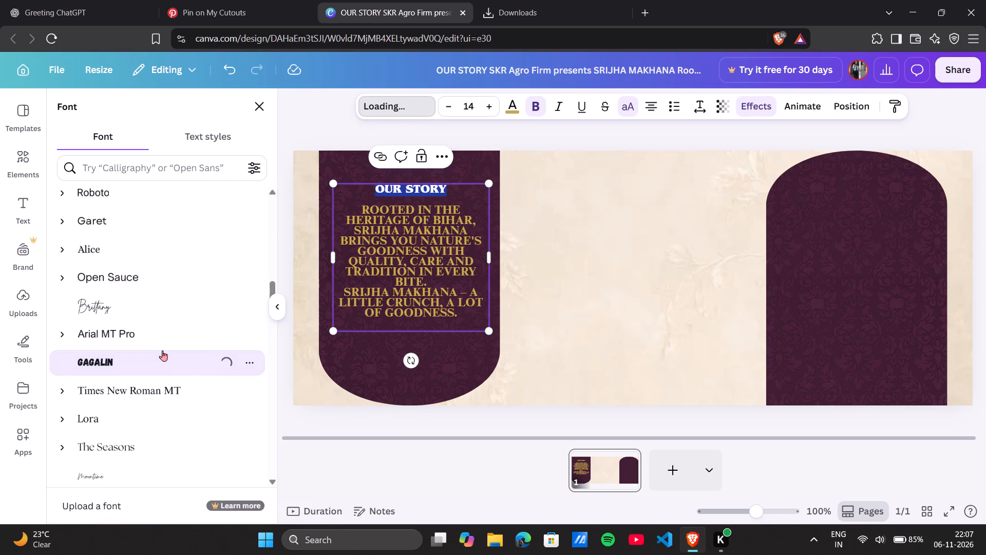
# Look through the available fonts and set the OUR STORY heading to Times New Roman MT.
pyautogui.scroll(1, 163, 284)
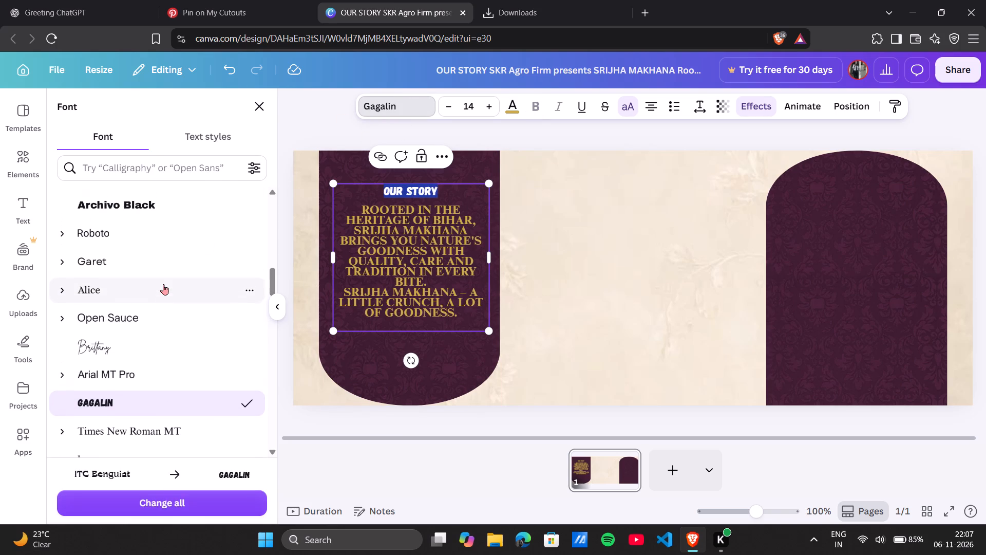
pyautogui.scroll(1, 163, 284)
pyautogui.scroll(-1, 163, 284)
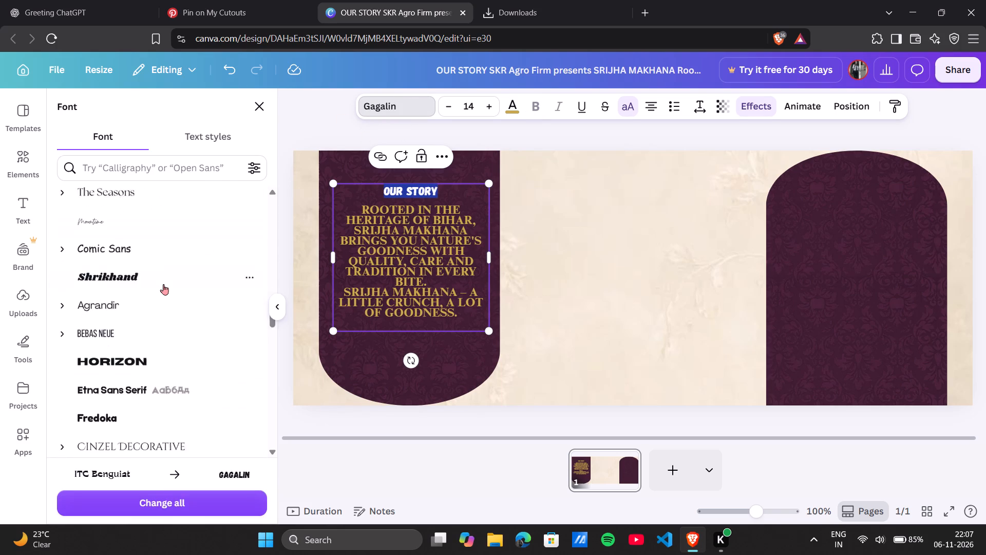
pyautogui.scroll(-6, 163, 284)
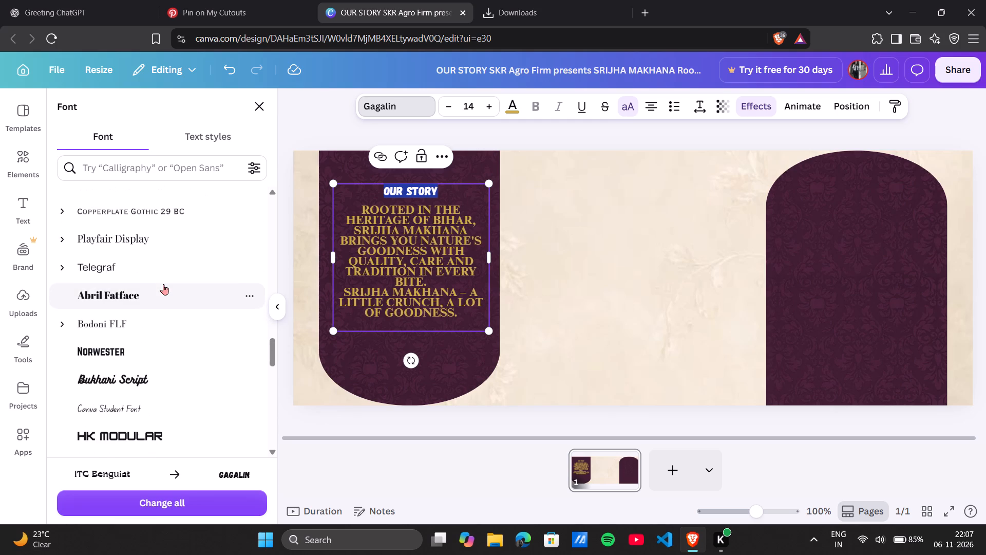
pyautogui.scroll(-8, 163, 284)
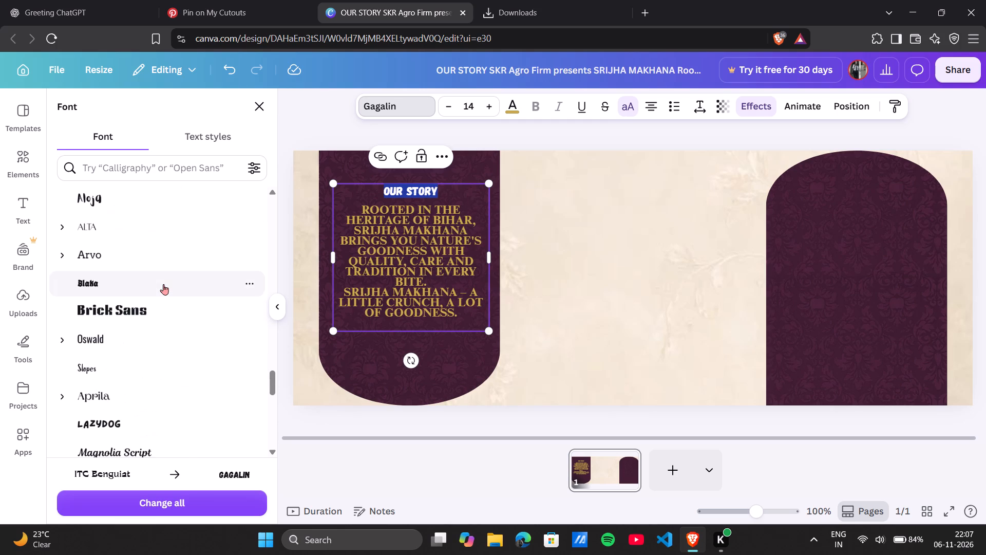
pyautogui.scroll(-7, 163, 284)
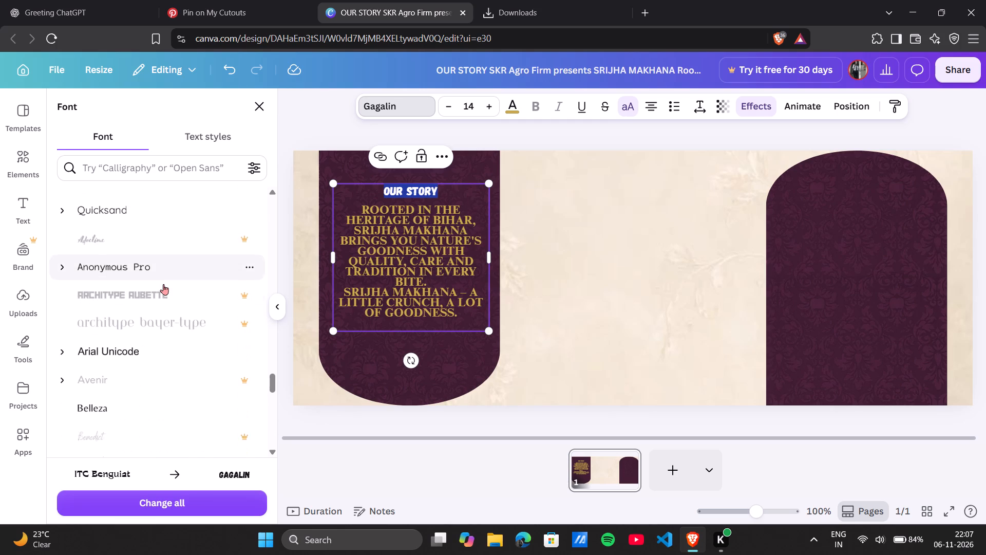
pyautogui.scroll(-2, 163, 284)
pyautogui.scroll(10, 163, 284)
pyautogui.scroll(11, 163, 284)
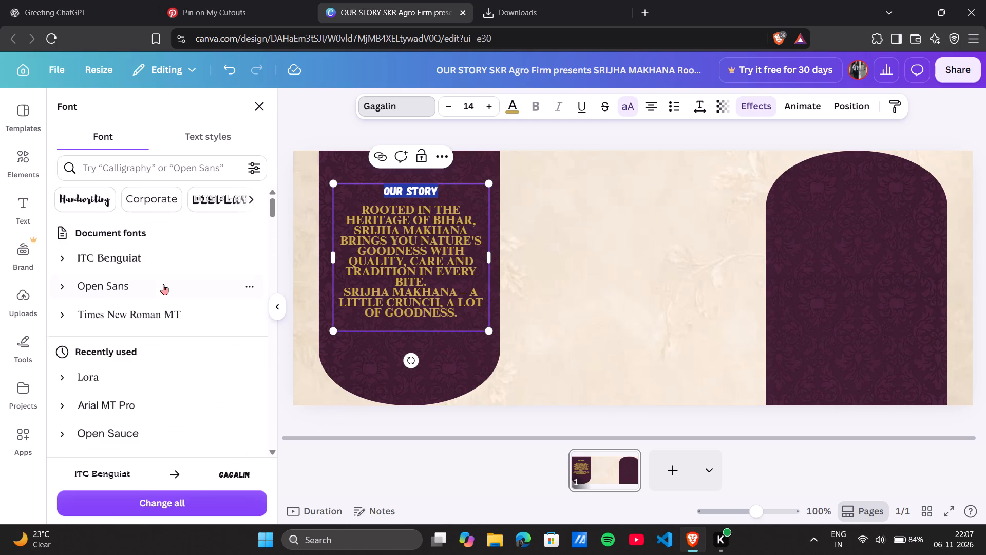
pyautogui.scroll(-1, 163, 284)
pyautogui.scroll(3, 163, 284)
pyautogui.click(159, 313)
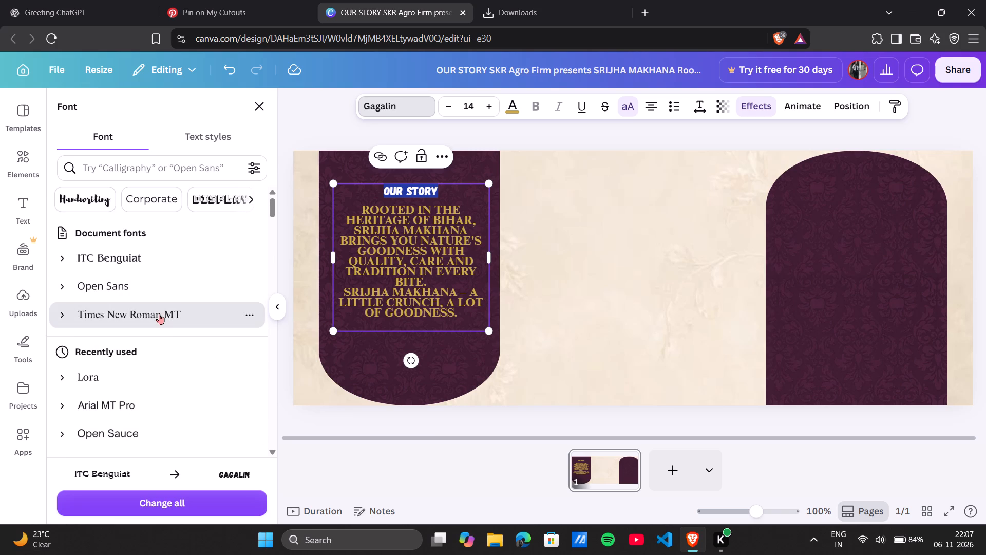
pyautogui.click(286, 210)
pyautogui.click(286, 210)
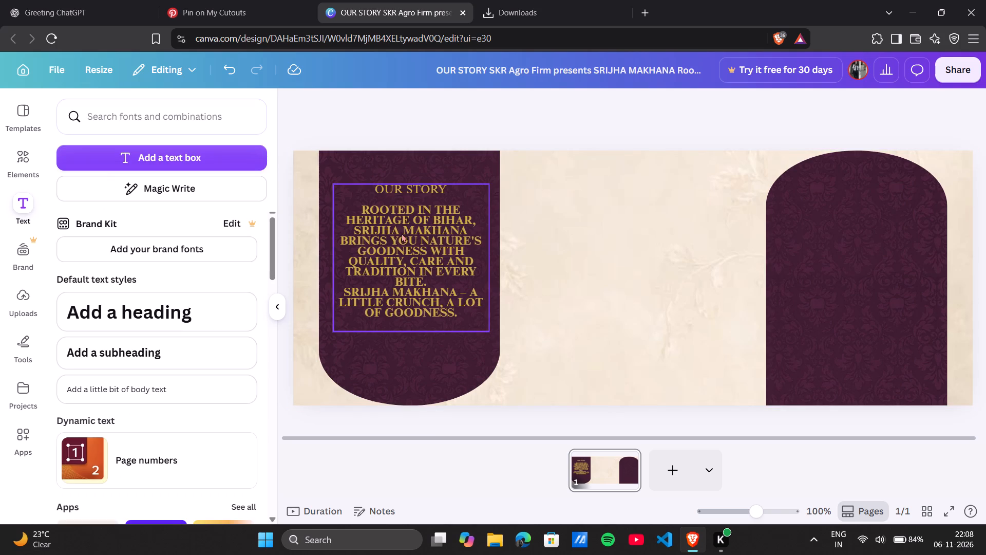
# Remove the bold style from both body paragraphs below the OUR STORY heading.
pyautogui.click(431, 225)
pyautogui.tripleClick(431, 225)
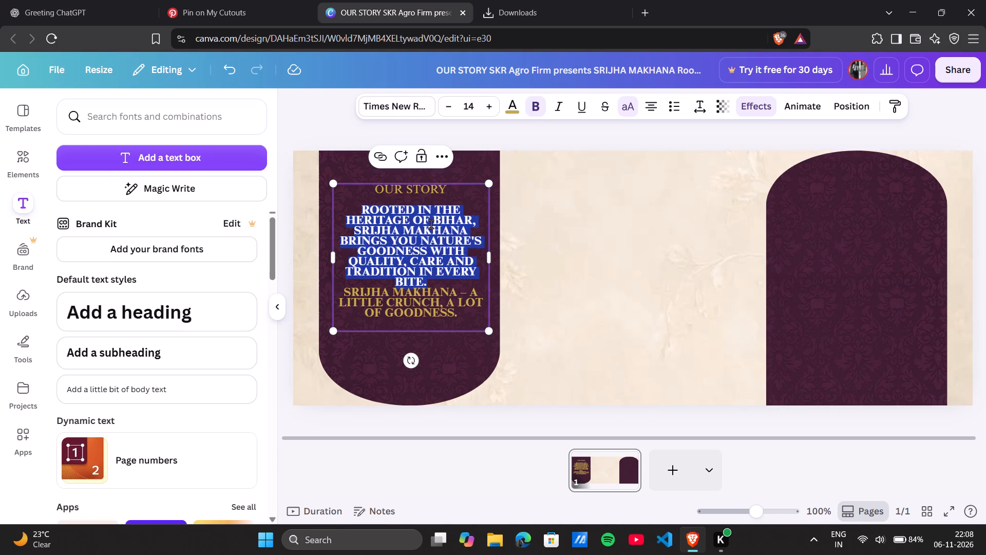
pyautogui.click(541, 108)
pyautogui.tripleClick(428, 294)
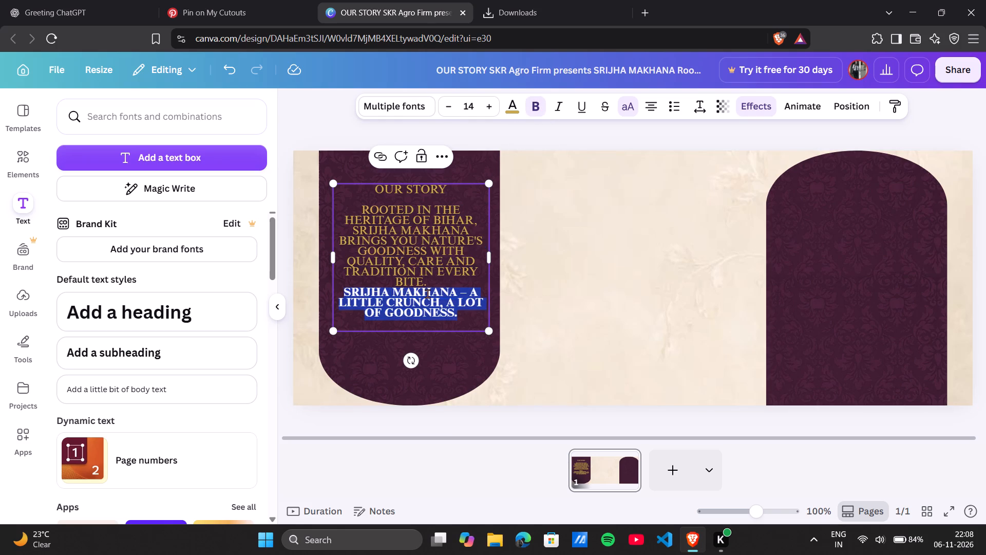
pyautogui.click(538, 96)
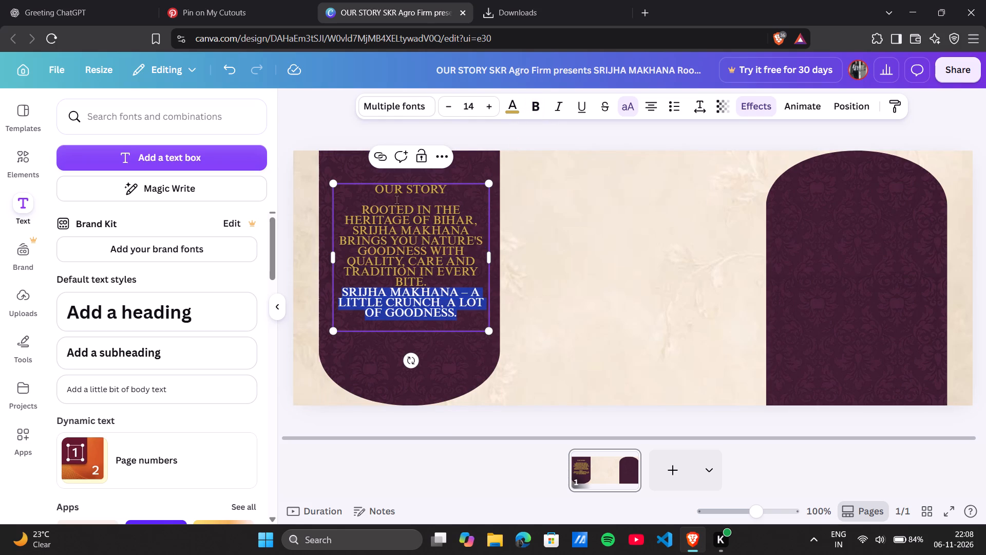
# Make the OUR STORY heading bold.
pyautogui.tripleClick(411, 192)
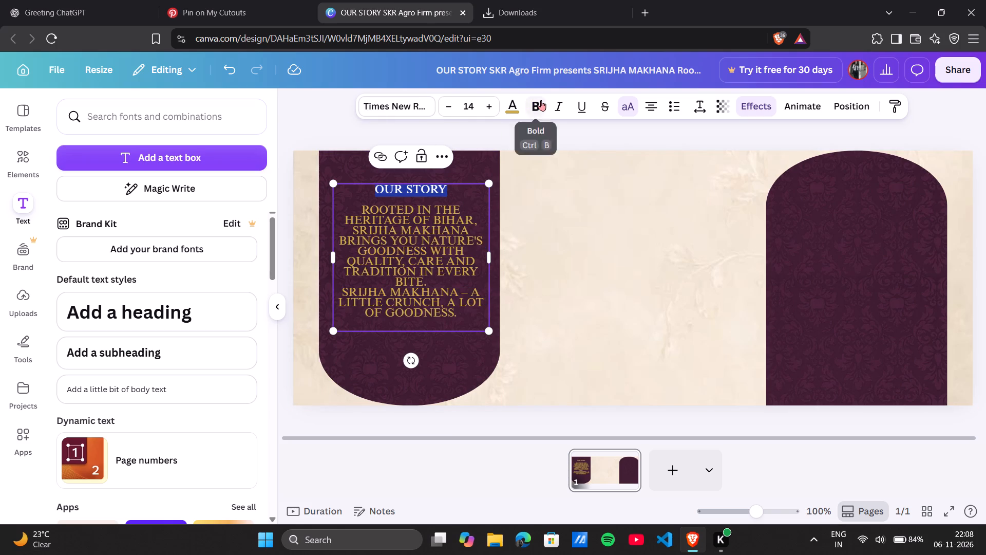
pyautogui.click(541, 100)
pyautogui.click(352, 135)
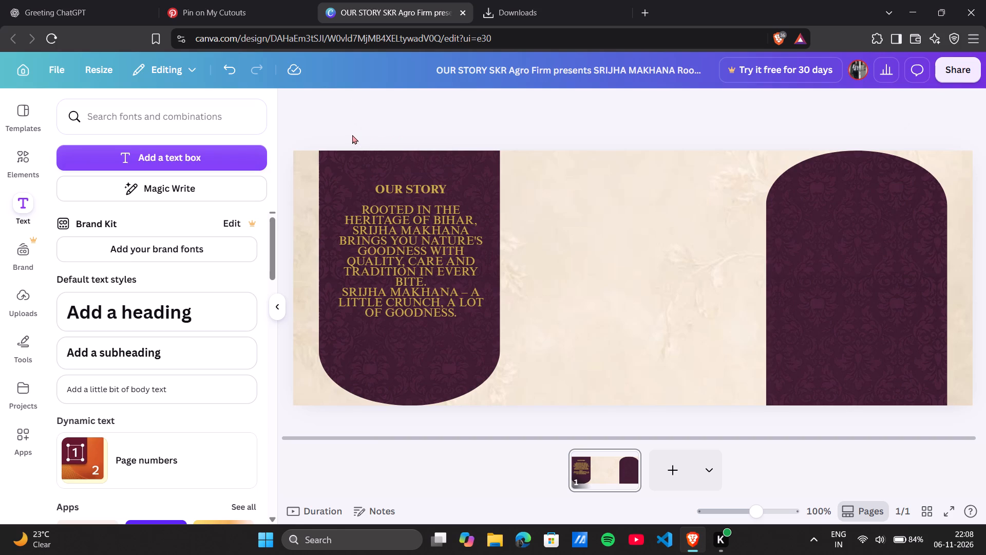
# Move the whole Our Story text block up near the top of its purple panel, centred horizontally on the panel.
pyautogui.moveTo(436, 226); pyautogui.dragTo(437, 210)
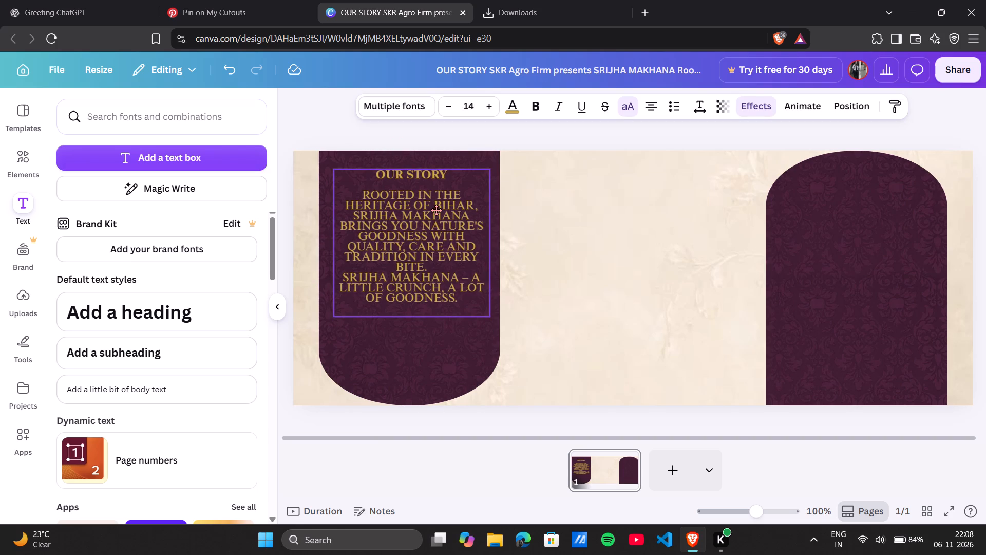
pyautogui.moveTo(437, 210); pyautogui.dragTo(435, 208)
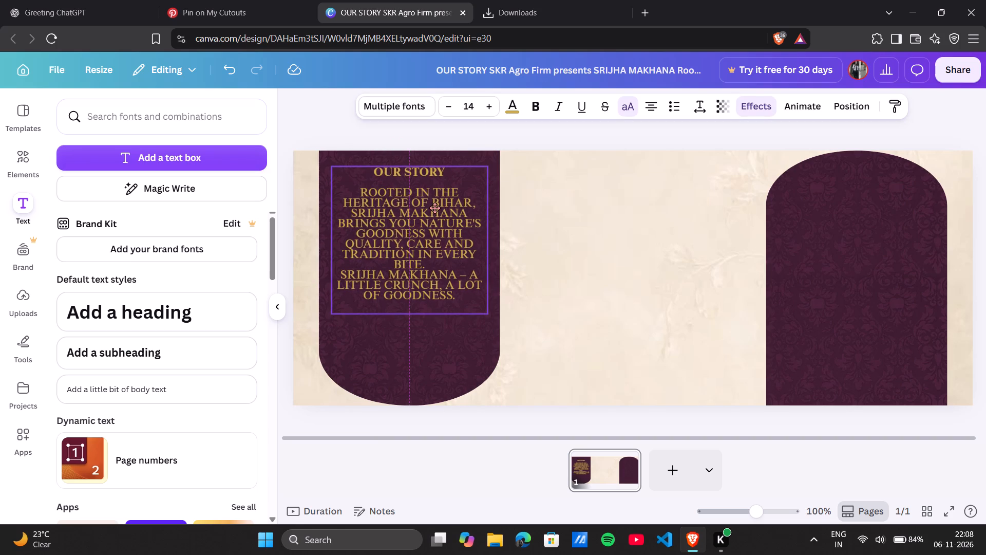
pyautogui.moveTo(435, 208); pyautogui.dragTo(435, 206)
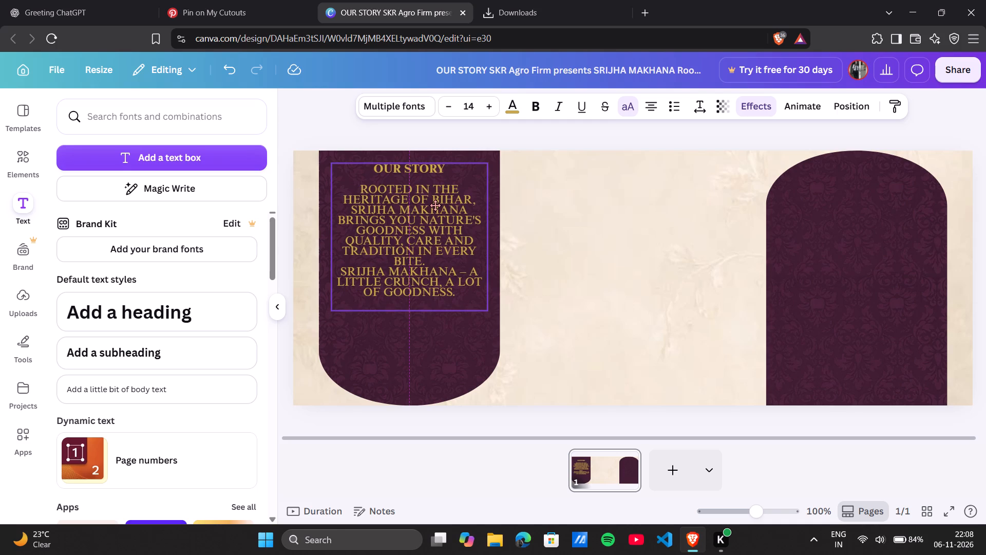
pyautogui.moveTo(435, 206); pyautogui.dragTo(435, 205)
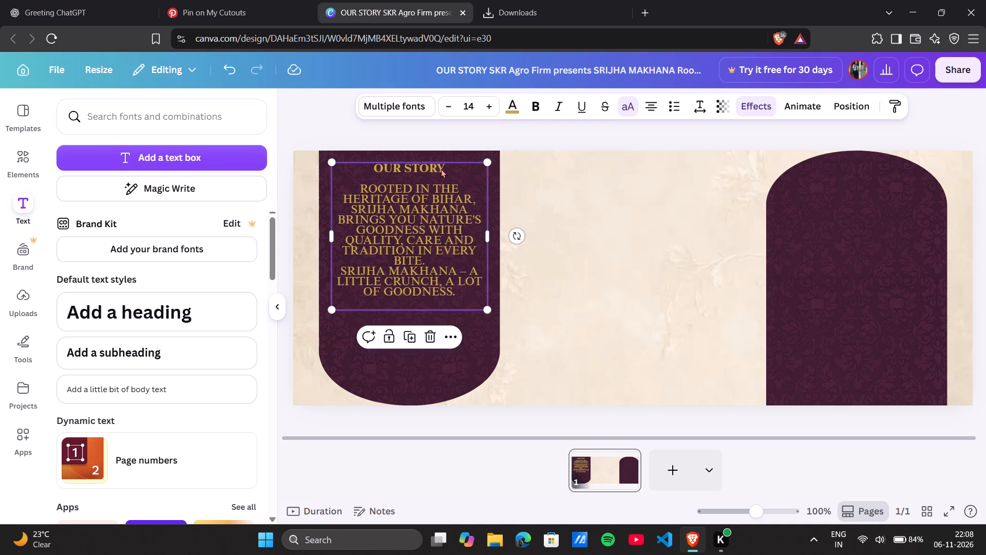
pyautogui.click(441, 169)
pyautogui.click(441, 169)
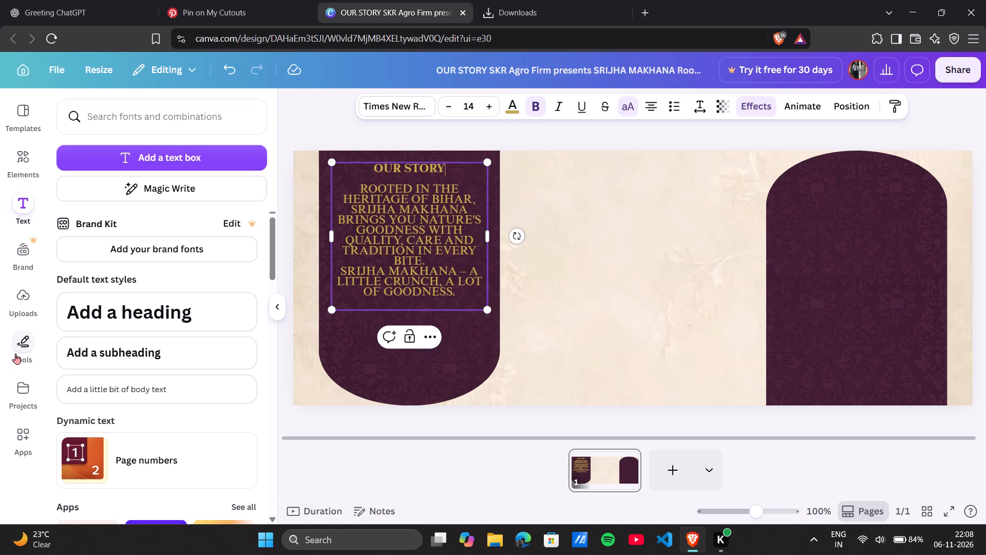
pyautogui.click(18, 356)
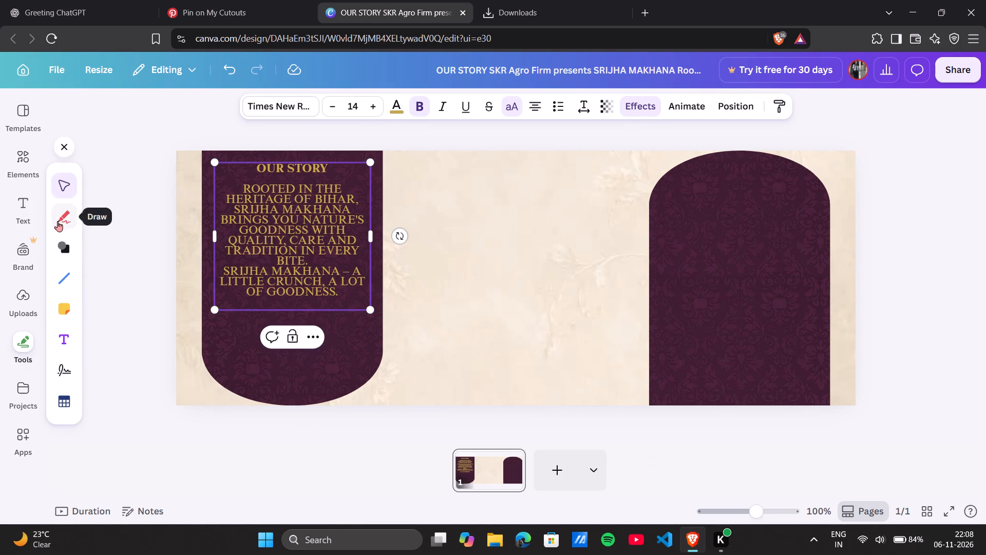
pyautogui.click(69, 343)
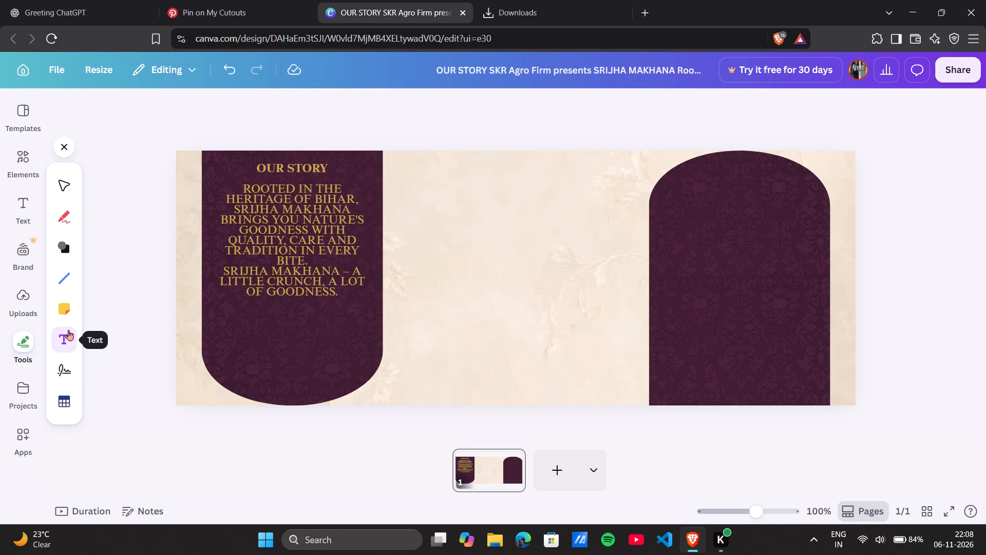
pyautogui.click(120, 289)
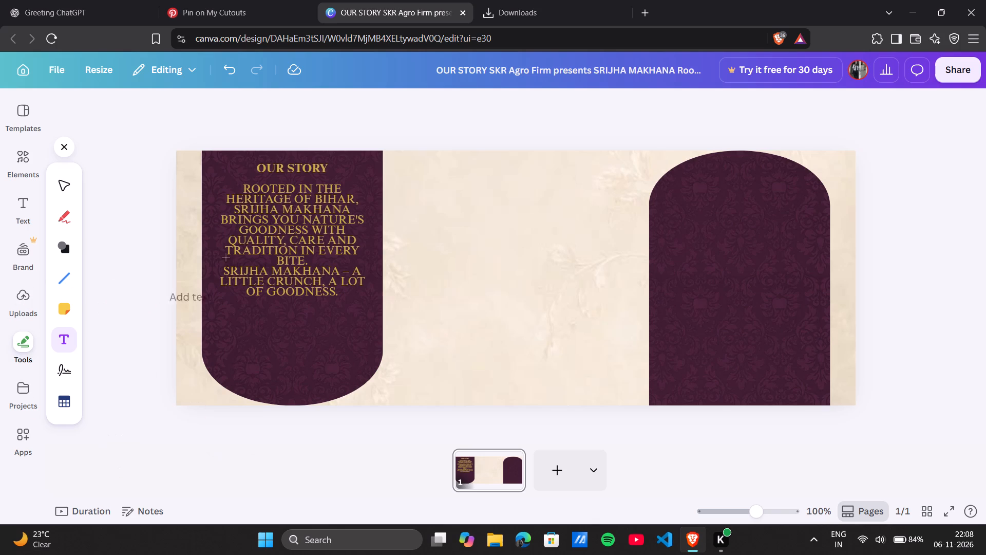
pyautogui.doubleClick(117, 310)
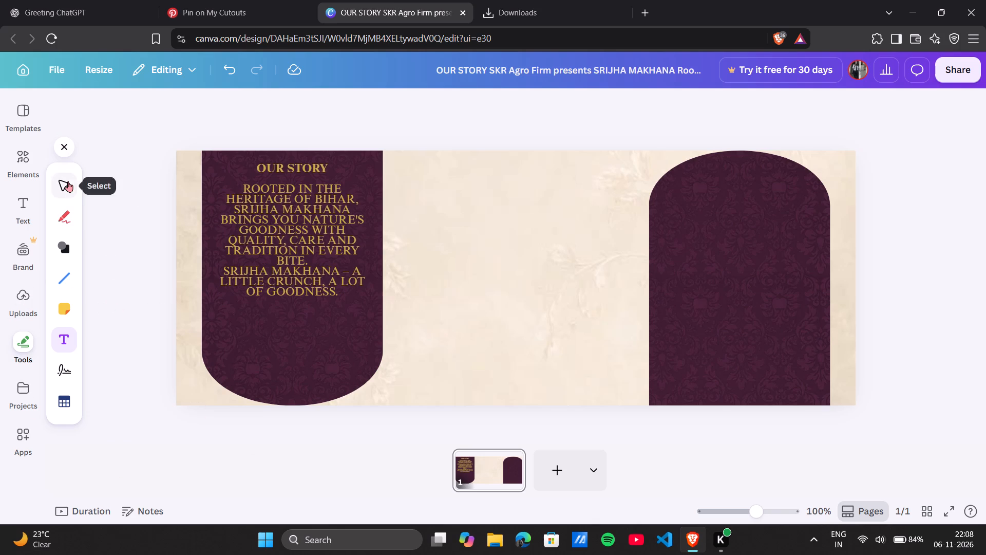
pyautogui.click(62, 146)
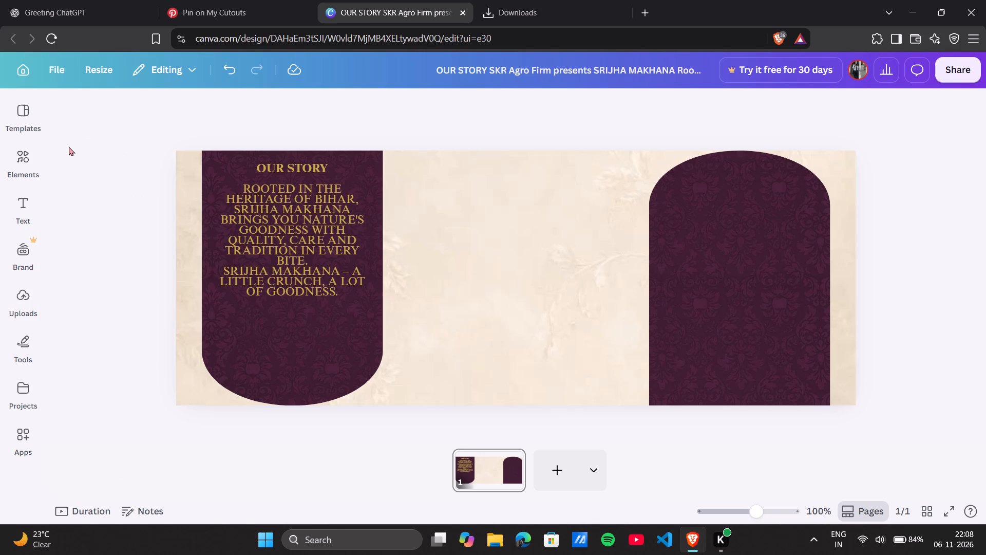
# Make the closing paragraph, SRIJHA MAKHANA – A LITTLE CRUNCH, A LOT OF GOODNESS, bold.
pyautogui.click(272, 275)
pyautogui.tripleClick(272, 275)
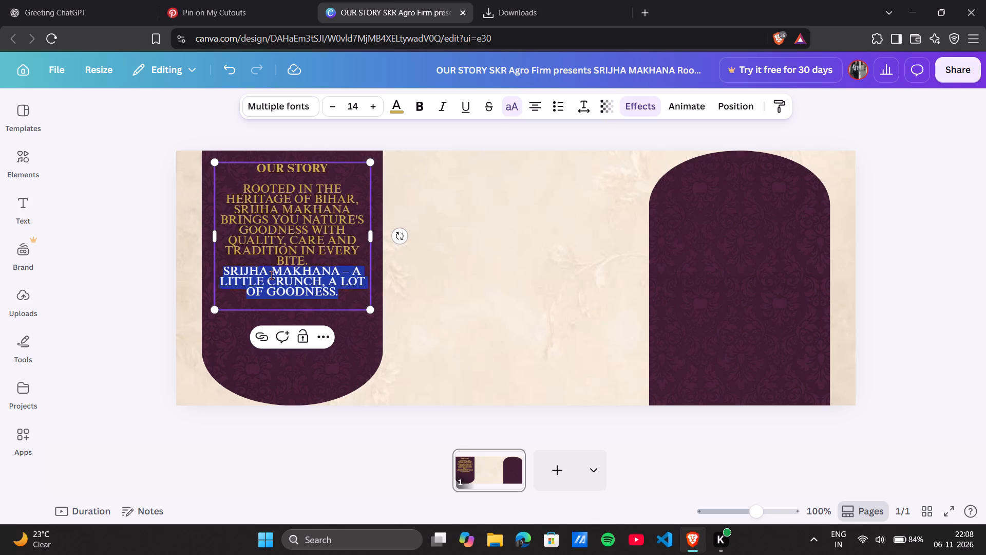
pyautogui.click(424, 104)
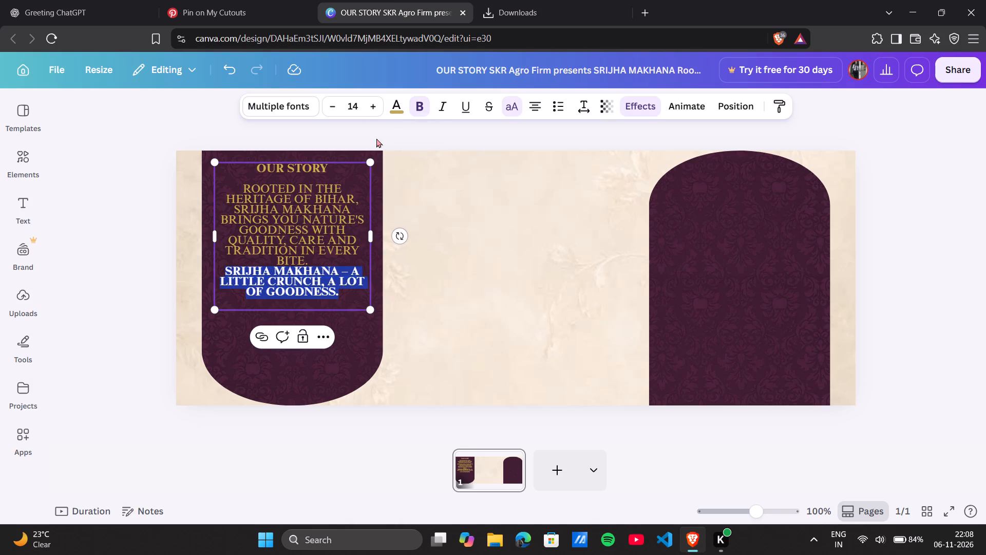
pyautogui.click(147, 227)
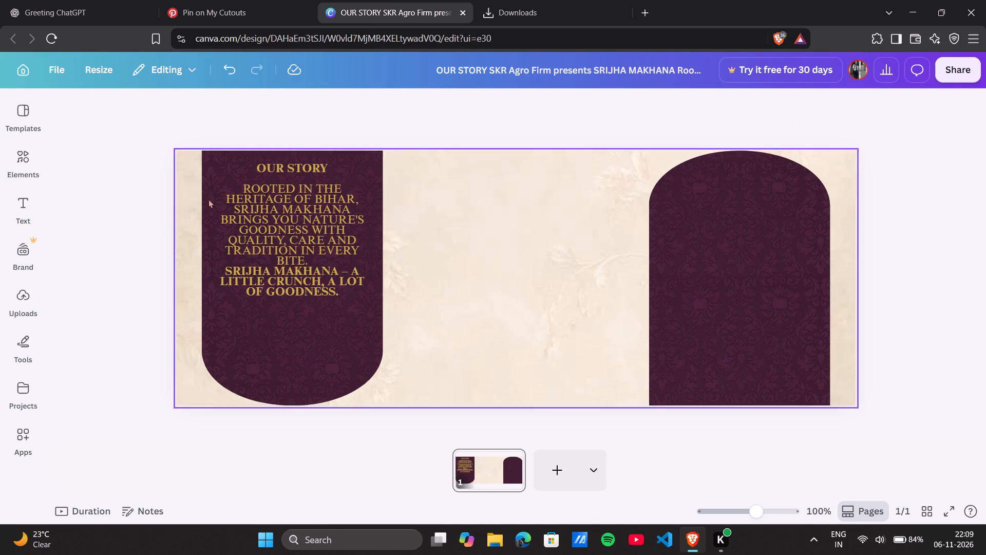
# Insert a blank line between the main body paragraph ending in BITE and the closing SRIJHA MAKHANA paragraph.
pyautogui.click(281, 266)
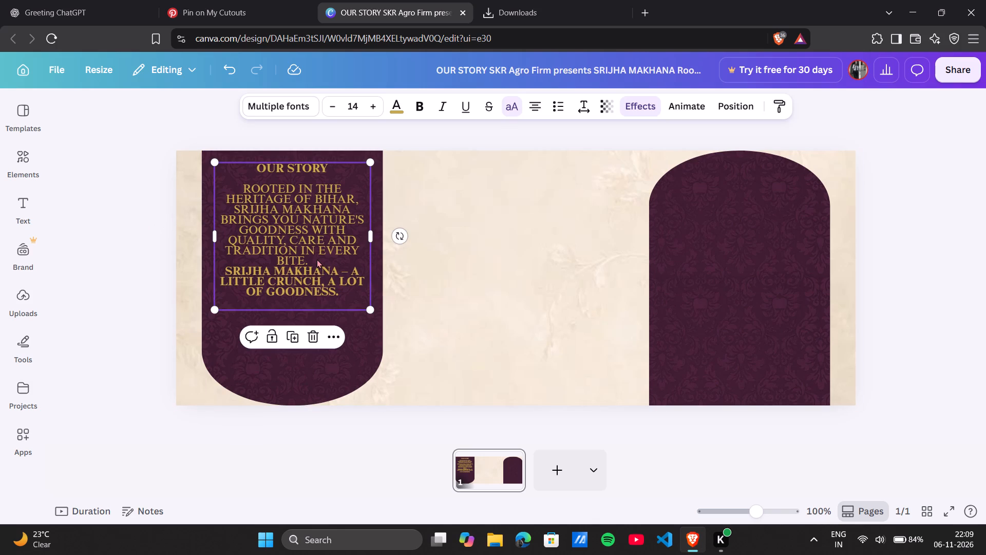
pyautogui.click(317, 259)
pyautogui.press('Return')
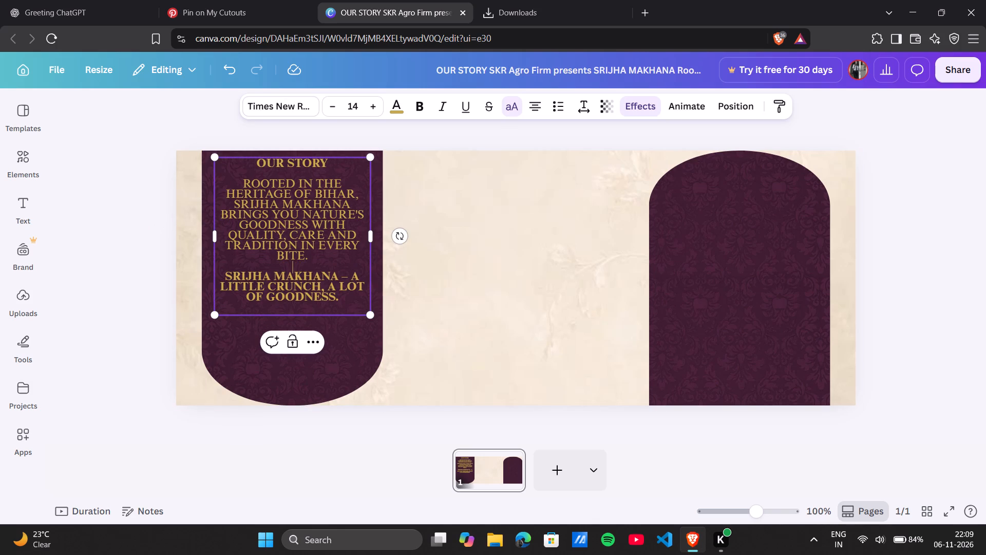
pyautogui.click(146, 289)
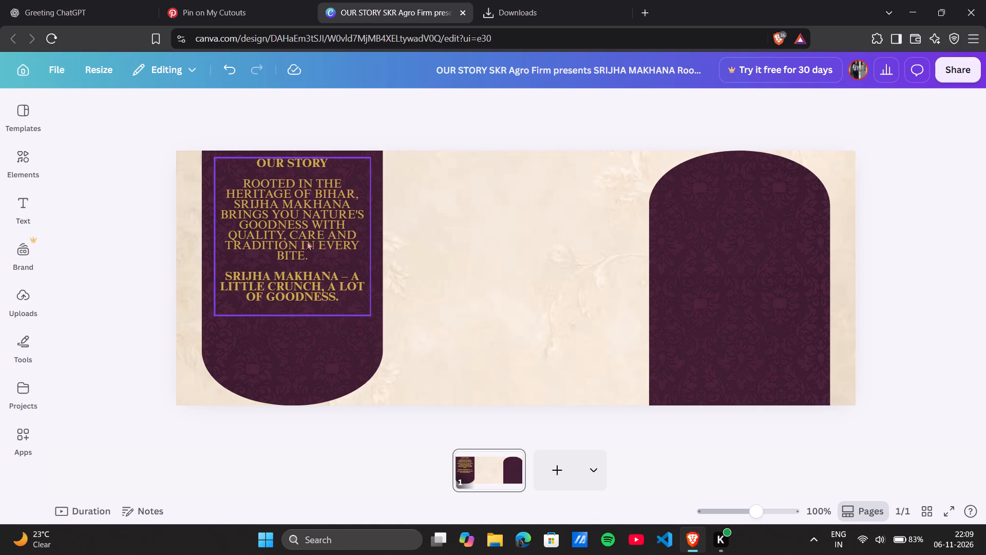
# Move the Our Story text block slightly down, keeping it horizontally centred in its purple panel.
pyautogui.moveTo(307, 244); pyautogui.dragTo(308, 253)
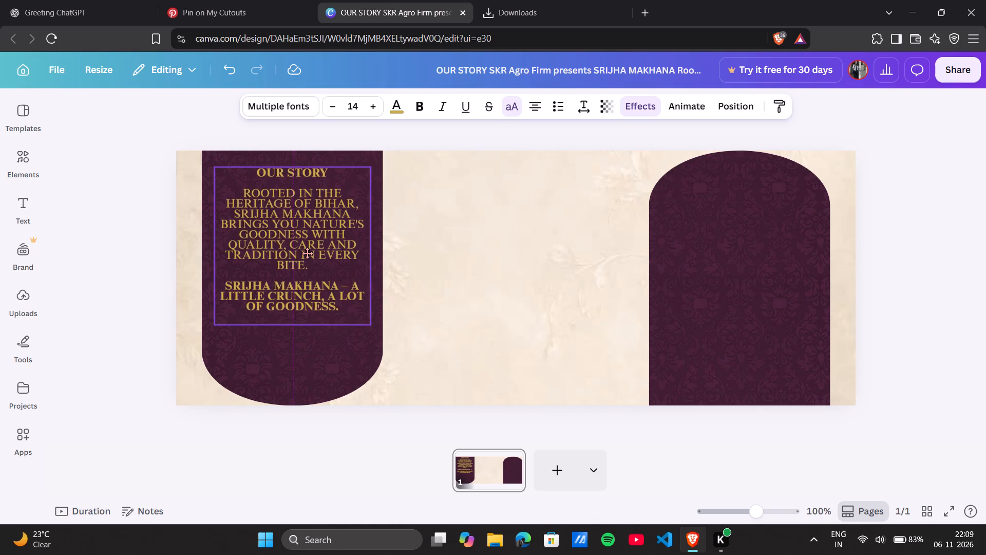
pyautogui.moveTo(308, 253); pyautogui.dragTo(309, 249)
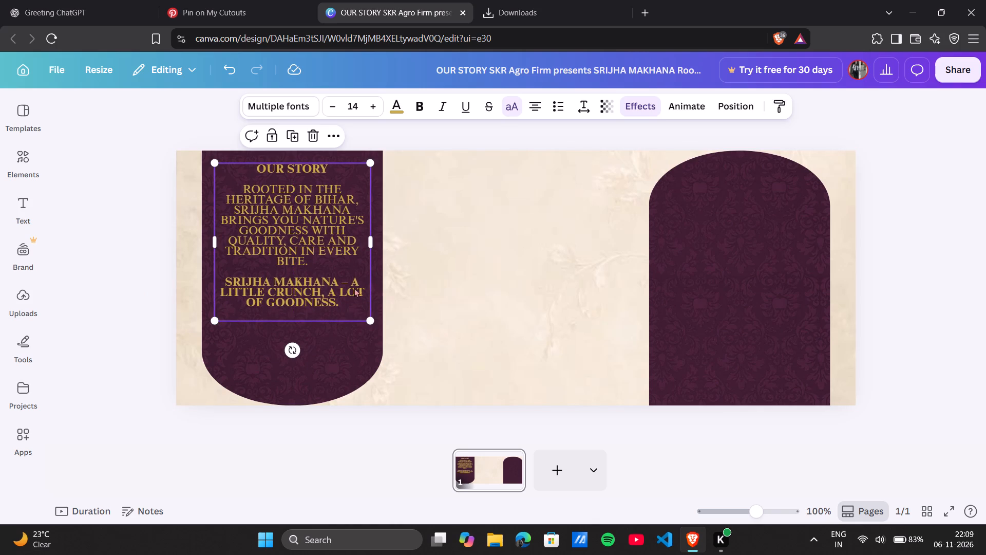
# Nudge the Our Story text block slightly further down, keeping it horizontally centred in its purple panel.
pyautogui.click(113, 274)
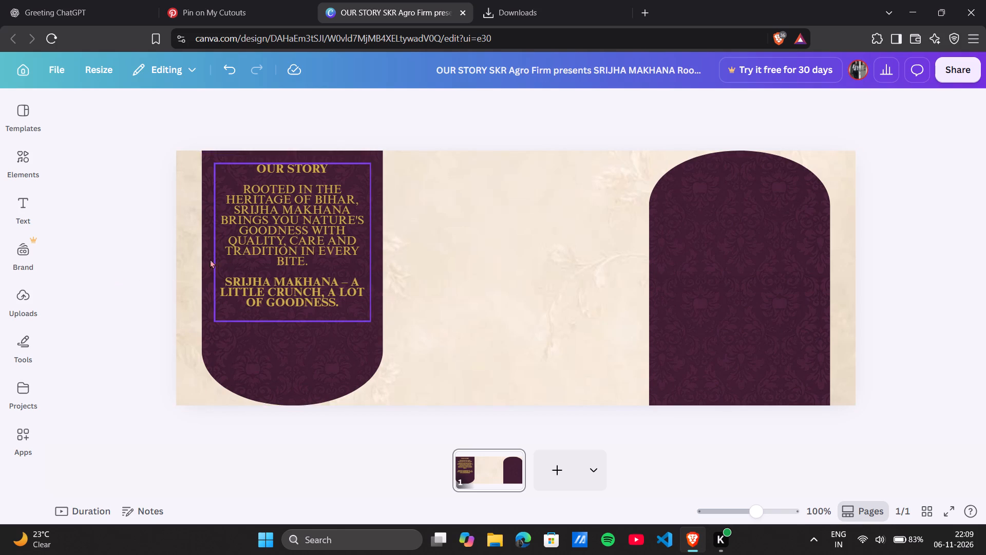
pyautogui.click(225, 255)
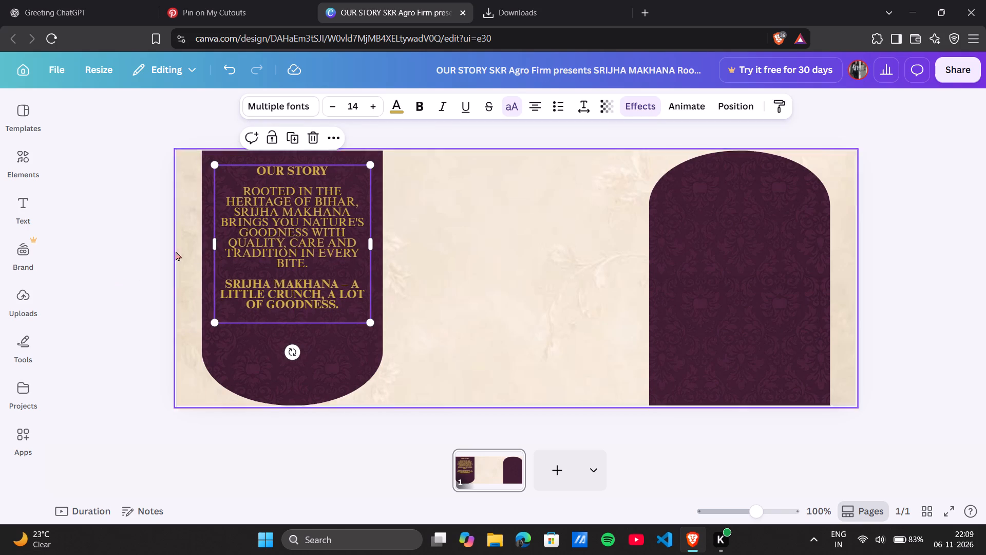
pyautogui.click(140, 242)
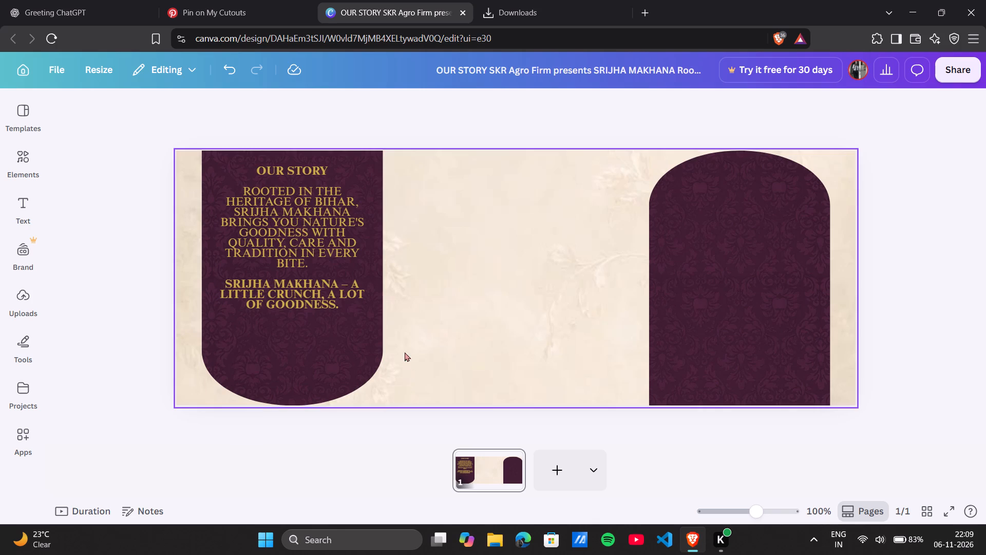
pyautogui.click(318, 249)
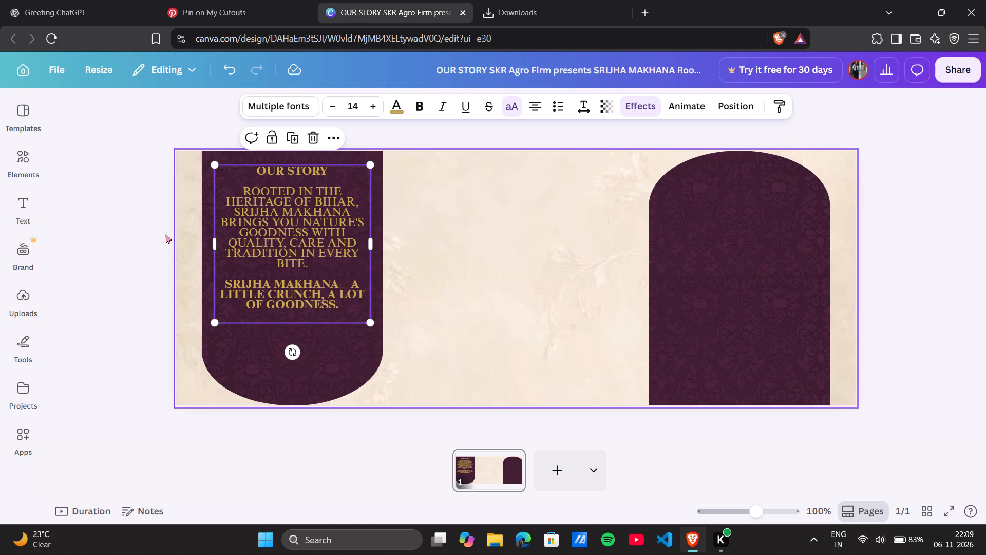
pyautogui.click(127, 243)
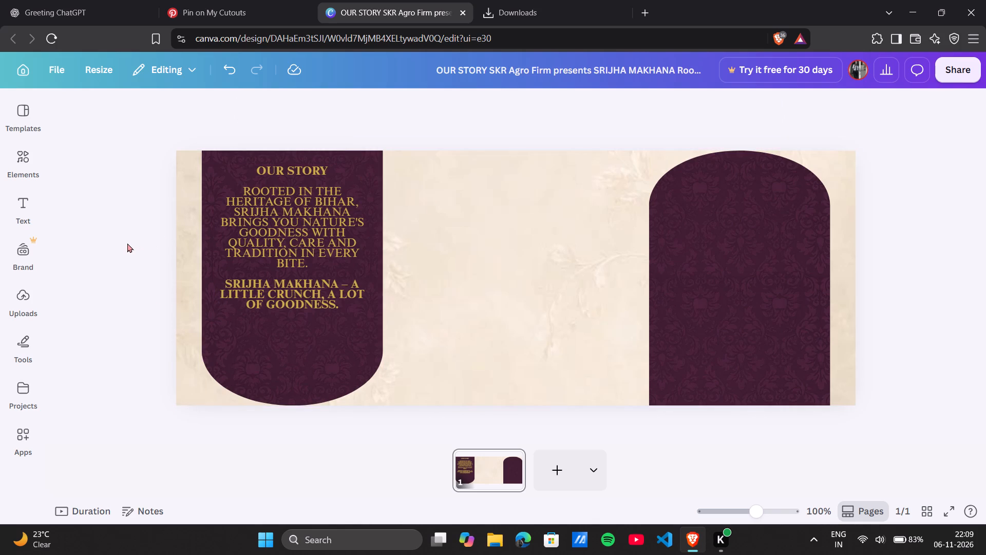
# Browse the ready-made text styles and the Graphics element collections for something to use on the label.
pyautogui.click(34, 198)
pyautogui.scroll(-2, 113, 293)
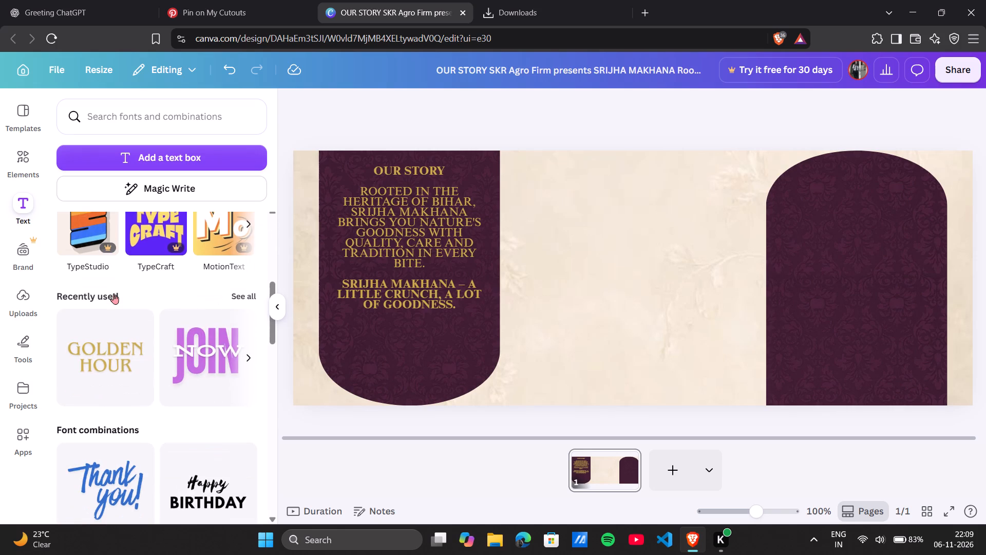
pyautogui.scroll(-1, 113, 293)
pyautogui.click(24, 171)
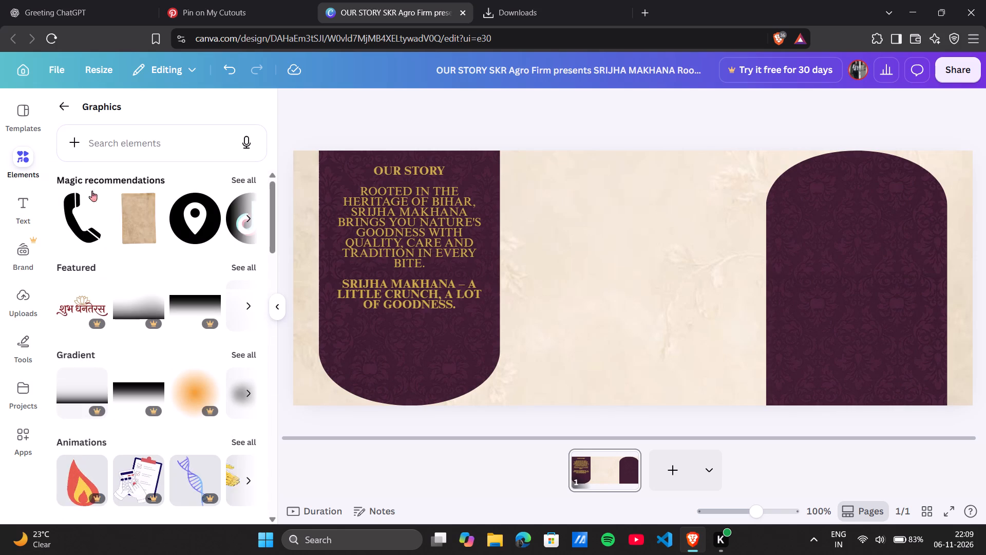
pyautogui.scroll(-4, 122, 316)
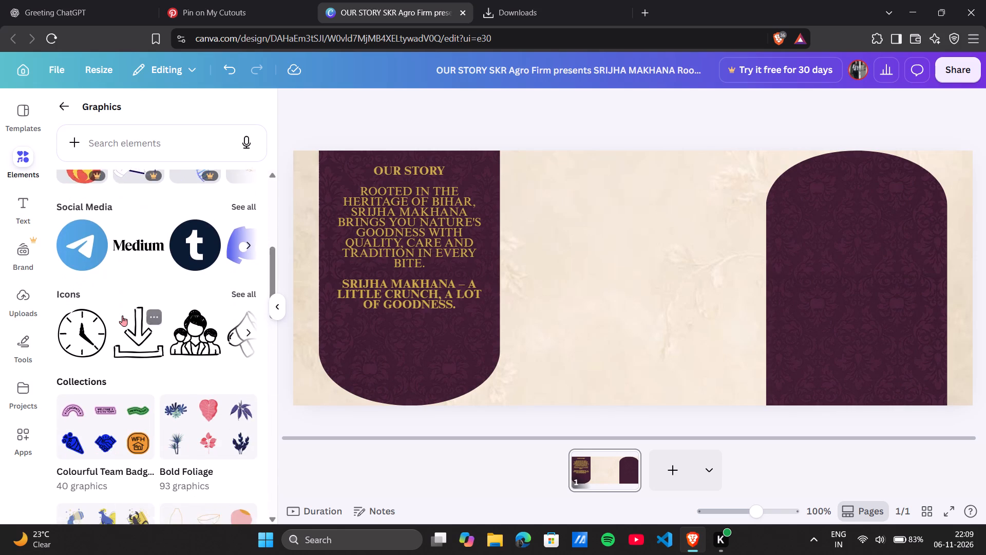
pyautogui.scroll(-4, 122, 316)
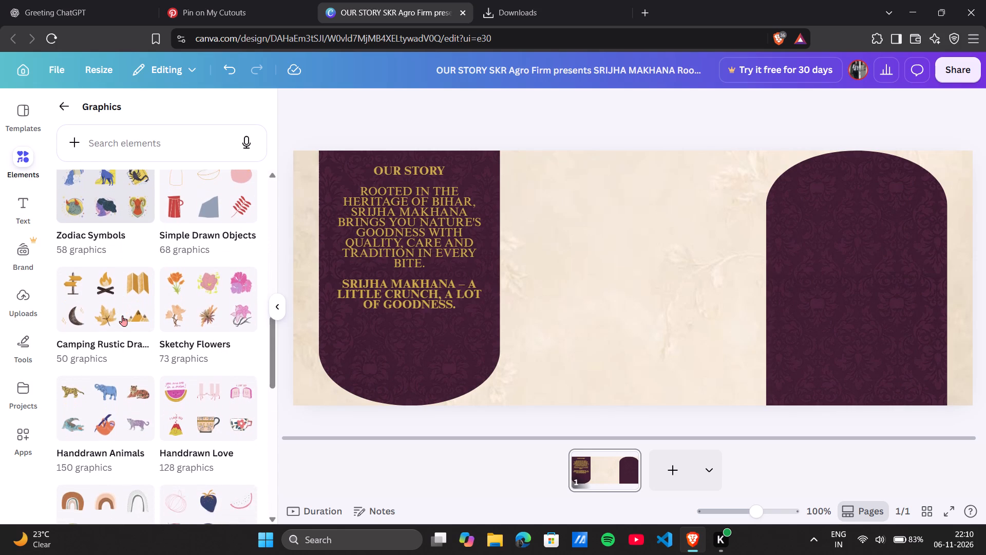
pyautogui.scroll(-1, 122, 316)
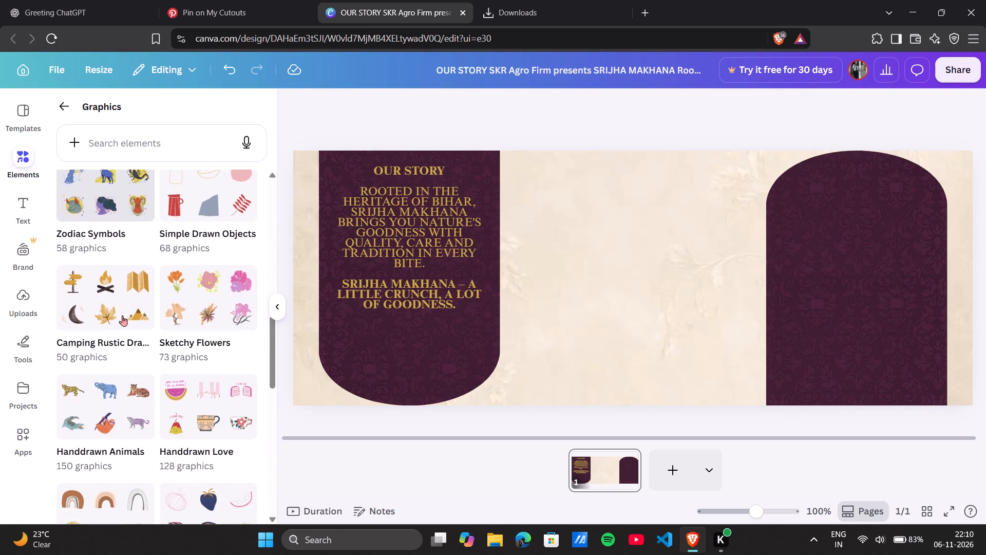
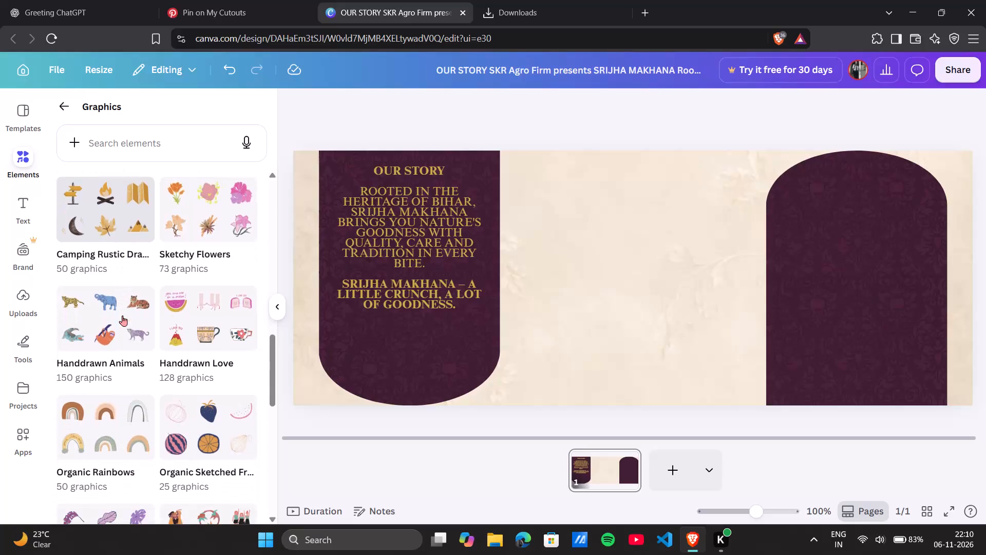
# Browse the Graphics element collections for decorative artwork suited to the label.
pyautogui.scroll(-1, 122, 316)
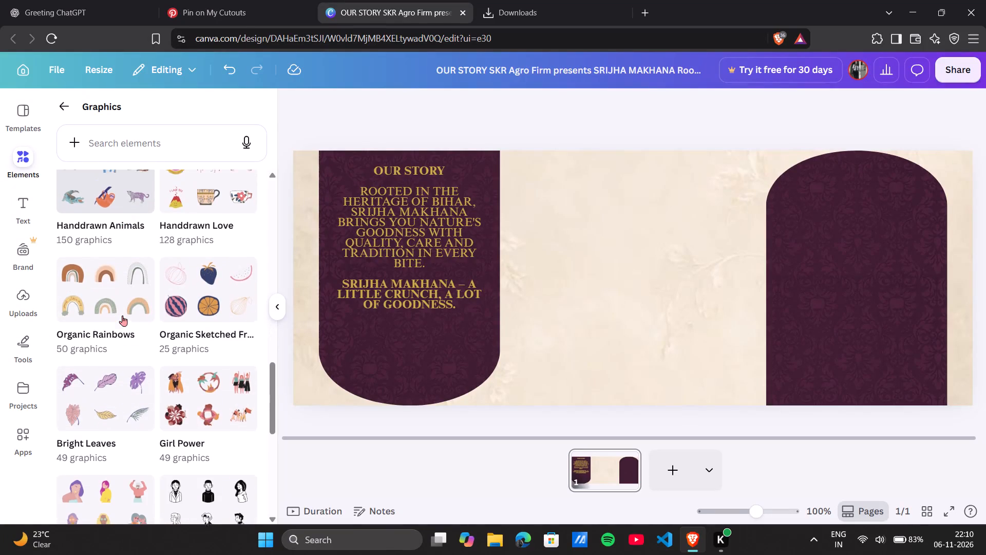
pyautogui.scroll(-2, 122, 316)
pyautogui.scroll(-1, 120, 370)
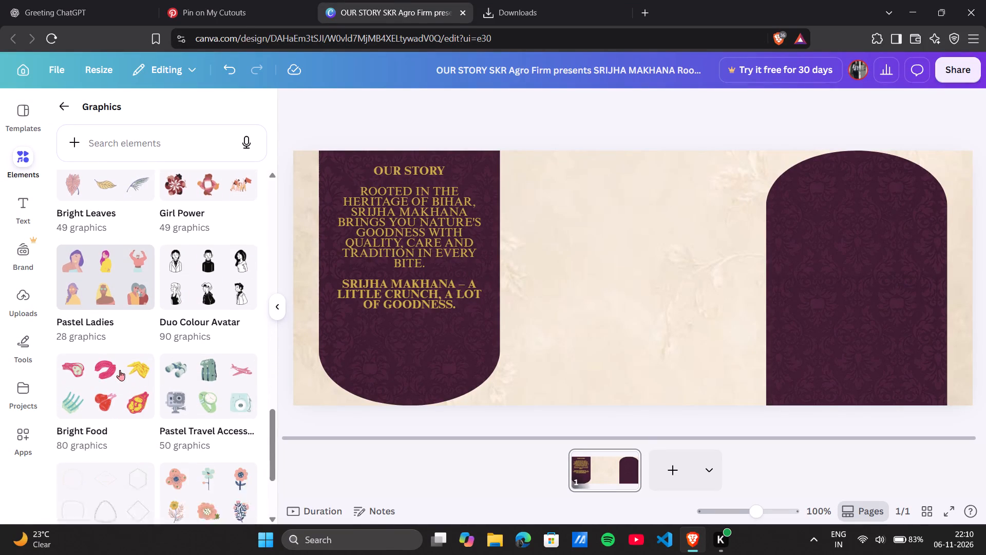
pyautogui.scroll(-4, 120, 370)
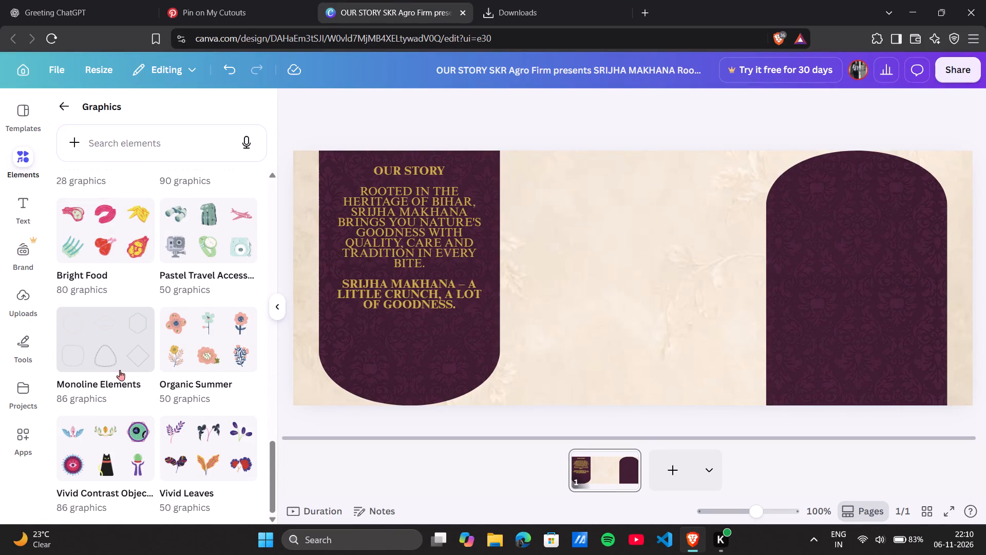
pyautogui.scroll(-7, 120, 370)
pyautogui.scroll(1, 120, 370)
pyautogui.scroll(-4, 120, 370)
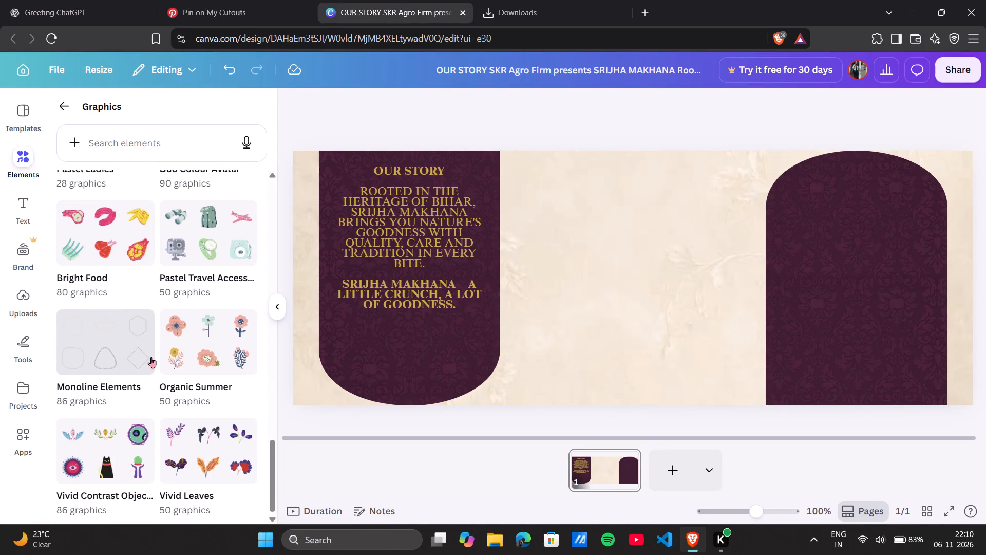
pyautogui.scroll(1, 186, 353)
pyautogui.scroll(2, 106, 317)
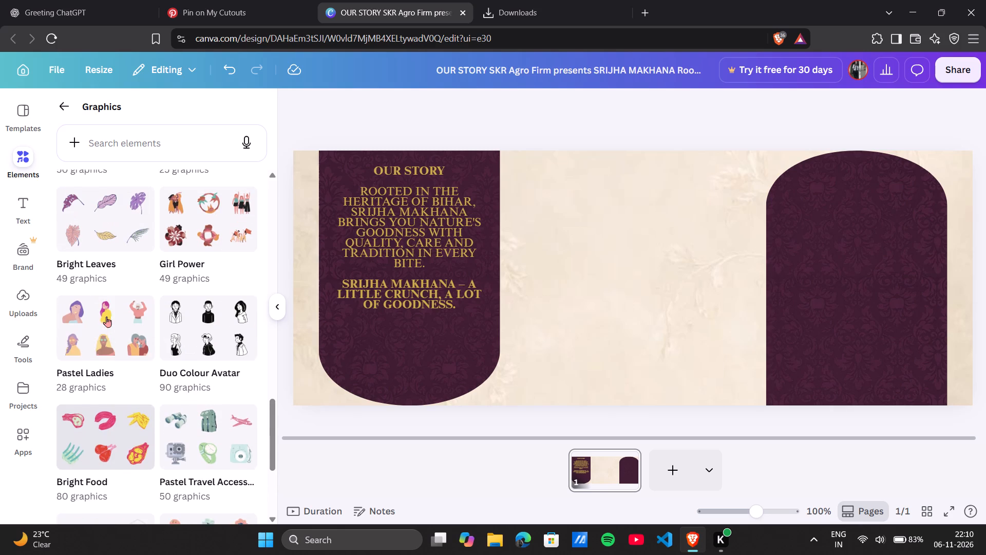
pyautogui.scroll(2, 168, 316)
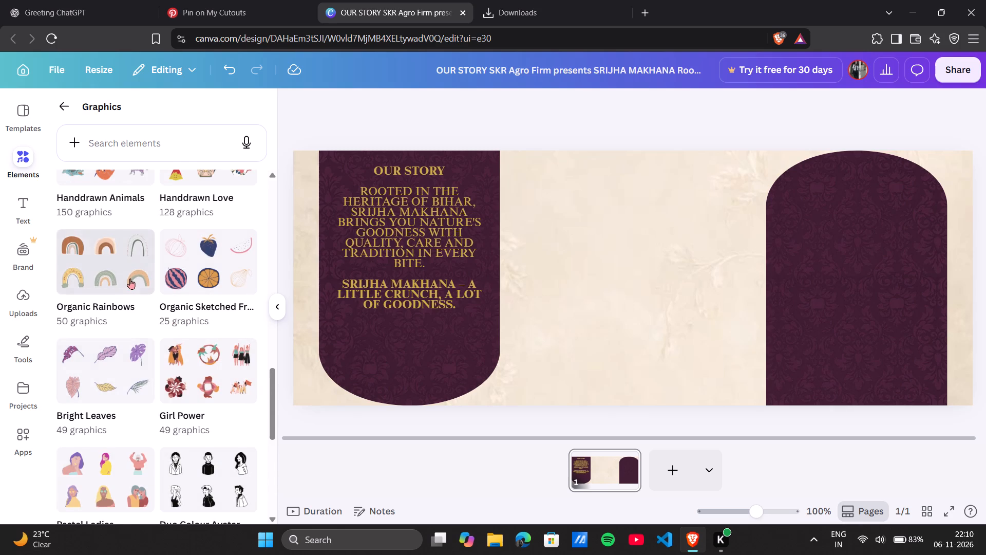
pyautogui.scroll(1, 130, 279)
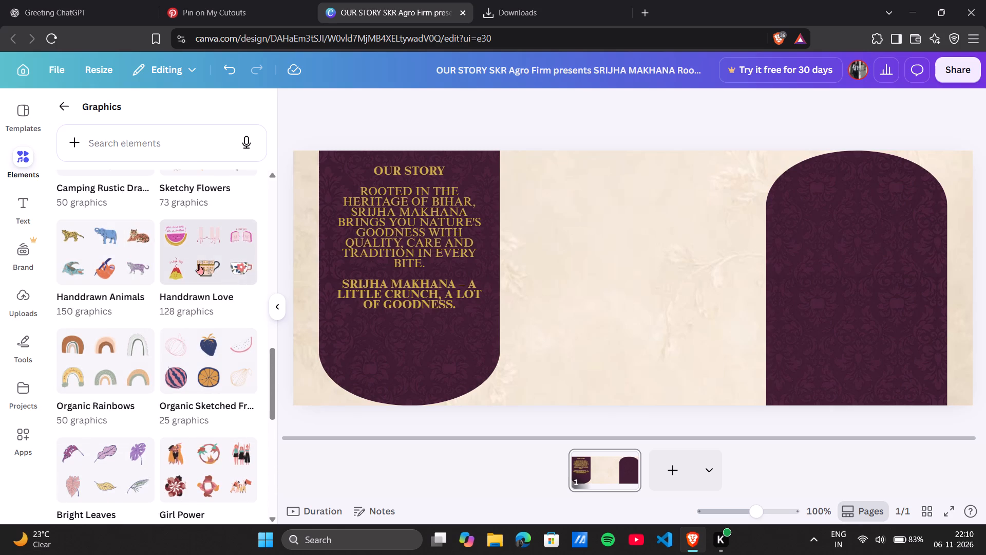
pyautogui.scroll(3, 199, 264)
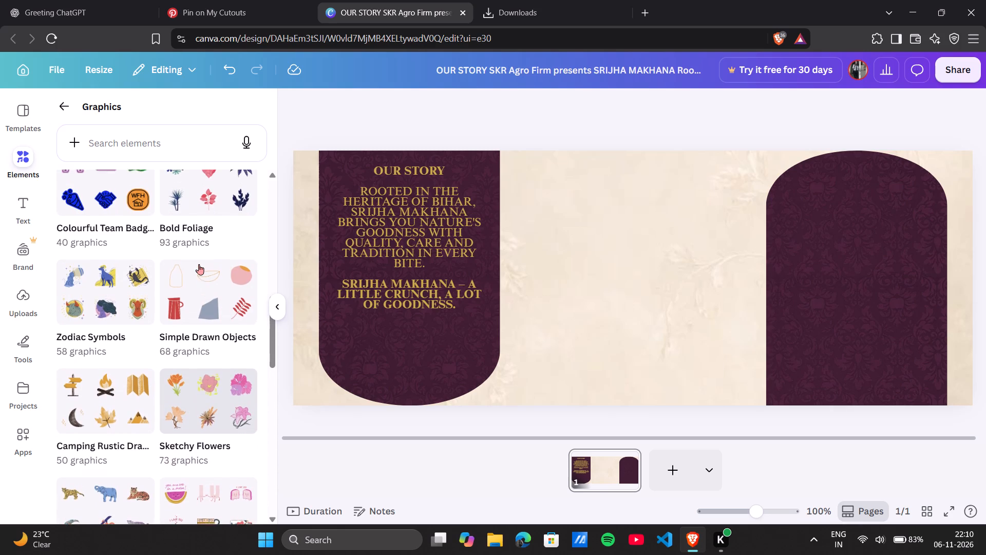
pyautogui.scroll(2, 199, 264)
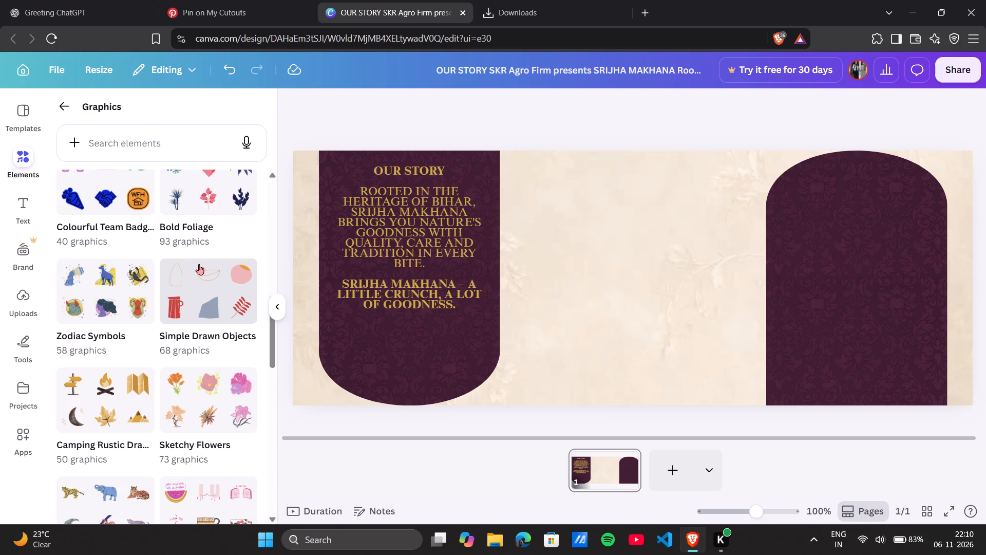
pyautogui.scroll(2, 199, 264)
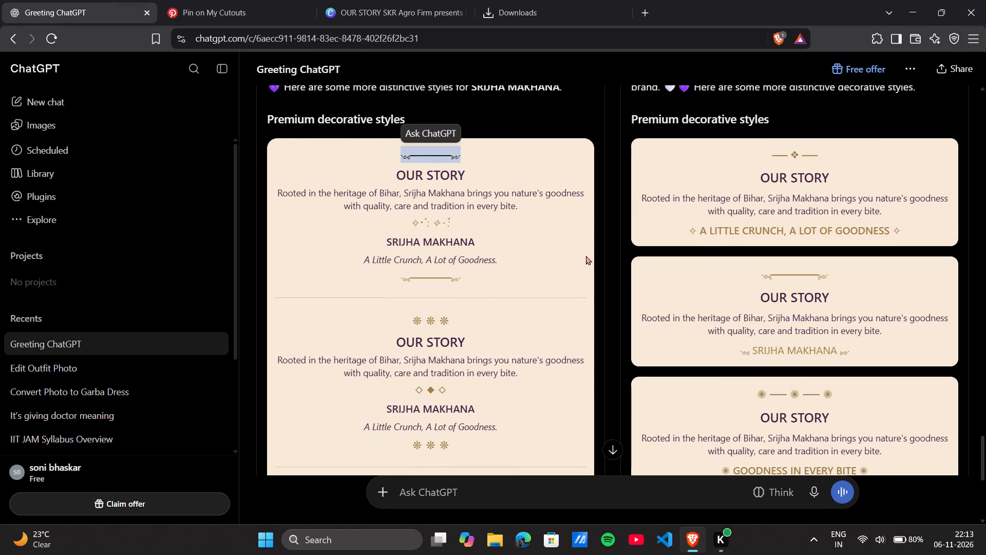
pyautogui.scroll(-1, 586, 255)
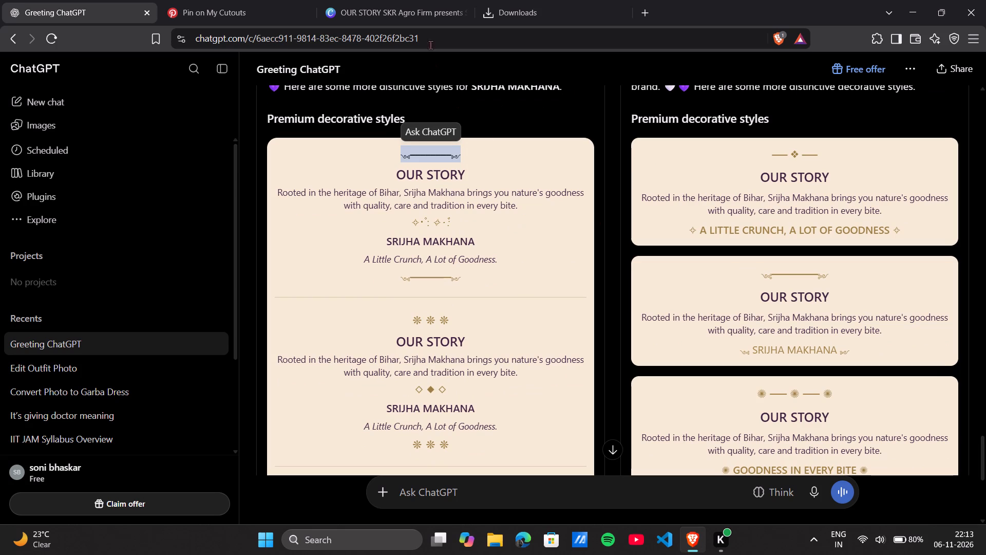
# Switch to the Canva label design and paste the copied divider as a separate text element on the cream background.
pyautogui.click(398, 0)
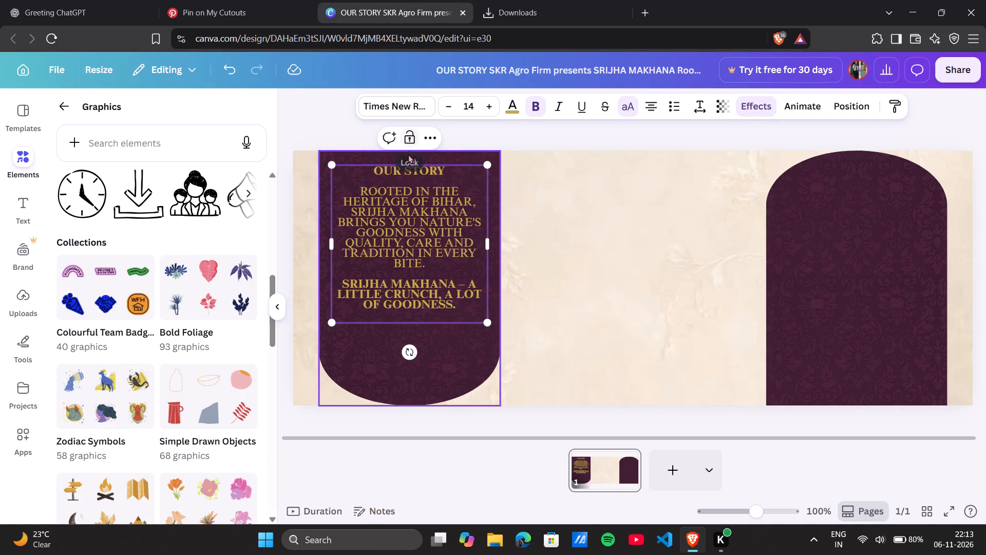
pyautogui.click(451, 171)
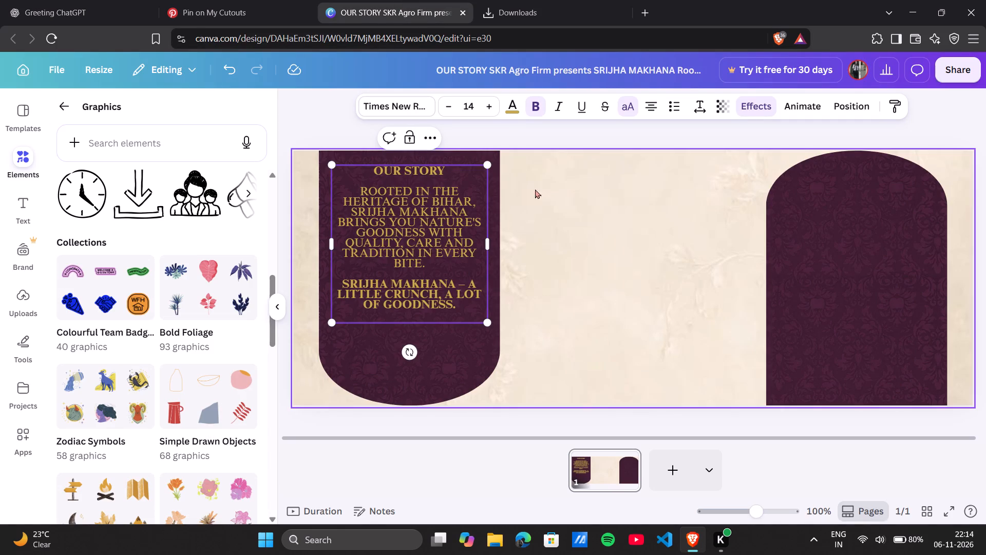
pyautogui.click(551, 199)
pyautogui.click(606, 229)
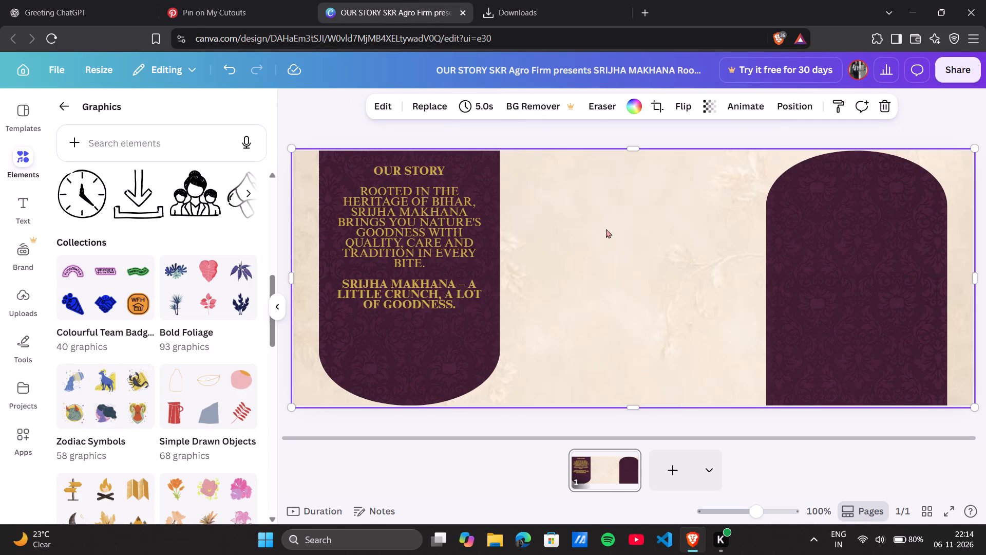
pyautogui.hotkey('ctrl', 'v')
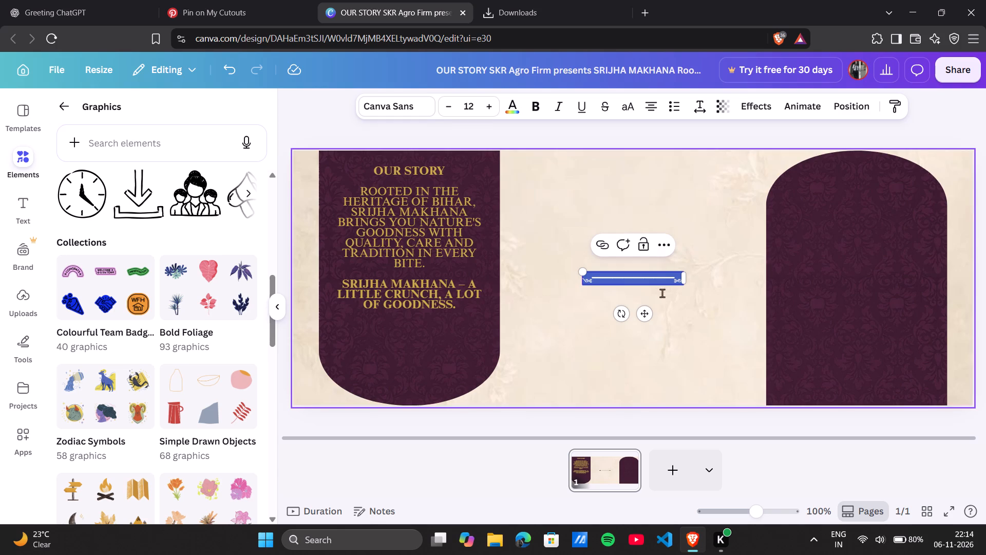
pyautogui.click(648, 340)
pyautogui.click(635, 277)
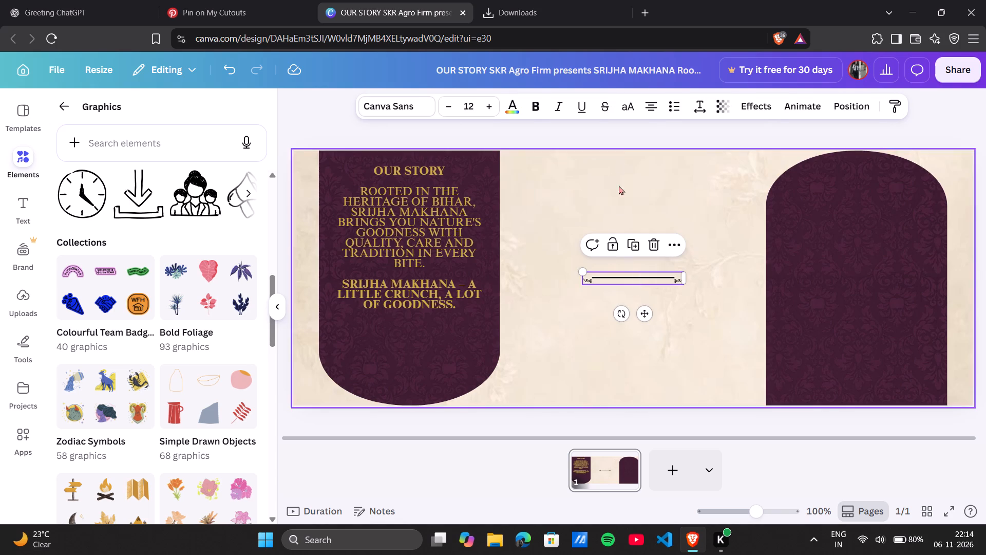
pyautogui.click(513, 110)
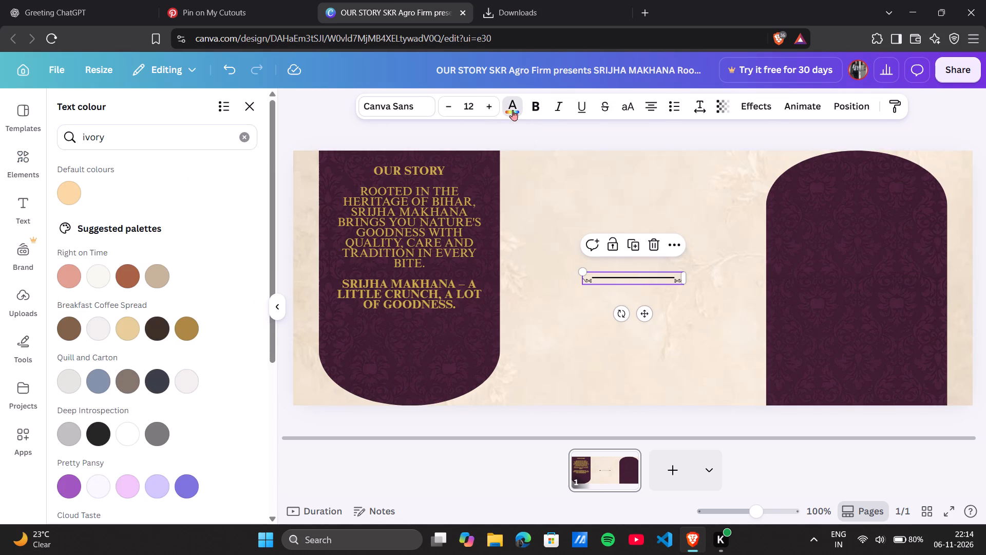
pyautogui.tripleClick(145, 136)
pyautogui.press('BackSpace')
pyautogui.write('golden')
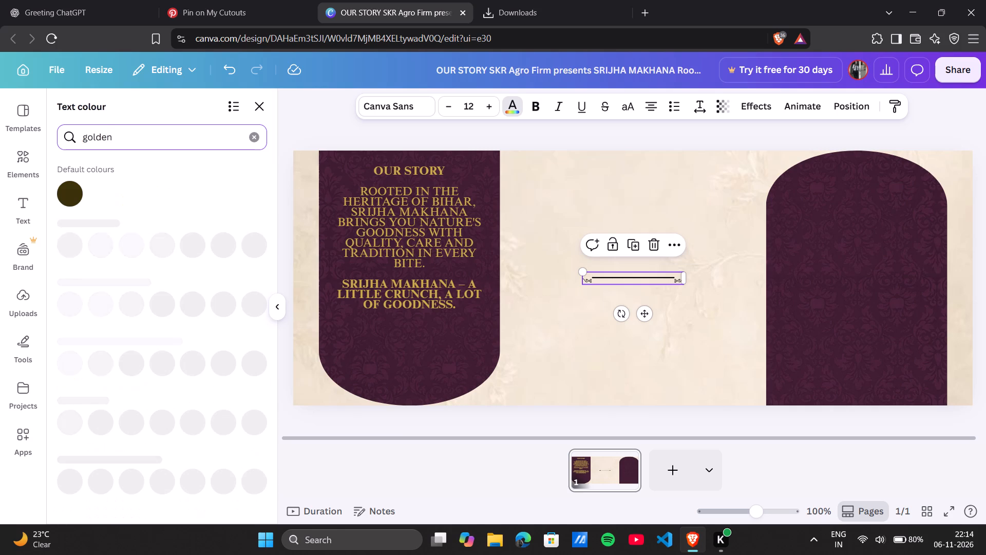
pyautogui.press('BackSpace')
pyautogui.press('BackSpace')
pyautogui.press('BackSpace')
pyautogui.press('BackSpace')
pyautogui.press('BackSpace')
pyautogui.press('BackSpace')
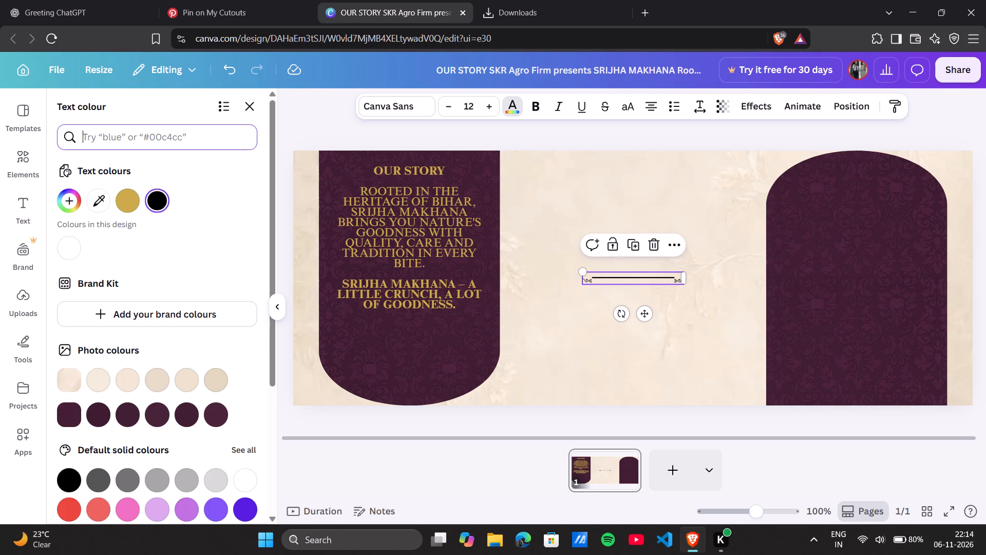
# Recolour the ornamental divider with the same gold as the Our Story text, #D0A933.
pyautogui.click(384, 205)
pyautogui.click(410, 214)
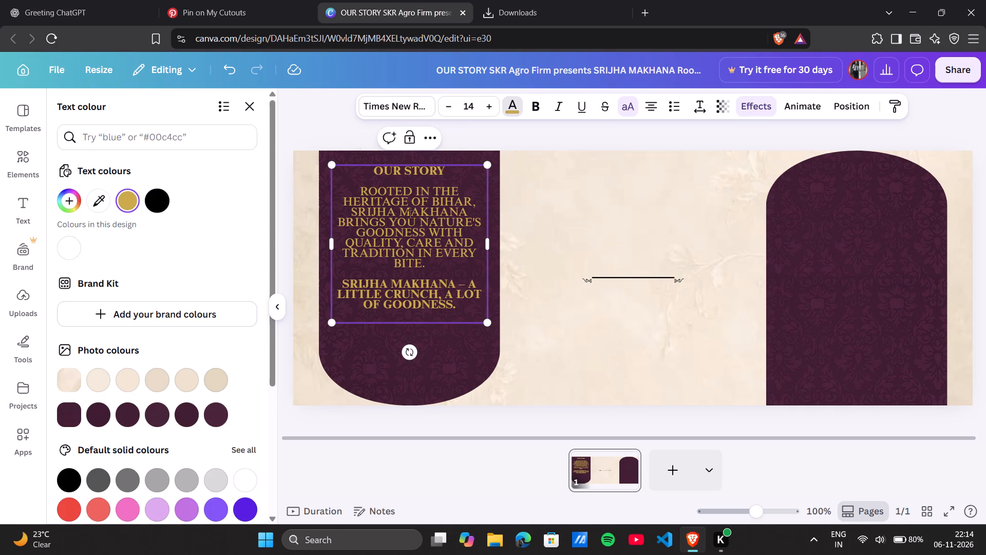
pyautogui.click(509, 112)
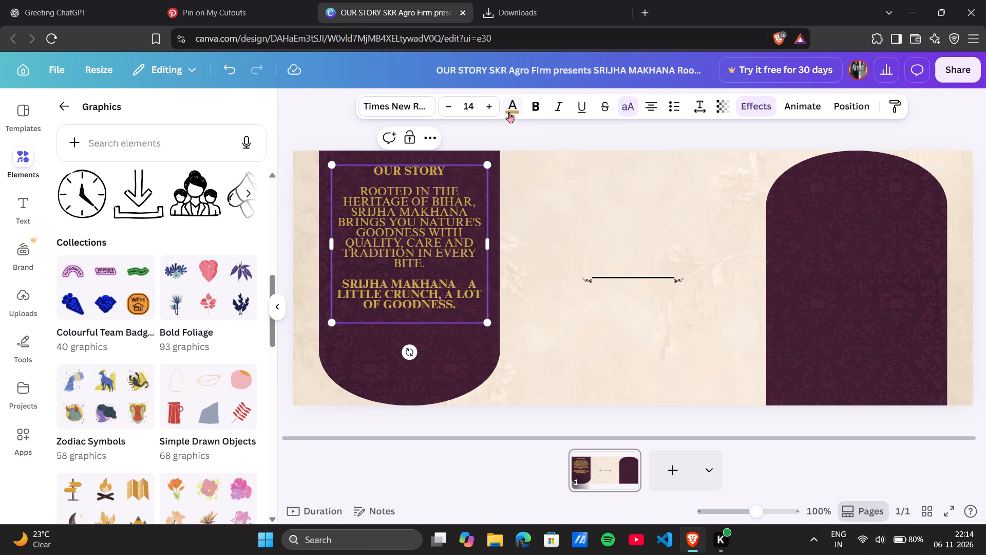
pyautogui.click(514, 108)
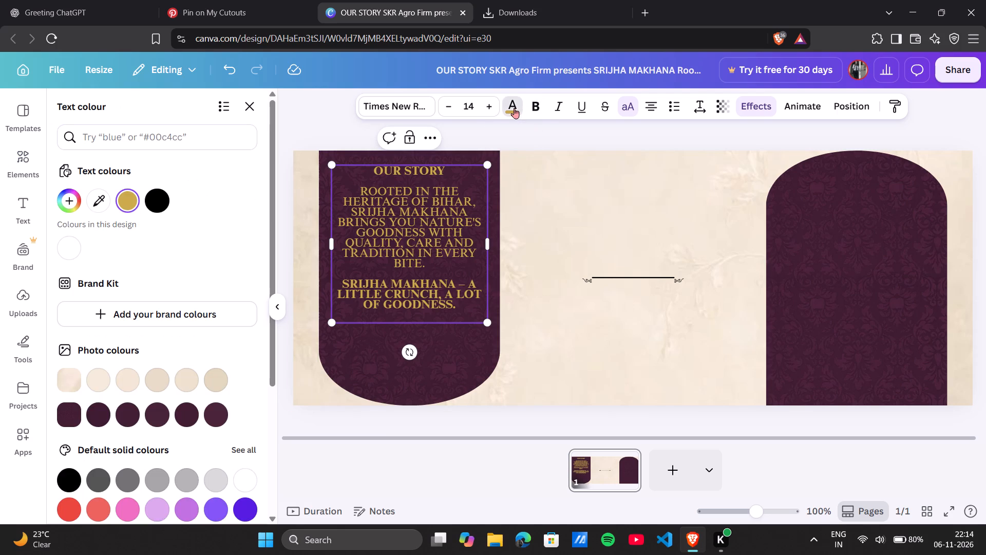
pyautogui.click(433, 203)
pyautogui.click(122, 200)
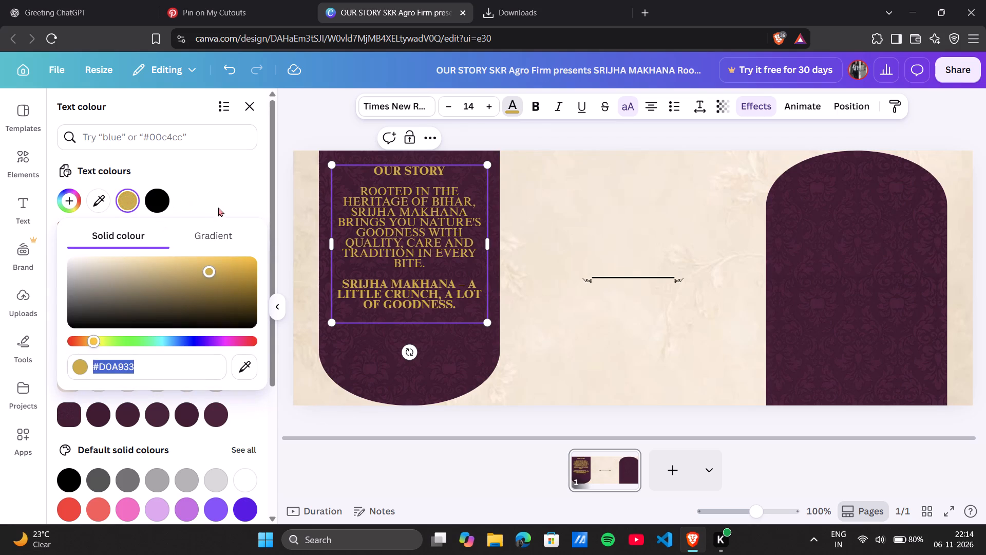
pyautogui.click(219, 208)
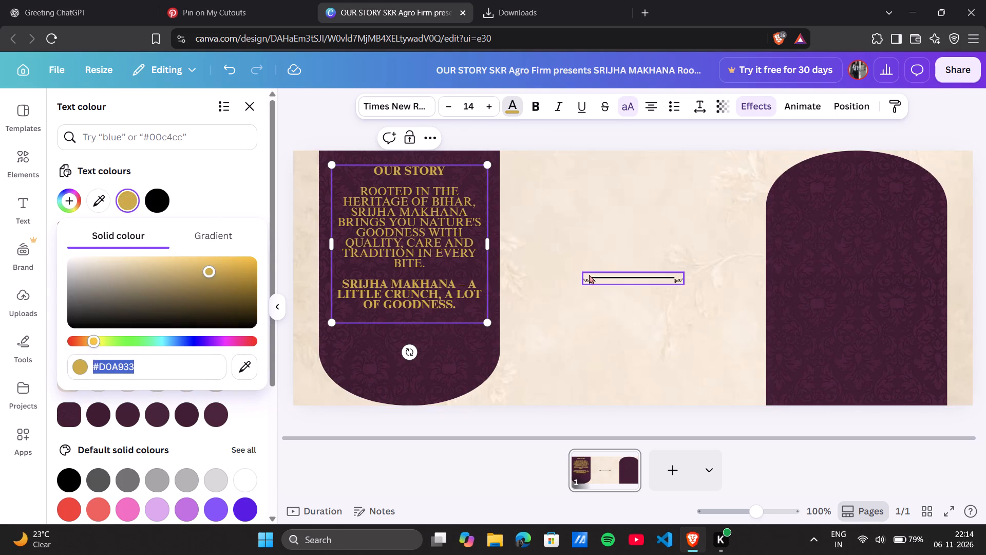
pyautogui.doubleClick(604, 279)
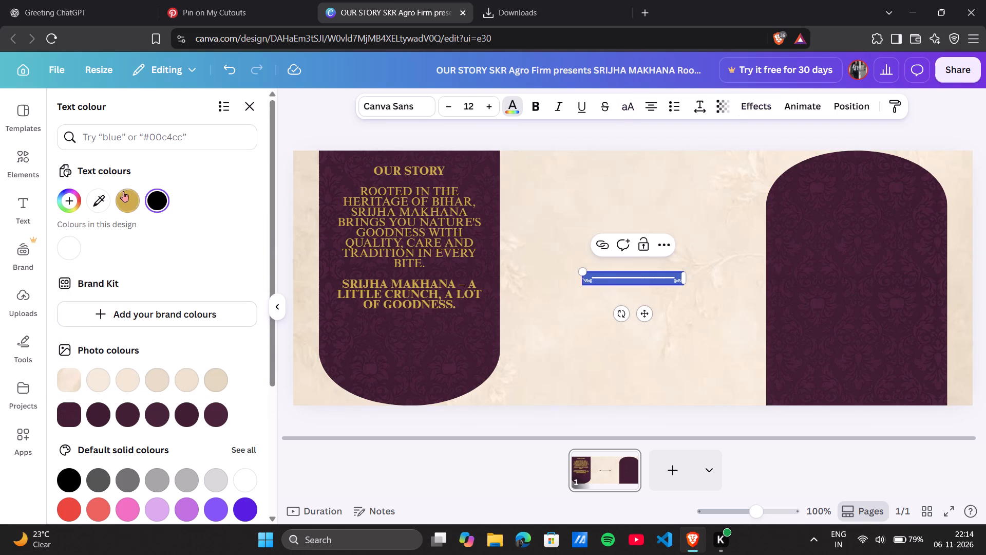
pyautogui.click(123, 192)
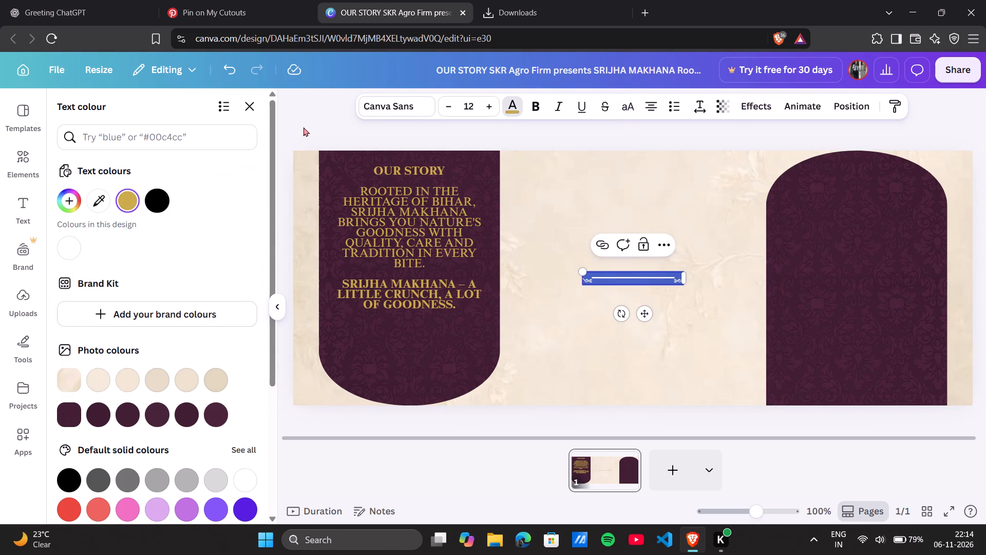
pyautogui.click(304, 127)
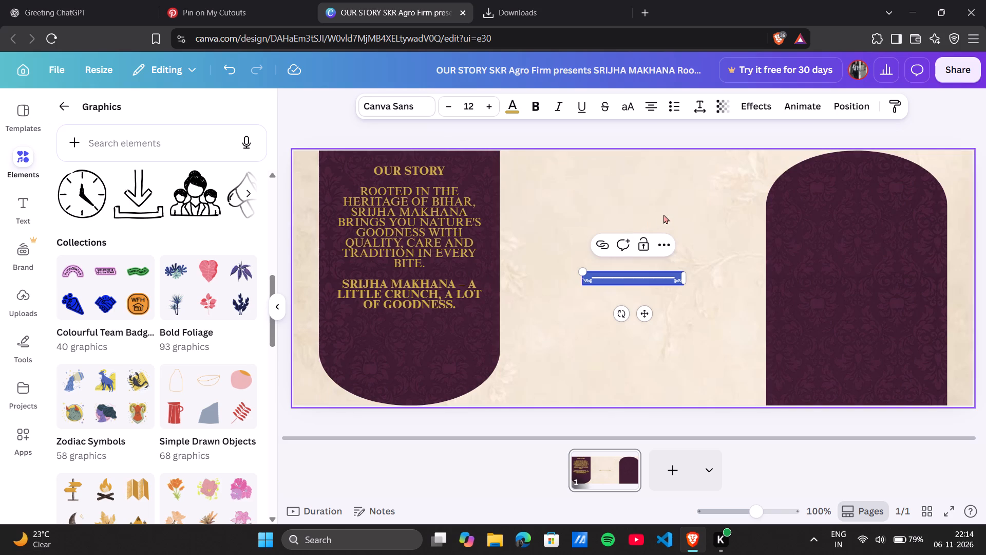
# Move the golden divider onto the plum panel, centred just above the OUR STORY heading.
pyautogui.click(663, 214)
pyautogui.moveTo(640, 277); pyautogui.dragTo(448, 187)
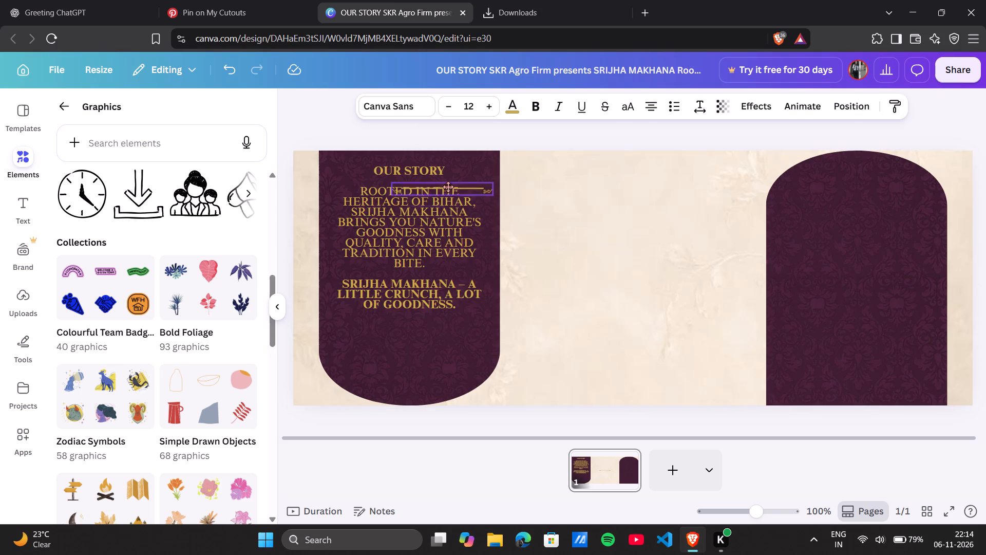
pyautogui.moveTo(448, 187); pyautogui.dragTo(419, 159)
pyautogui.click(540, 216)
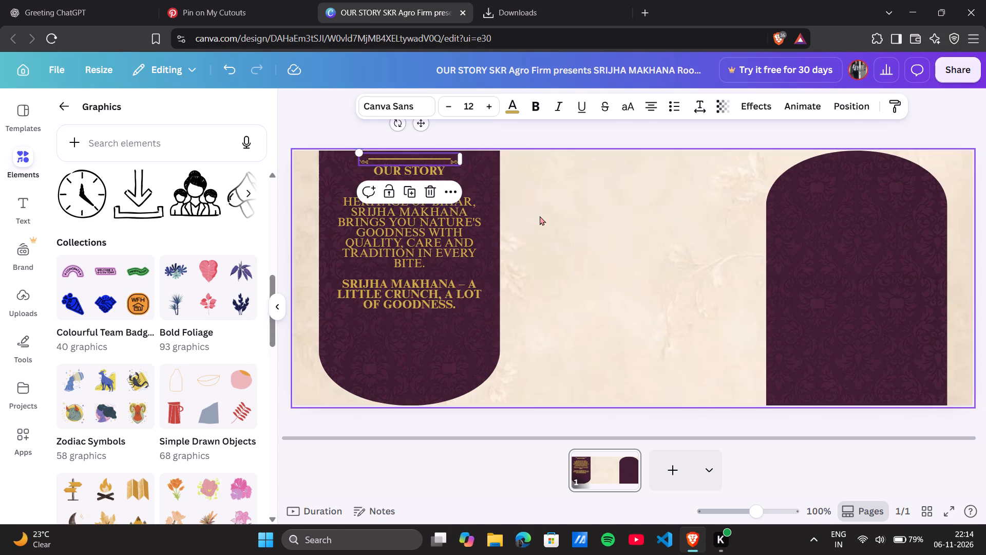
# Move the Our Story text block down the plum panel to leave space below the divider.
pyautogui.moveTo(441, 230); pyautogui.dragTo(438, 250)
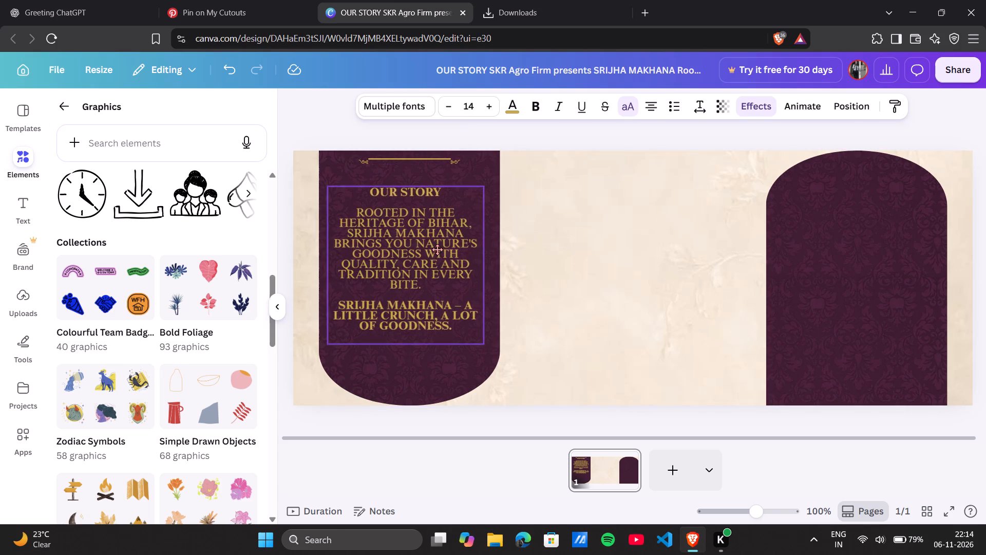
pyautogui.moveTo(438, 250); pyautogui.dragTo(436, 246)
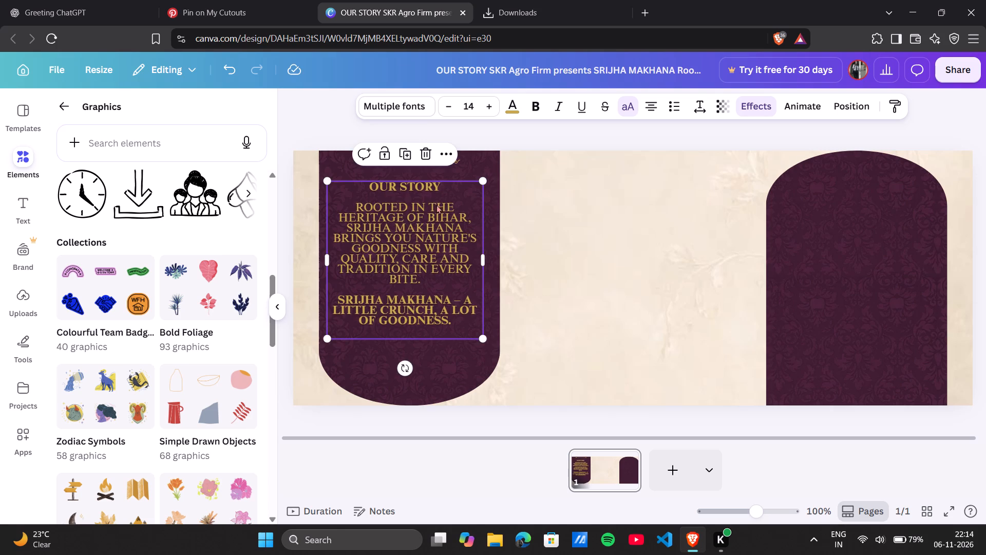
# Scale the Our Story text down to size 10.2 and widen its box to nearly the full width of the plum panel.
pyautogui.moveTo(482, 344); pyautogui.dragTo(462, 326)
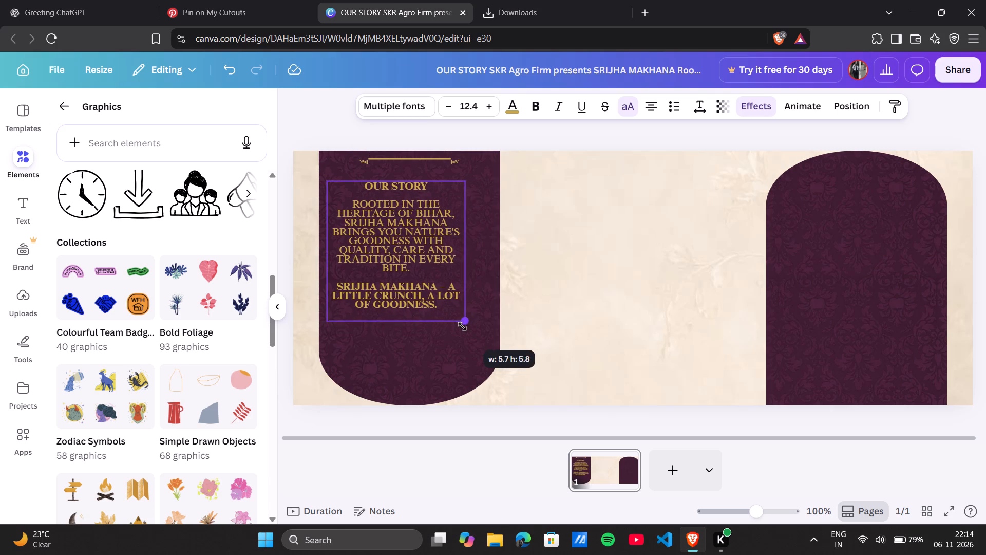
pyautogui.moveTo(462, 326); pyautogui.dragTo(456, 318)
pyautogui.moveTo(462, 249); pyautogui.dragTo(468, 249)
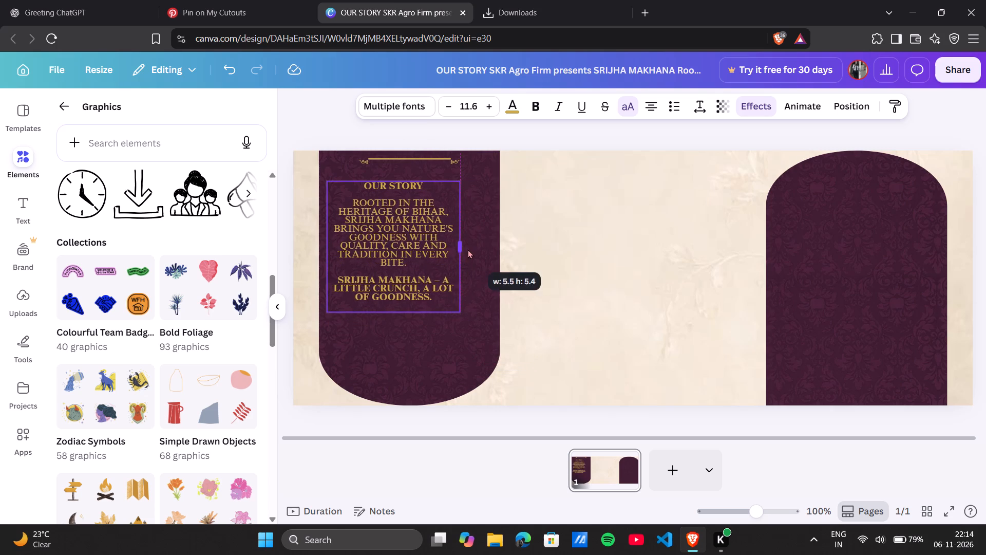
pyautogui.moveTo(468, 249); pyautogui.dragTo(491, 248)
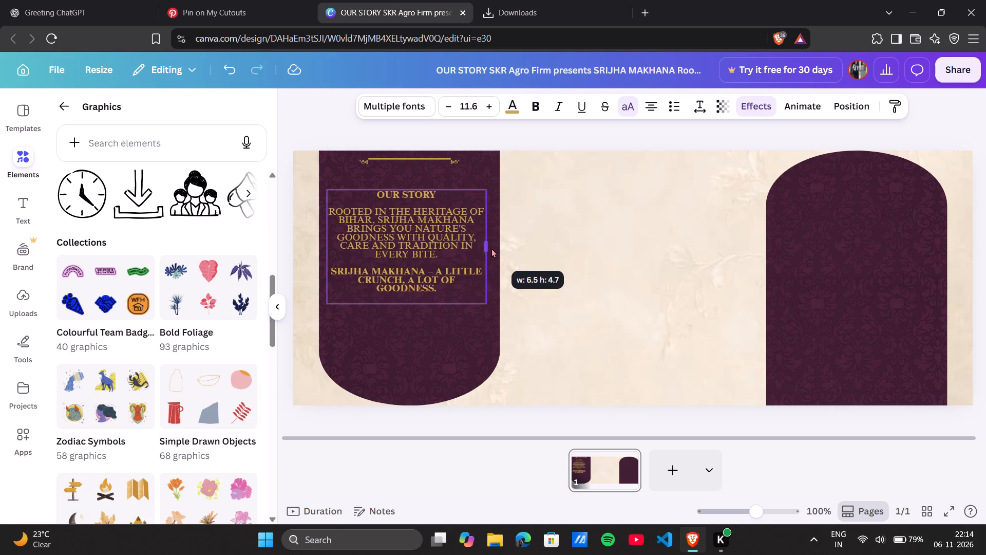
pyautogui.moveTo(491, 248); pyautogui.dragTo(494, 247)
pyautogui.moveTo(488, 297); pyautogui.dragTo(468, 285)
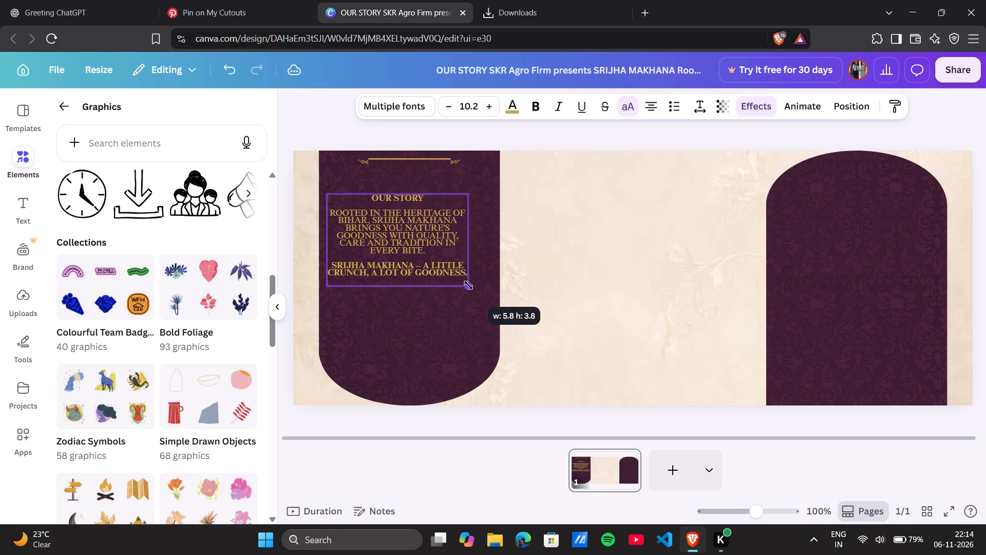
pyautogui.moveTo(472, 238); pyautogui.dragTo(500, 237)
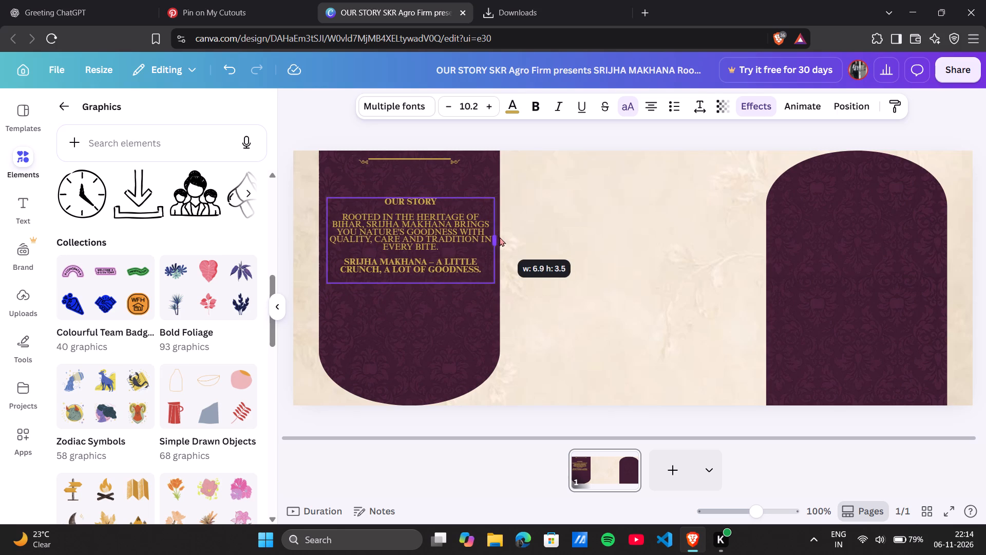
pyautogui.moveTo(500, 237); pyautogui.dragTo(494, 237)
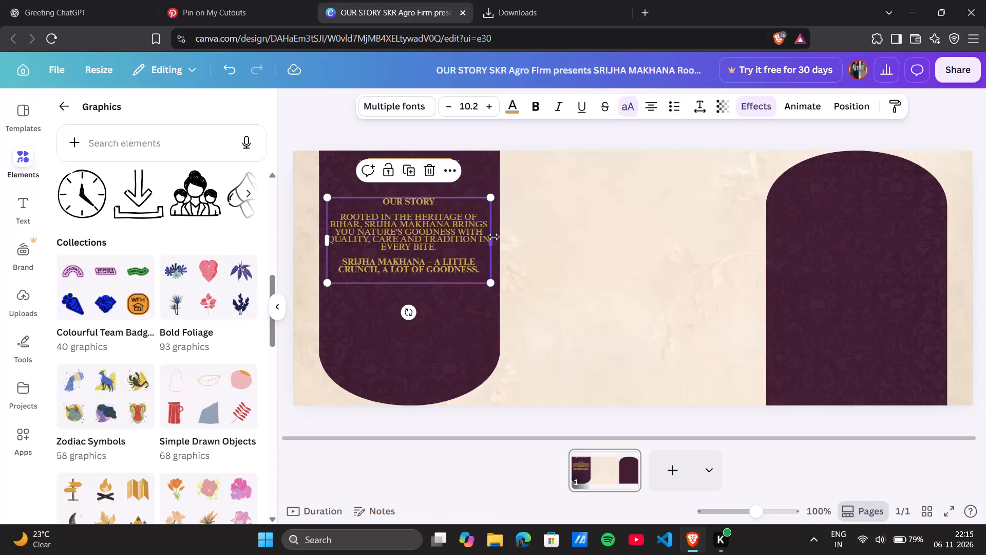
pyautogui.click(558, 223)
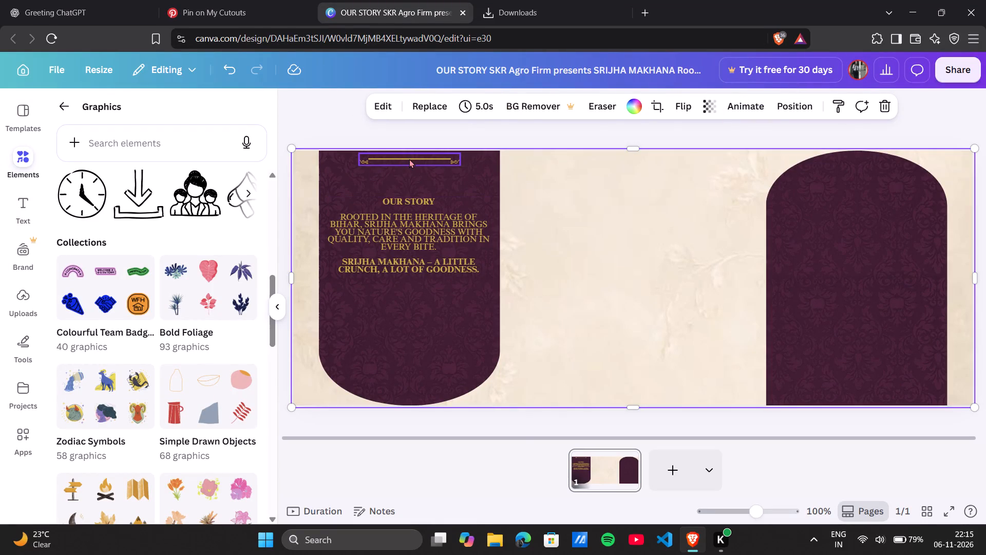
pyautogui.moveTo(409, 160); pyautogui.dragTo(410, 171)
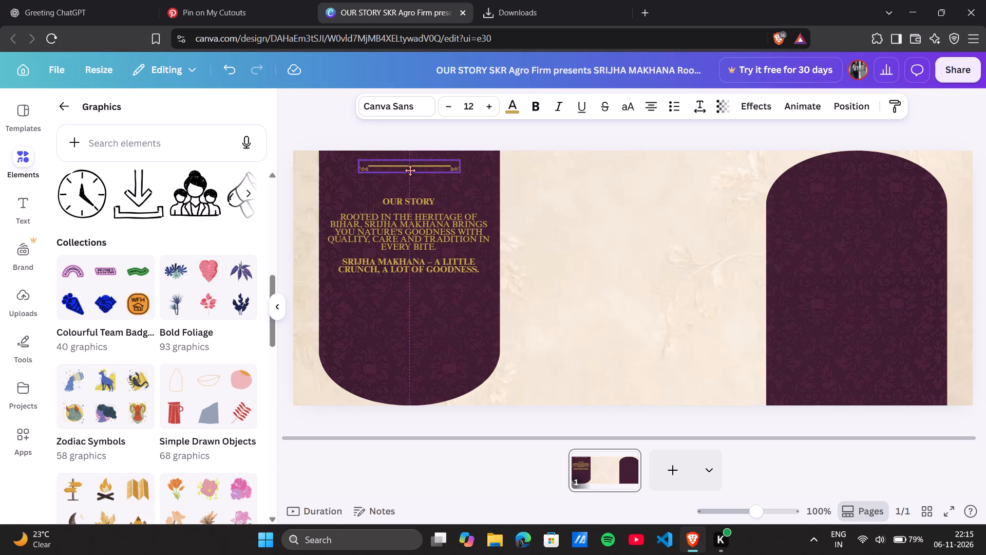
pyautogui.moveTo(410, 171); pyautogui.dragTo(411, 177)
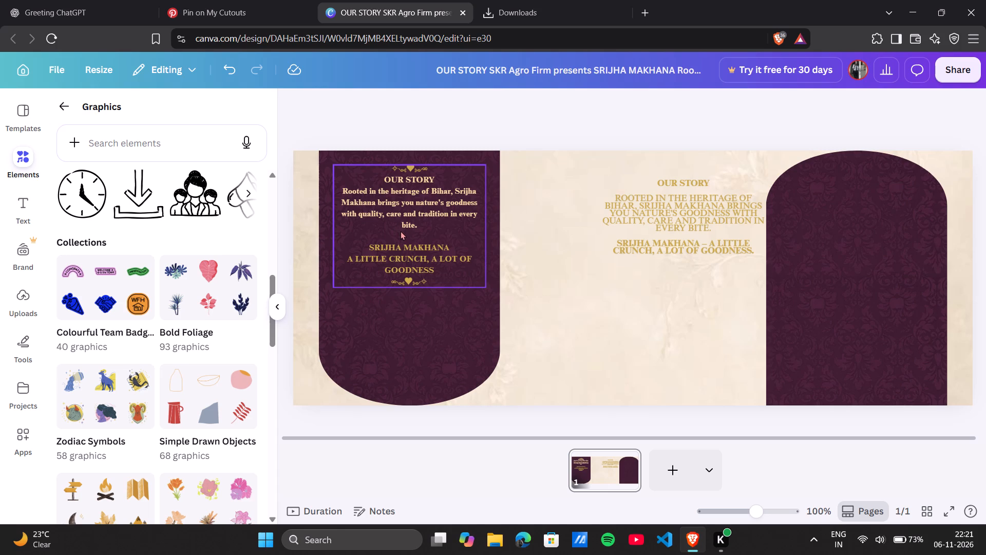
pyautogui.click(400, 263)
pyautogui.click(376, 262)
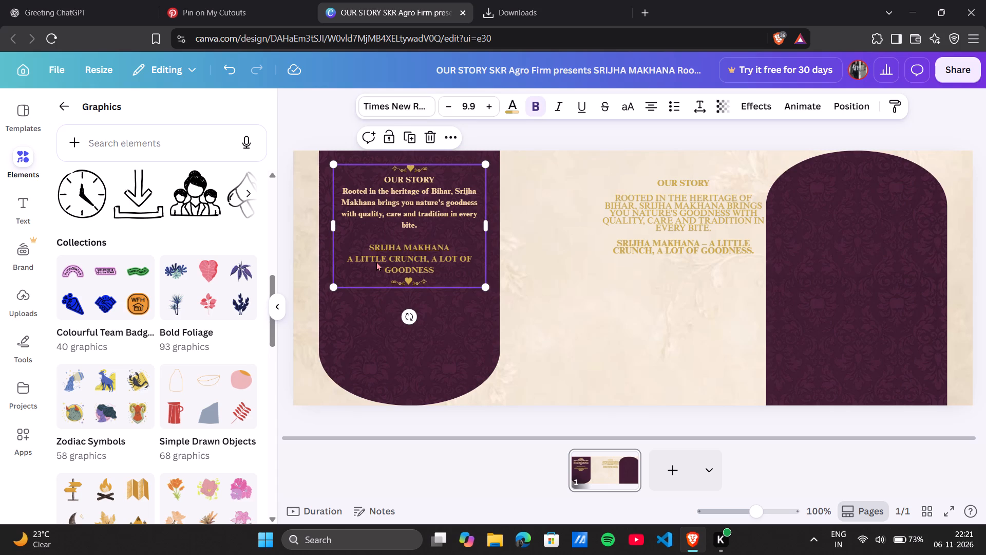
pyautogui.moveTo(343, 260); pyautogui.dragTo(417, 265)
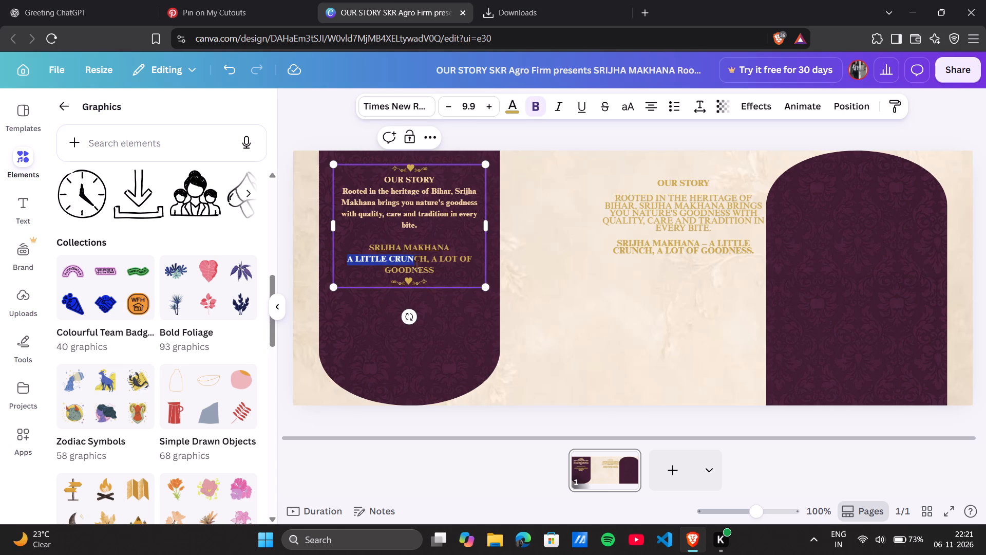
pyautogui.moveTo(417, 265); pyautogui.dragTo(436, 267)
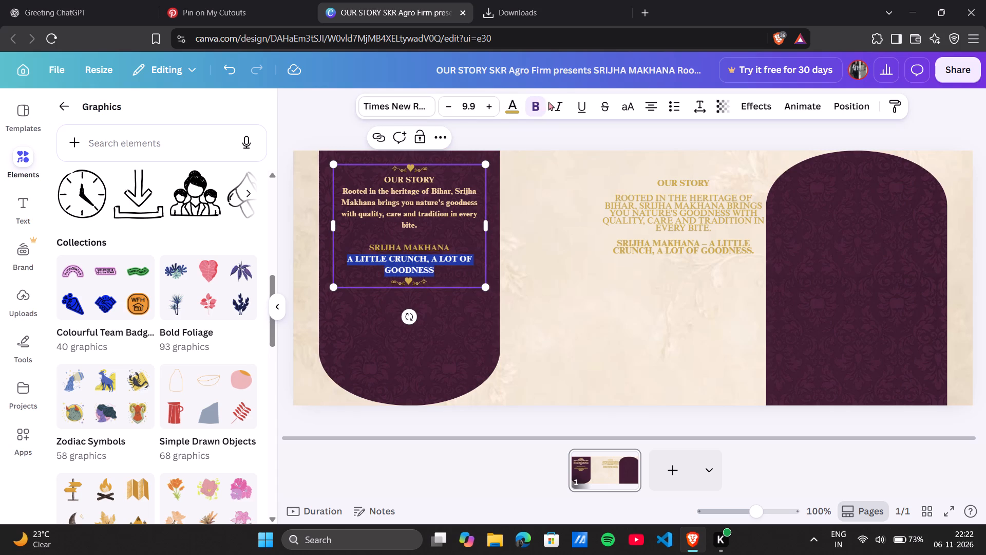
pyautogui.click(556, 112)
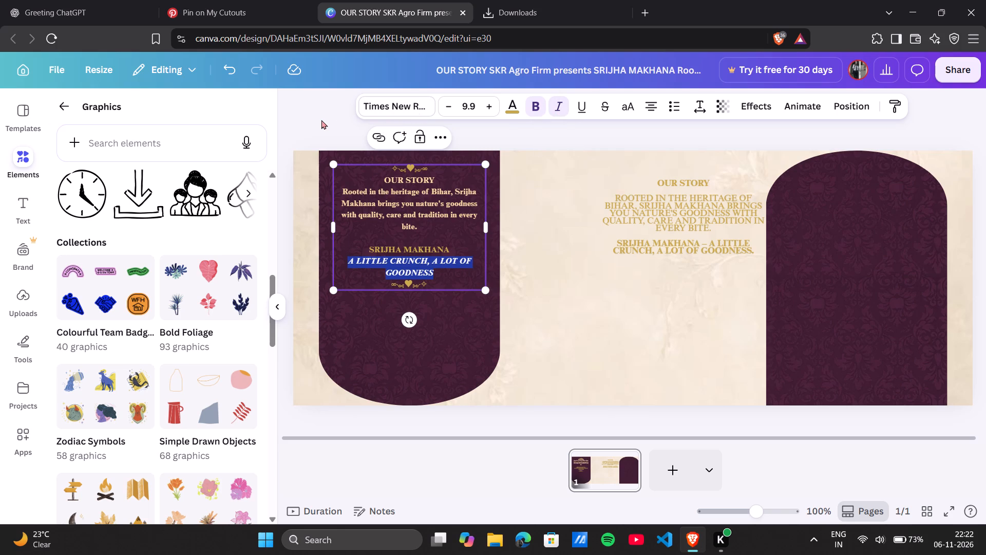
pyautogui.click(321, 120)
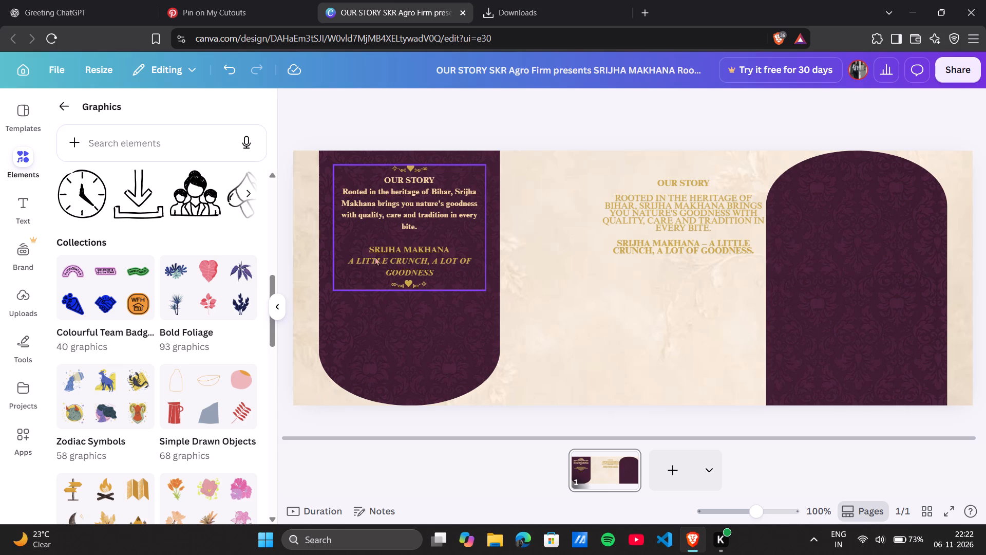
# Open the text colour options for the OUR STORY heading on the plum panel and return to the body text.
pyautogui.click(400, 179)
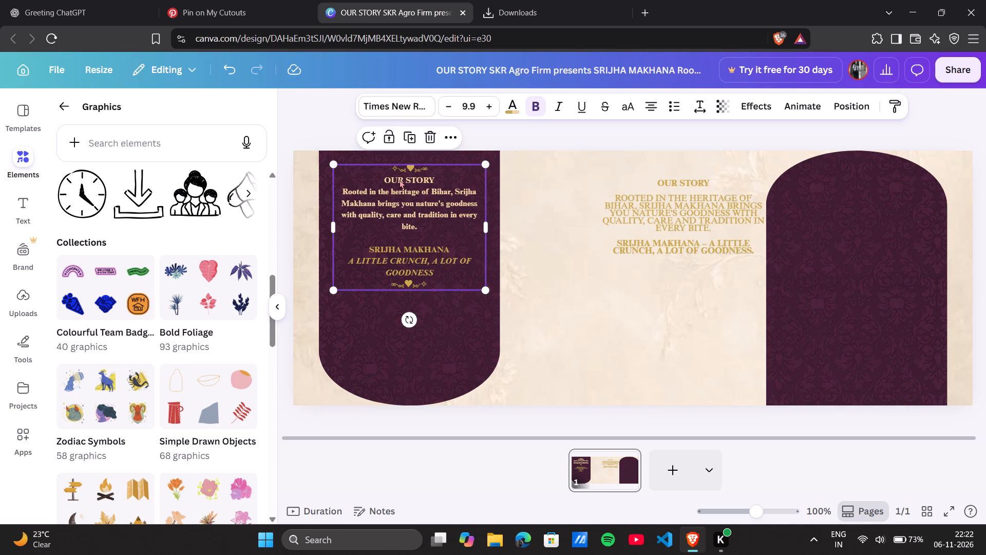
pyautogui.tripleClick(400, 179)
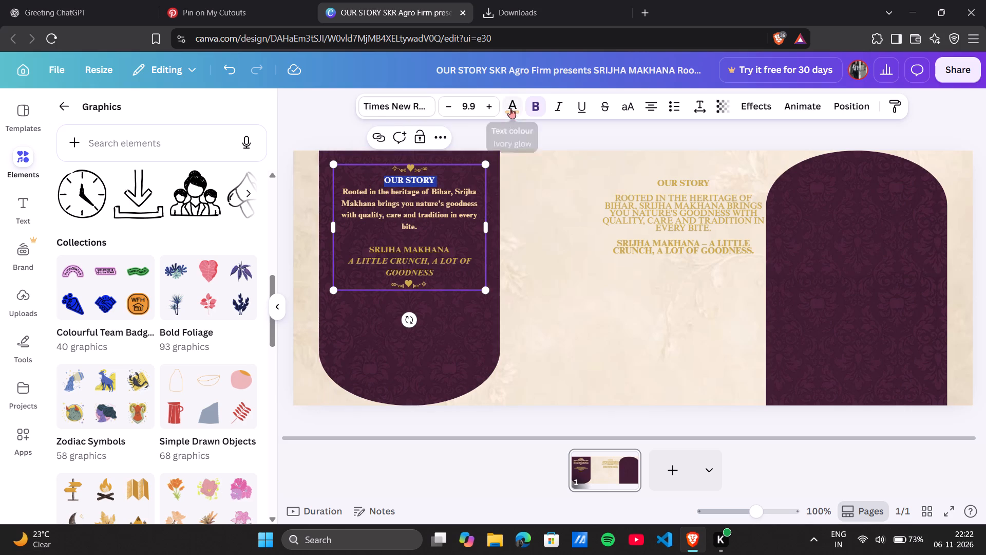
pyautogui.click(510, 108)
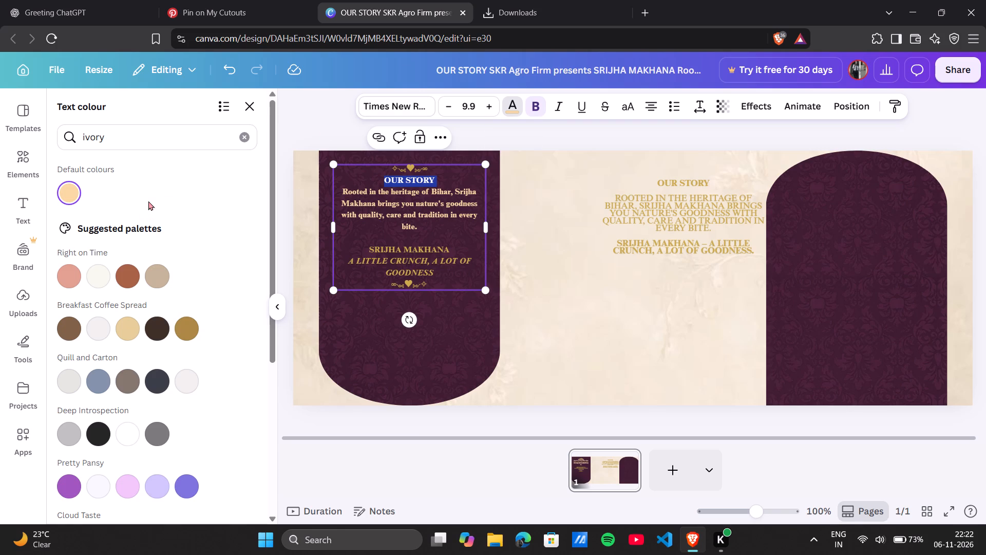
pyautogui.click(384, 216)
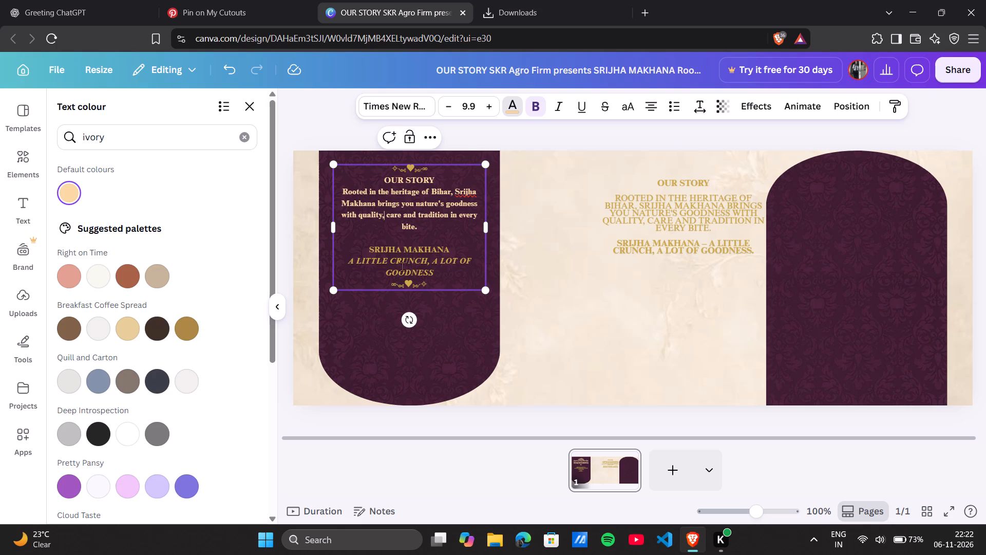
# Remove the italics from the tagline "A LITTLE CRUNCH, A LOT OF GOODNESS" in the plum panel's Our Story text and deselect it.
pyautogui.tripleClick(401, 264)
pyautogui.click(557, 105)
pyautogui.click(557, 105)
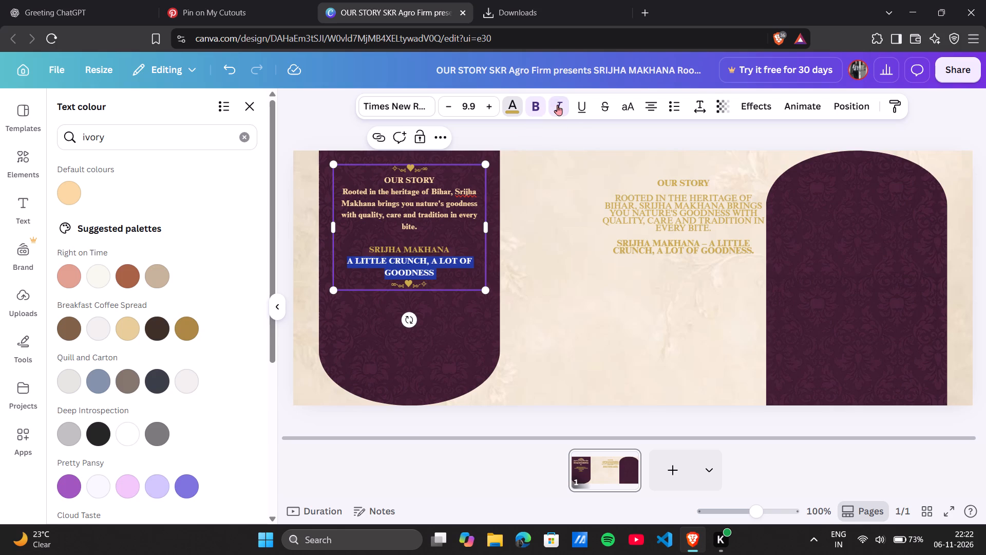
pyautogui.click(336, 127)
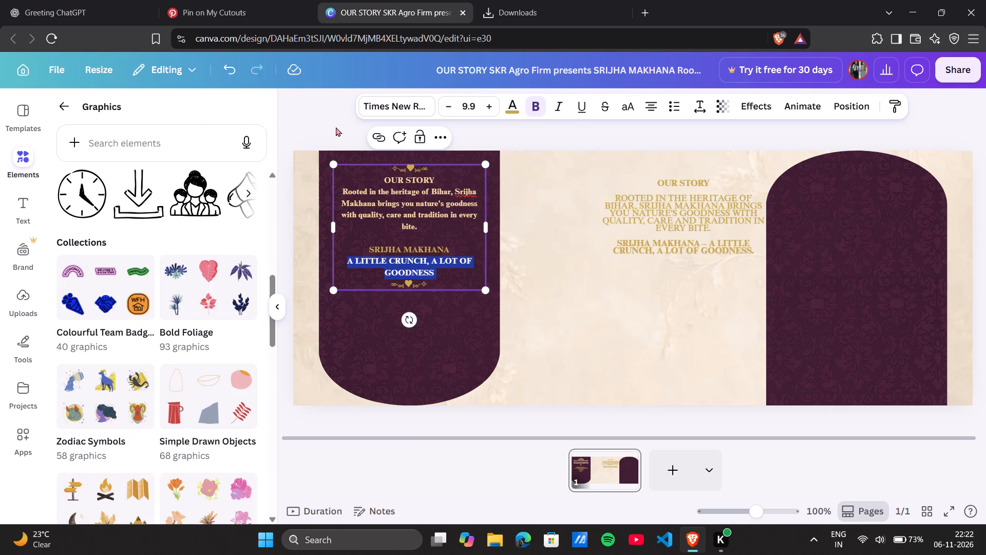
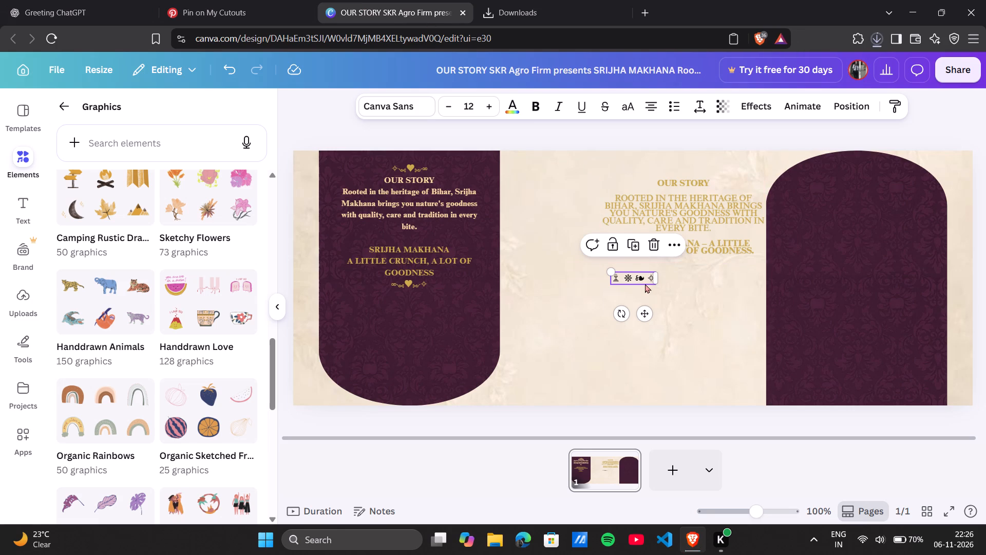
pyautogui.click(675, 319)
pyautogui.click(660, 236)
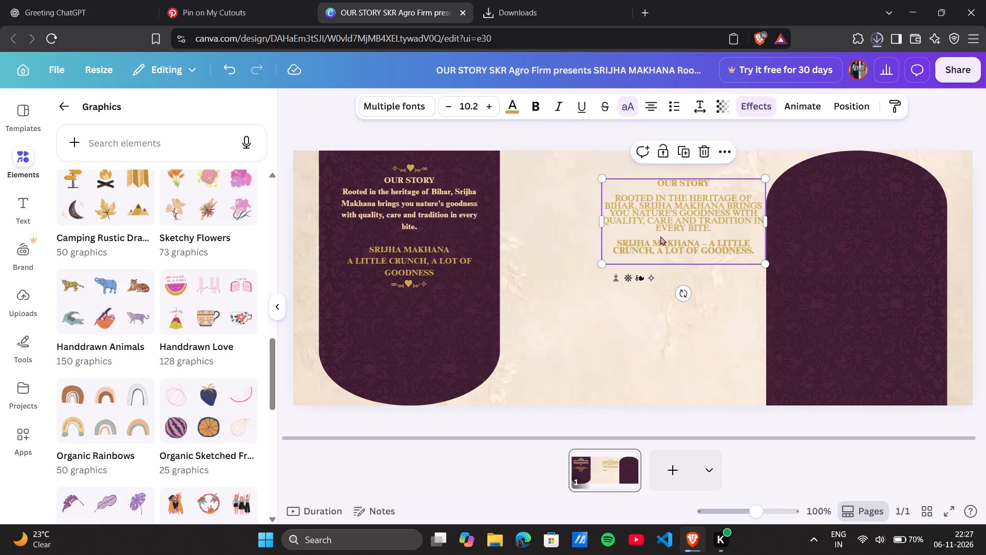
pyautogui.click(704, 154)
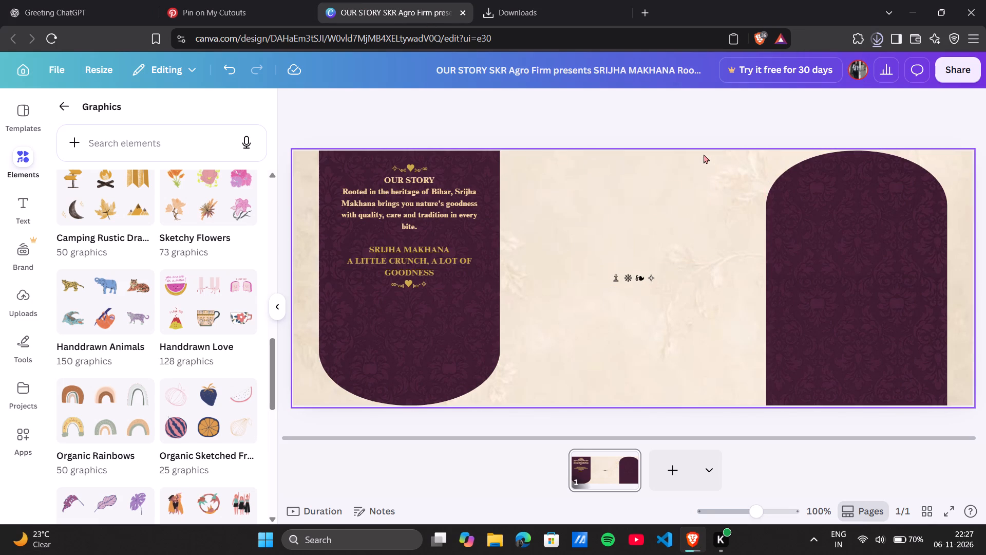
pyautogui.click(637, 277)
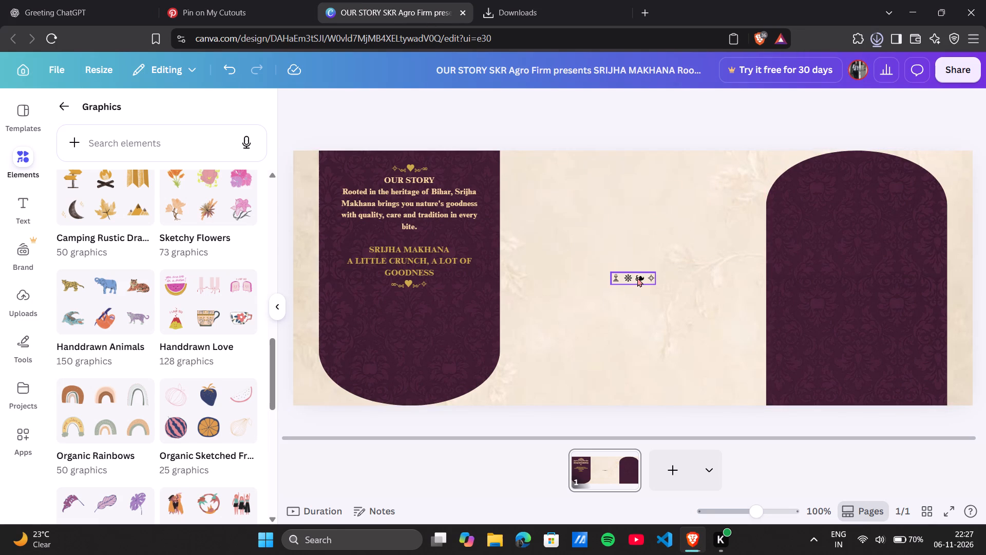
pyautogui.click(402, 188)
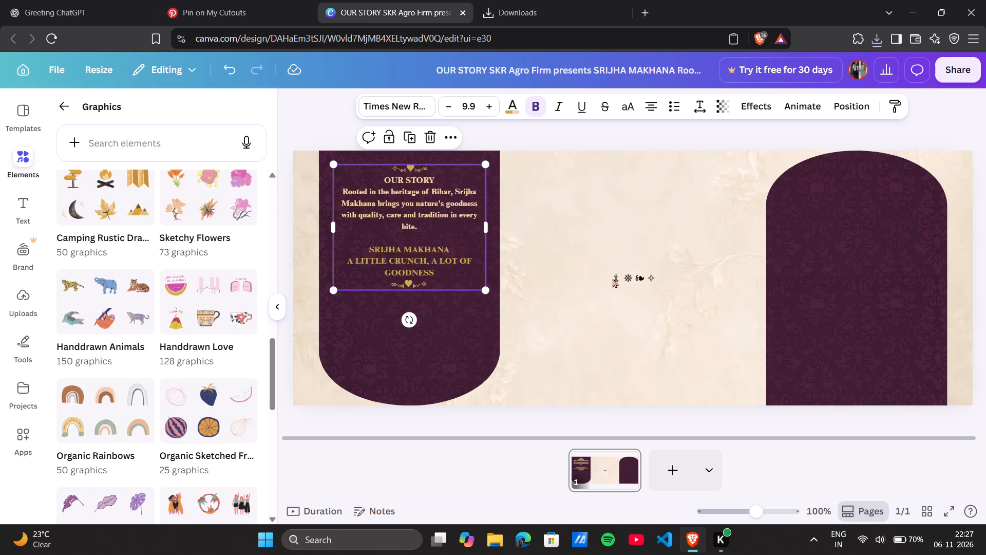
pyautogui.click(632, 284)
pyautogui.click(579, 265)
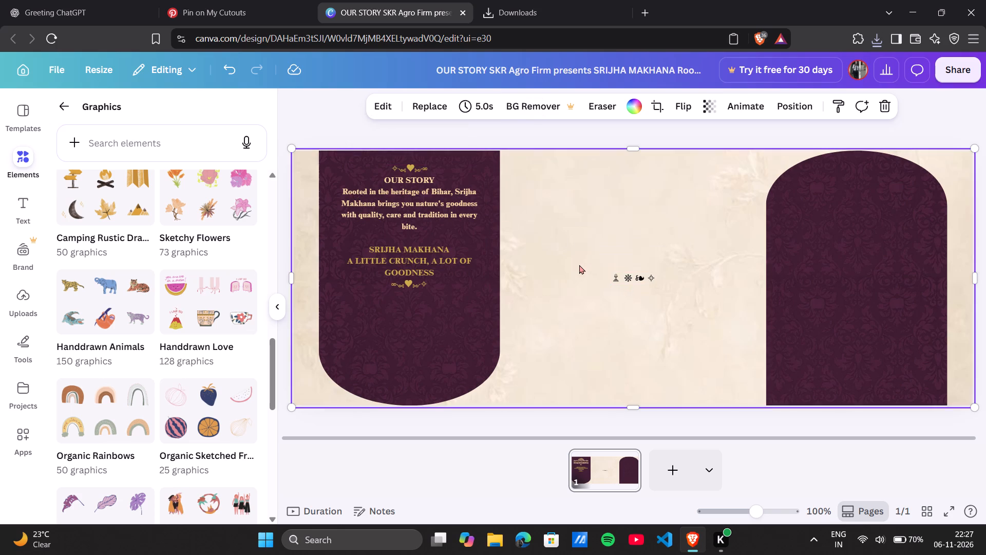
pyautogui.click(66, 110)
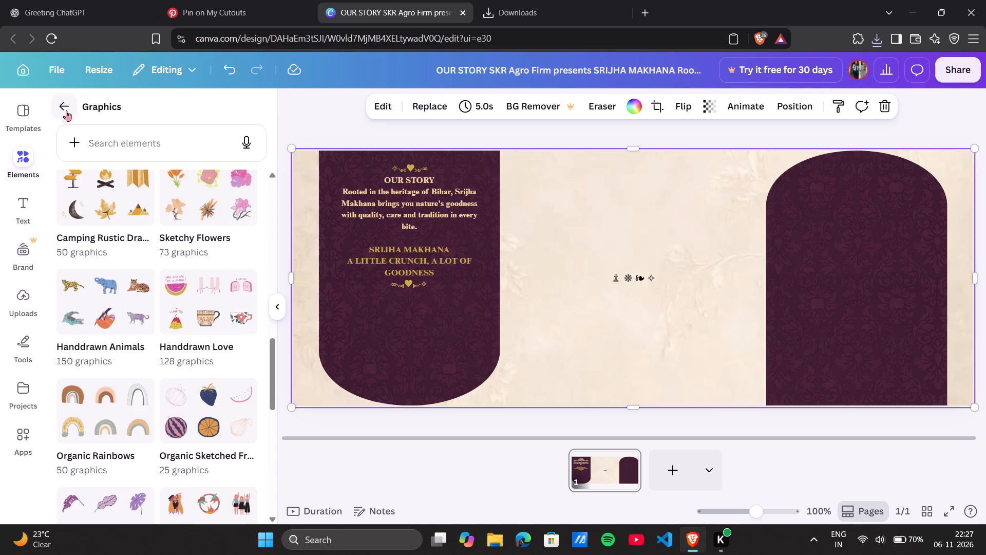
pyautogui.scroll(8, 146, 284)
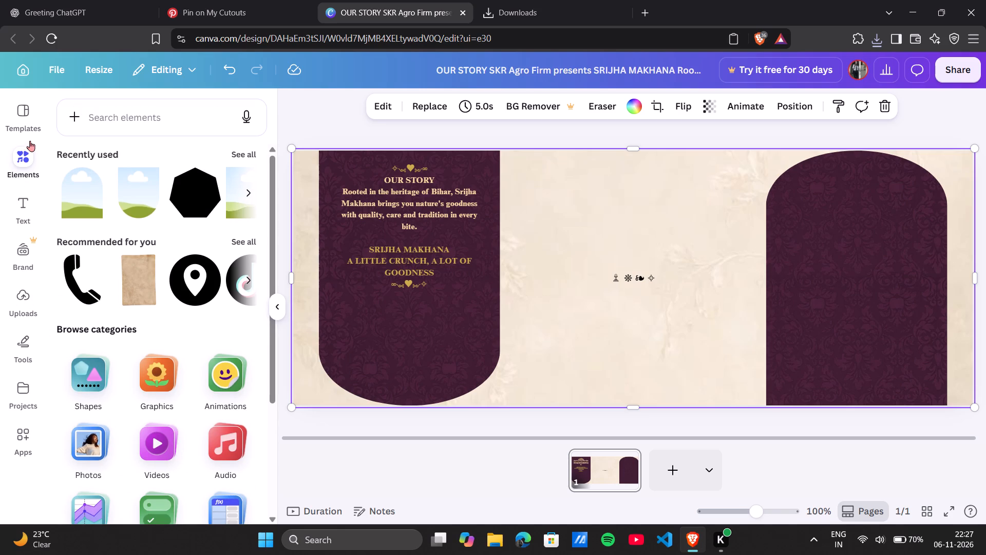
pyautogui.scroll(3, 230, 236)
# Browse the mkkkk folder and its Create Makhana PPT_files and Greeting ChatGPT_files subfolders for badge icons to upload.
pyautogui.click(21, 288)
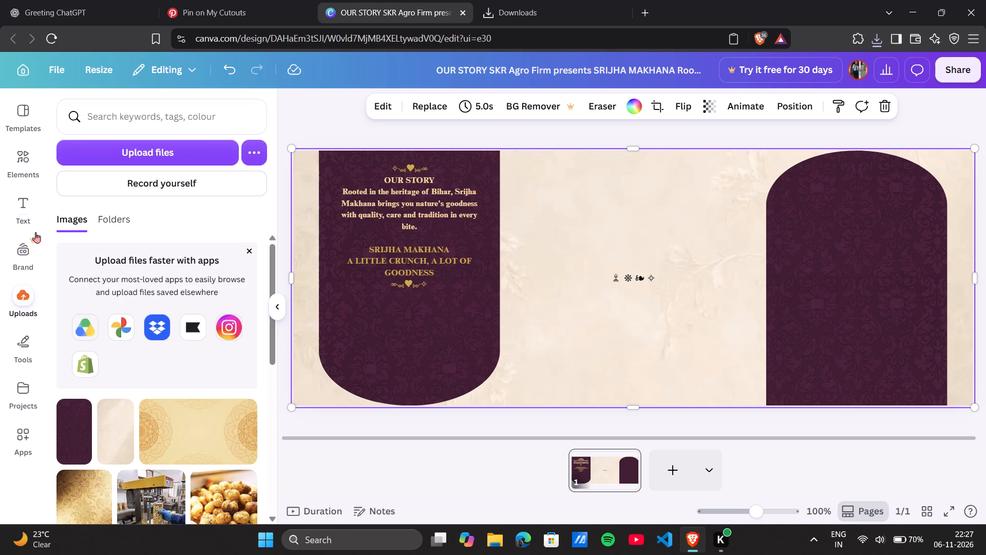
pyautogui.click(170, 158)
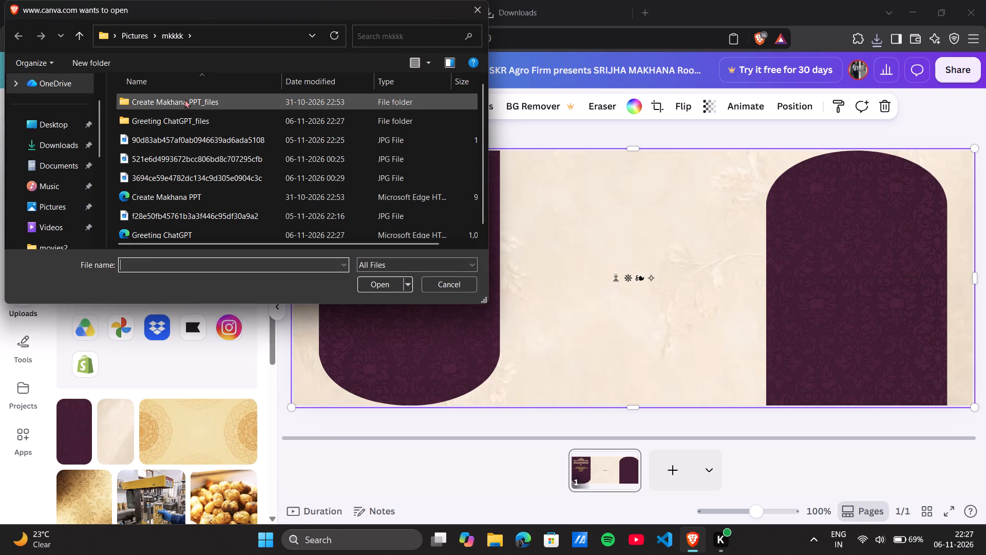
pyautogui.scroll(-1, 81, 194)
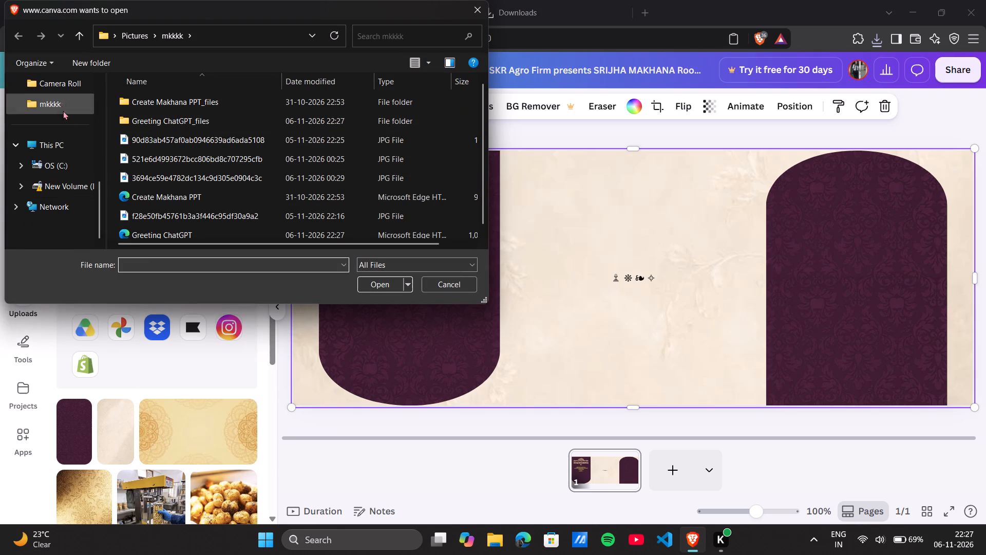
pyautogui.click(63, 102)
pyautogui.doubleClick(63, 102)
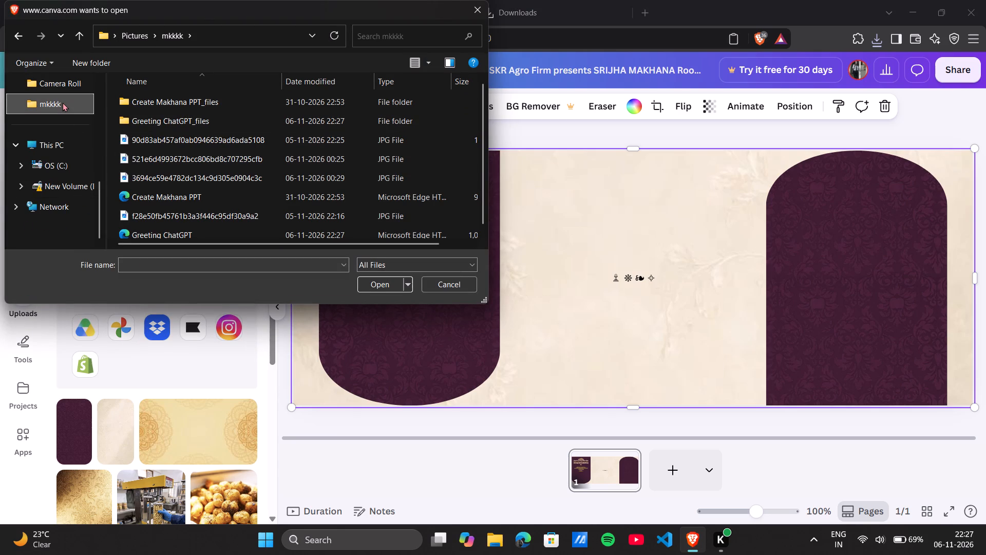
pyautogui.tripleClick(63, 102)
pyautogui.doubleClick(63, 102)
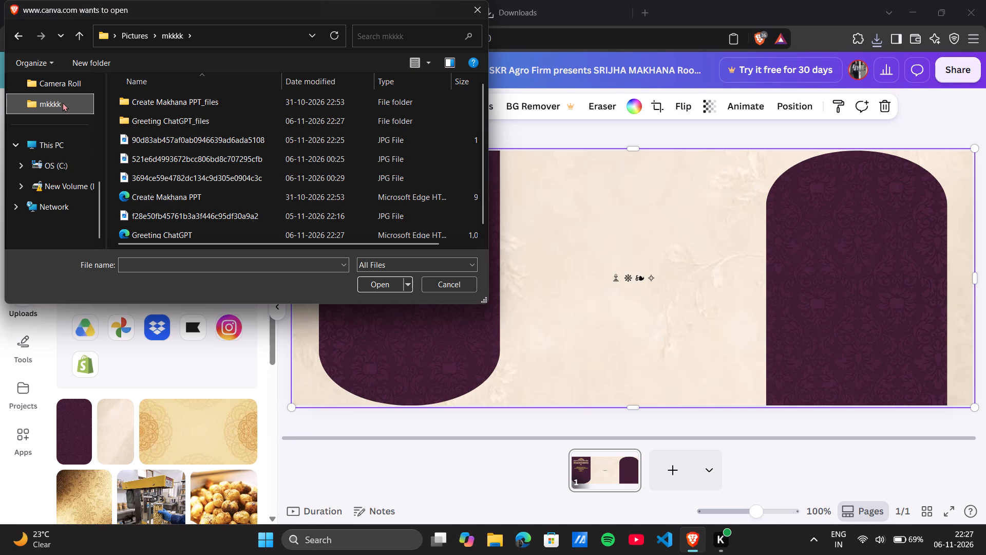
pyautogui.tripleClick(63, 102)
pyautogui.scroll(1, 63, 102)
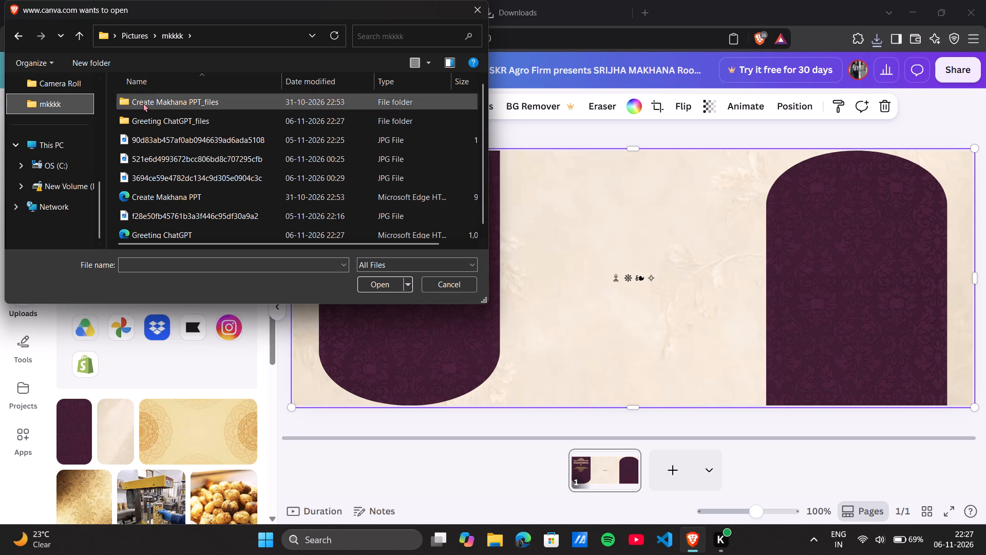
pyautogui.scroll(1, 163, 113)
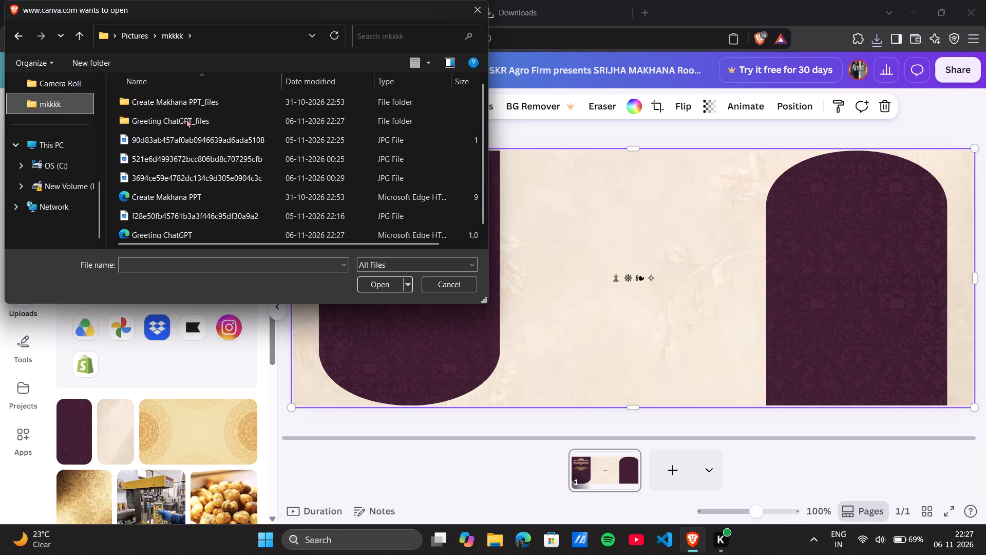
pyautogui.doubleClick(166, 104)
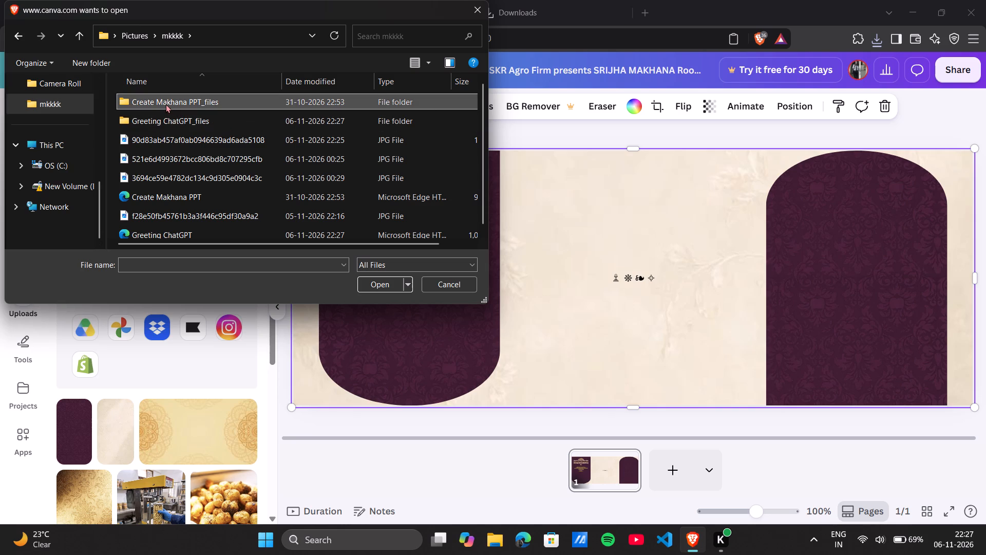
pyautogui.scroll(-10, 244, 145)
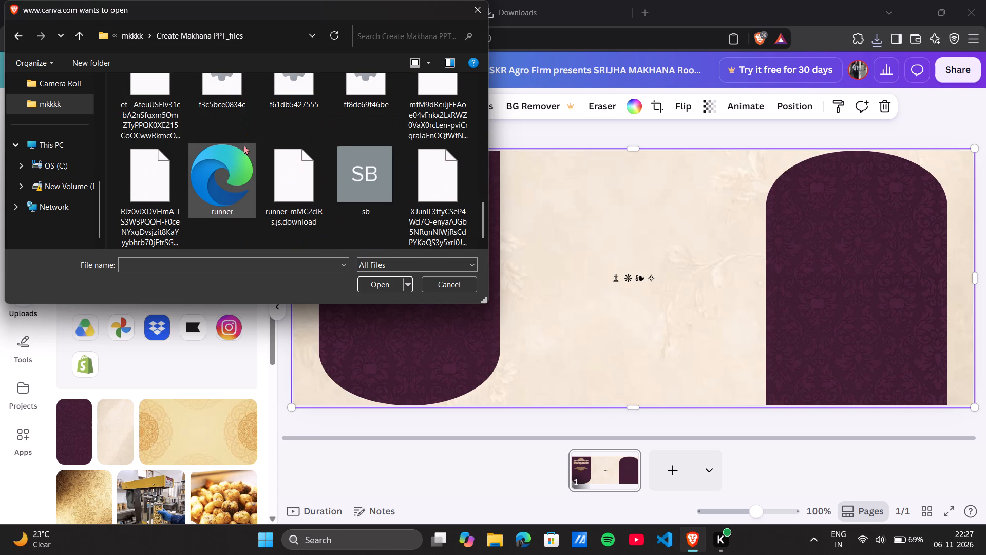
pyautogui.click(21, 36)
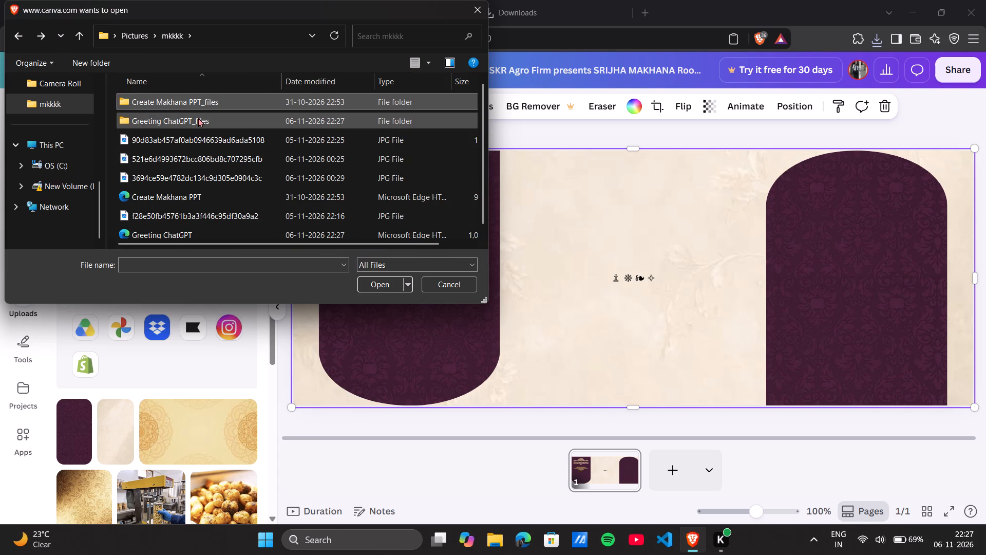
pyautogui.doubleClick(198, 118)
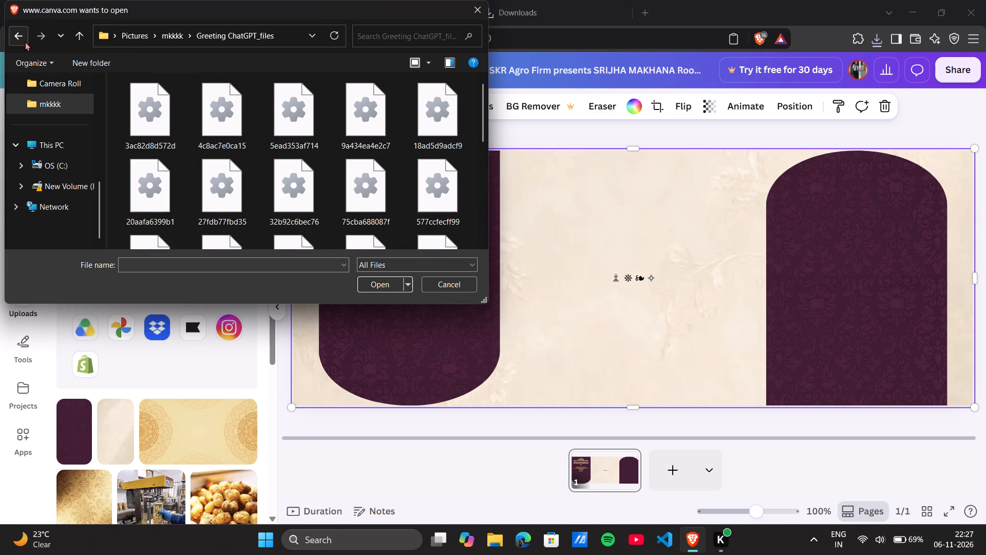
pyautogui.click(24, 39)
# Look through the Gallery and OneDrive for badge icon images, and leave the file selection without uploading.
pyautogui.scroll(2, 45, 90)
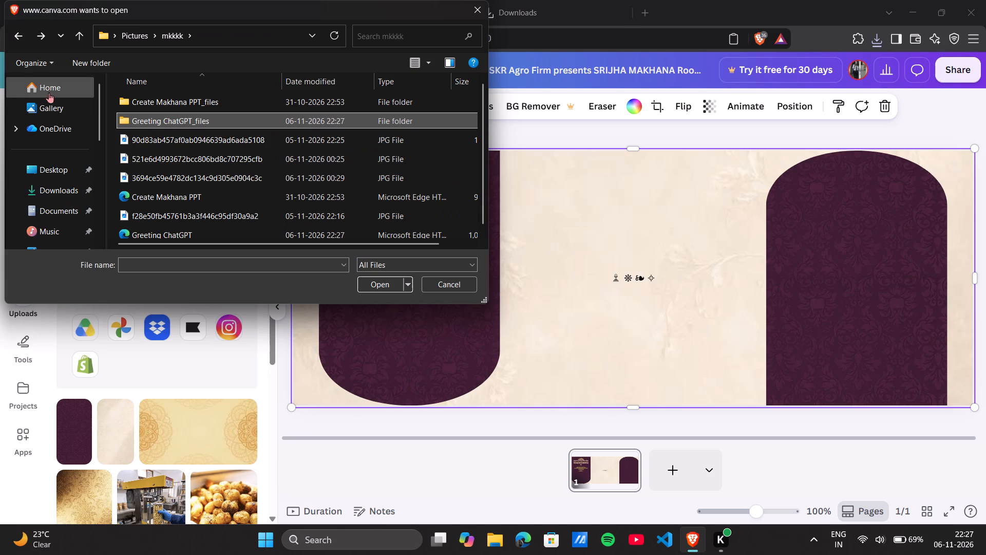
pyautogui.click(55, 94)
pyautogui.click(53, 110)
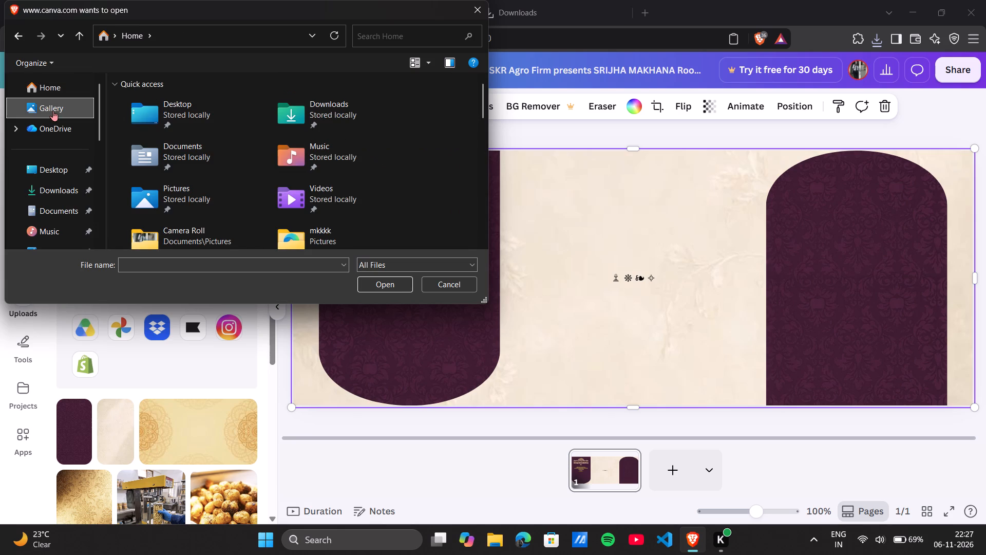
pyautogui.scroll(-1, 221, 199)
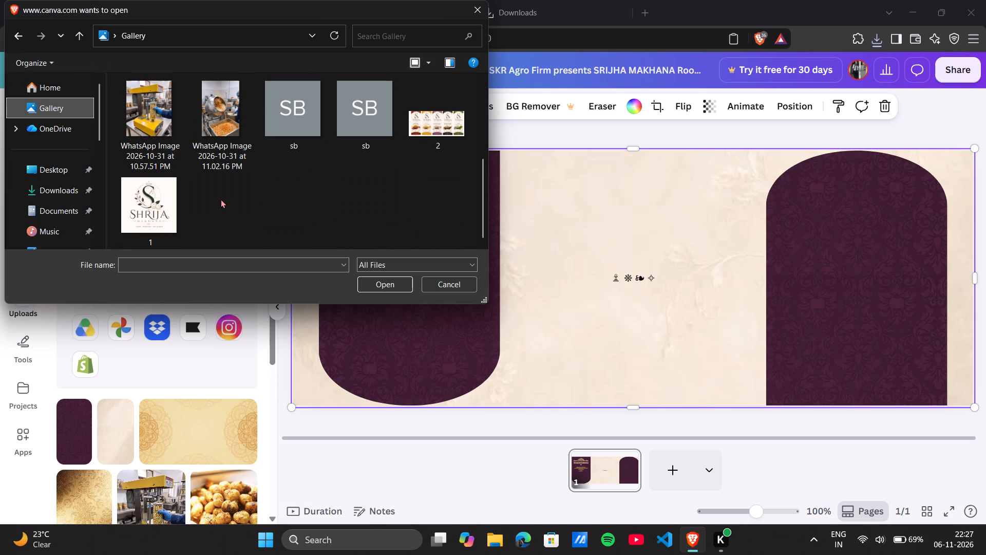
pyautogui.scroll(-2, 221, 199)
pyautogui.scroll(5, 221, 199)
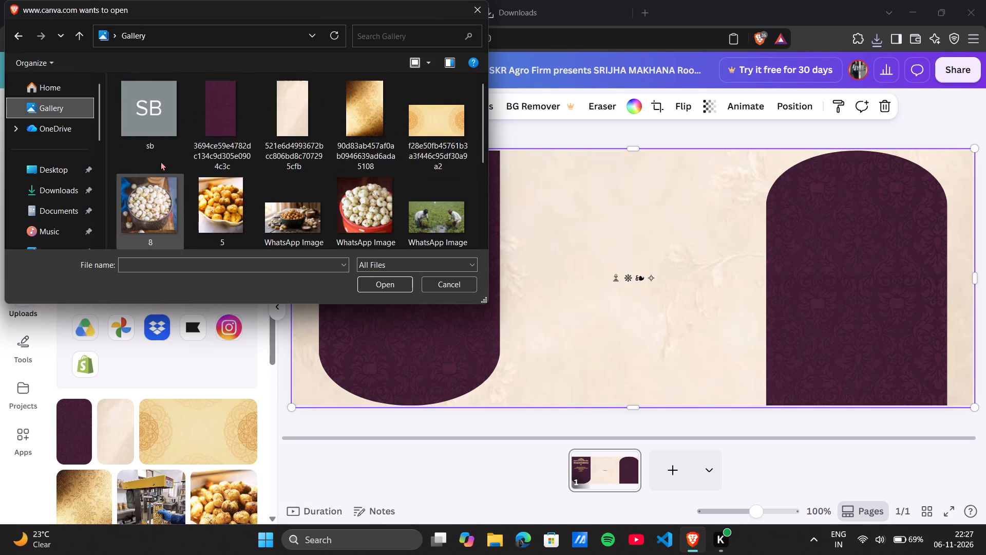
pyautogui.click(70, 132)
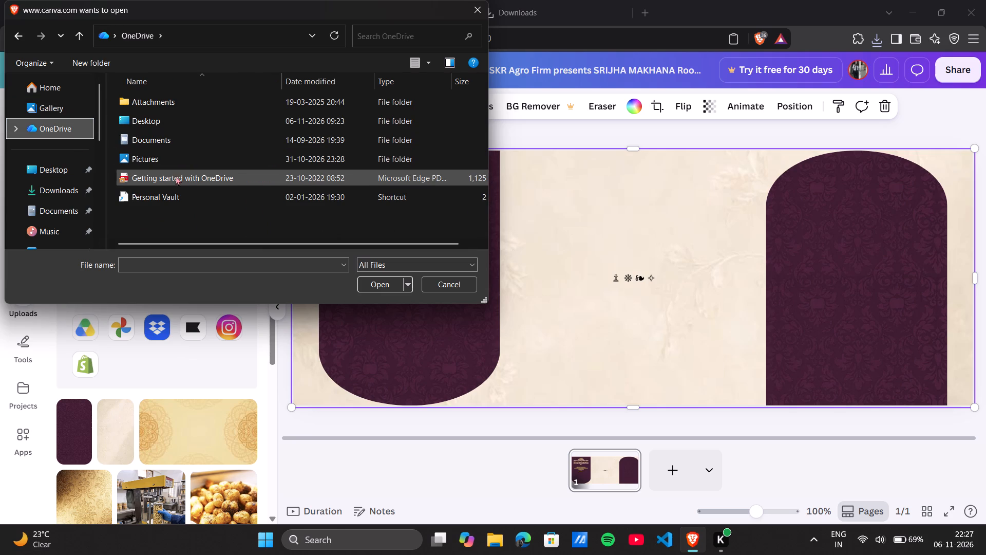
pyautogui.click(456, 285)
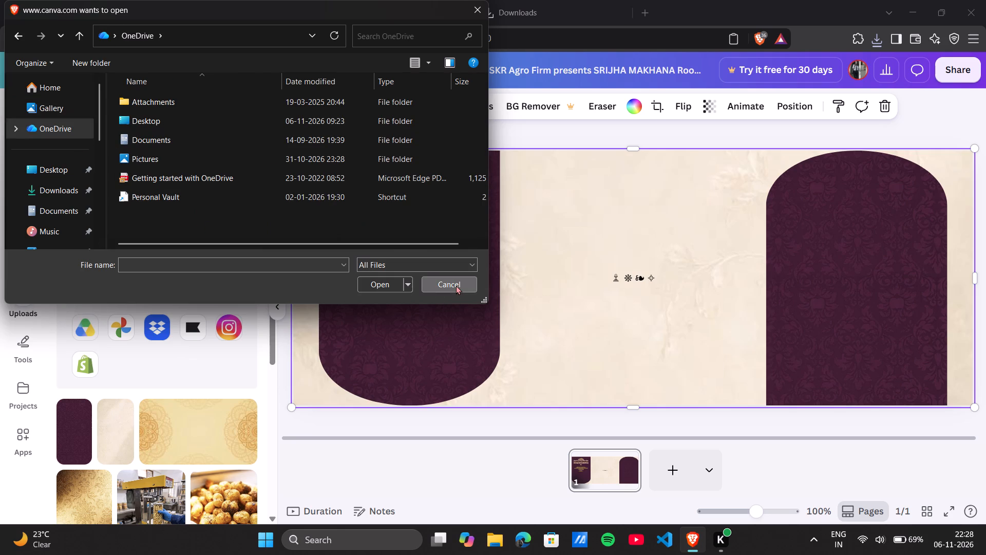
# Delete the pasted line of four symbols from the cream centre of the label.
pyautogui.click(644, 279)
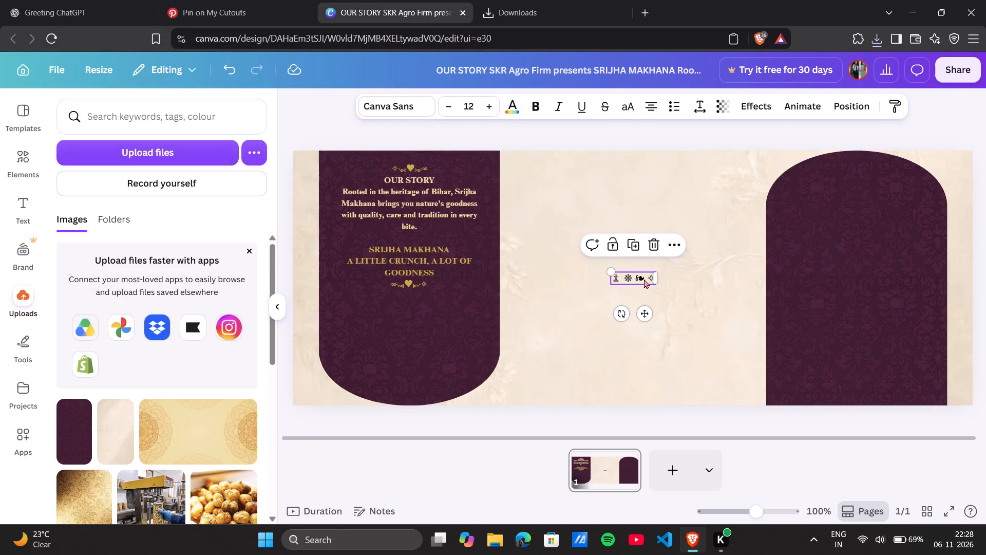
pyautogui.click(651, 243)
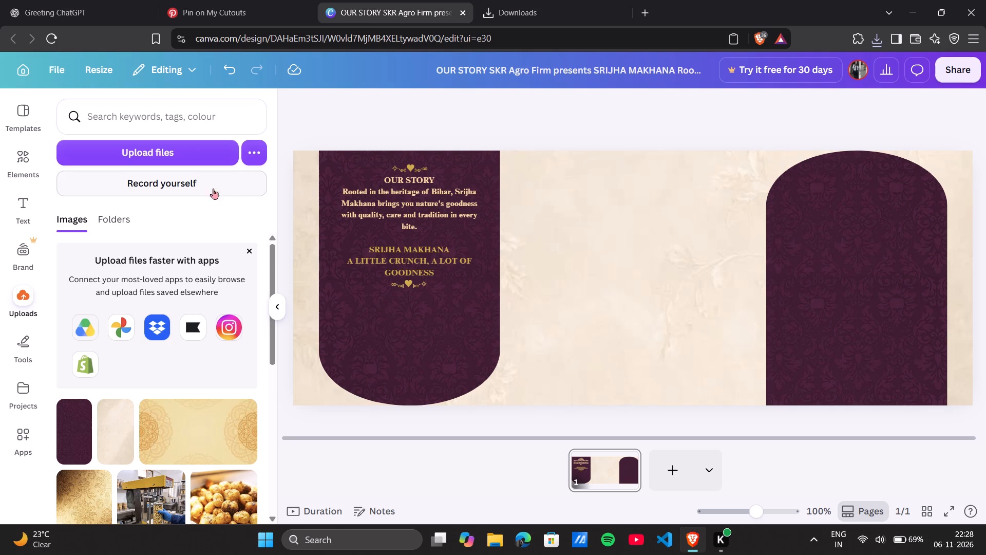
# Enter "rich in protien" as an element search, browse the Graphics category for a suitable icon, and clear the search text.
pyautogui.click(23, 151)
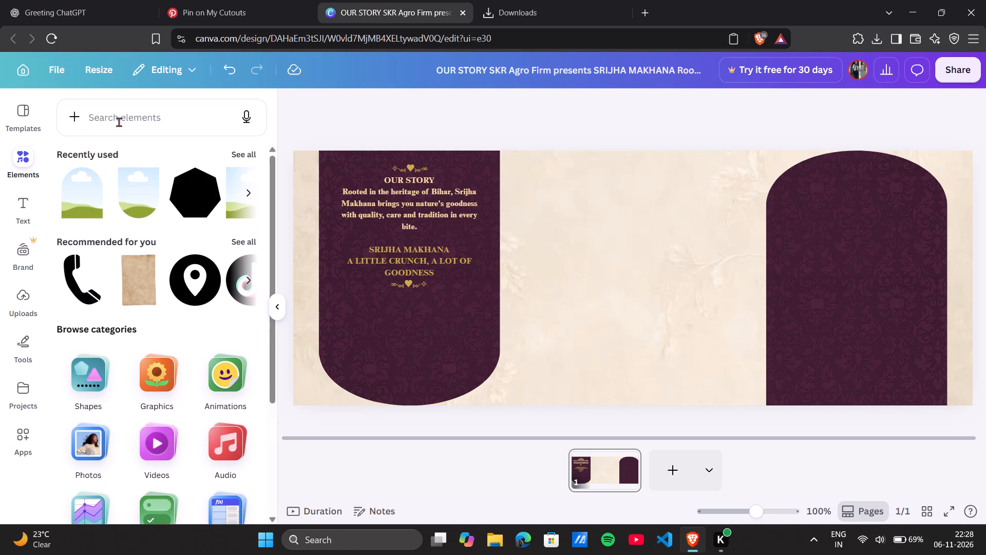
pyautogui.click(121, 122)
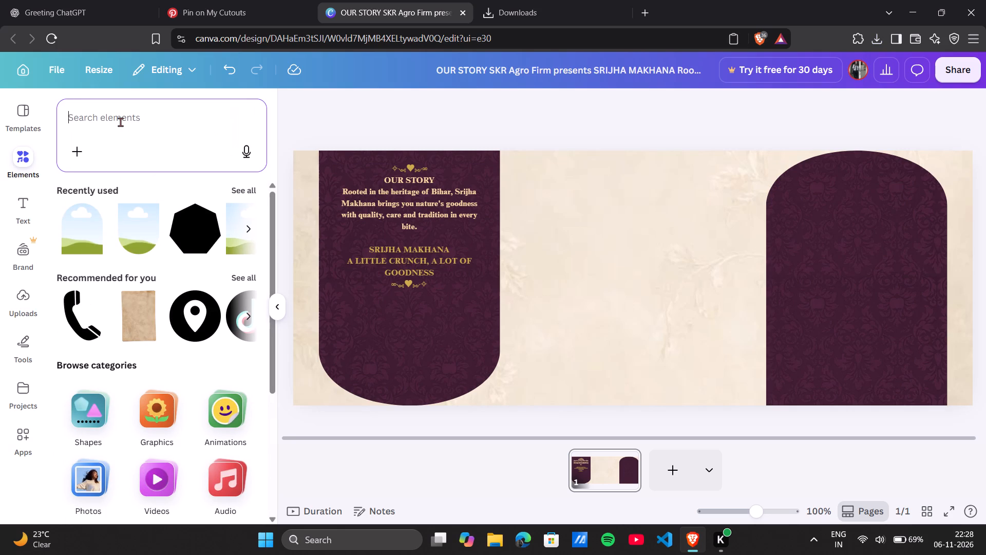
pyautogui.write('rich')
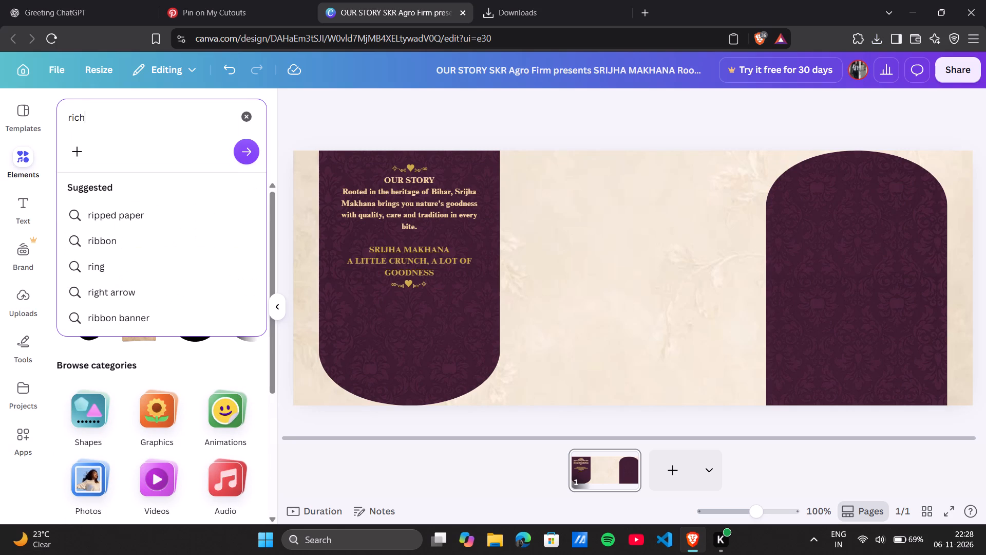
pyautogui.press('space')
pyautogui.write('in protien')
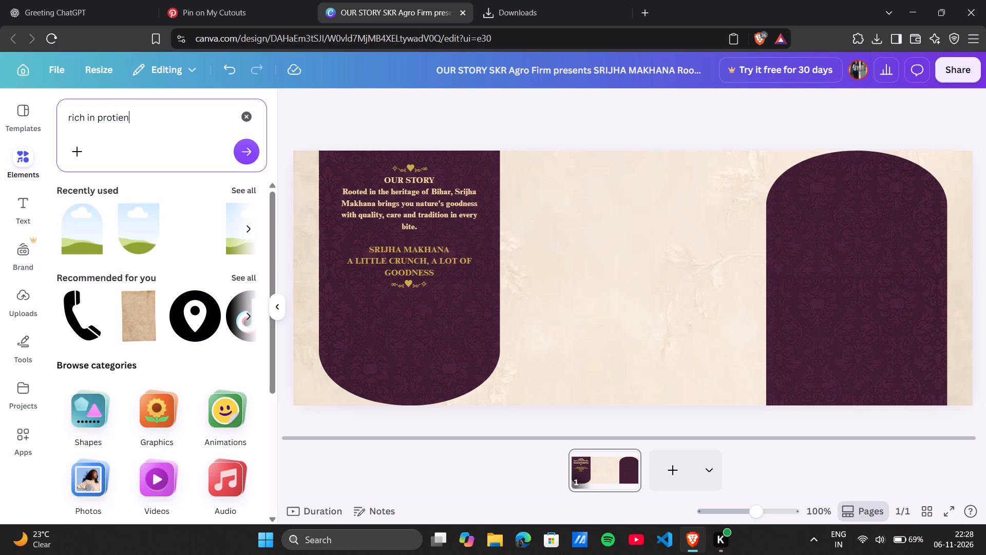
pyautogui.scroll(-2, 151, 258)
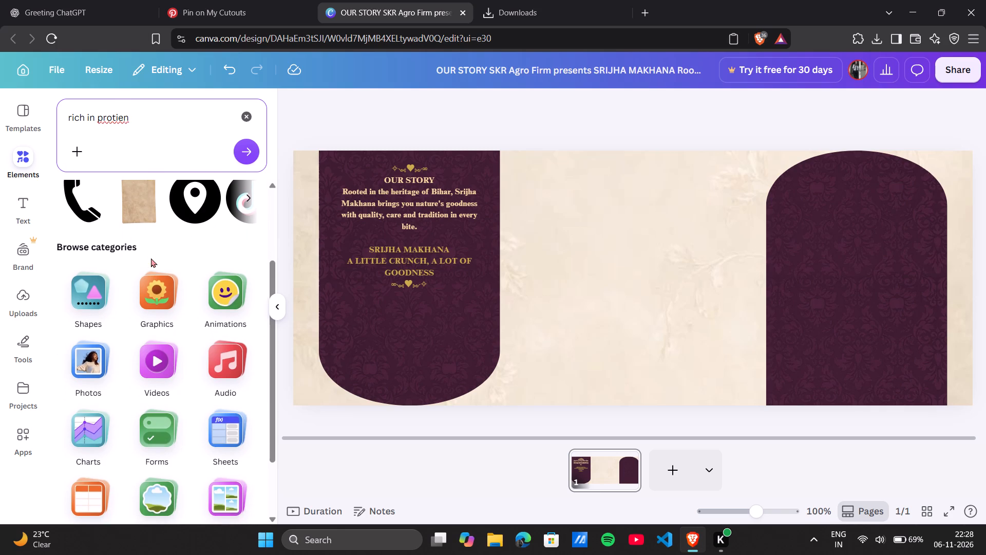
pyautogui.scroll(-1, 214, 338)
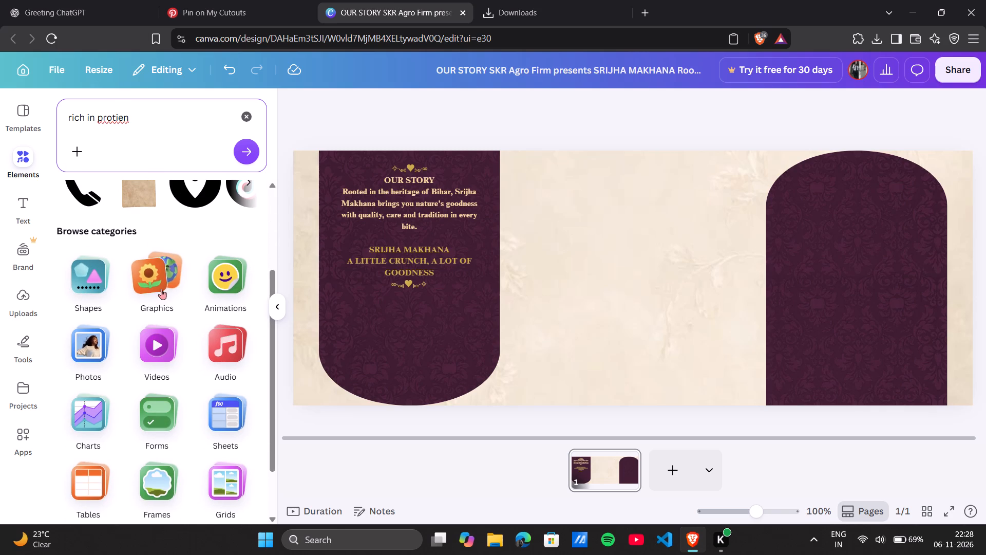
pyautogui.click(161, 288)
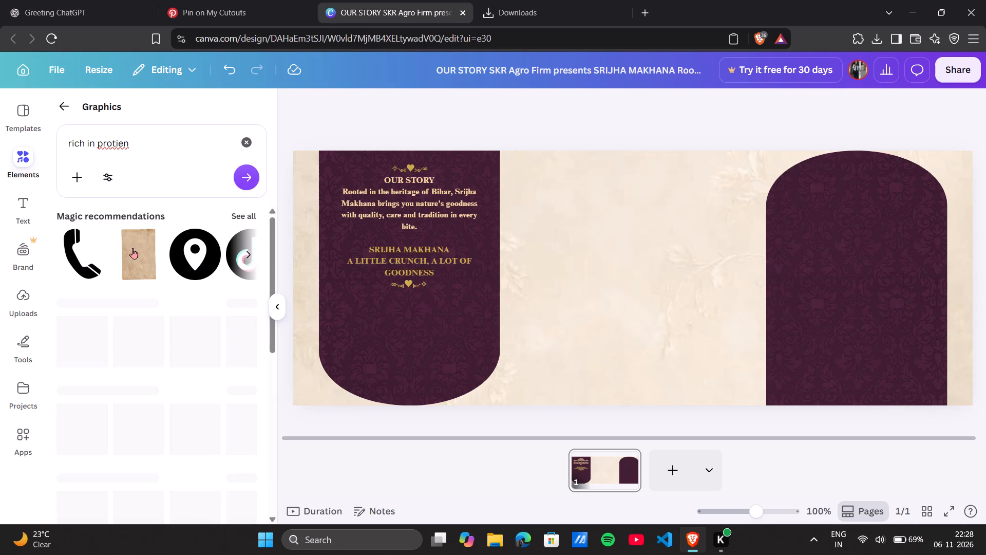
pyautogui.scroll(-4, 195, 361)
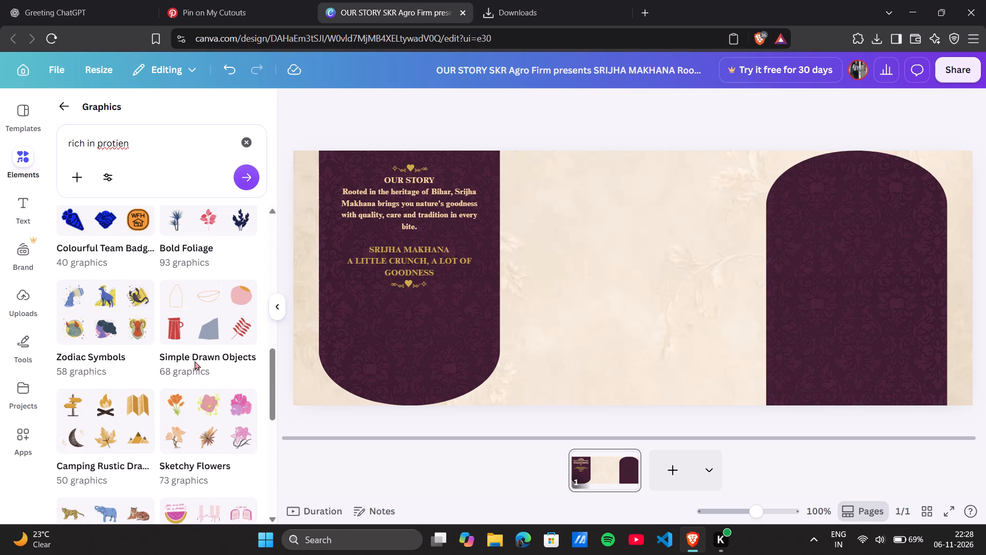
pyautogui.scroll(-2, 195, 361)
pyautogui.scroll(8, 195, 361)
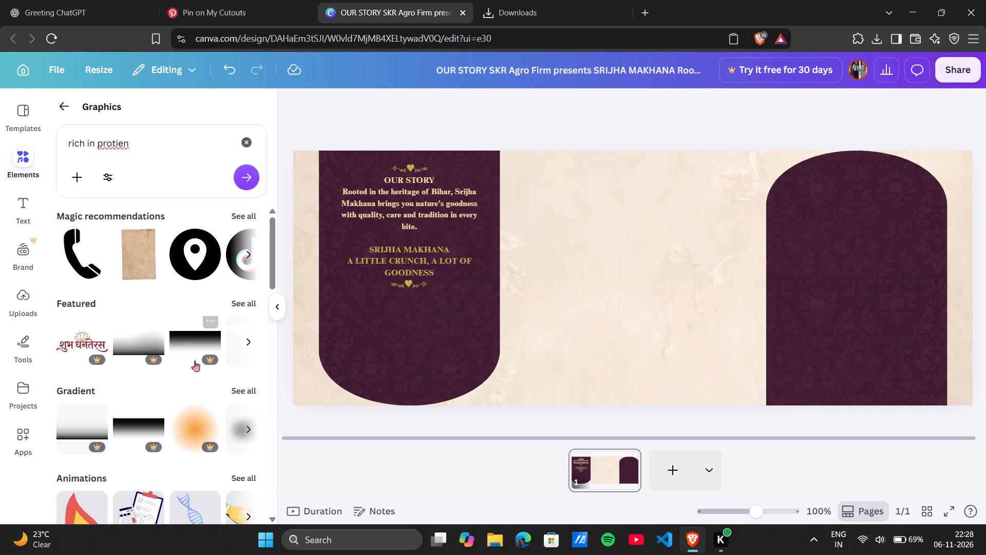
pyautogui.click(246, 140)
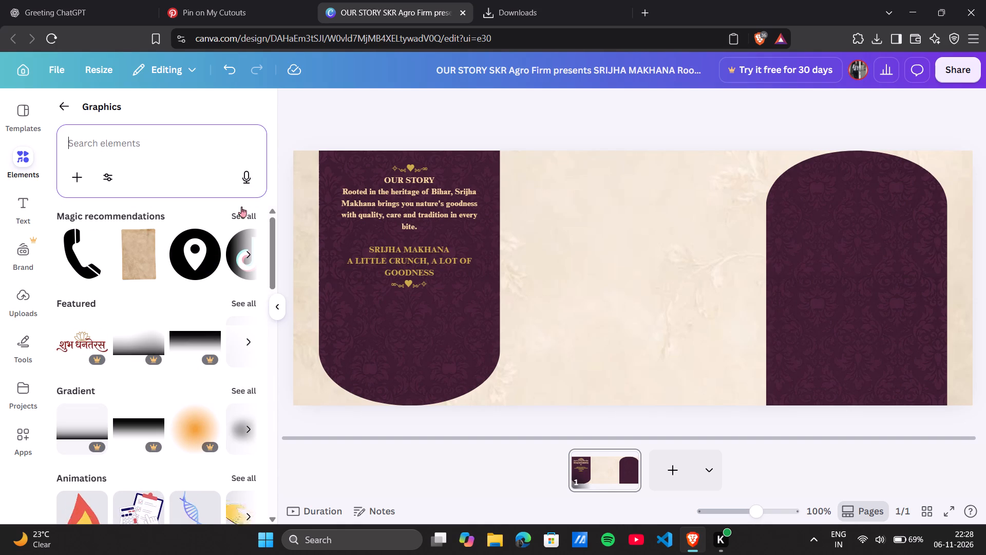
# Add a circle shape to the cream centre of the label and shrink it to about 1.2 by 1.2.
pyautogui.click(18, 335)
pyautogui.click(59, 252)
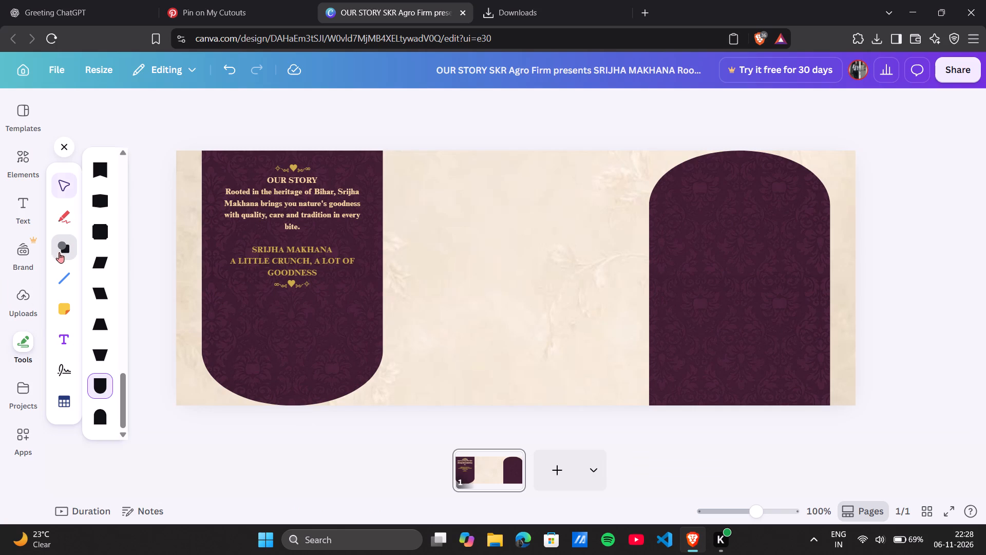
pyautogui.scroll(18, 99, 315)
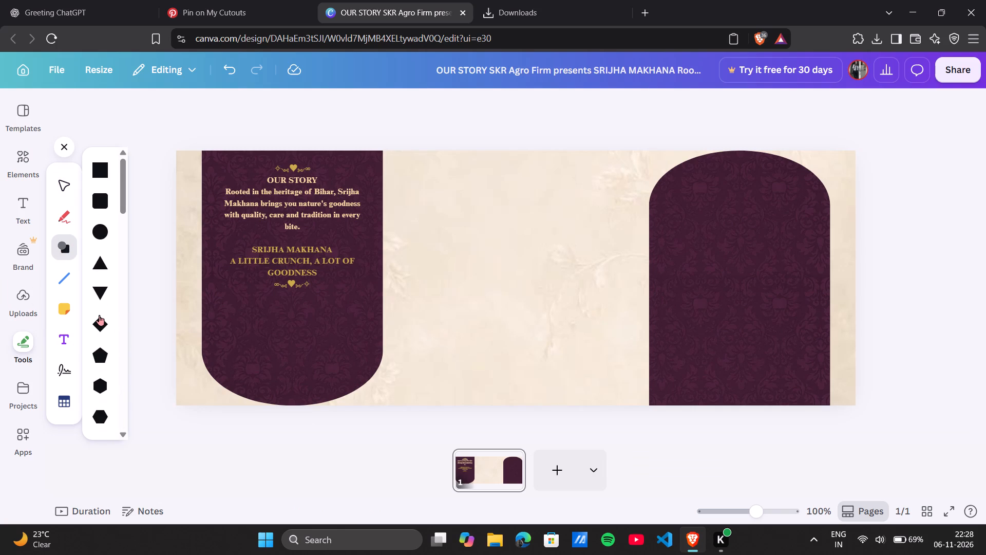
pyautogui.click(101, 234)
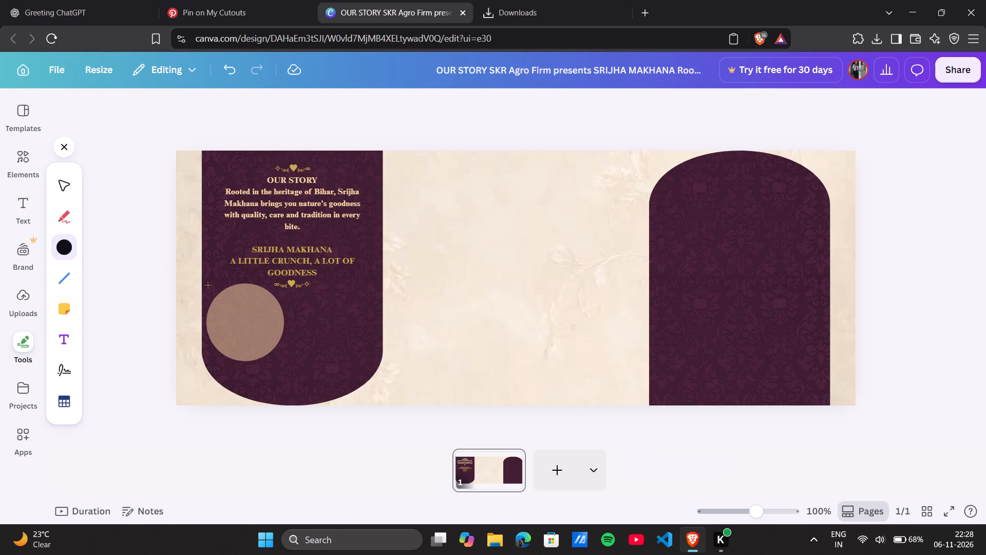
pyautogui.click(415, 253)
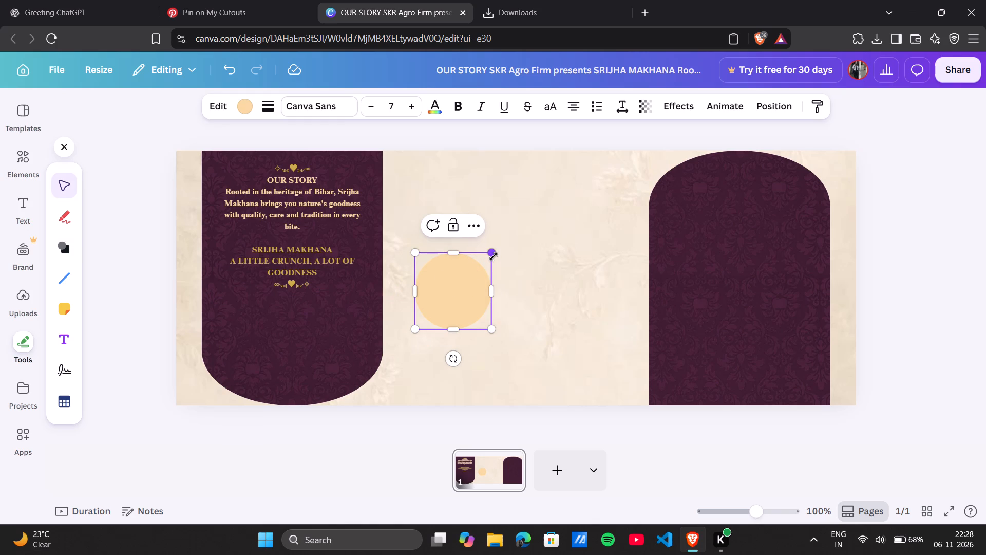
pyautogui.moveTo(494, 256); pyautogui.dragTo(468, 279)
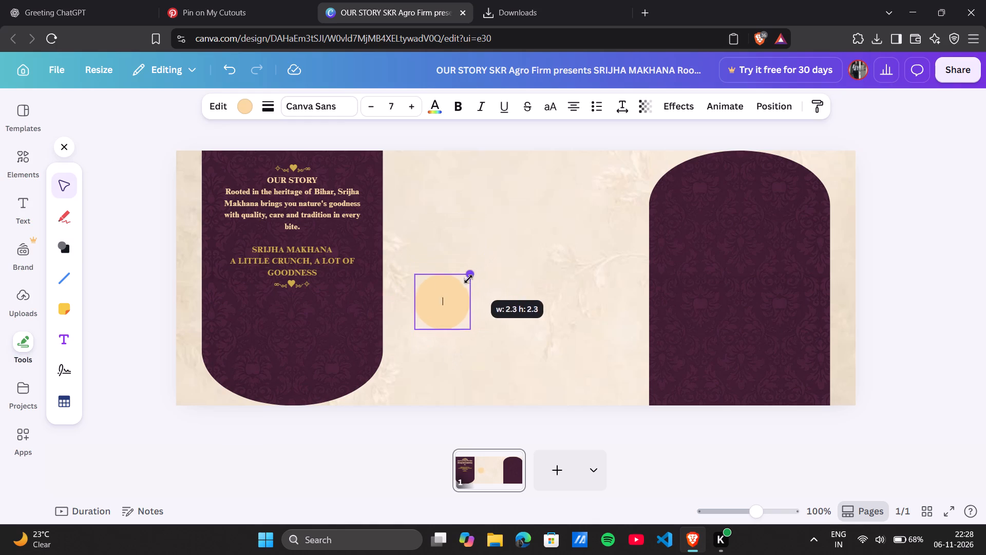
pyautogui.moveTo(468, 279); pyautogui.dragTo(448, 307)
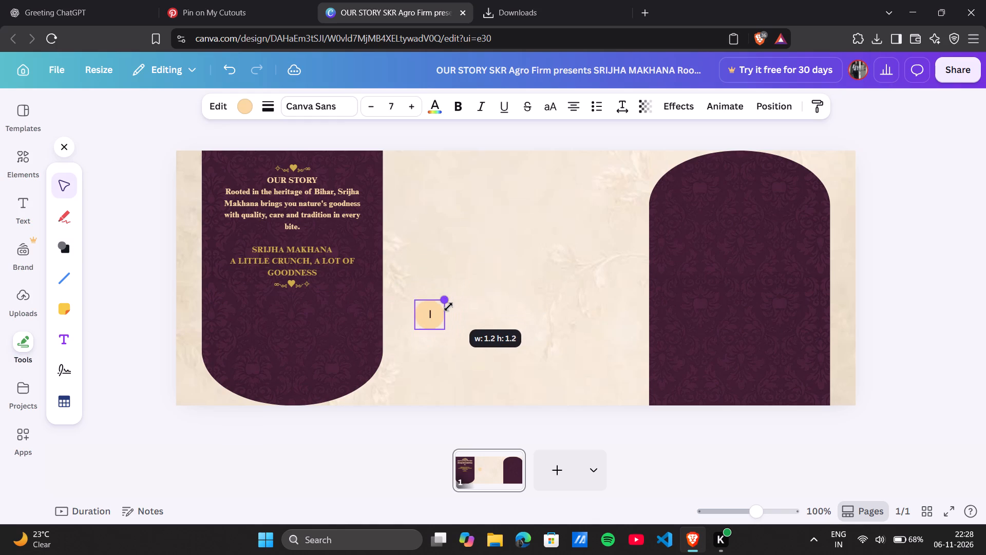
pyautogui.moveTo(448, 307); pyautogui.dragTo(450, 305)
# Move the small peach circle onto the purple OUR STORY panel, just below the text near the panel's left edge.
pyautogui.moveTo(756, 516); pyautogui.dragTo(757, 516)
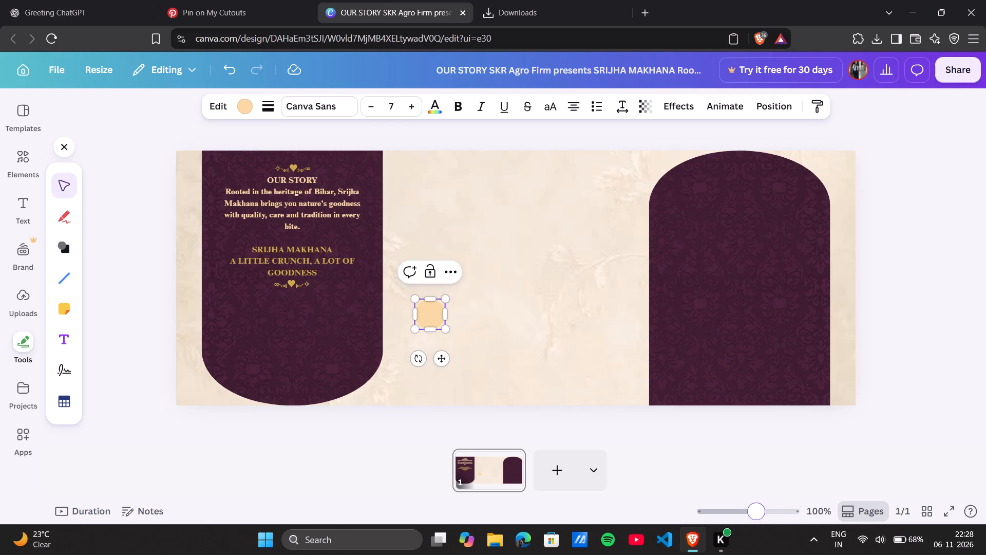
pyautogui.moveTo(757, 516); pyautogui.dragTo(764, 514)
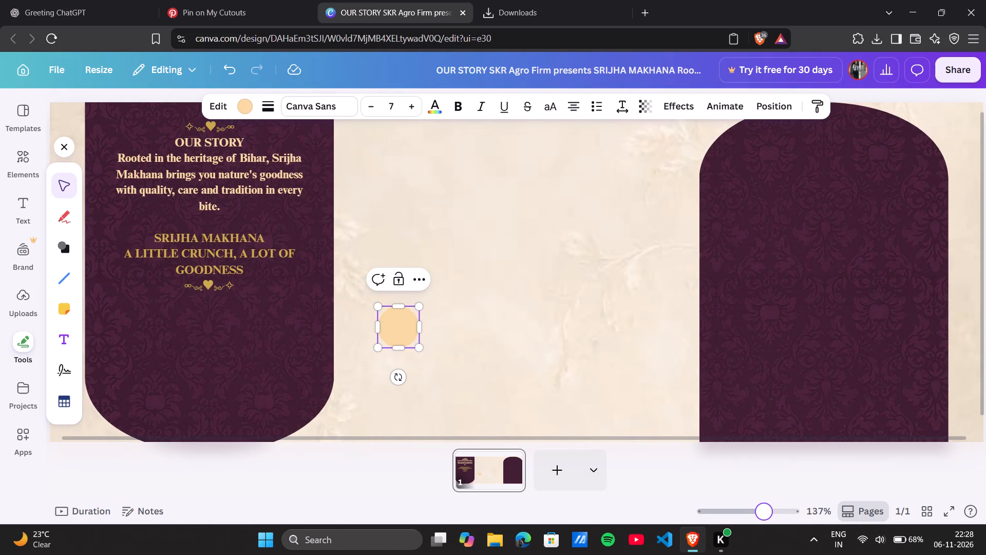
pyautogui.moveTo(764, 514); pyautogui.dragTo(765, 514)
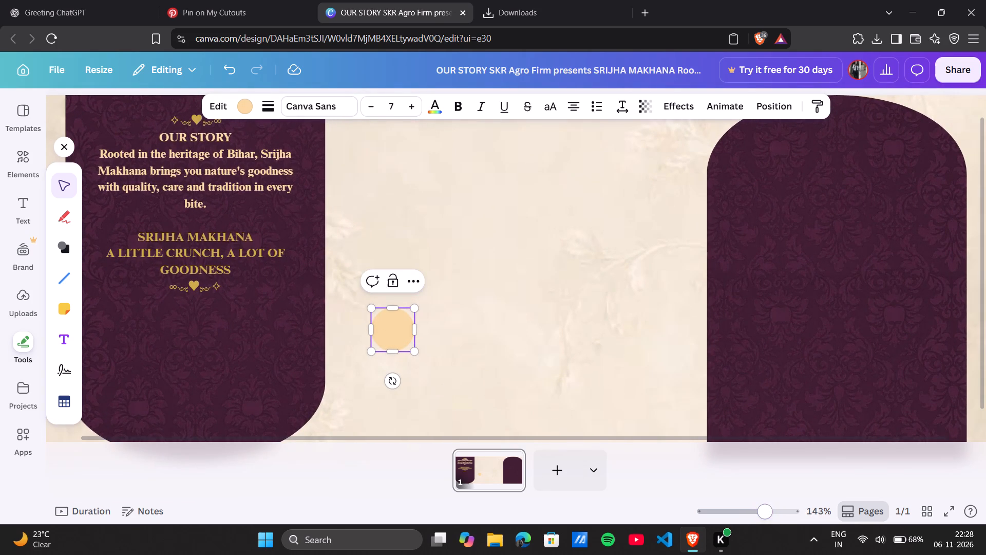
pyautogui.moveTo(761, 513); pyautogui.dragTo(759, 513)
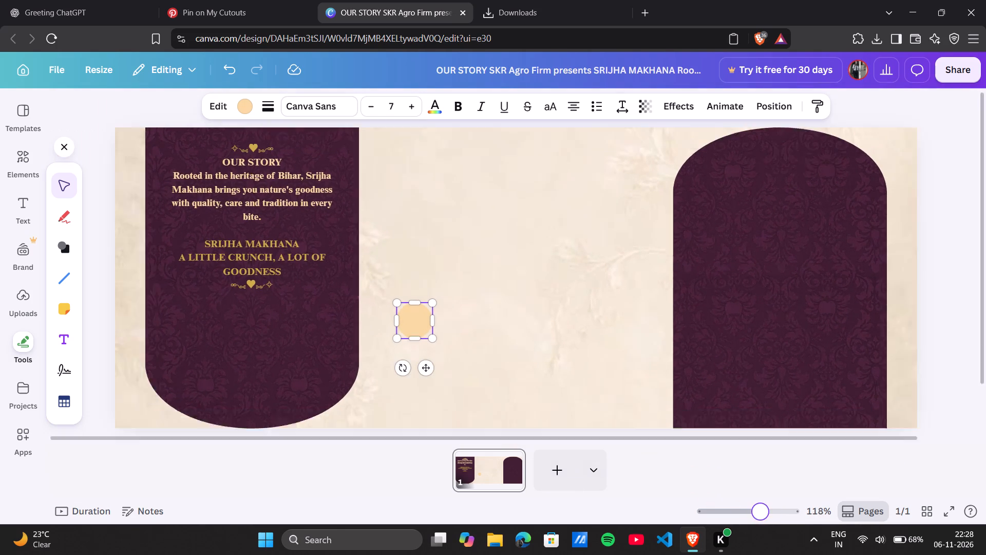
pyautogui.moveTo(759, 513); pyautogui.dragTo(756, 514)
pyautogui.moveTo(756, 514); pyautogui.dragTo(757, 514)
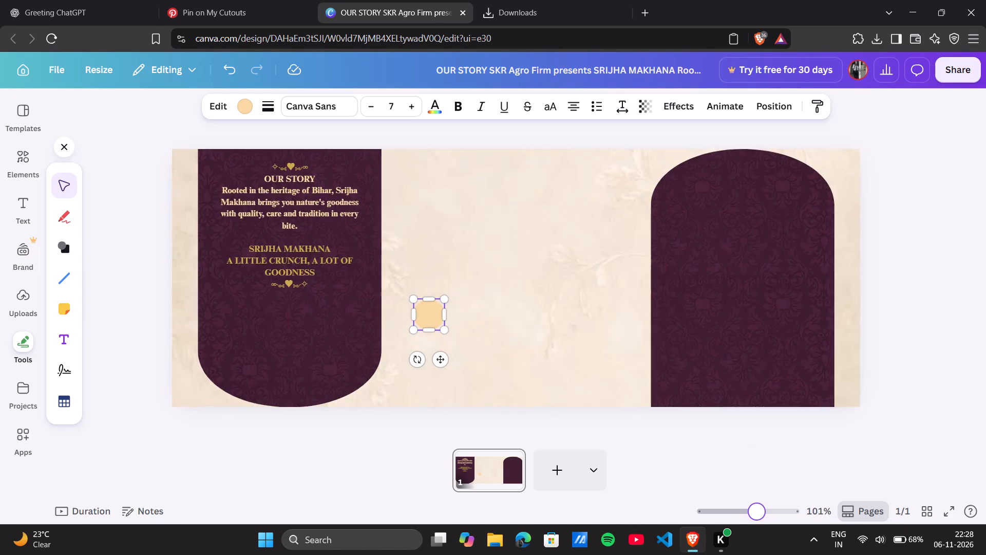
pyautogui.moveTo(757, 514); pyautogui.dragTo(761, 513)
pyautogui.click(490, 360)
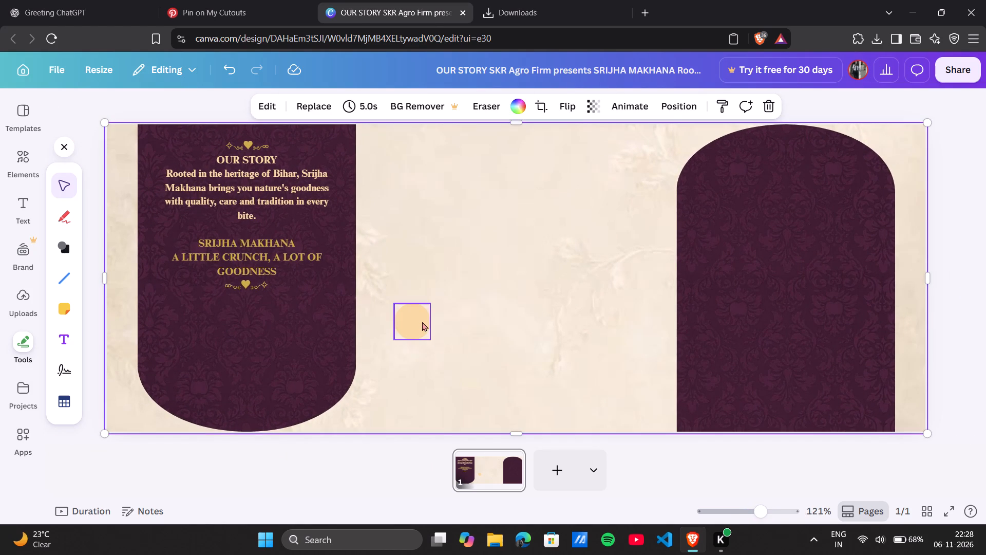
pyautogui.moveTo(422, 322); pyautogui.dragTo(183, 315)
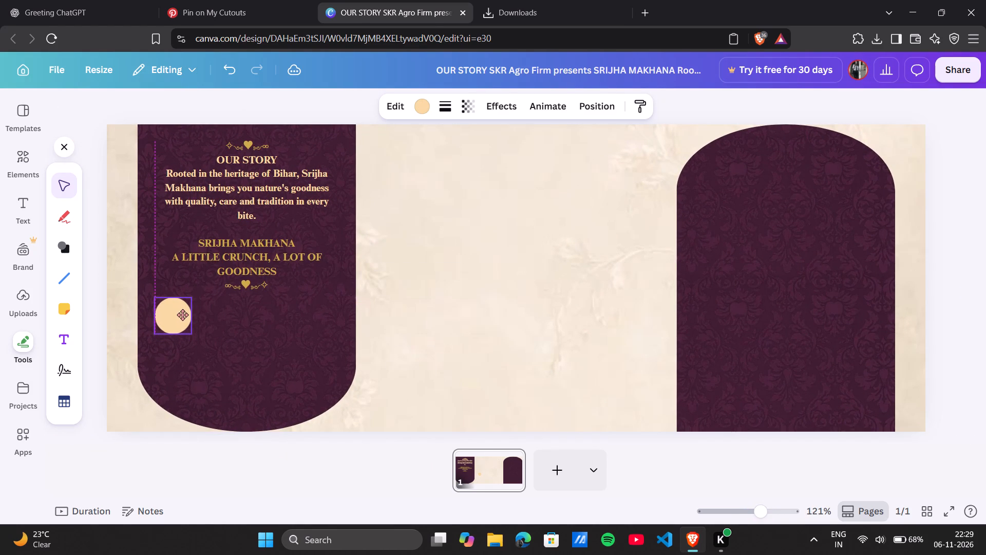
pyautogui.moveTo(183, 315); pyautogui.dragTo(183, 314)
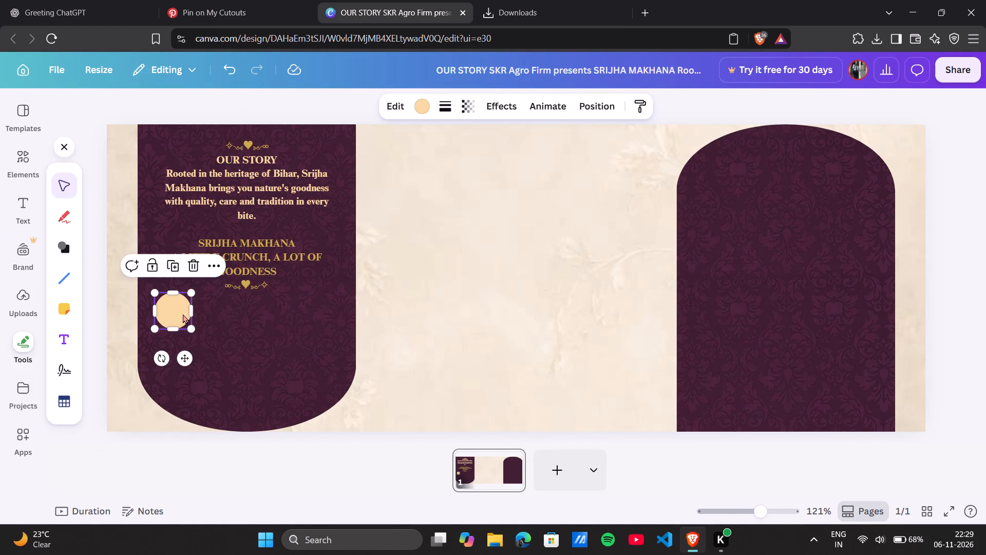
pyautogui.moveTo(183, 312); pyautogui.dragTo(183, 317)
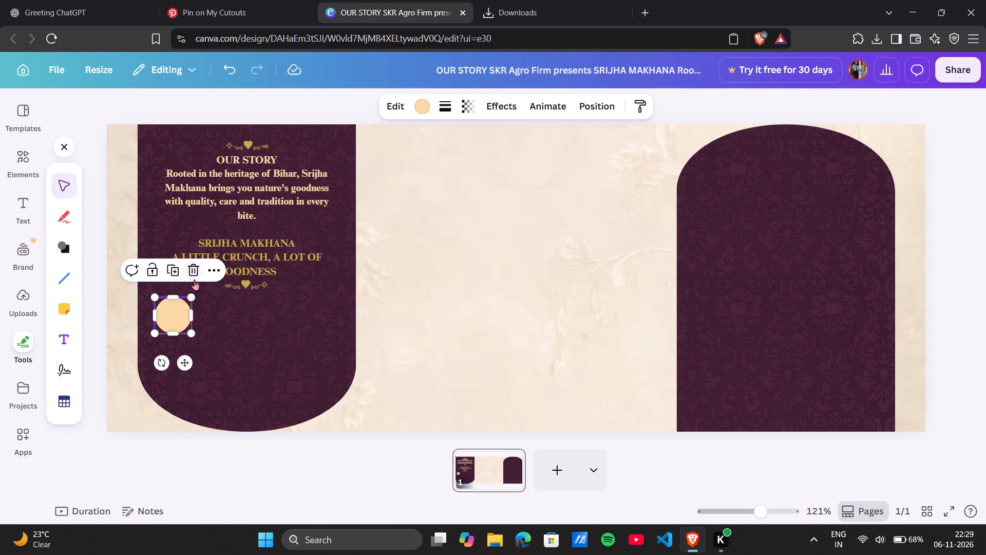
# Duplicate the small peach circle three times to make four matching circles.
pyautogui.click(176, 273)
pyautogui.click(176, 273)
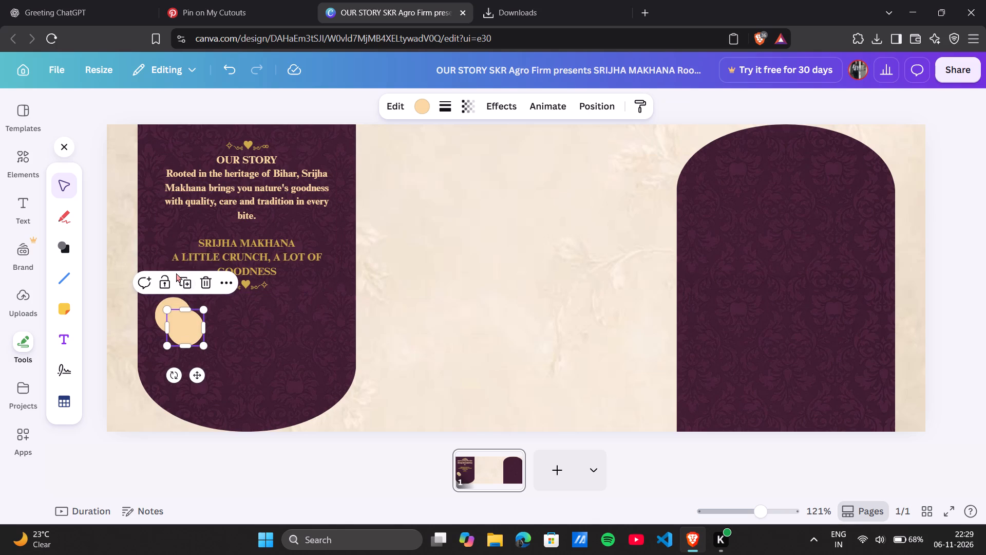
pyautogui.click(185, 282)
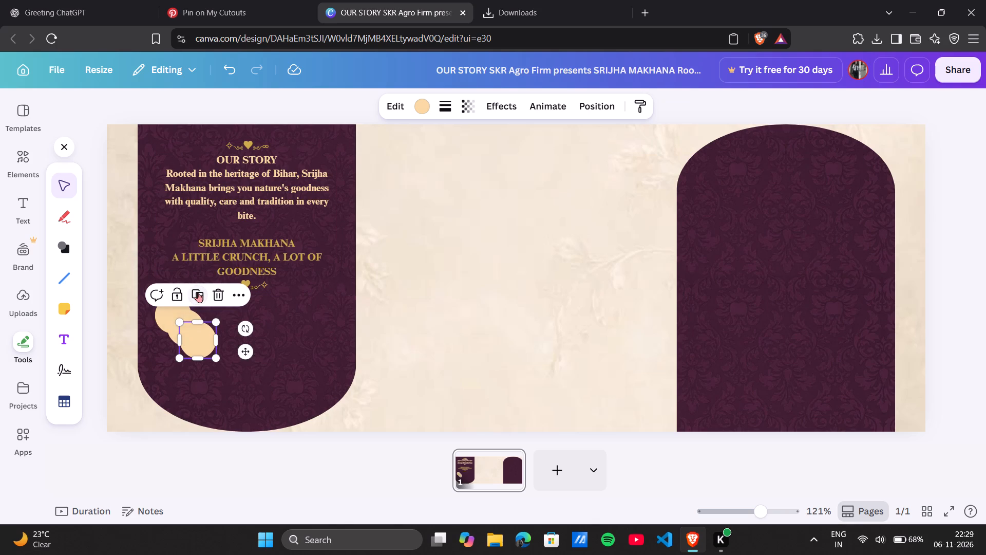
pyautogui.click(198, 292)
pyautogui.click(448, 300)
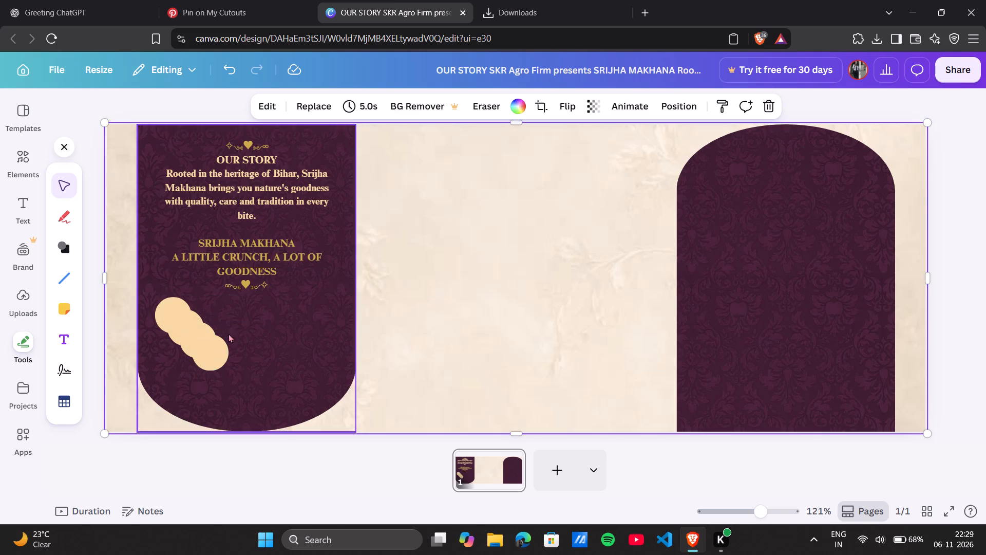
# Spread the three duplicate circles into a horizontal row beside the first one, beneath the lower heart ornament.
pyautogui.moveTo(214, 354); pyautogui.dragTo(319, 317)
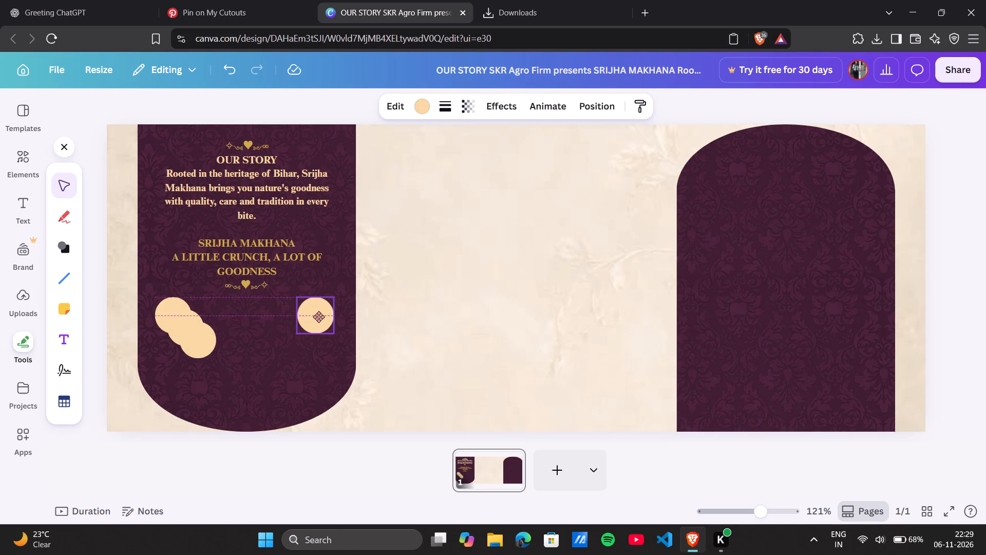
pyautogui.moveTo(319, 317); pyautogui.dragTo(319, 316)
pyautogui.moveTo(207, 338); pyautogui.dragTo(234, 327)
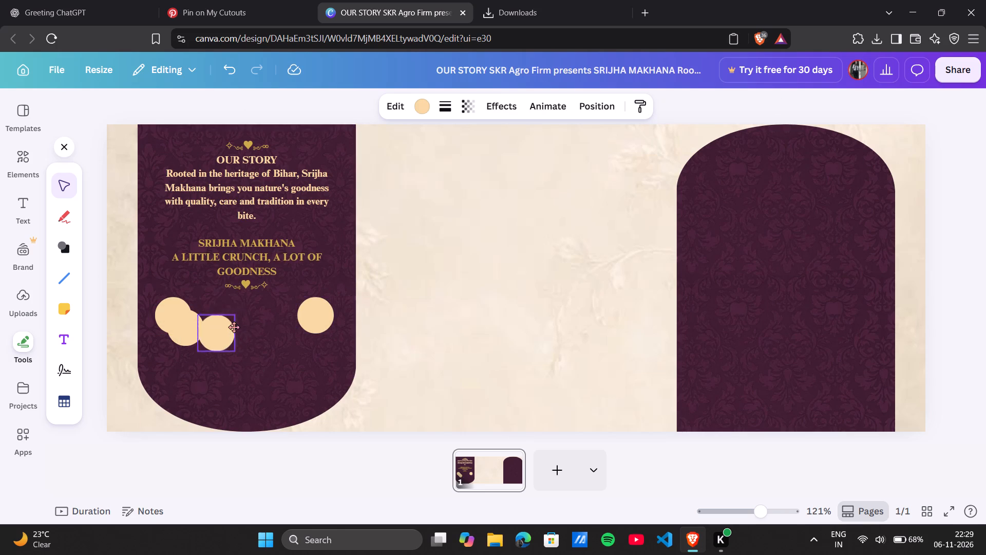
pyautogui.moveTo(234, 327); pyautogui.dragTo(278, 313)
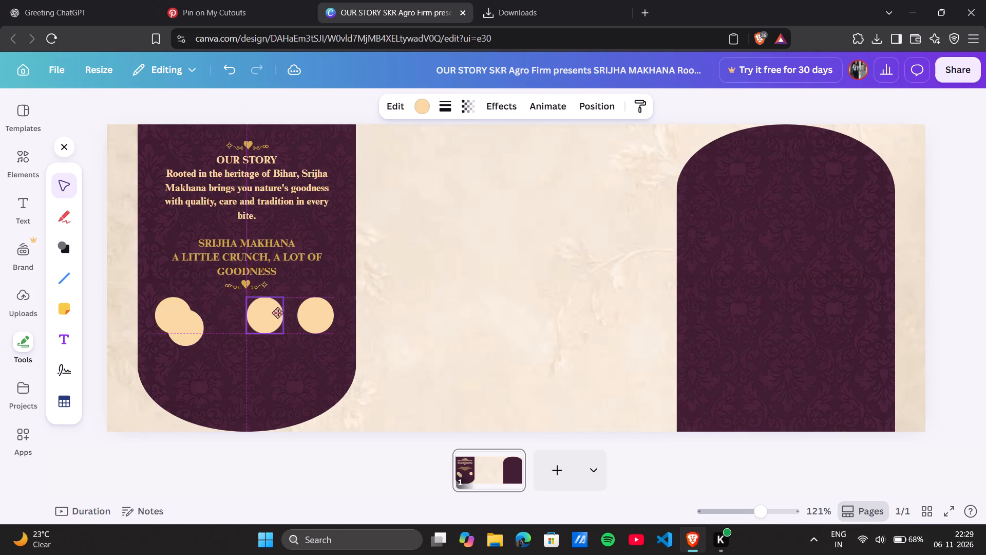
pyautogui.moveTo(278, 313); pyautogui.dragTo(280, 310)
pyautogui.moveTo(191, 329); pyautogui.dragTo(230, 317)
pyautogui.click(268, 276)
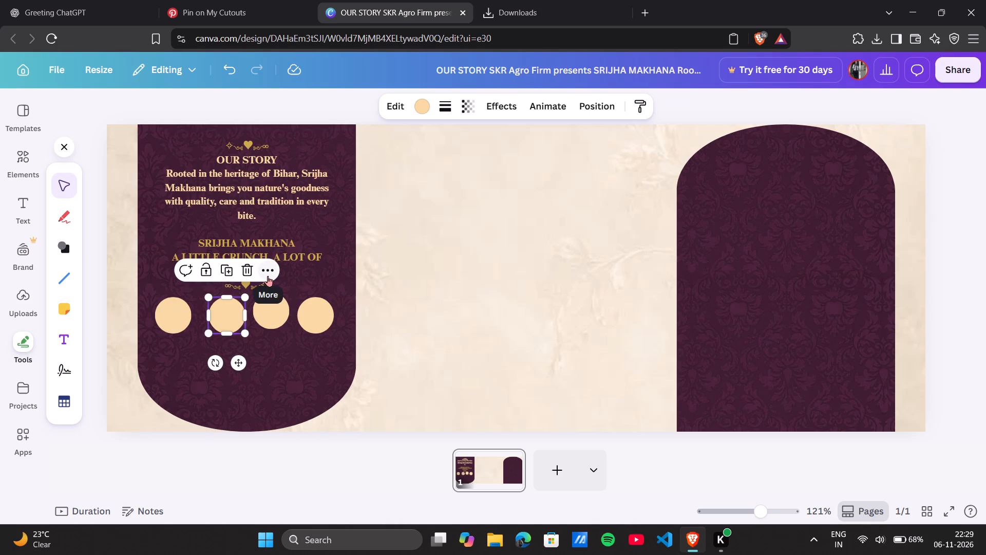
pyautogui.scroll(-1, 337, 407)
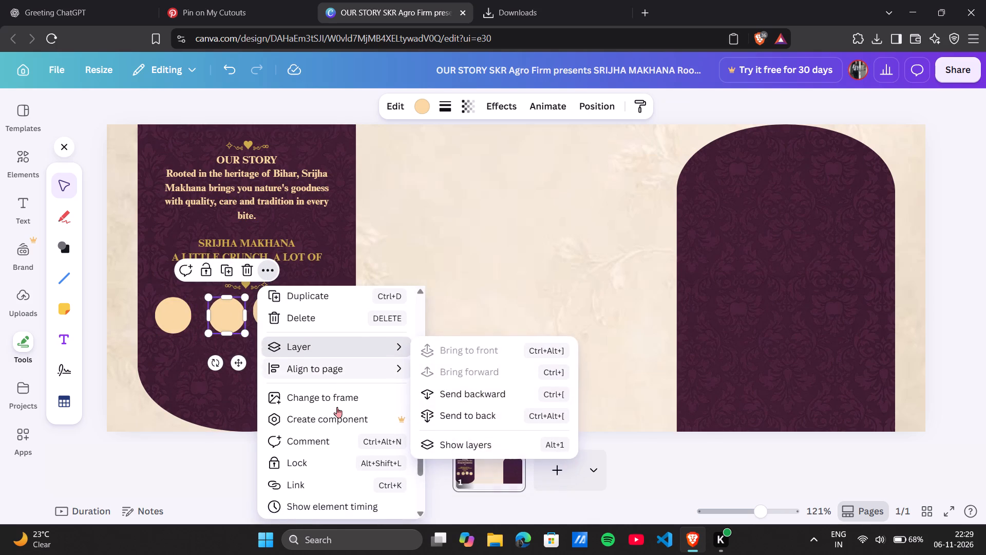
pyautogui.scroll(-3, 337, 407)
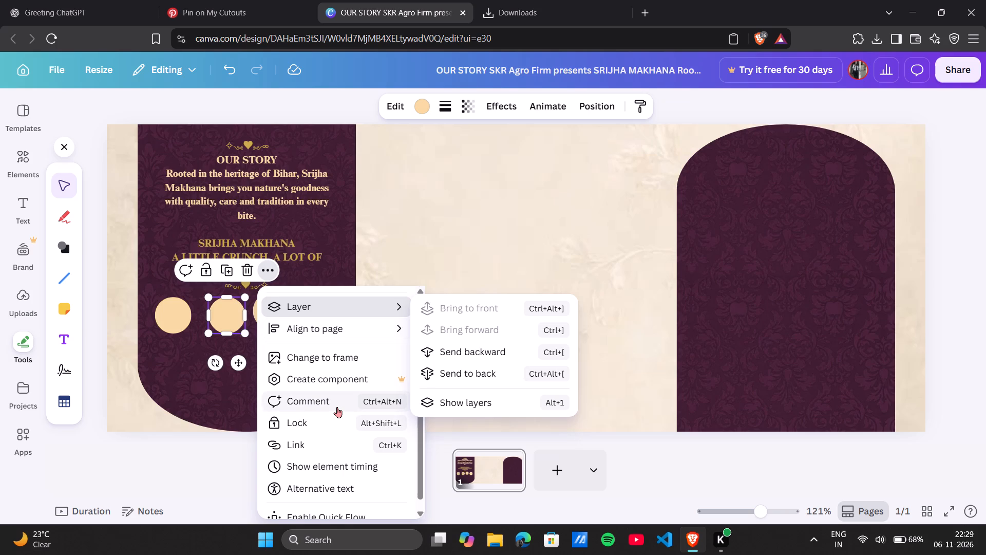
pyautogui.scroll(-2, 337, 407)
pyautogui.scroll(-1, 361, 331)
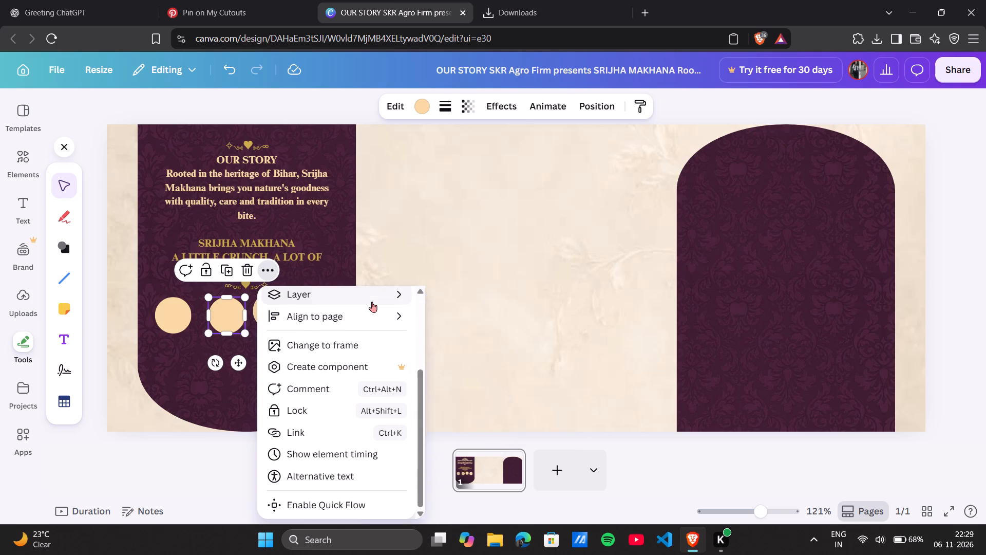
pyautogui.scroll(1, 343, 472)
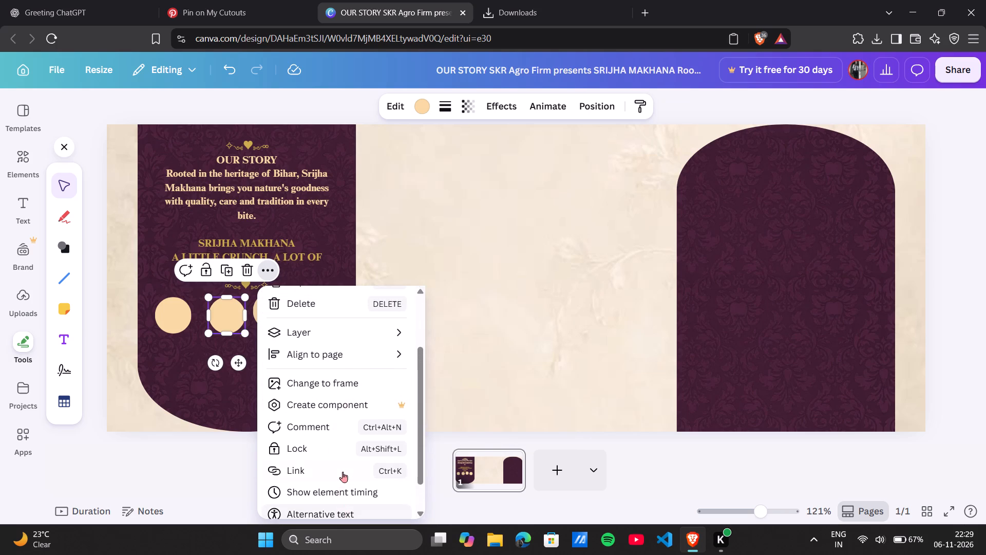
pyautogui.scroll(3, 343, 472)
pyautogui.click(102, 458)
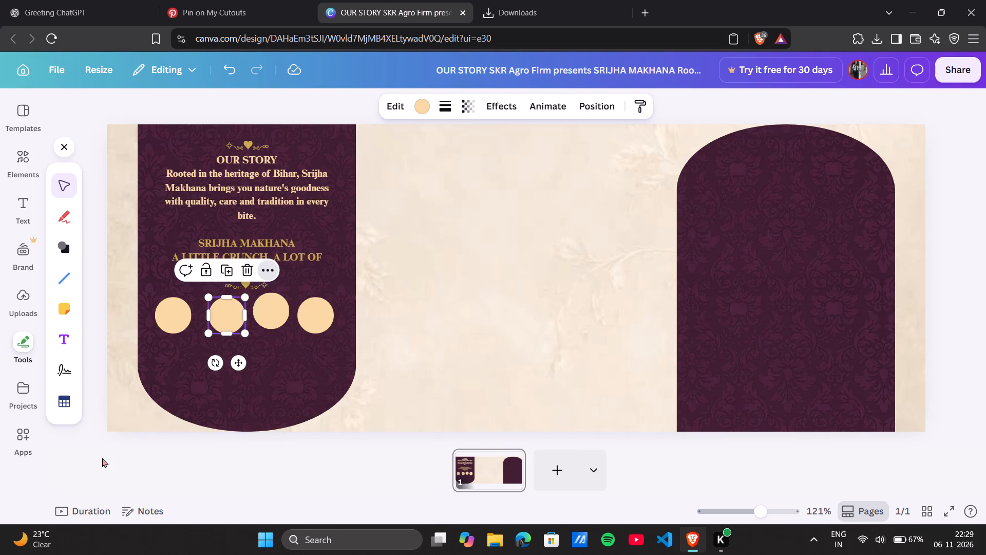
# Delete all four peach circles from the purple OUR STORY panel.
pyautogui.click(249, 270)
pyautogui.click(266, 313)
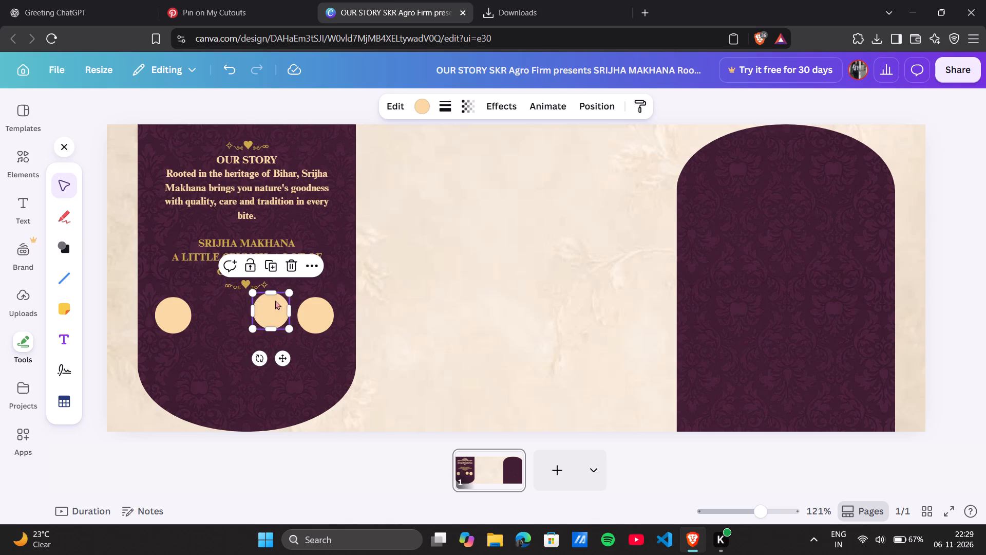
pyautogui.click(297, 272)
pyautogui.click(307, 308)
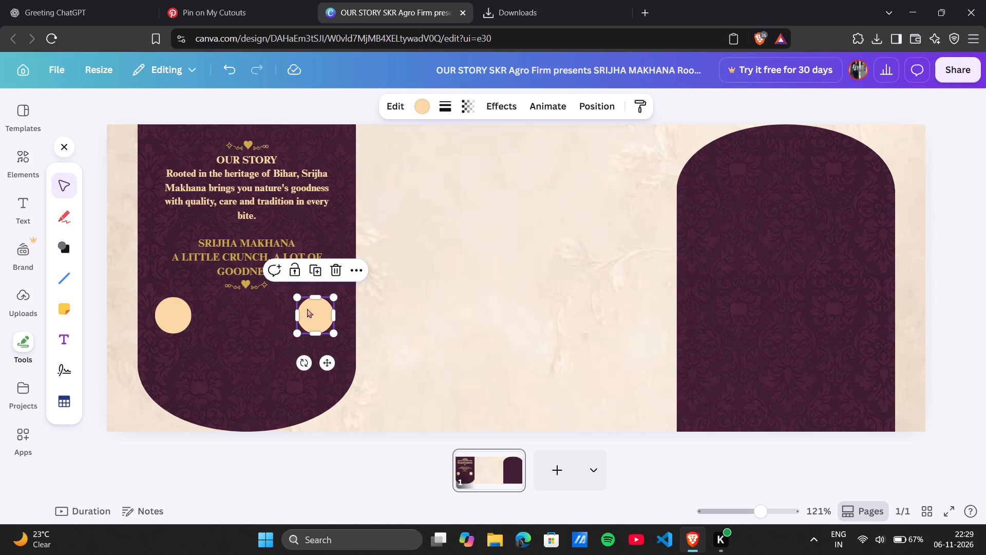
pyautogui.click(334, 277)
pyautogui.click(159, 326)
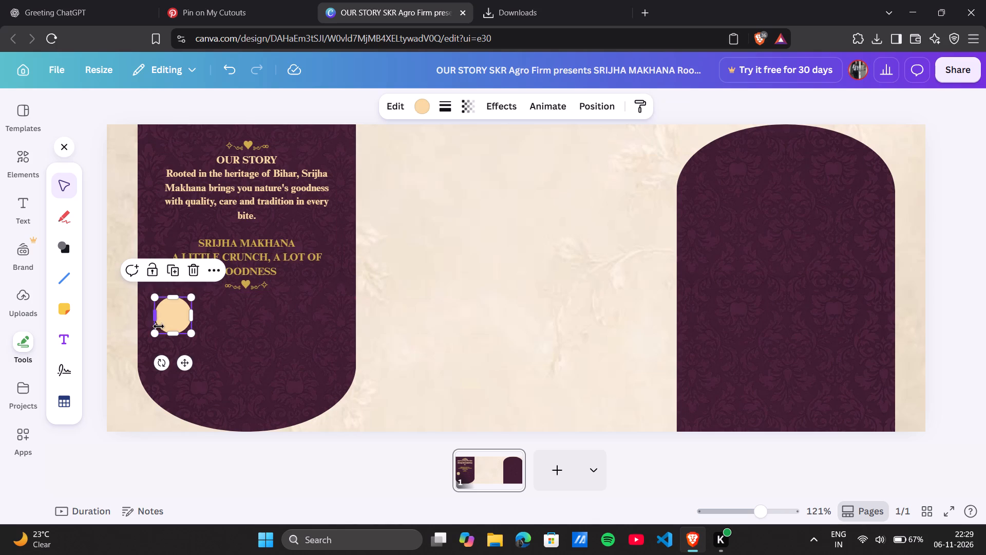
pyautogui.click(198, 274)
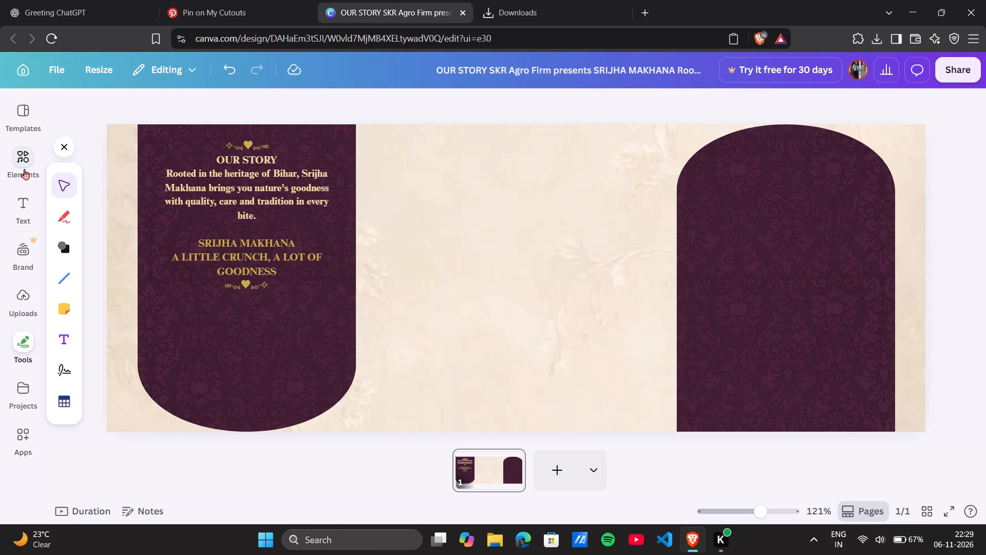
# Browse the element library's shapes and recently used elements for a circular badge element.
pyautogui.click(24, 169)
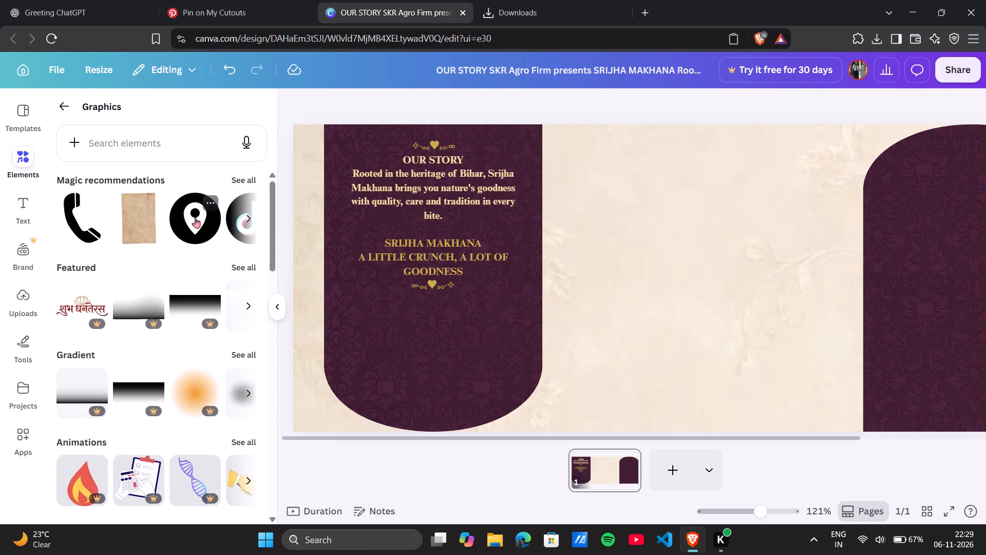
pyautogui.click(69, 96)
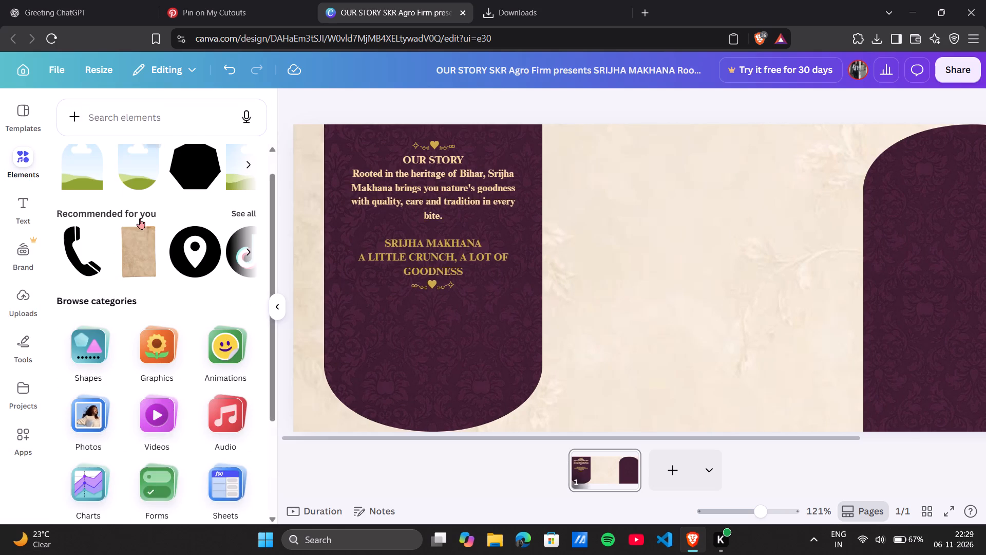
pyautogui.scroll(4, 140, 218)
pyautogui.hscroll(-4, 213, 189)
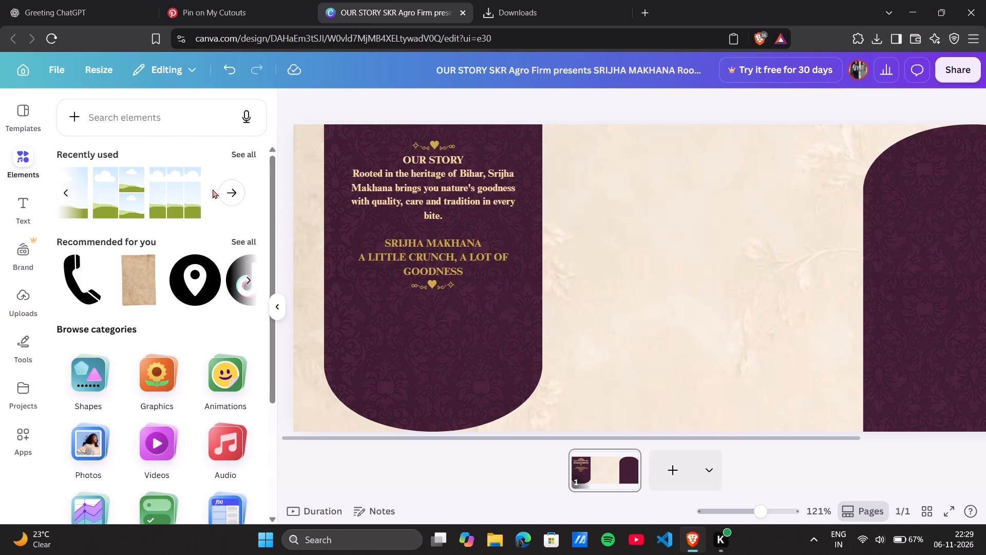
pyautogui.scroll(-1, 184, 308)
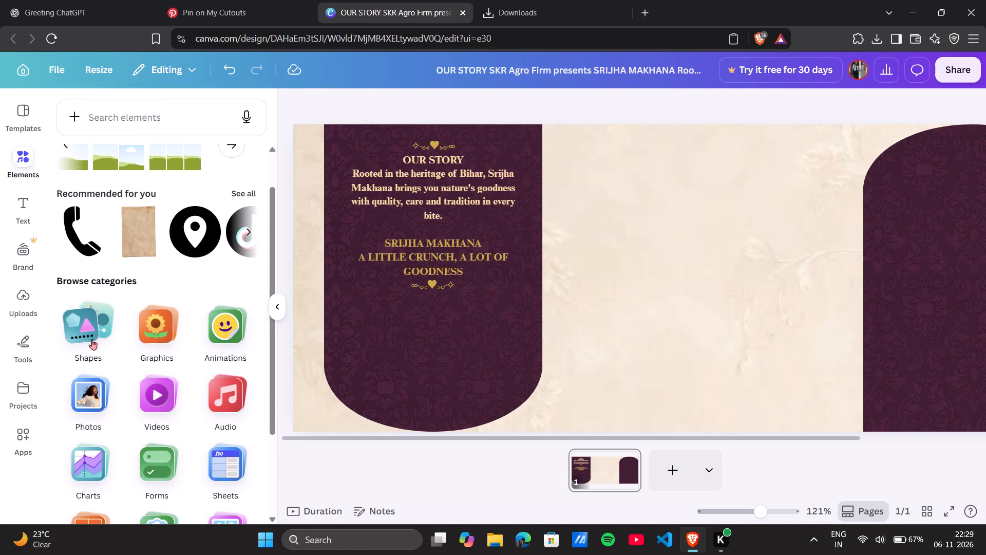
pyautogui.click(90, 340)
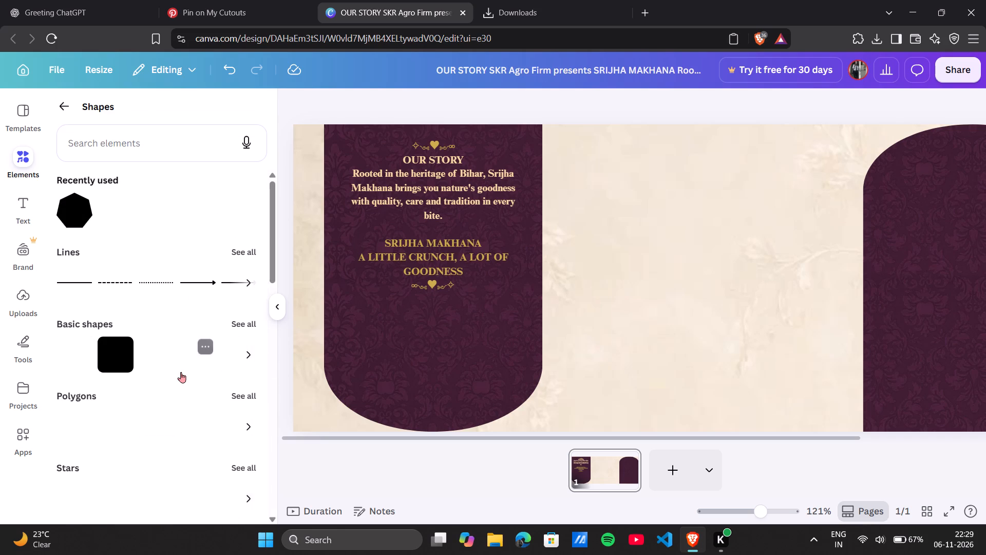
pyautogui.scroll(-3, 181, 372)
pyautogui.scroll(1, 181, 372)
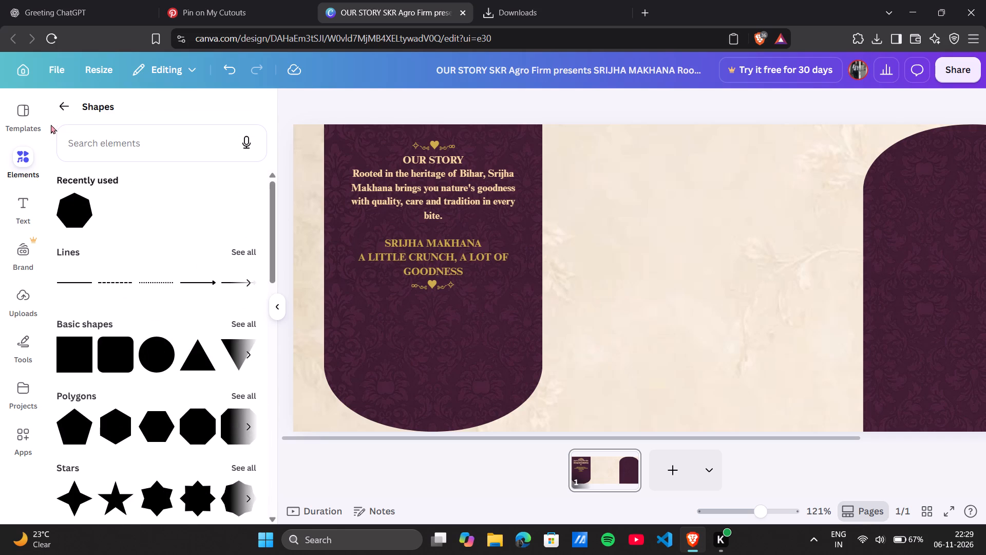
pyautogui.click(65, 105)
pyautogui.scroll(1, 203, 362)
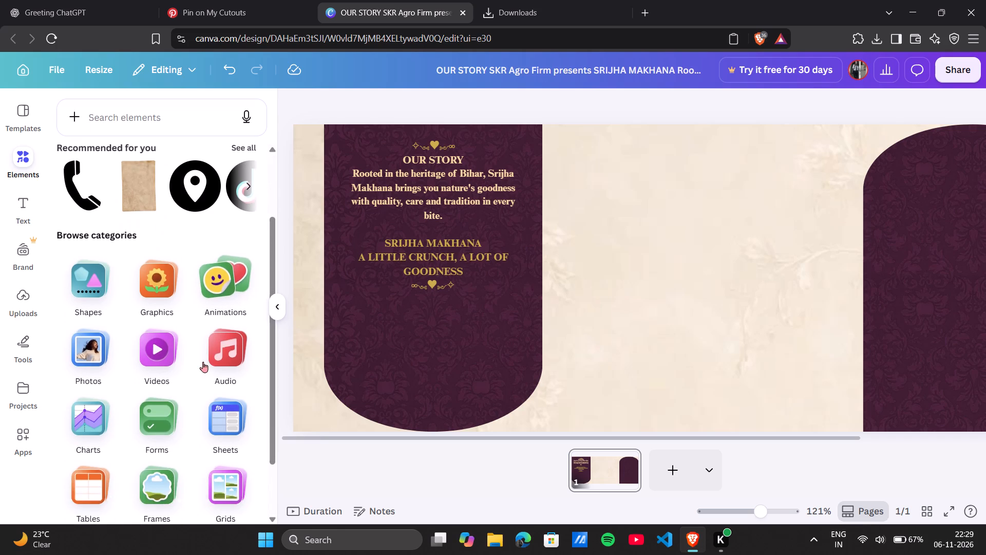
pyautogui.scroll(1, 203, 362)
pyautogui.hscroll(-3, 217, 292)
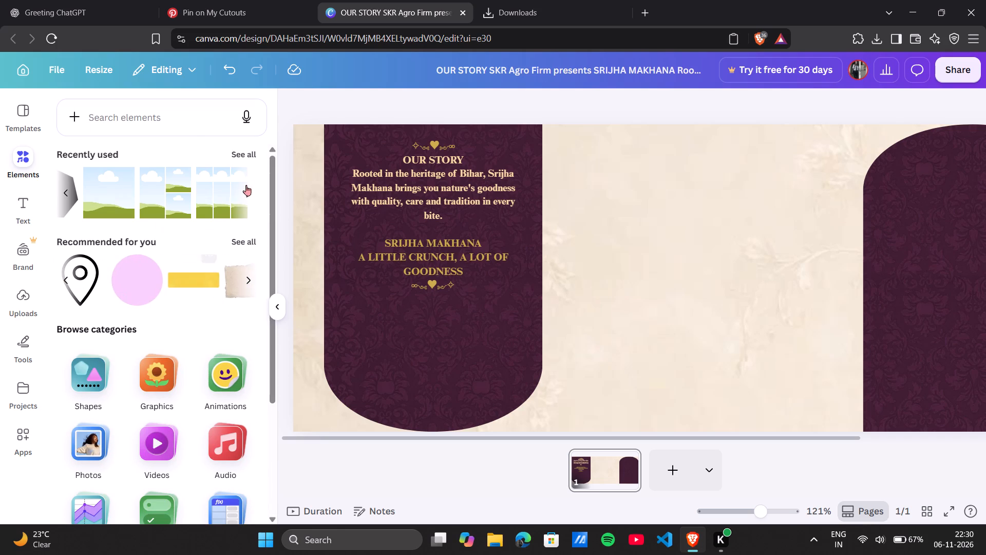
pyautogui.click(243, 152)
pyautogui.scroll(-3, 197, 263)
pyautogui.click(63, 105)
# Add a circular picture frame from the basic-shape frames to the cream centre of the label.
pyautogui.scroll(-2, 162, 363)
pyautogui.scroll(-1, 173, 450)
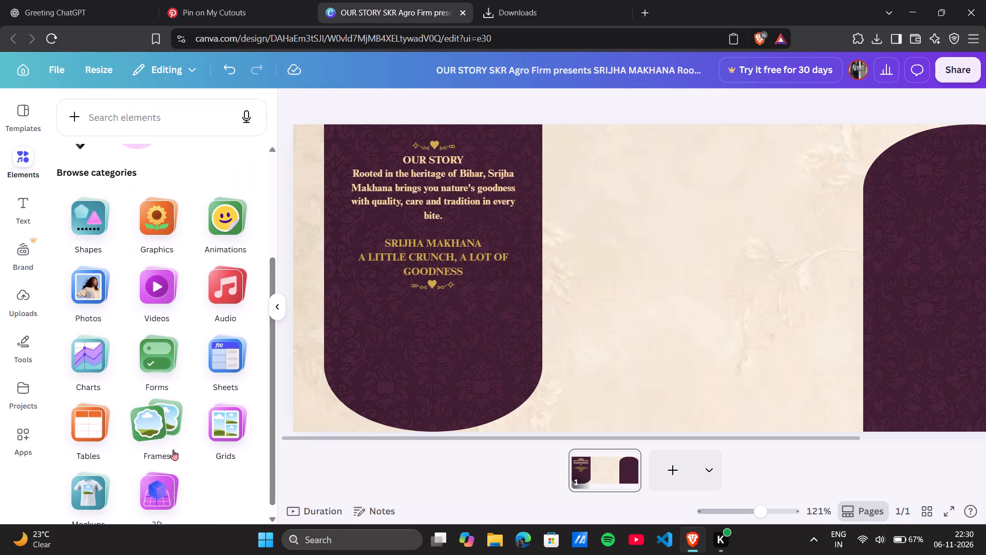
pyautogui.scroll(-1, 173, 450)
pyautogui.click(157, 418)
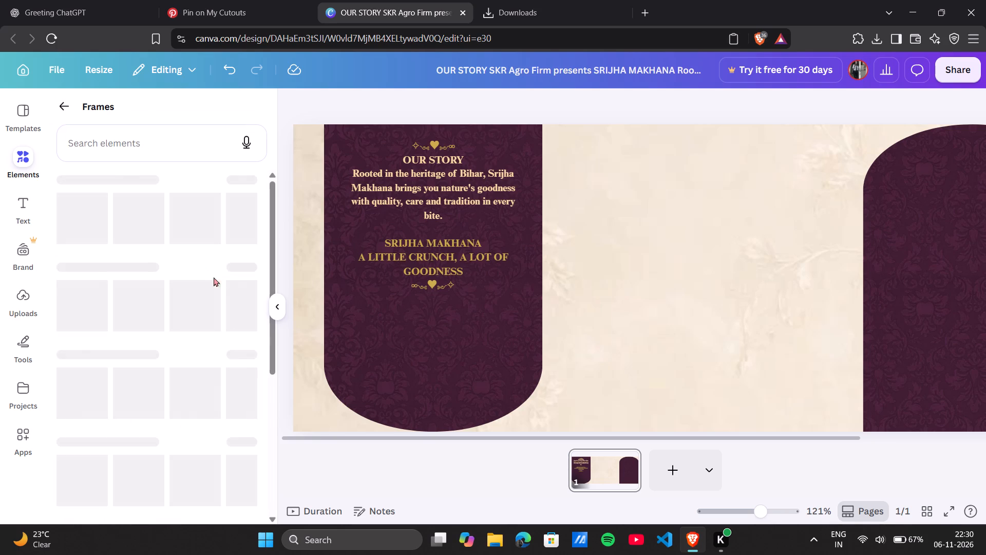
pyautogui.hscroll(-2, 215, 228)
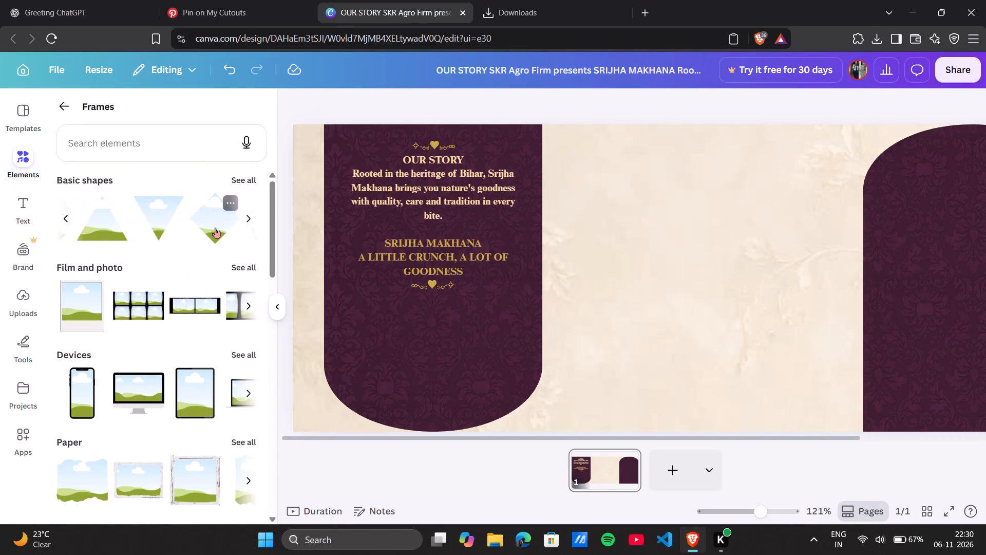
pyautogui.hscroll(-1, 215, 228)
pyautogui.click(252, 181)
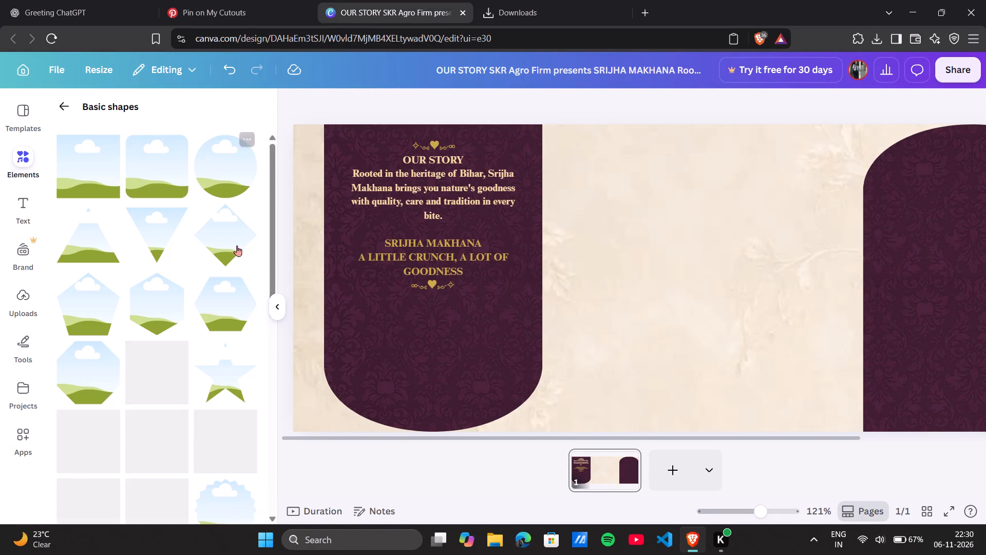
pyautogui.scroll(-5, 231, 275)
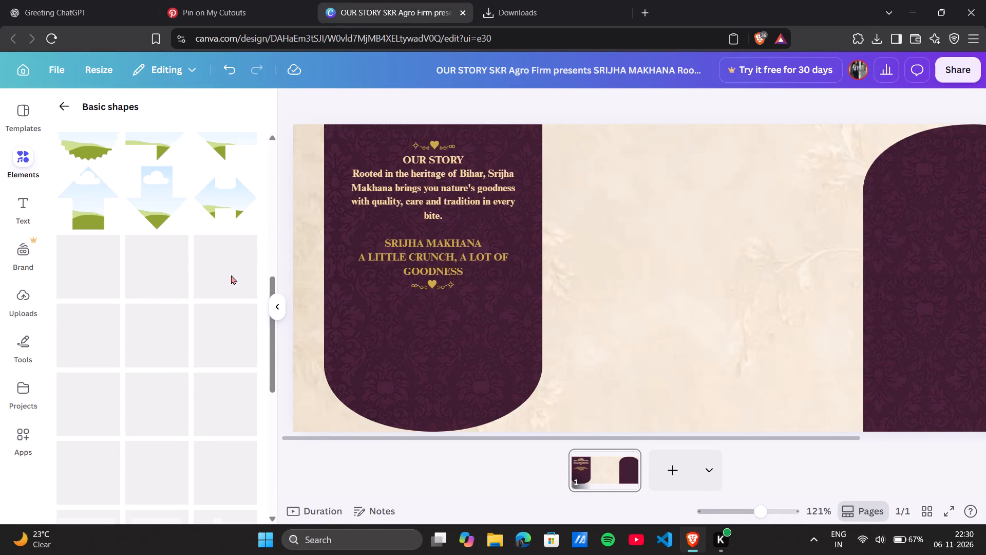
pyautogui.scroll(-5, 231, 275)
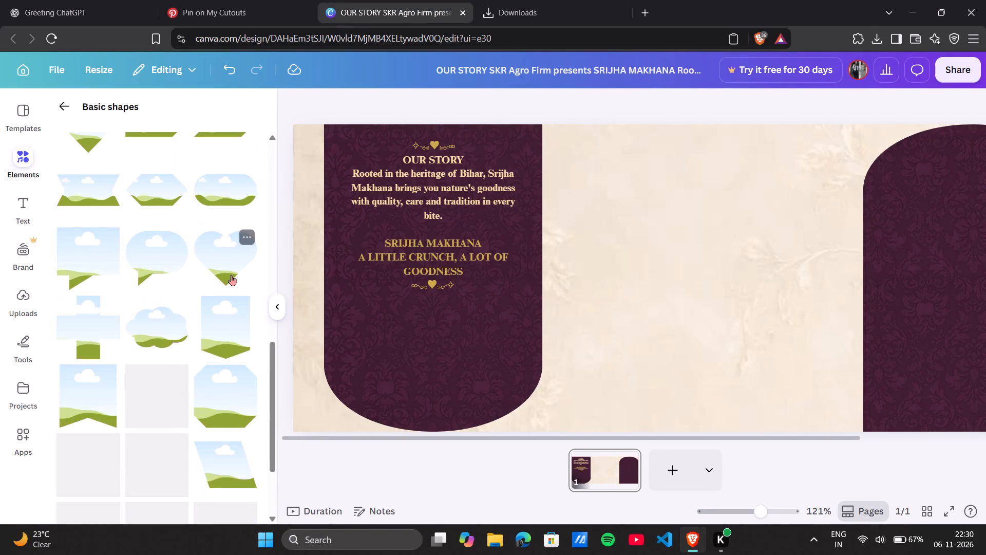
pyautogui.scroll(2, 231, 275)
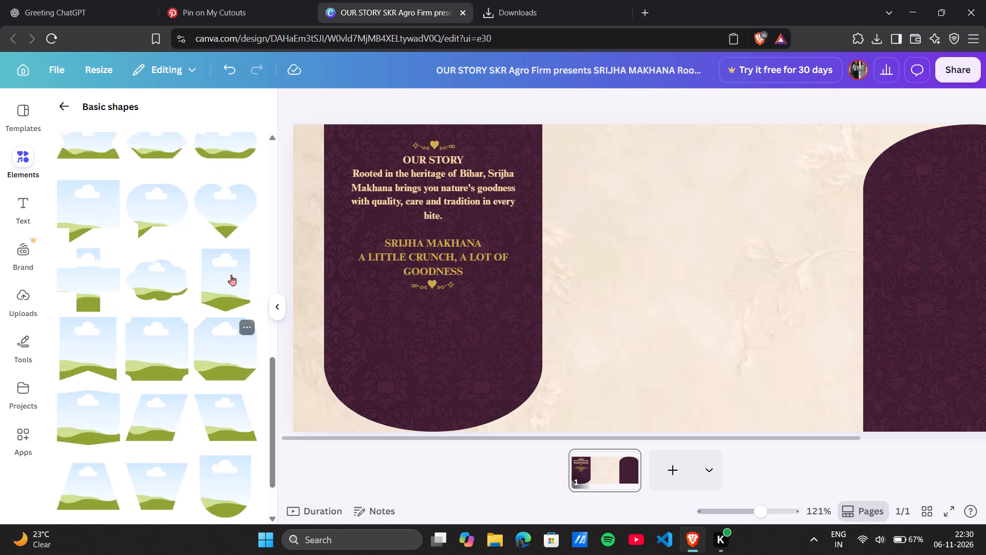
pyautogui.scroll(1, 231, 275)
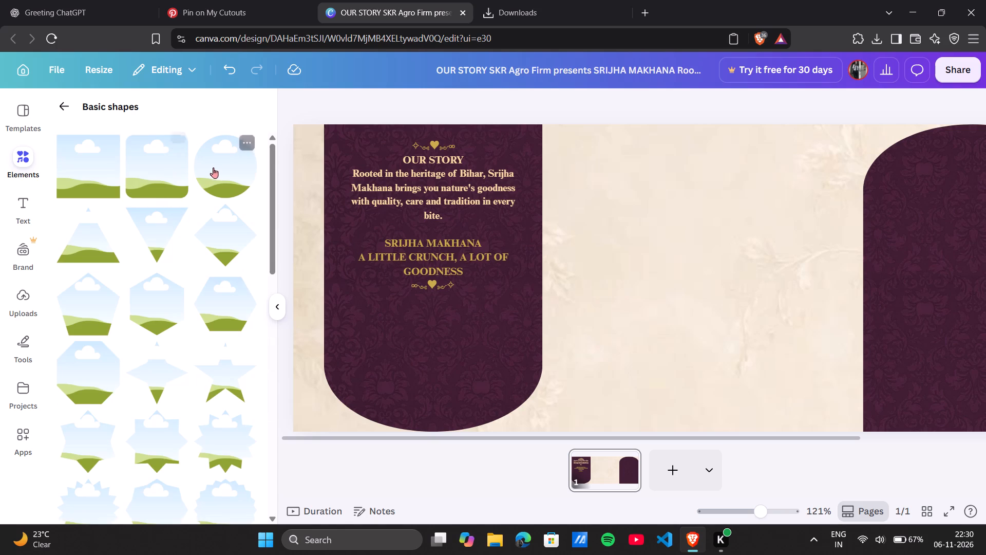
pyautogui.click(230, 174)
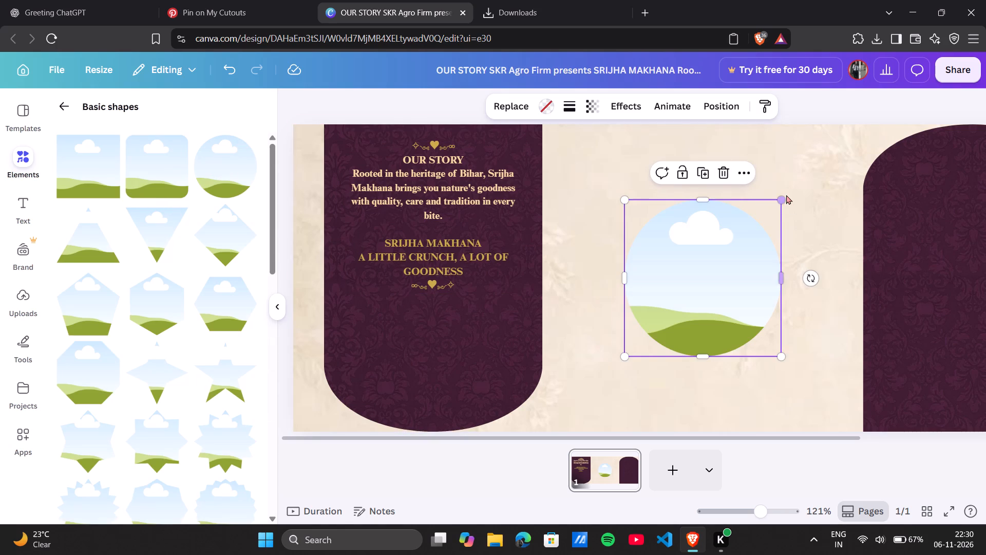
# Shrink the circular frame proportionally to about a quarter of its inserted width.
pyautogui.moveTo(782, 199); pyautogui.dragTo(764, 220)
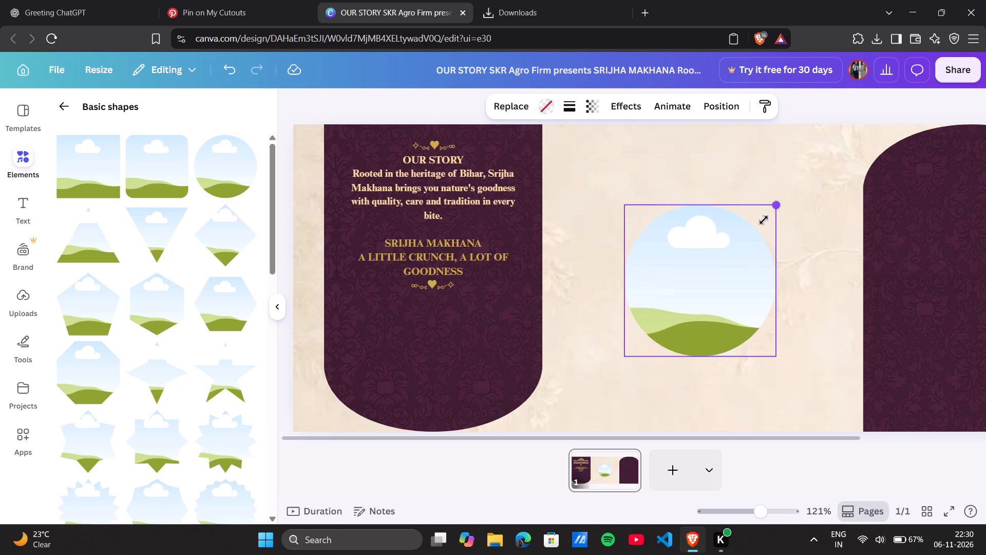
pyautogui.moveTo(764, 220); pyautogui.dragTo(689, 343)
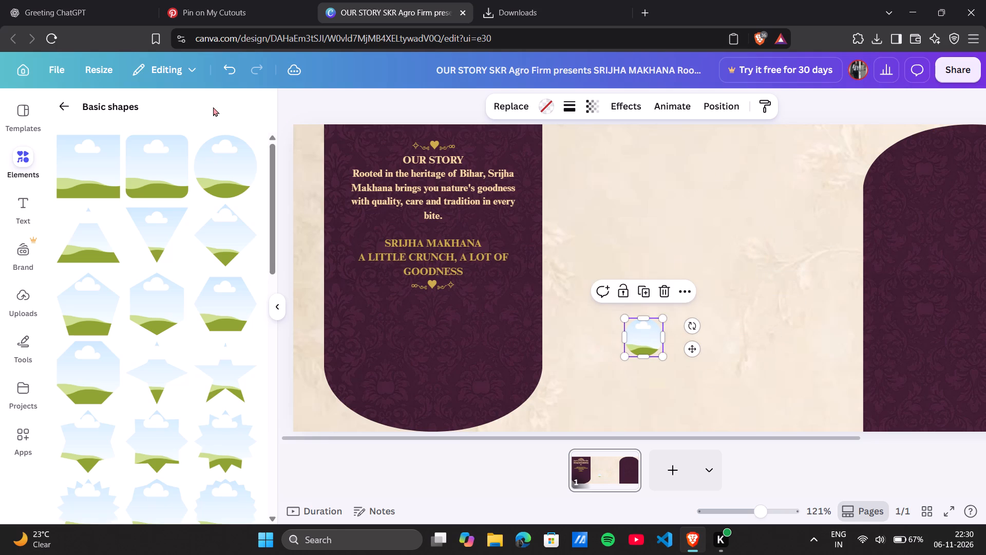
pyautogui.click(276, 303)
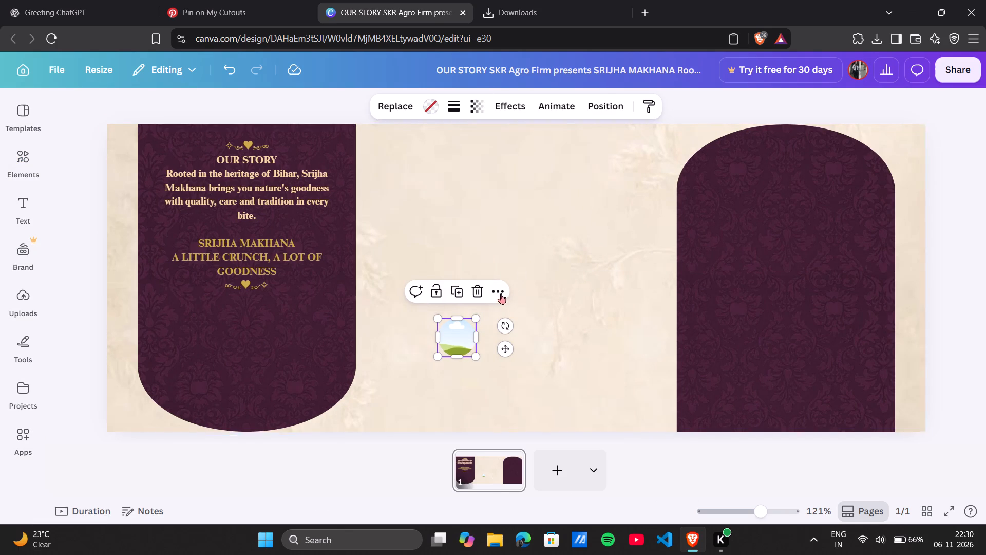
# Move the small circular frame onto the purple OUR STORY panel, just below the lower heart ornament near the panel's left edge.
pyautogui.moveTo(503, 350); pyautogui.dragTo(340, 341)
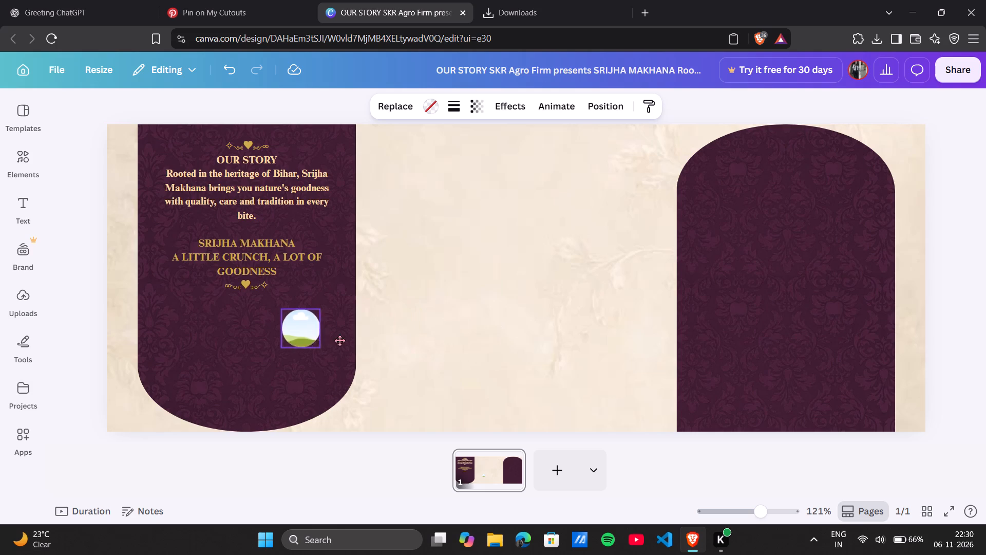
pyautogui.moveTo(340, 341); pyautogui.dragTo(220, 328)
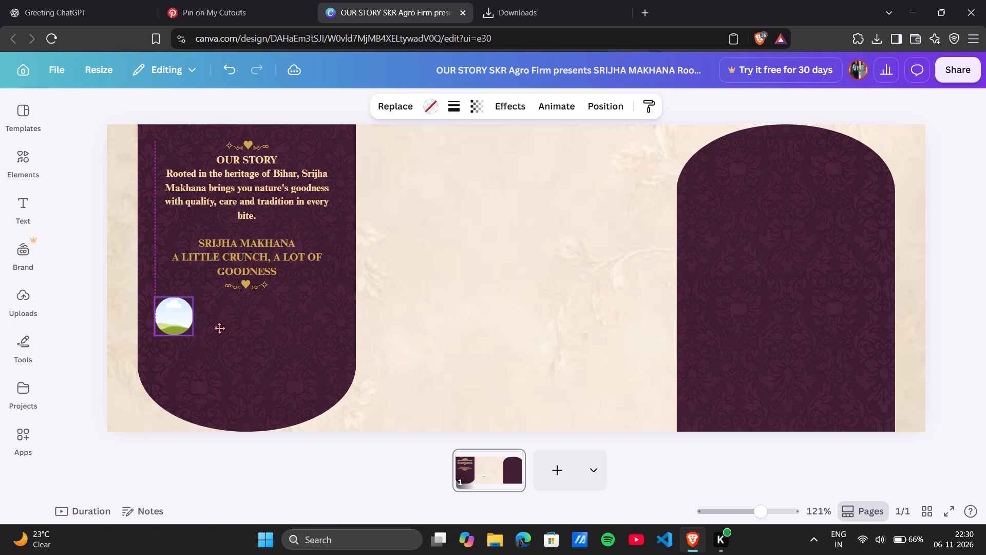
pyautogui.moveTo(220, 328); pyautogui.dragTo(221, 330)
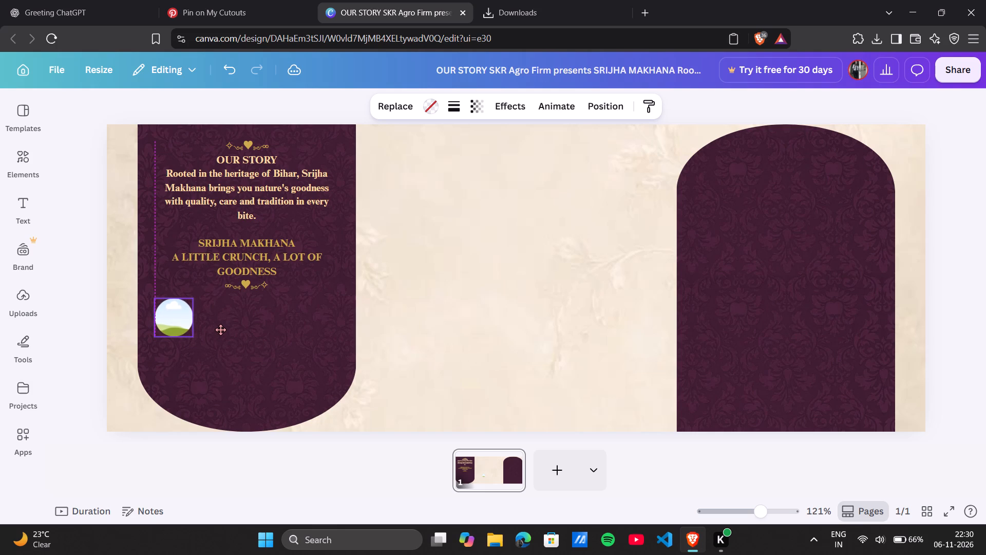
pyautogui.moveTo(221, 330); pyautogui.dragTo(222, 328)
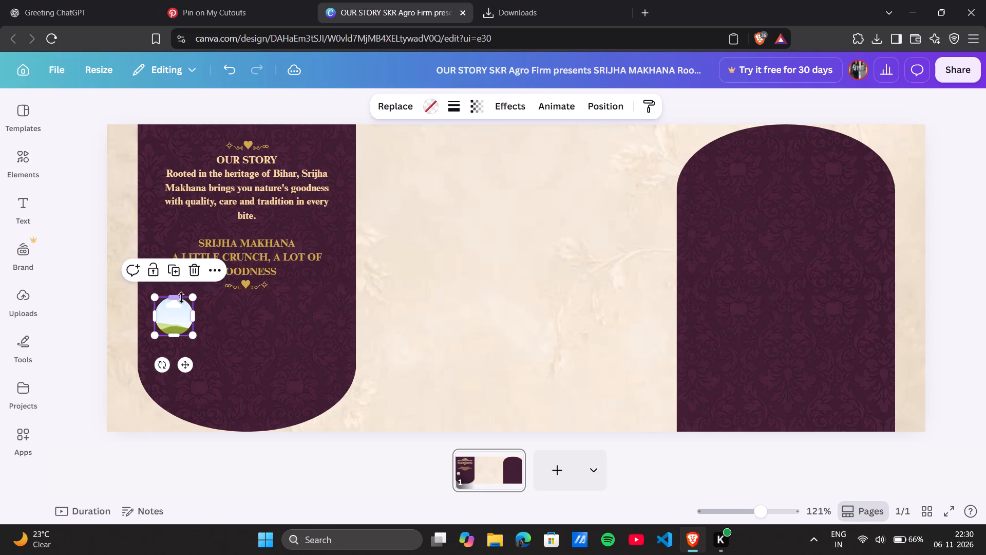
# Duplicate the small circular frame three times on the purple OUR STORY panel.
pyautogui.click(176, 272)
pyautogui.click(176, 272)
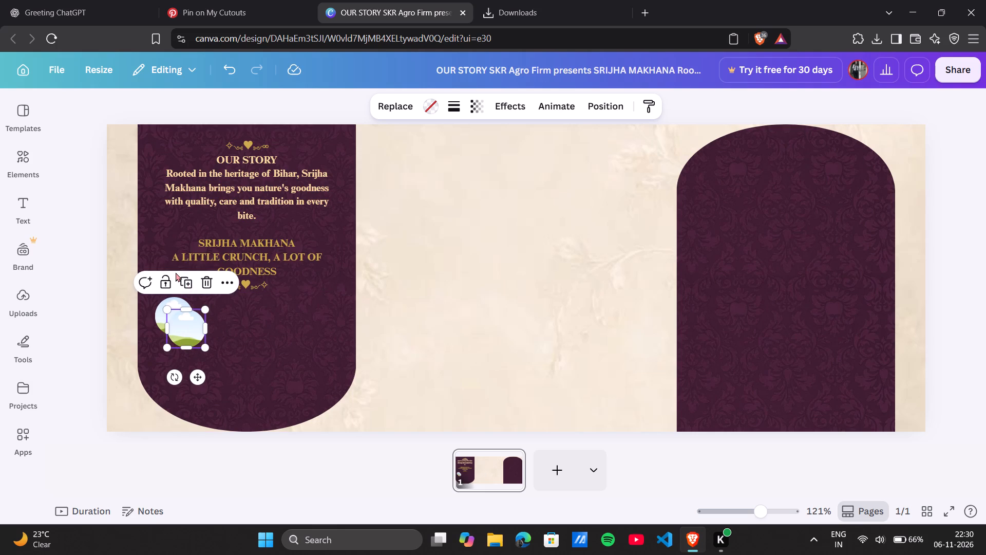
pyautogui.click(181, 276)
pyautogui.click(199, 291)
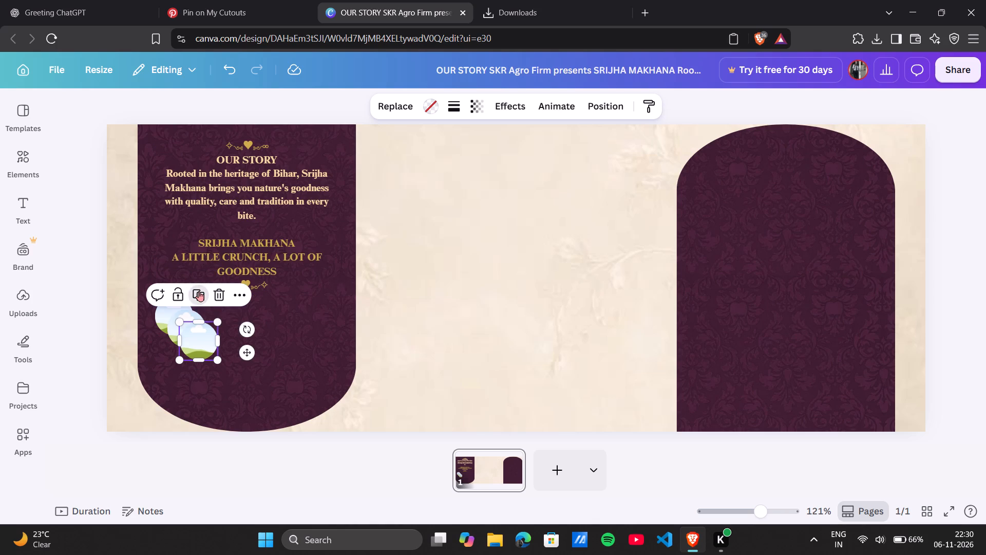
# Arrange the four circular frames in one level row across the OUR STORY panel, just beneath the lower heart ornament.
pyautogui.moveTo(259, 361); pyautogui.dragTo(336, 327)
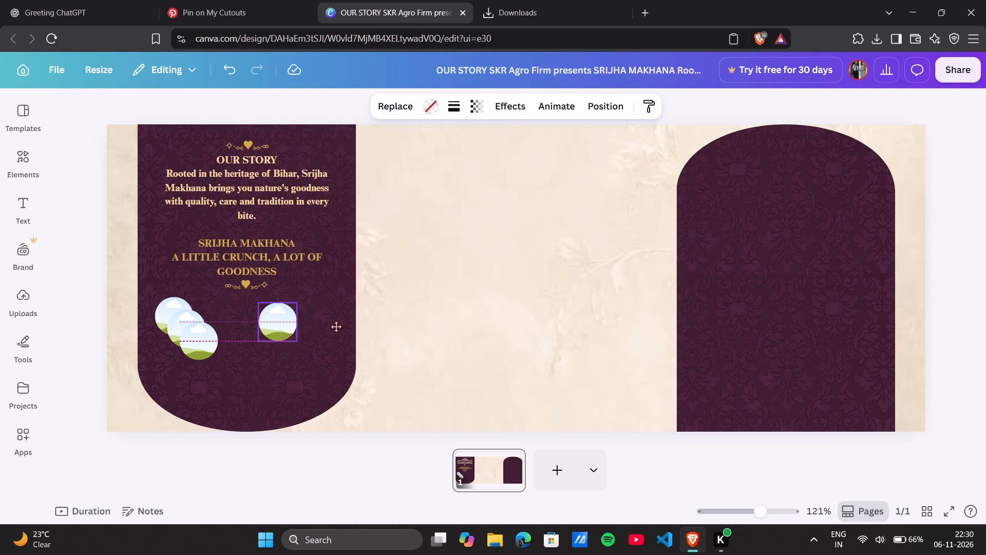
pyautogui.moveTo(336, 327); pyautogui.dragTo(358, 330)
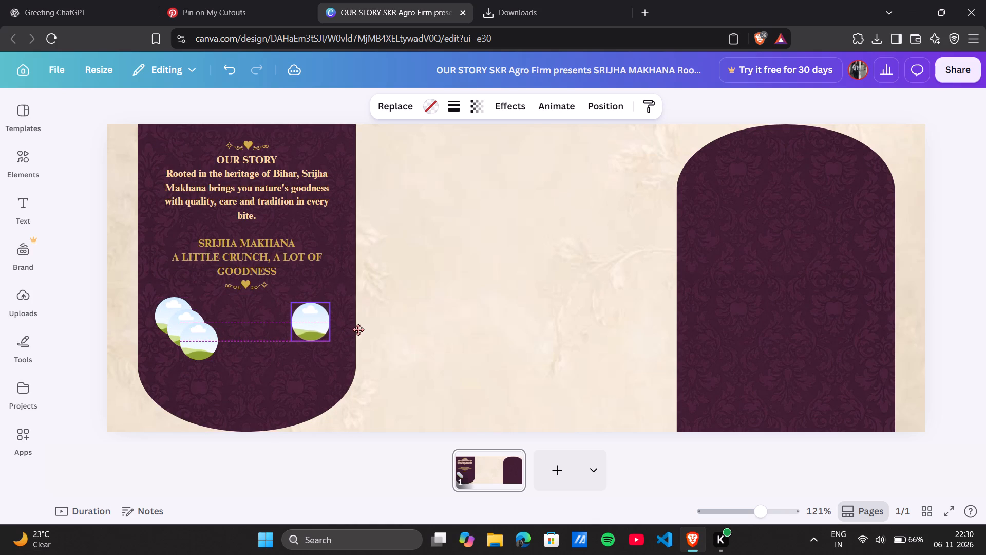
pyautogui.moveTo(358, 330); pyautogui.dragTo(363, 324)
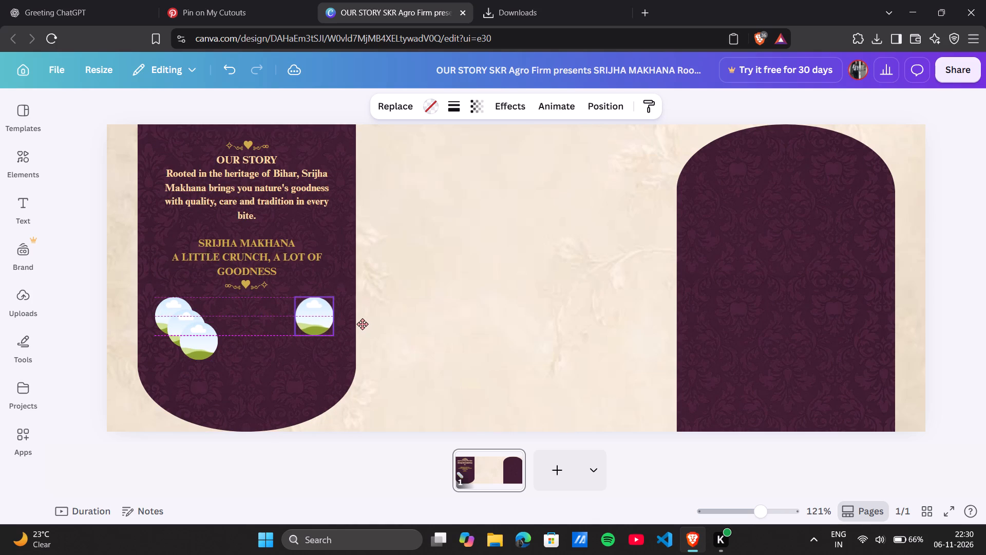
pyautogui.moveTo(363, 324); pyautogui.dragTo(367, 328)
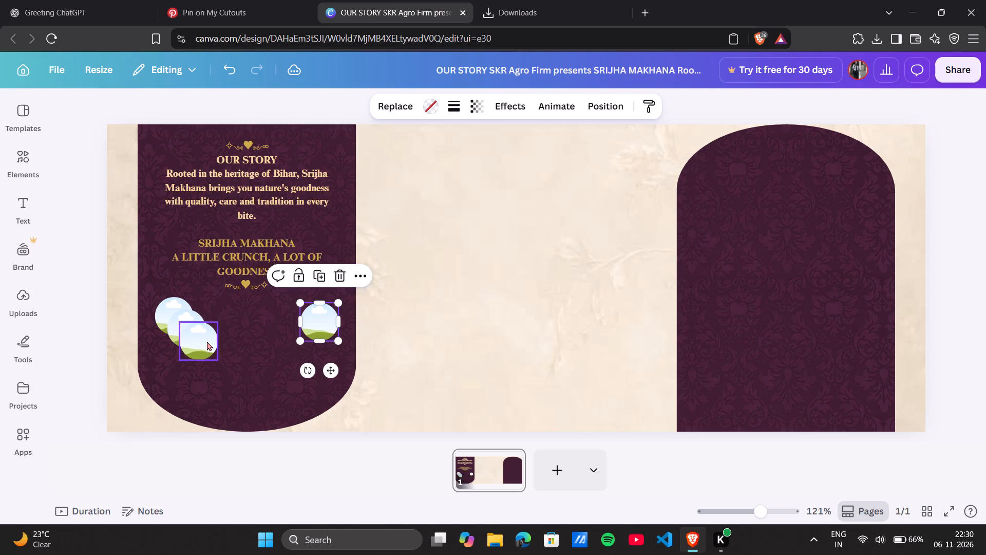
pyautogui.moveTo(207, 341); pyautogui.dragTo(277, 322)
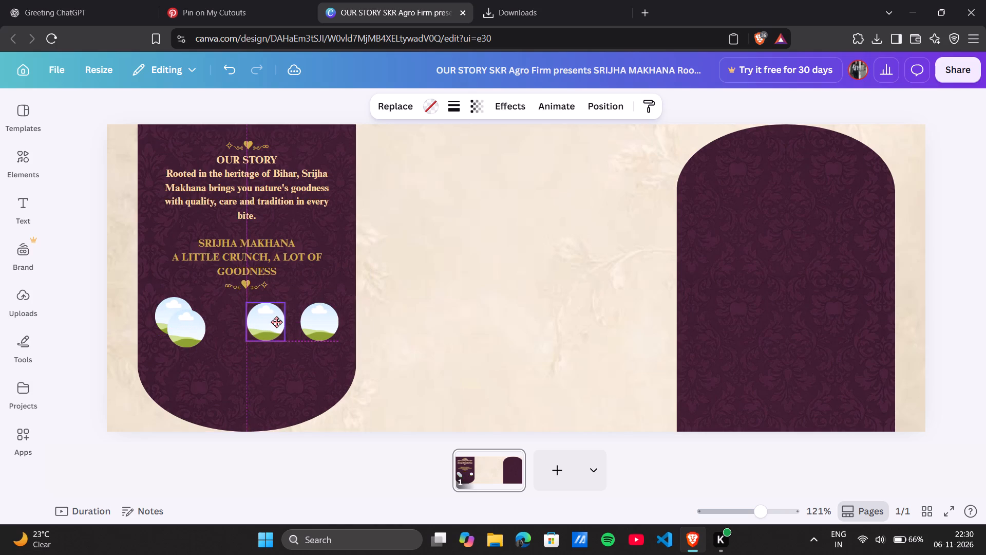
pyautogui.moveTo(277, 322); pyautogui.dragTo(282, 322)
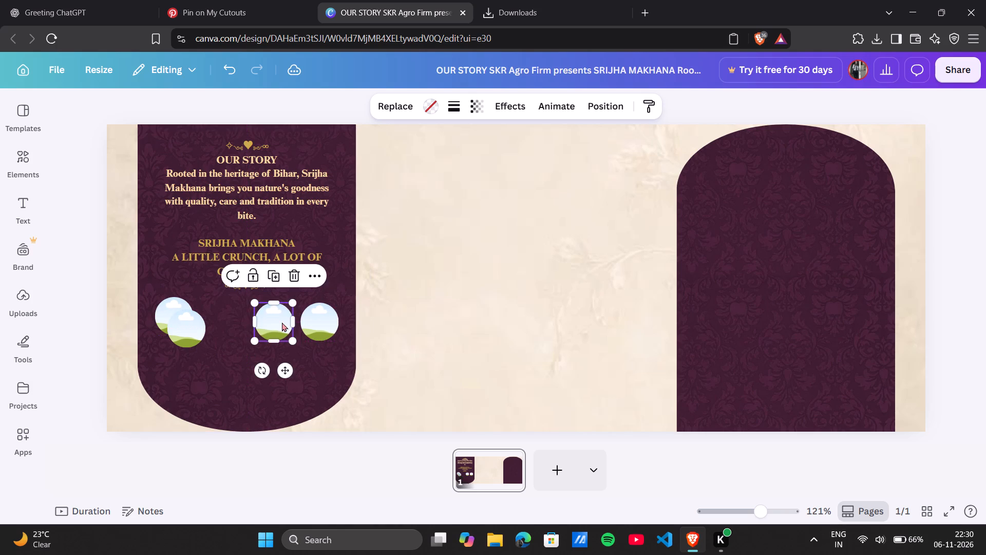
pyautogui.moveTo(185, 323); pyautogui.dragTo(223, 313)
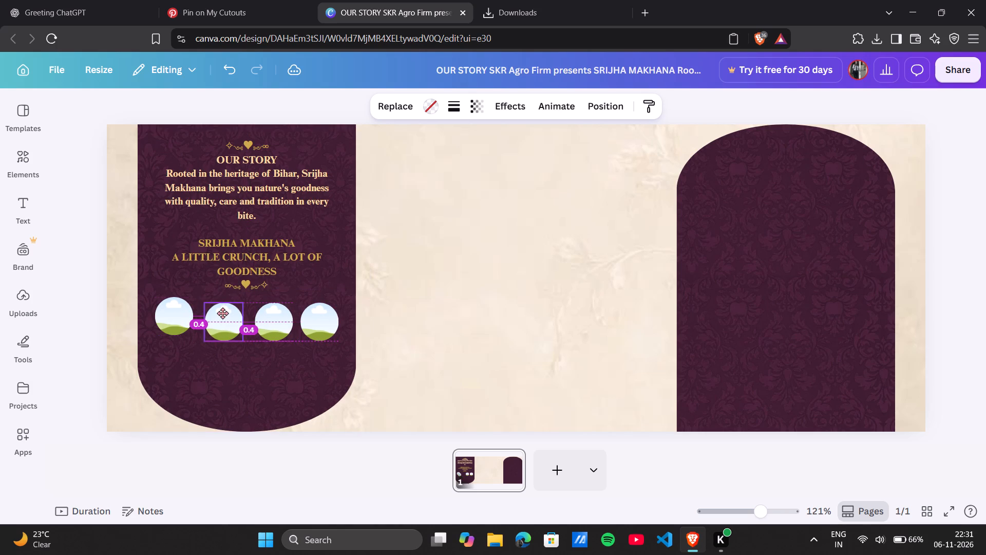
pyautogui.moveTo(223, 313); pyautogui.dragTo(223, 311)
pyautogui.moveTo(223, 311); pyautogui.dragTo(223, 316)
pyautogui.moveTo(176, 316); pyautogui.dragTo(176, 322)
pyautogui.click(467, 294)
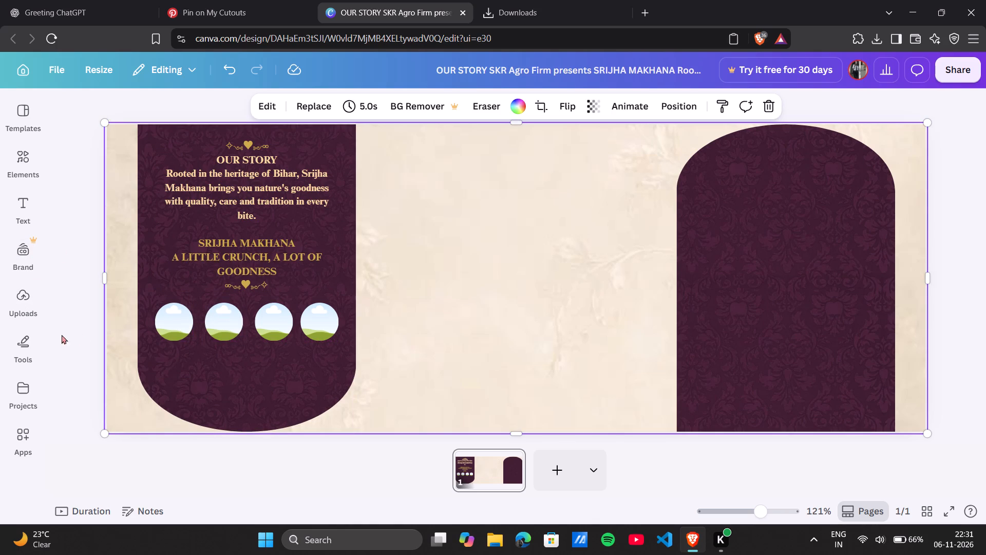
# Fill the first circular frame in the row with the uploaded cream texture image.
pyautogui.click(27, 302)
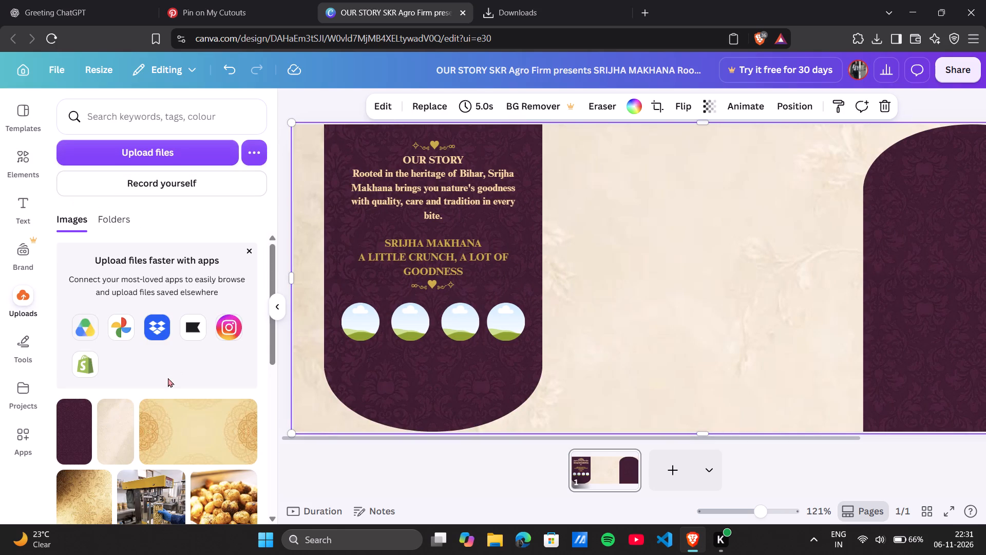
pyautogui.scroll(-2, 181, 417)
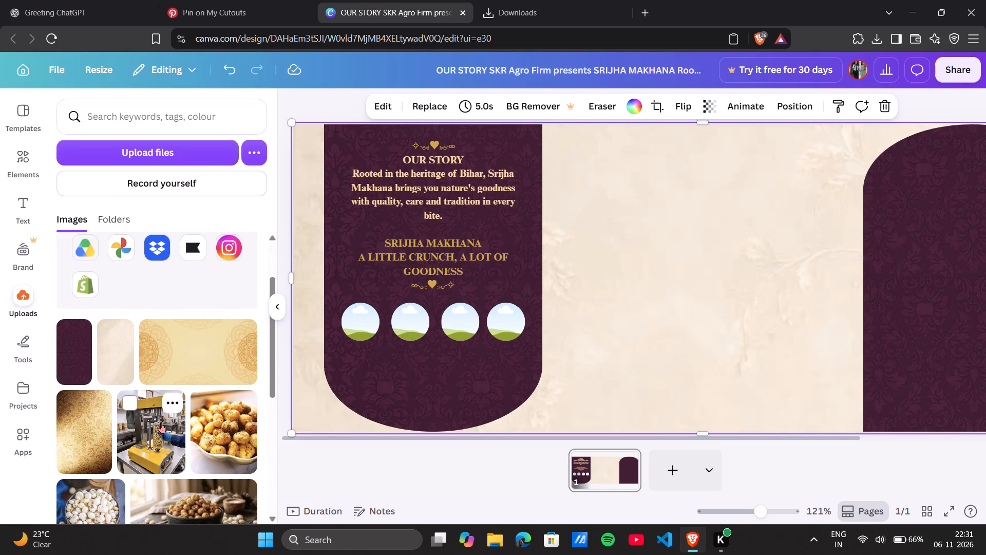
pyautogui.click(120, 367)
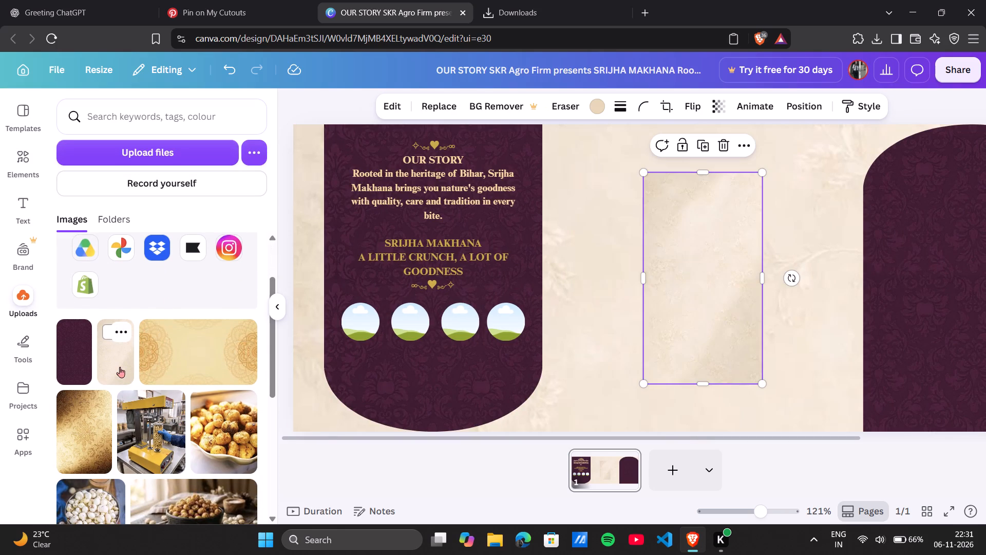
pyautogui.moveTo(669, 318); pyautogui.dragTo(396, 343)
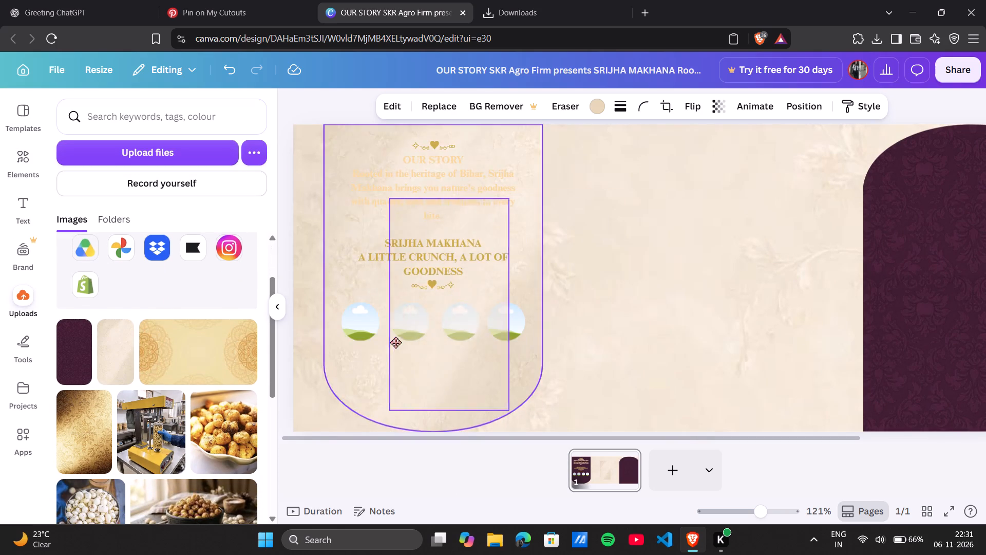
pyautogui.moveTo(396, 343); pyautogui.dragTo(355, 329)
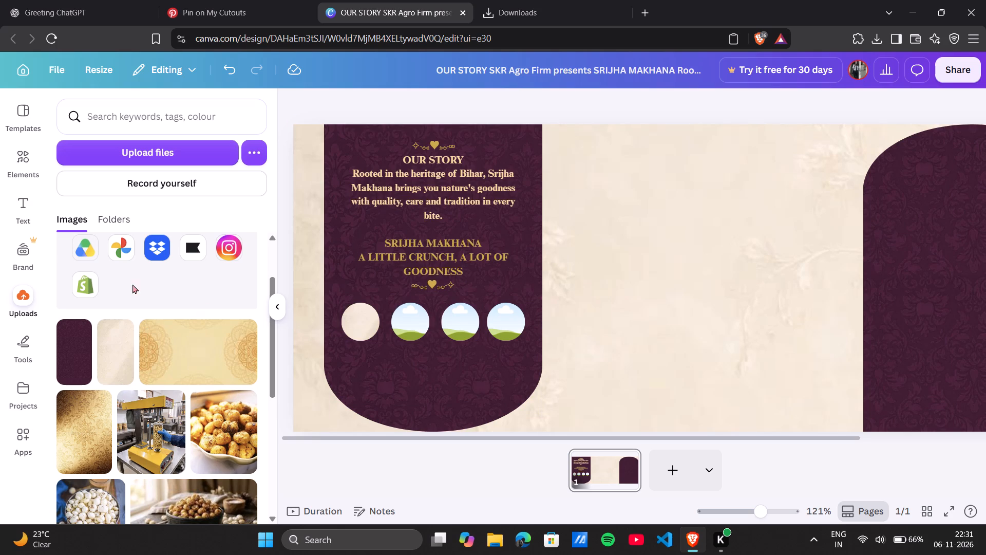
# Add three more copies of the cream texture image and fill the remaining three circular frames with them.
pyautogui.click(125, 366)
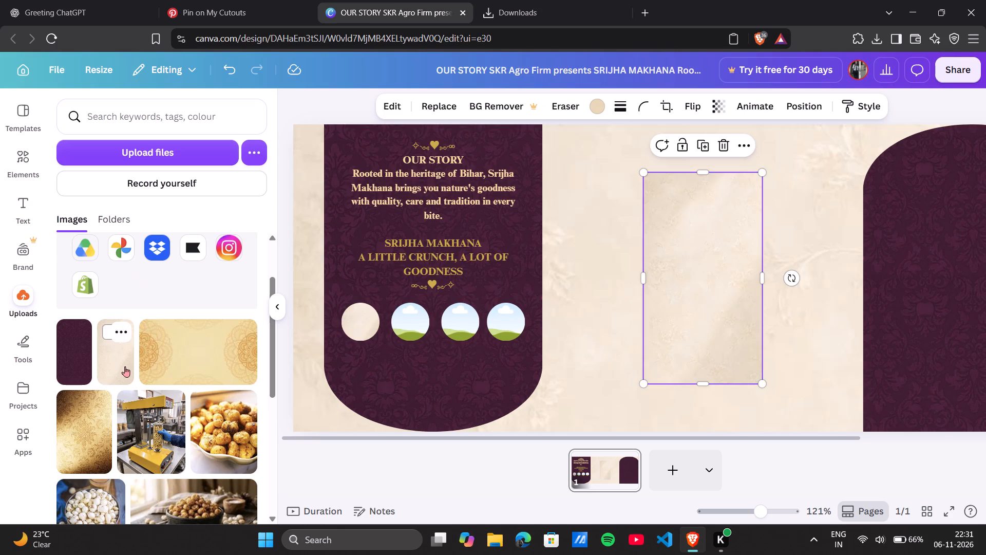
pyautogui.click(125, 366)
pyautogui.click(125, 366)
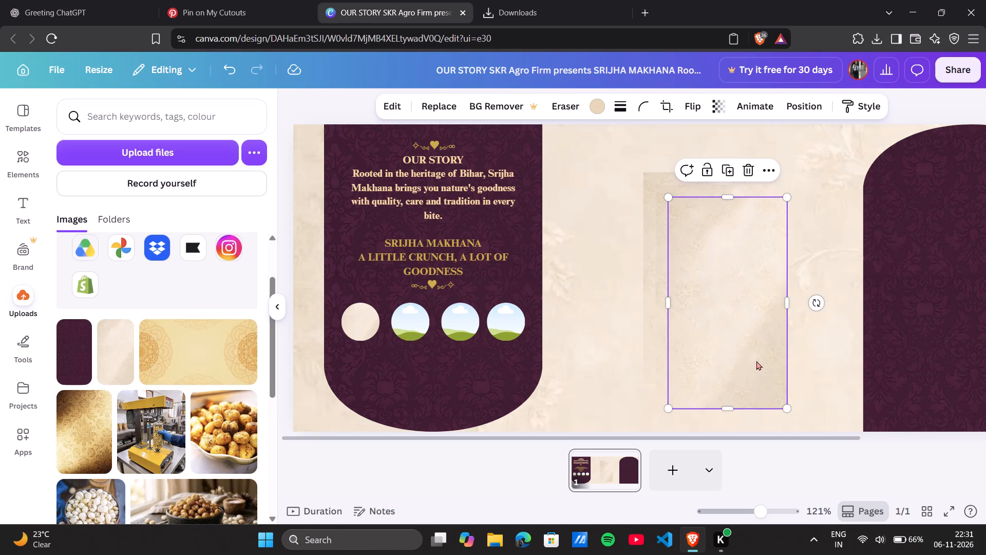
pyautogui.moveTo(760, 359); pyautogui.dragTo(416, 328)
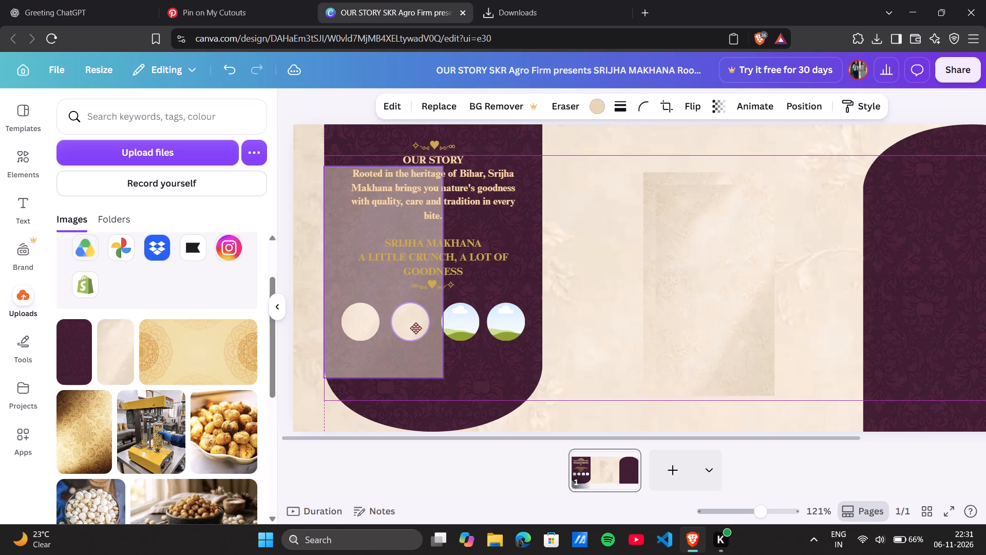
pyautogui.moveTo(416, 328); pyautogui.dragTo(416, 331)
pyautogui.moveTo(687, 297); pyautogui.dragTo(458, 314)
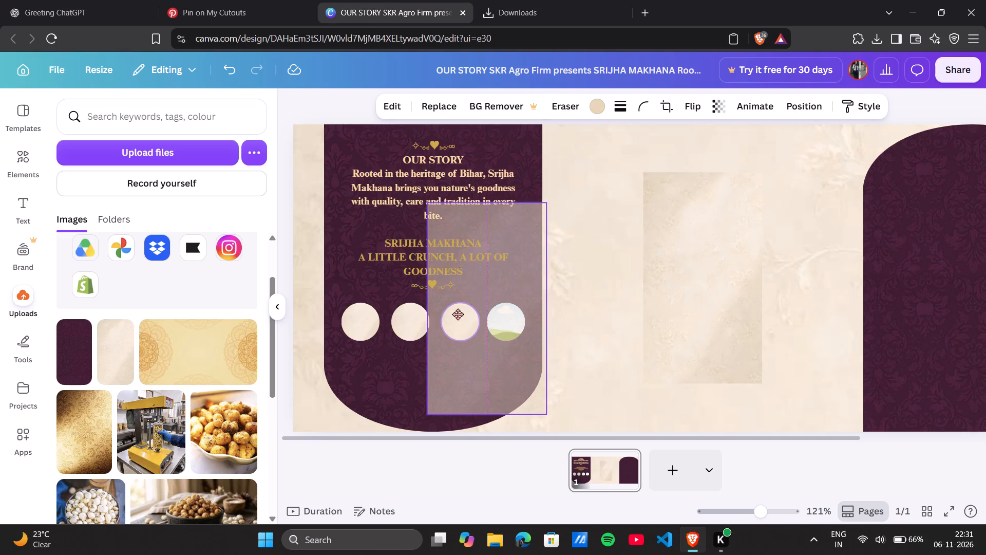
pyautogui.moveTo(458, 314); pyautogui.dragTo(459, 314)
pyautogui.moveTo(688, 277); pyautogui.dragTo(528, 296)
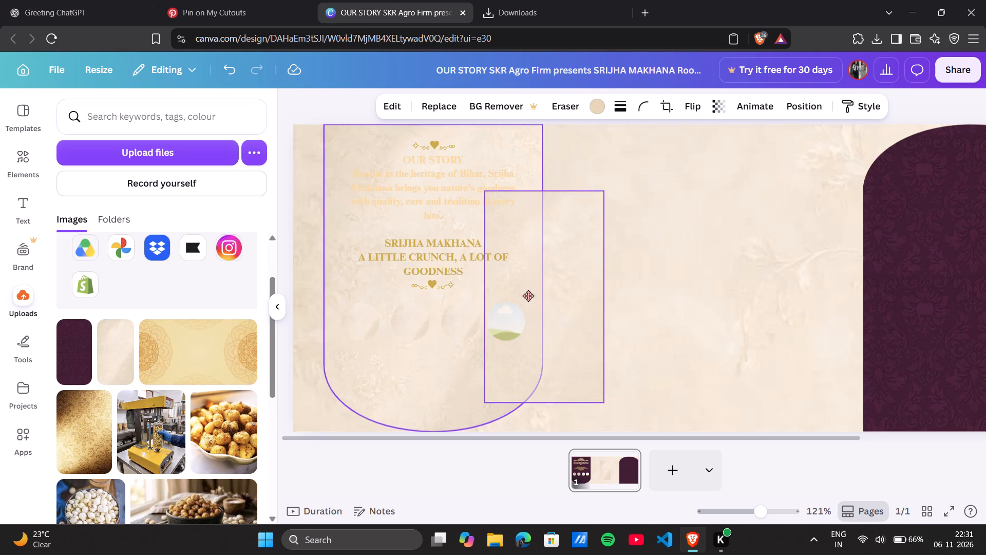
pyautogui.moveTo(528, 296); pyautogui.dragTo(514, 317)
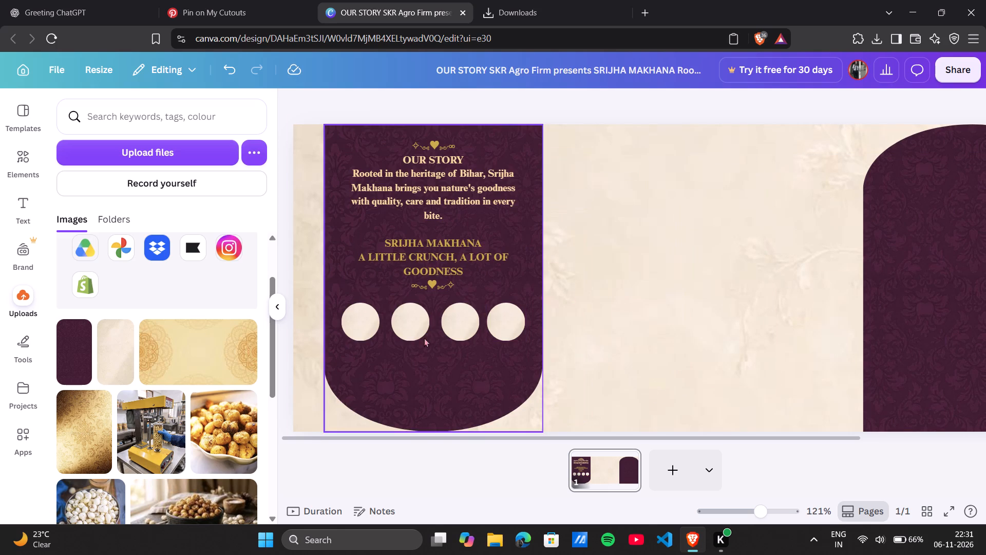
pyautogui.click(356, 105)
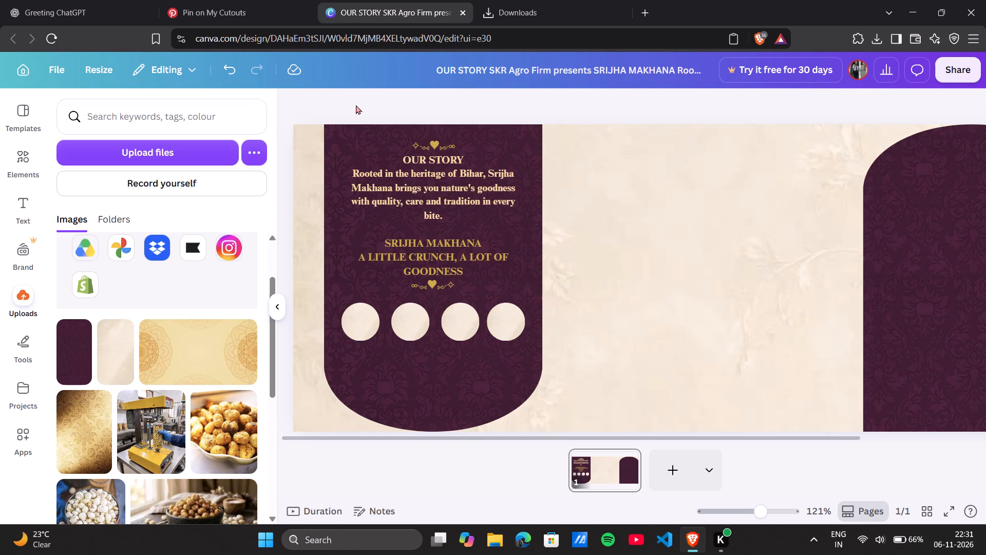
pyautogui.click(275, 300)
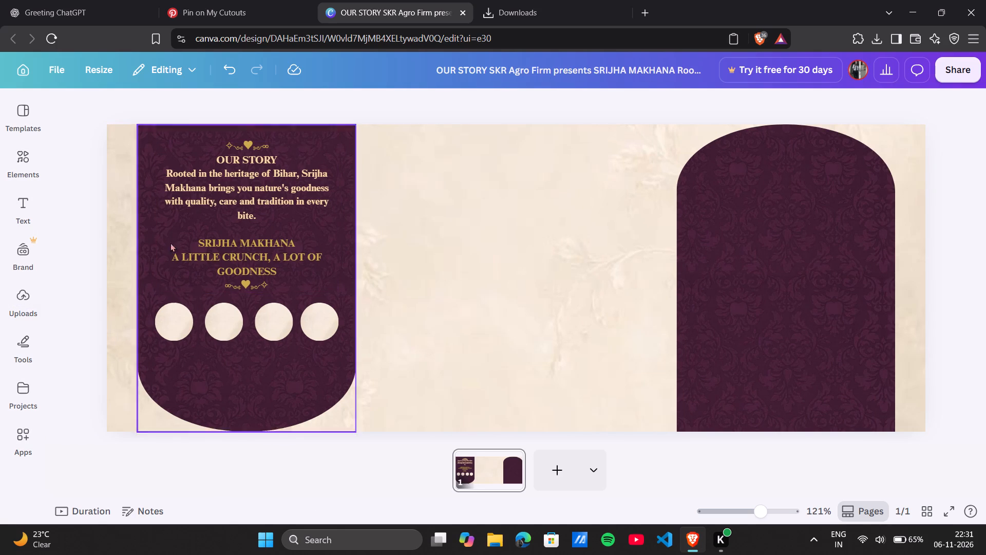
# Add the ornate maroon arched frame from the Flowers frames collection onto the OUR STORY panel.
pyautogui.click(32, 182)
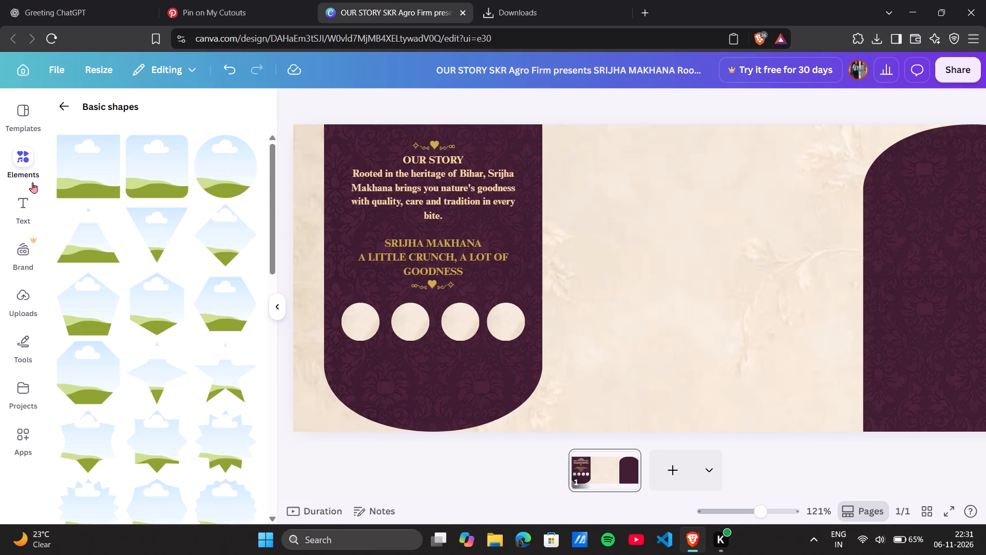
pyautogui.hscroll(1, 122, 325)
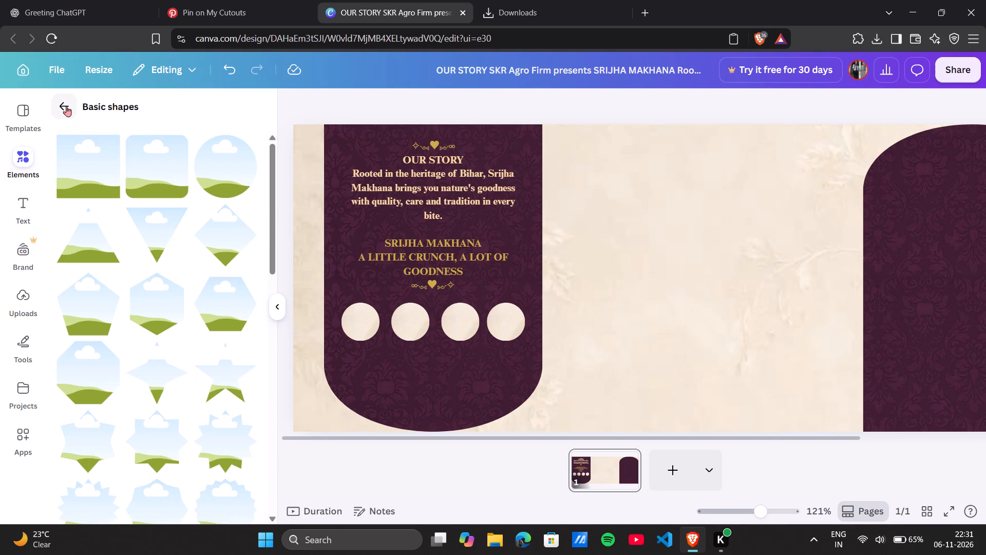
pyautogui.click(66, 106)
pyautogui.scroll(-2, 107, 178)
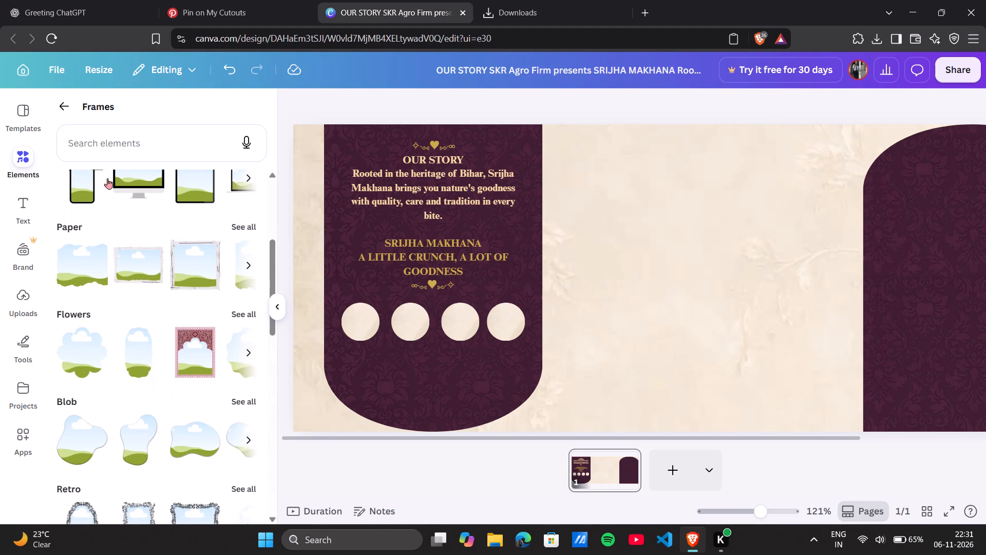
pyautogui.scroll(-1, 221, 425)
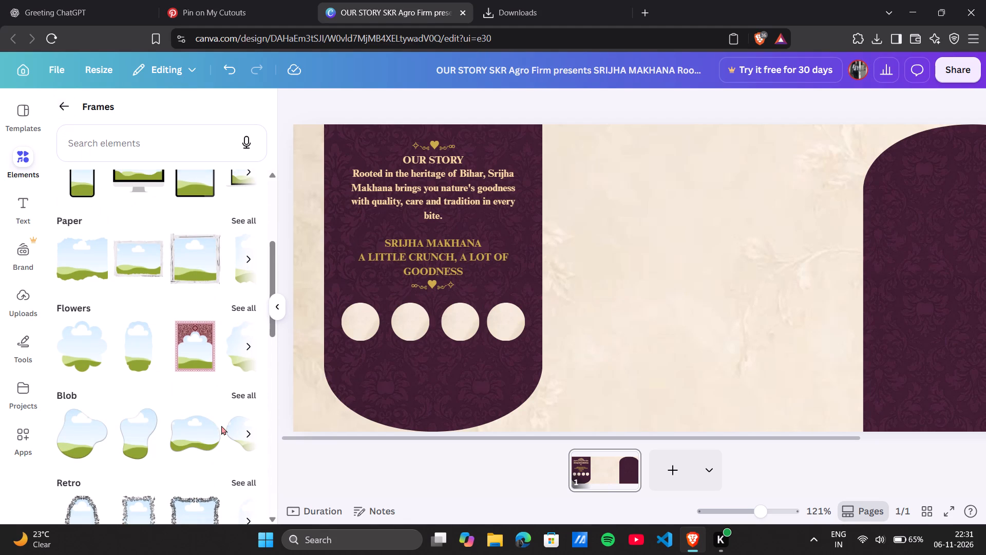
pyautogui.scroll(-1, 221, 425)
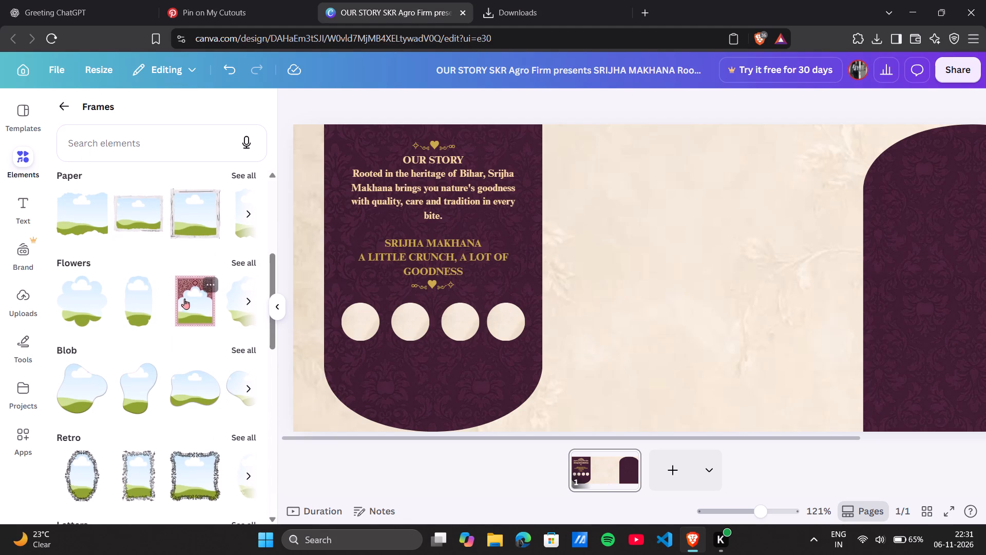
pyautogui.moveTo(204, 314); pyautogui.dragTo(413, 230)
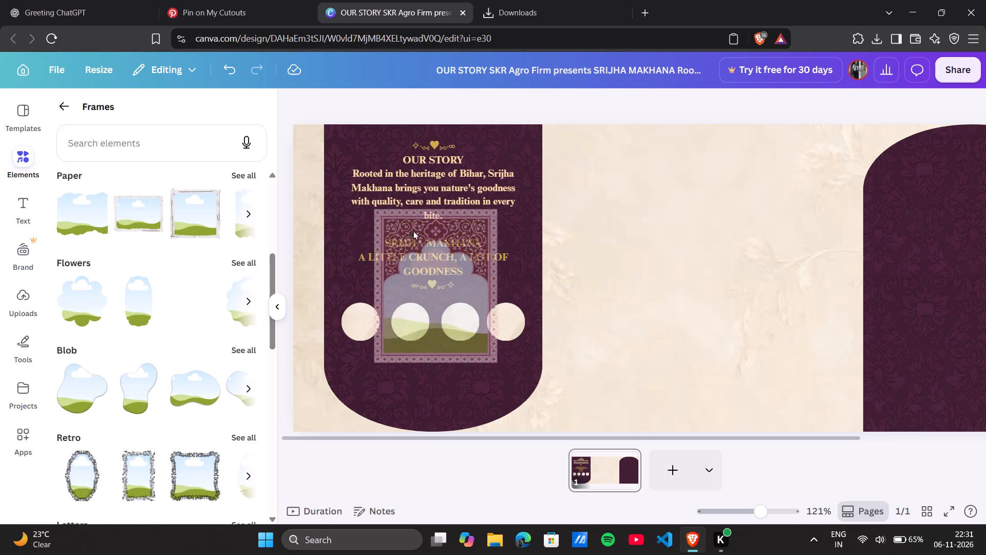
pyautogui.moveTo(413, 230); pyautogui.dragTo(414, 223)
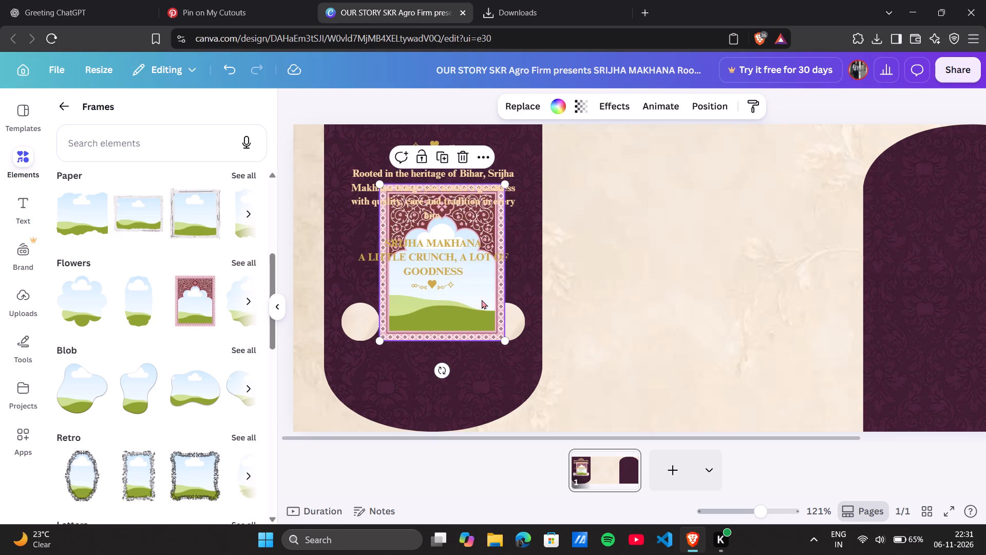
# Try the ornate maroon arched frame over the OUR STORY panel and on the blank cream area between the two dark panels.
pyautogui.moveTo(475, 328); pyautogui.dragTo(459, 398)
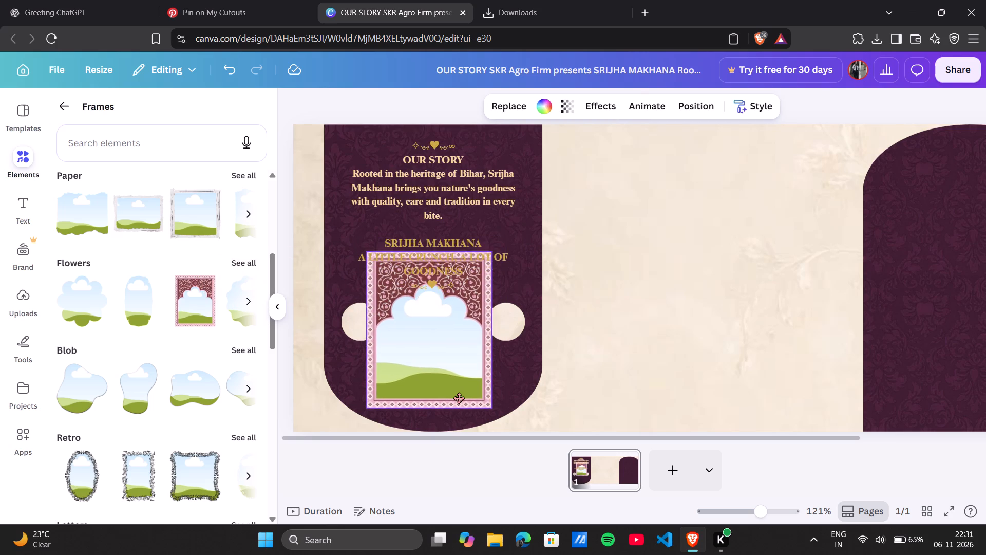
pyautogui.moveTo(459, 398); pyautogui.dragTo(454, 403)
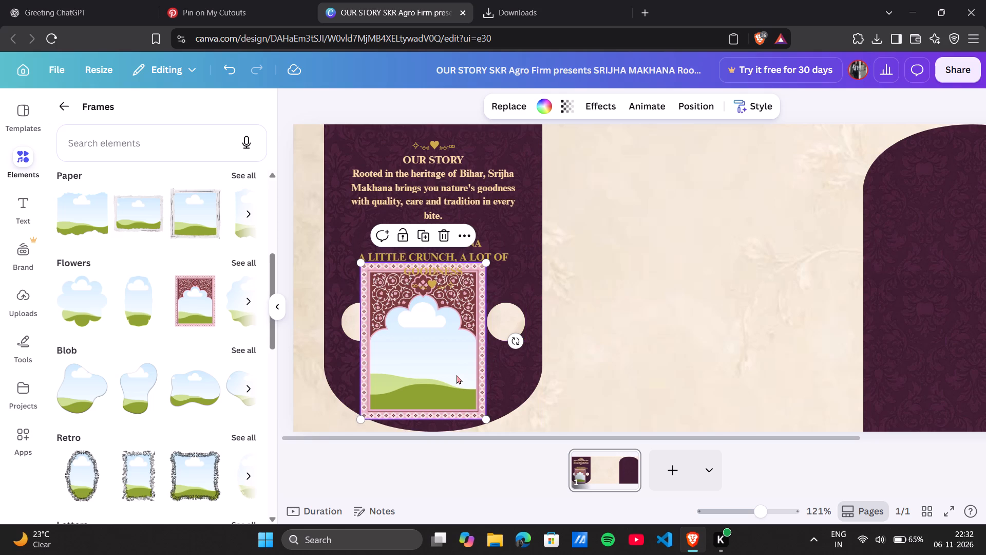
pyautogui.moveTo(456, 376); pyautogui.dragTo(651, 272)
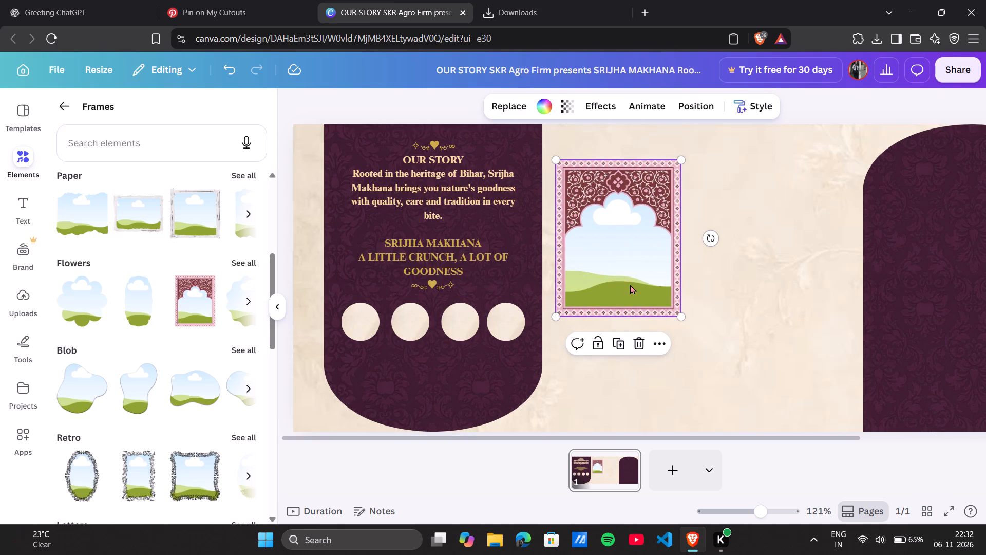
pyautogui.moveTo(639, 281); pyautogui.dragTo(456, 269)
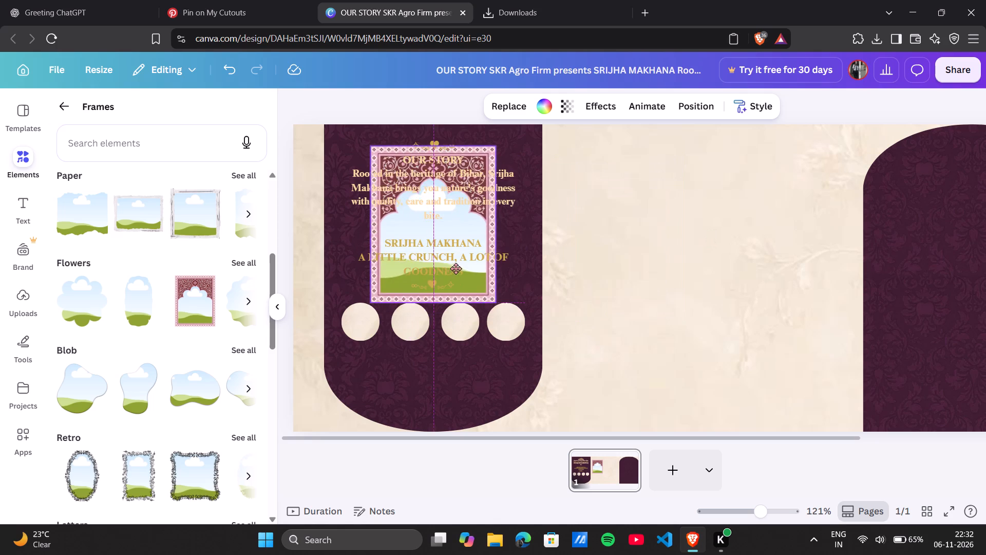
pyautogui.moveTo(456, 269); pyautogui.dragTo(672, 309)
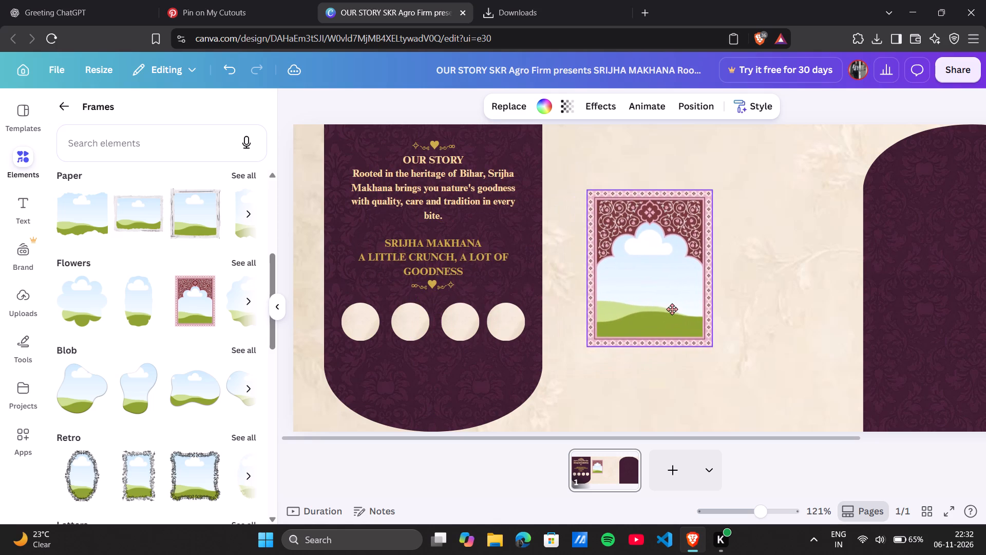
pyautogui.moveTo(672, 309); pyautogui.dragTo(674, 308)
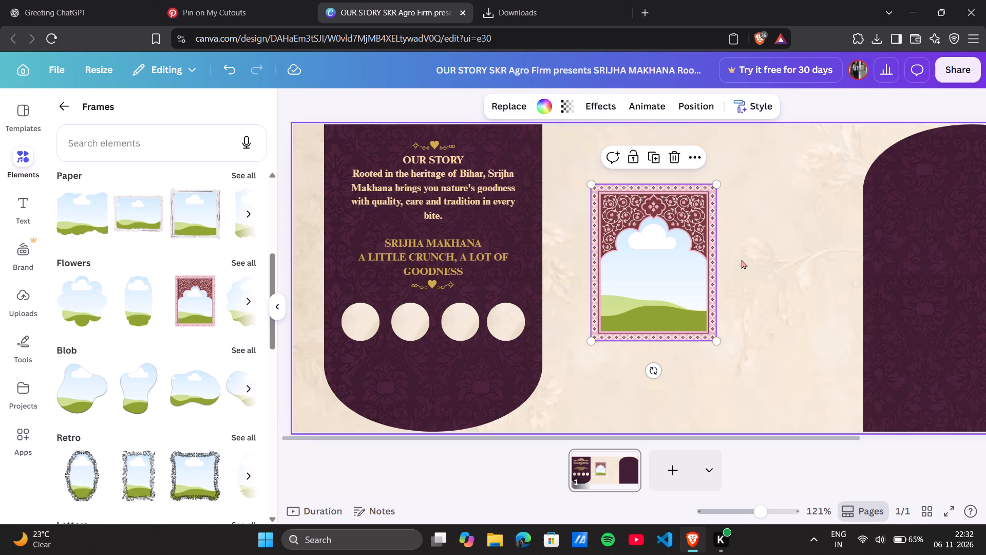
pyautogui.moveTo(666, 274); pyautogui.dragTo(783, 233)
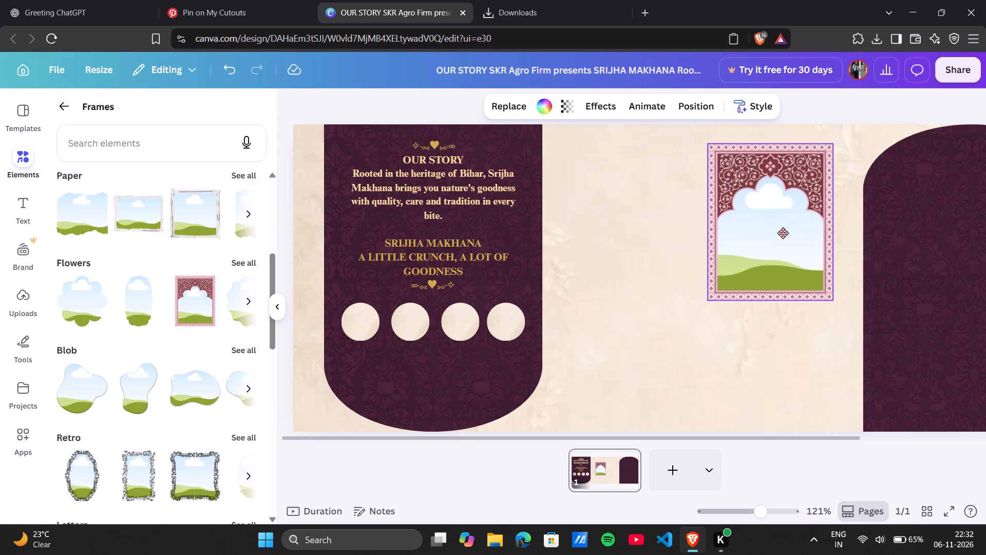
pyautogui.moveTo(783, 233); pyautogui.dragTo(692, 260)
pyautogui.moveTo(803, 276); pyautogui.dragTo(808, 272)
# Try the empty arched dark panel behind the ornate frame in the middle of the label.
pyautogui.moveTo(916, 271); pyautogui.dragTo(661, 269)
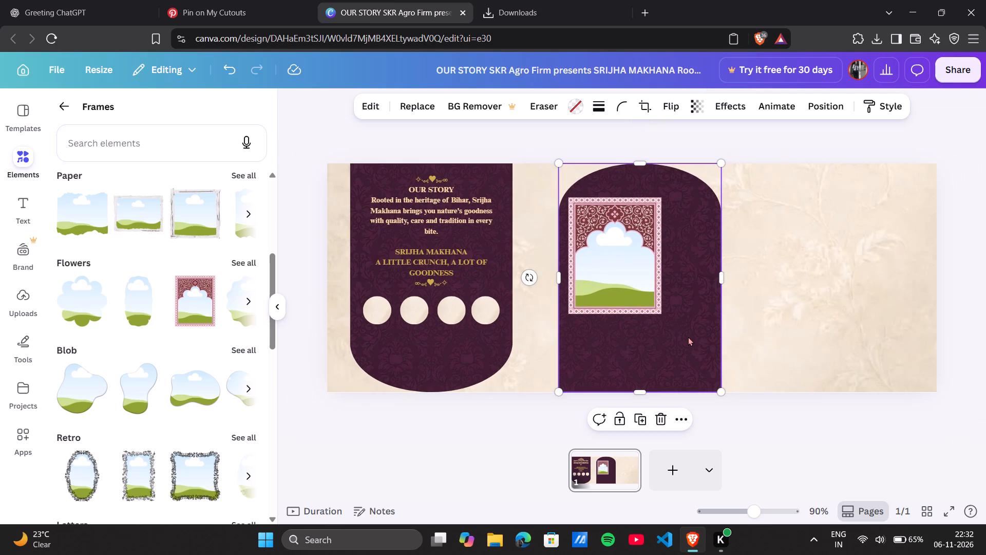
# Browse the full Flowers frames collection for other decorative frames that could suit the label.
pyautogui.scroll(-6, 159, 386)
pyautogui.scroll(5, 159, 386)
pyautogui.scroll(-2, 159, 386)
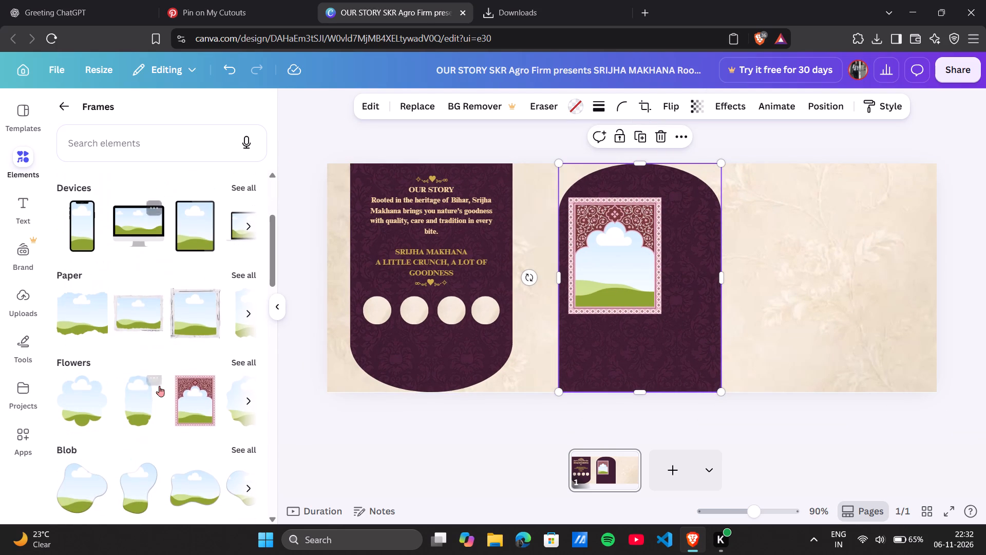
pyautogui.click(253, 404)
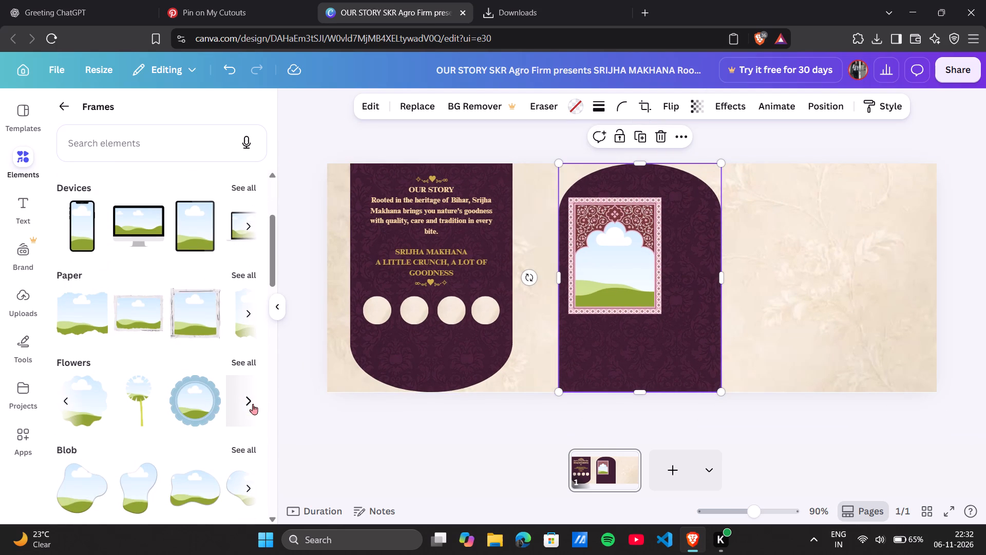
pyautogui.click(248, 403)
pyautogui.click(248, 403)
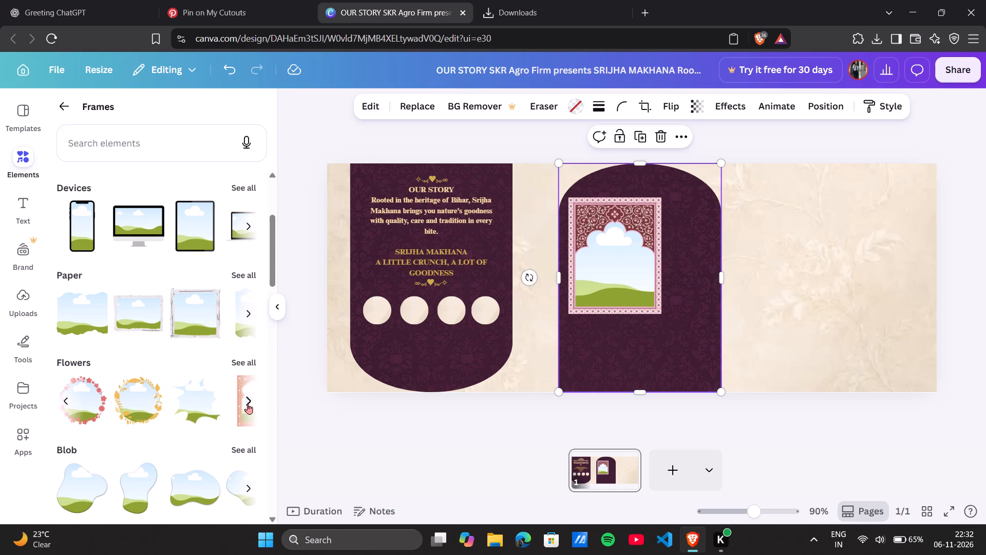
pyautogui.click(238, 364)
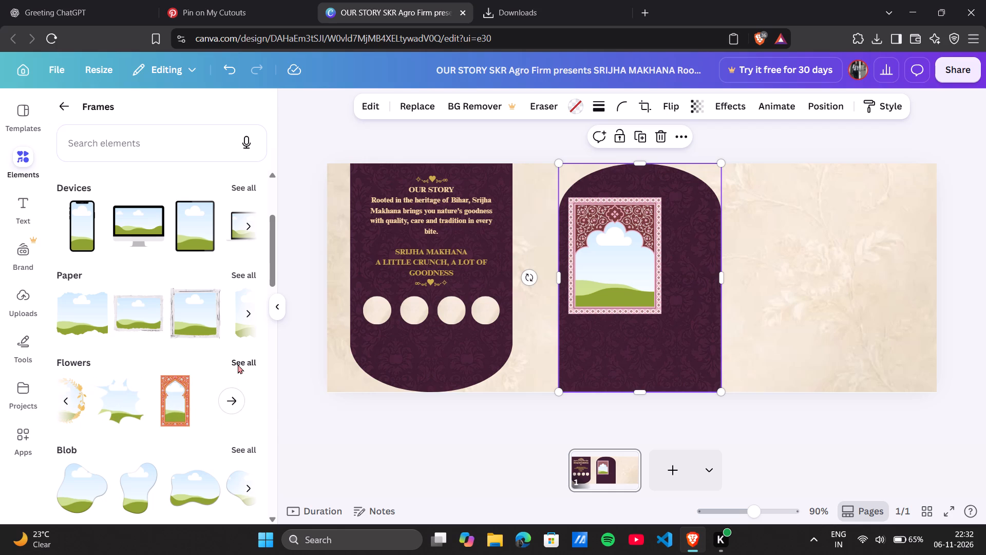
pyautogui.scroll(-2, 179, 421)
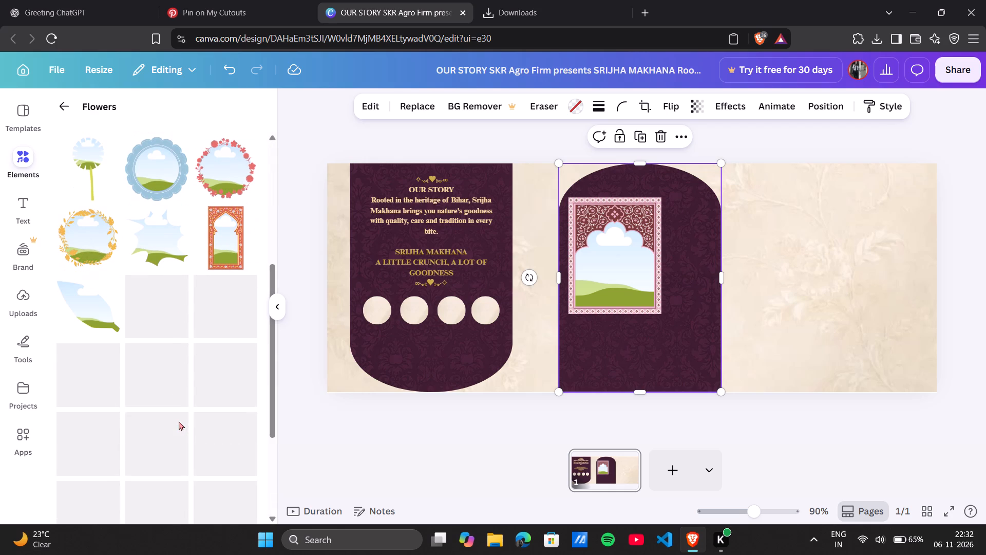
pyautogui.scroll(-4, 179, 421)
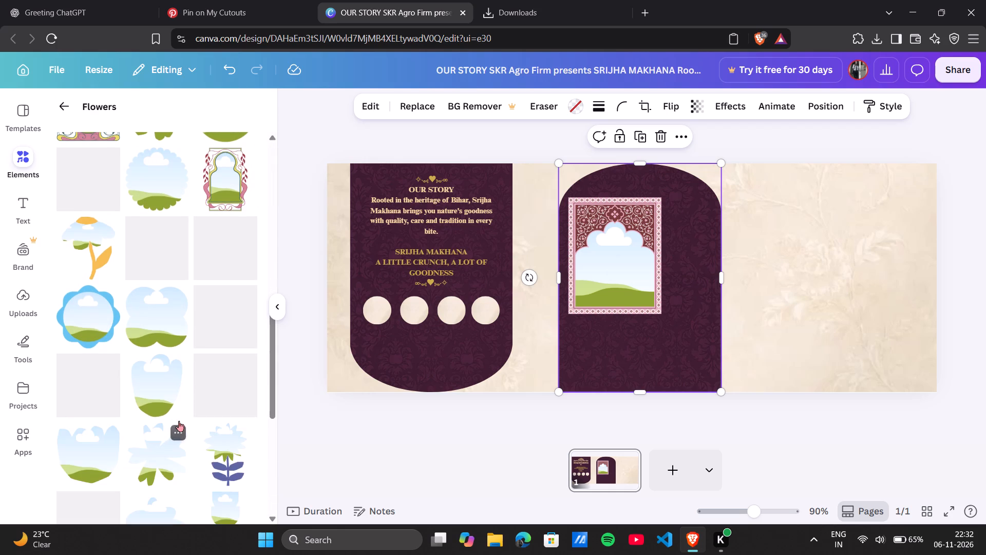
pyautogui.scroll(-6, 179, 421)
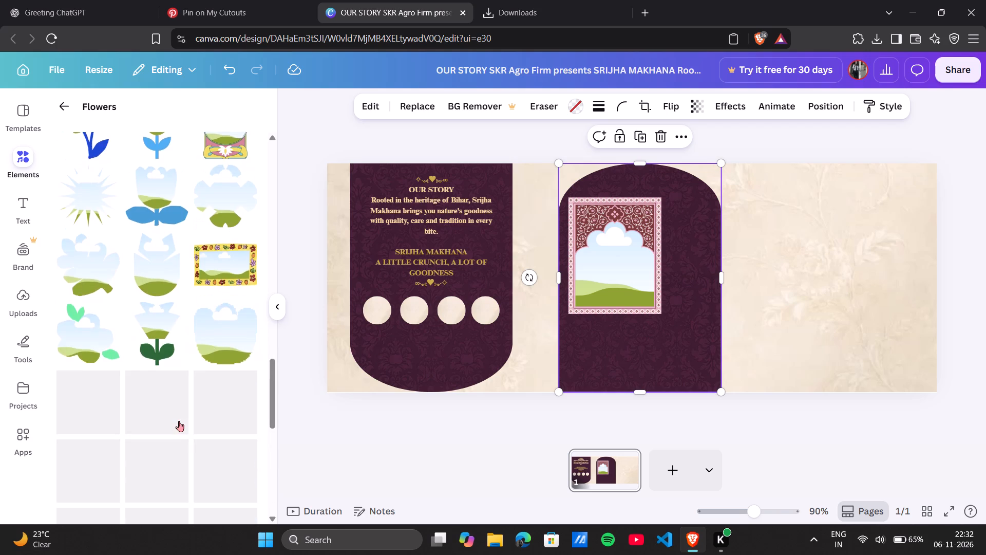
pyautogui.scroll(-2, 179, 421)
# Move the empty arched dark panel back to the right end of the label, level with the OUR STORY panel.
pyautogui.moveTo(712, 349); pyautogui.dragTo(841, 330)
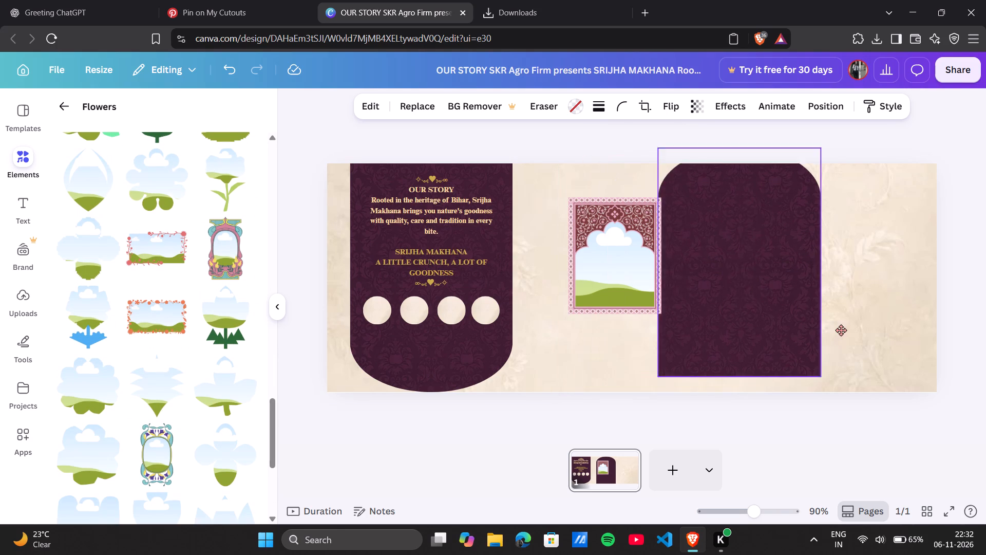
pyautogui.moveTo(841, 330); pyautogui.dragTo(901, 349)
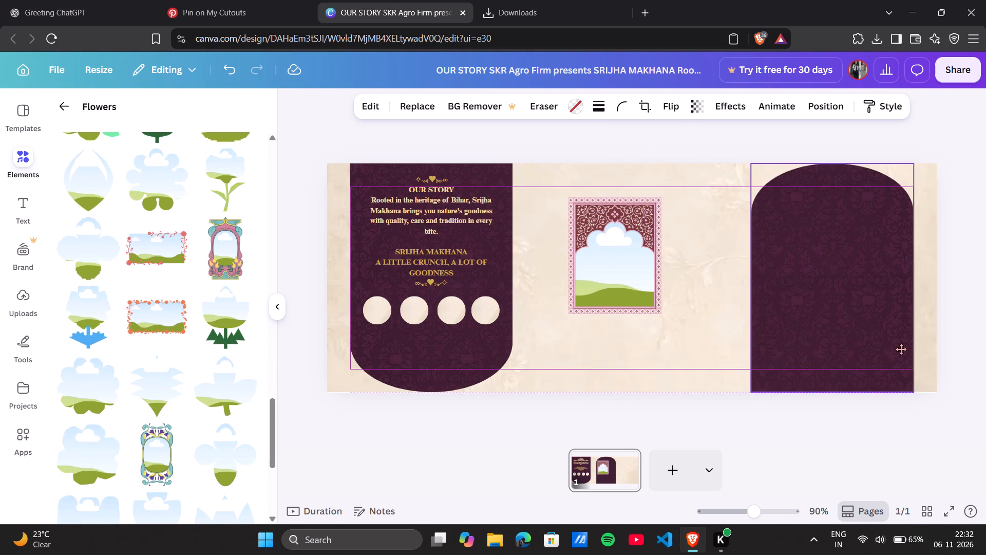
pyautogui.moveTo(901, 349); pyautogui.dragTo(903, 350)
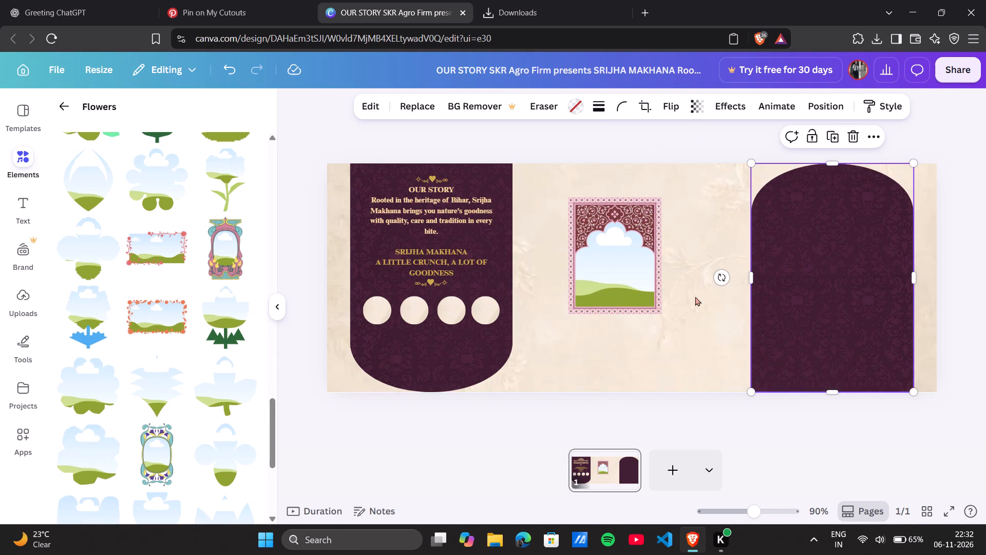
# Delete the ornate maroon arched frame from the cream area between the two dark panels.
pyautogui.click(630, 283)
pyautogui.click(633, 172)
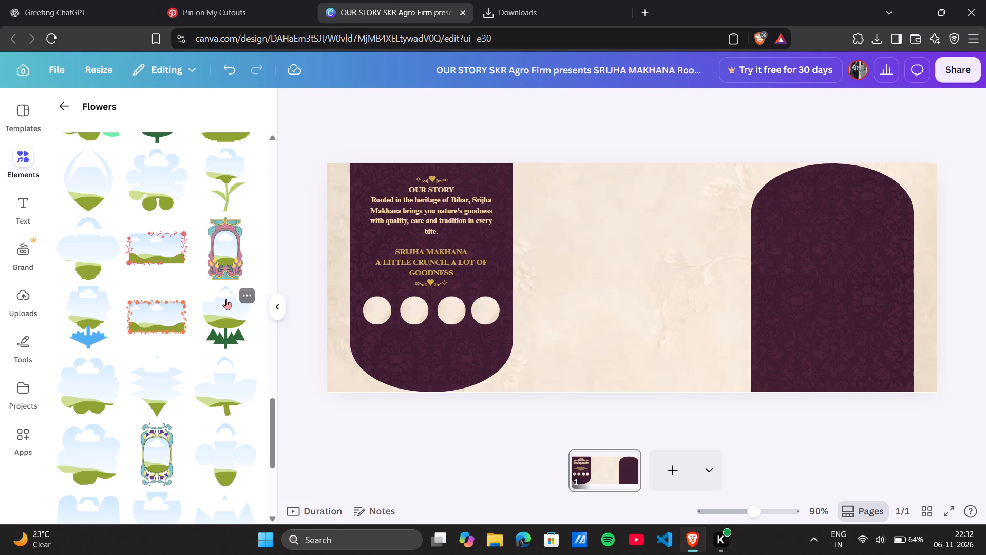
# Leave the frames collections and look through the Animations elements for something usable on the label.
pyautogui.scroll(7, 226, 299)
pyautogui.click(58, 103)
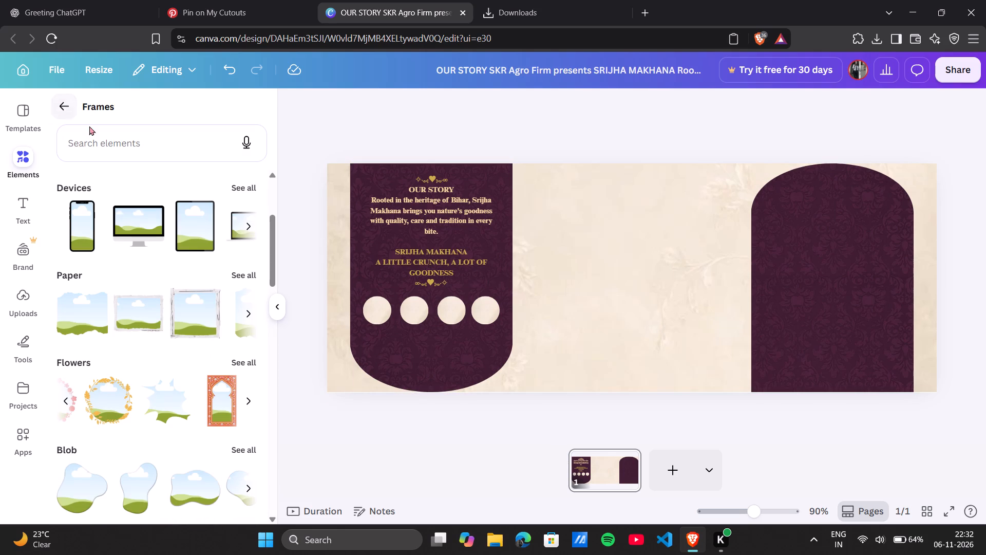
pyautogui.click(66, 106)
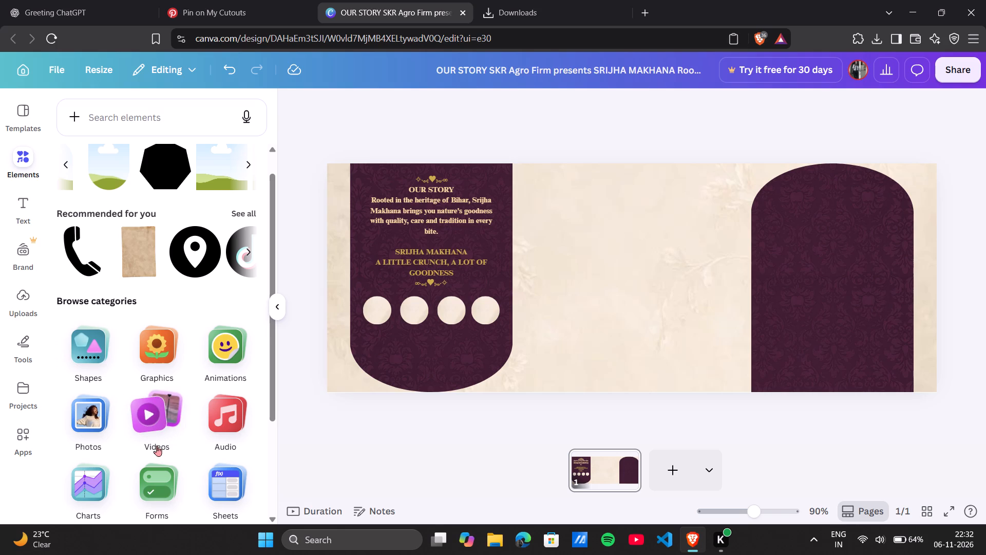
pyautogui.scroll(-4, 157, 446)
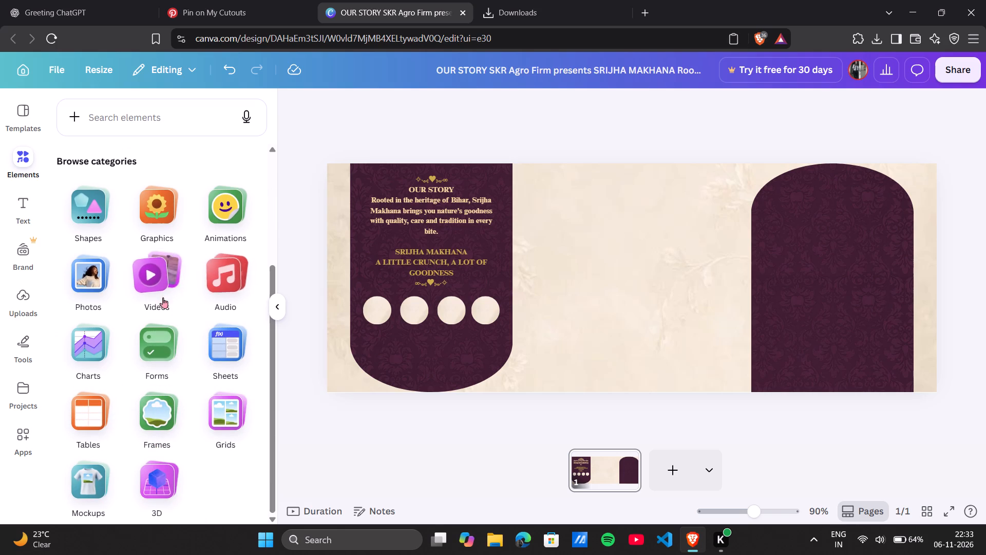
pyautogui.click(220, 217)
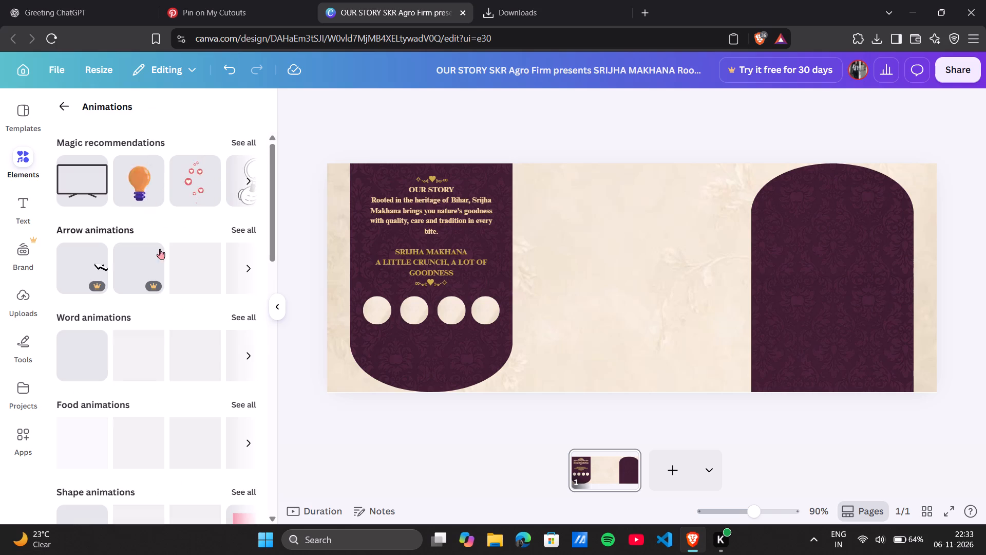
pyautogui.scroll(-8, 187, 372)
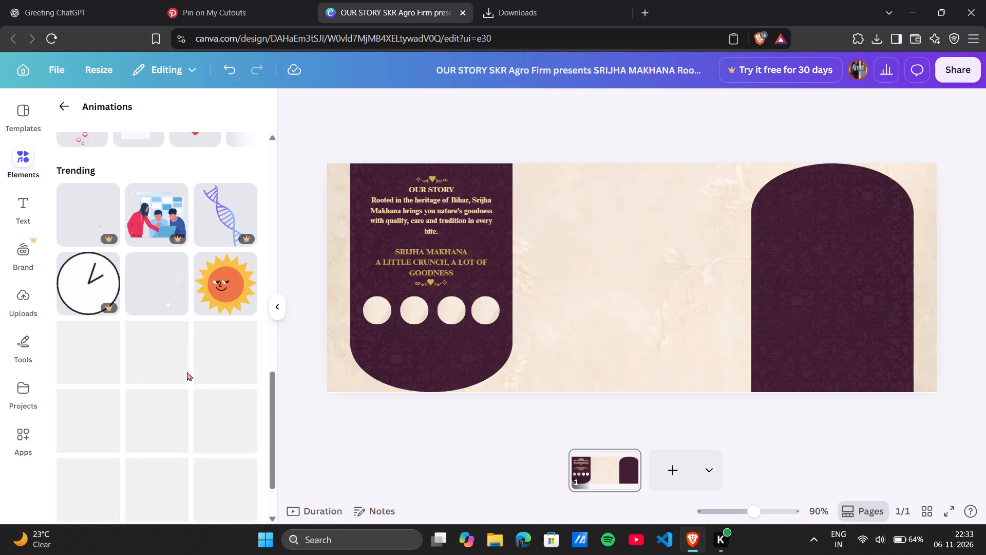
pyautogui.scroll(-2, 187, 372)
pyautogui.click(69, 110)
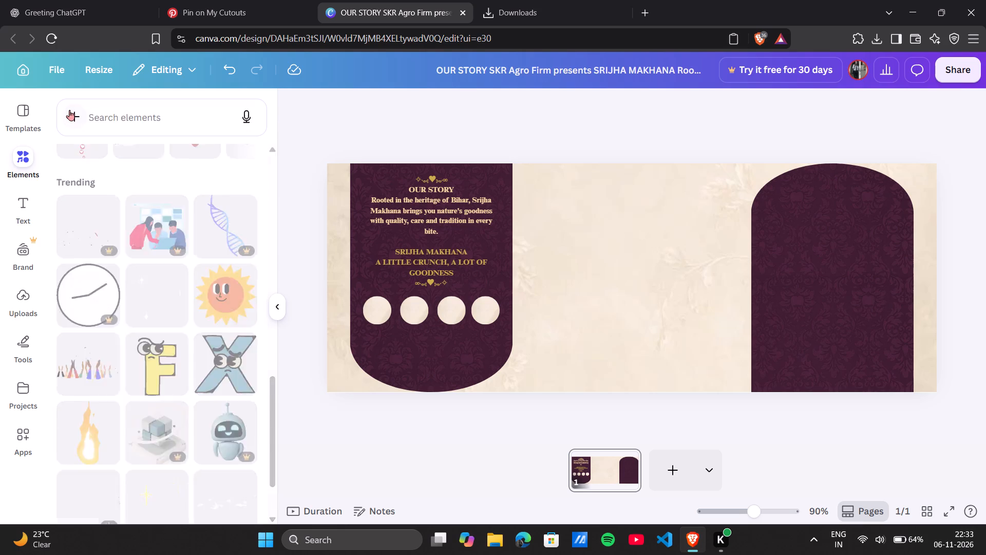
# Look through the Shapes collections, including the full set of Lines, for a decorative element.
pyautogui.click(106, 273)
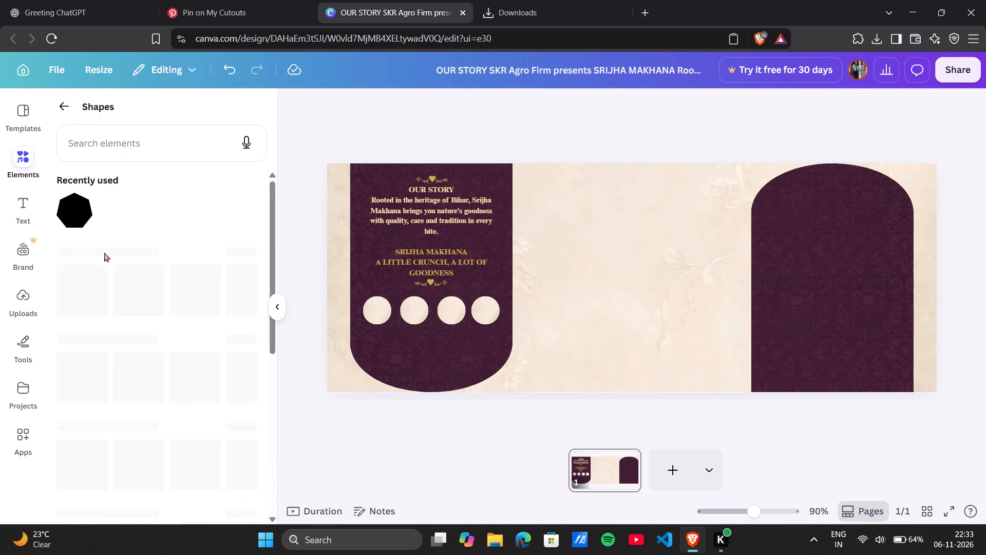
pyautogui.scroll(-6, 185, 438)
pyautogui.scroll(-6, 175, 250)
pyautogui.scroll(9, 175, 250)
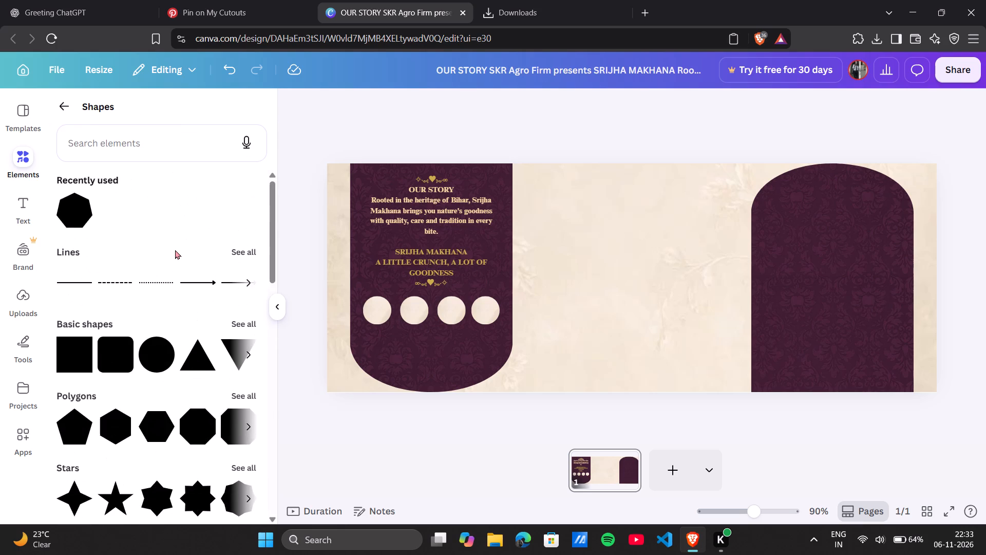
pyautogui.scroll(-1, 175, 250)
pyautogui.click(237, 215)
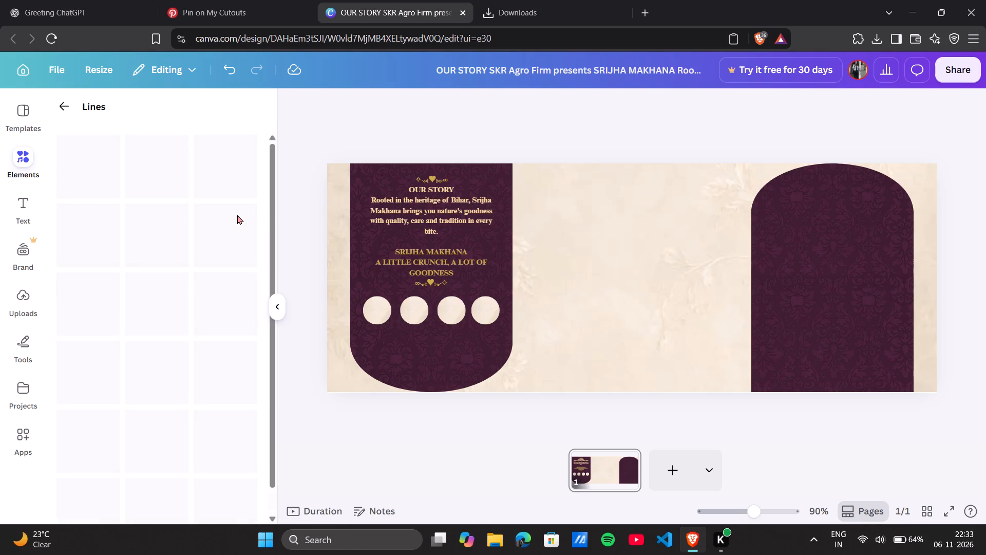
pyautogui.scroll(-4, 175, 344)
pyautogui.scroll(5, 175, 344)
pyautogui.scroll(-6, 175, 344)
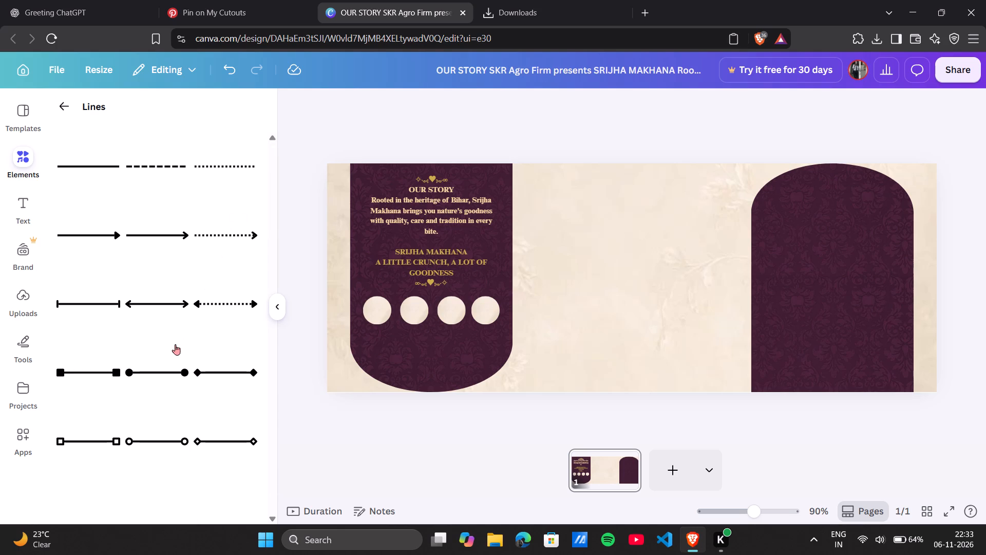
pyautogui.click(58, 106)
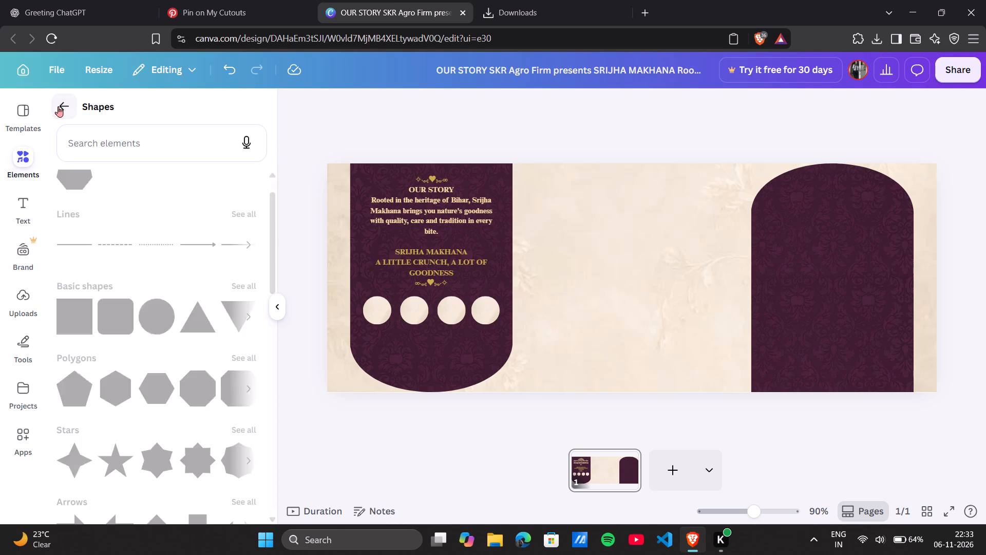
pyautogui.click(66, 102)
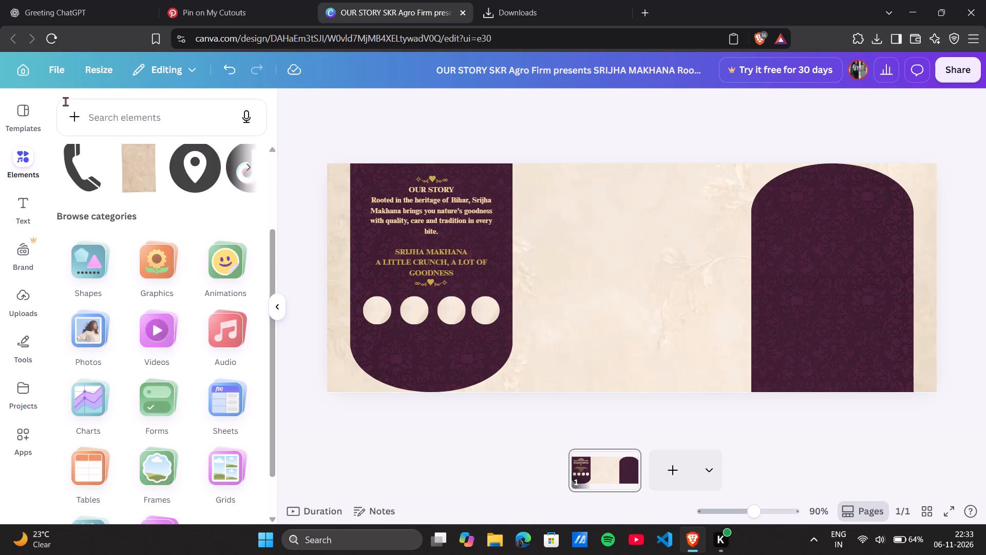
# Look through the Graphics element collections for a decorative graphic that suits the label.
pyautogui.click(161, 276)
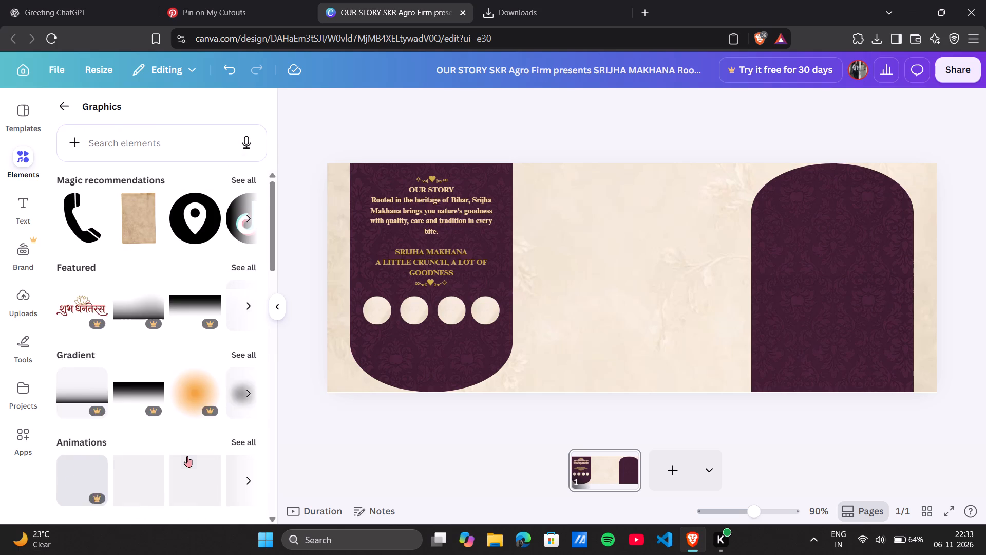
pyautogui.scroll(-7, 187, 456)
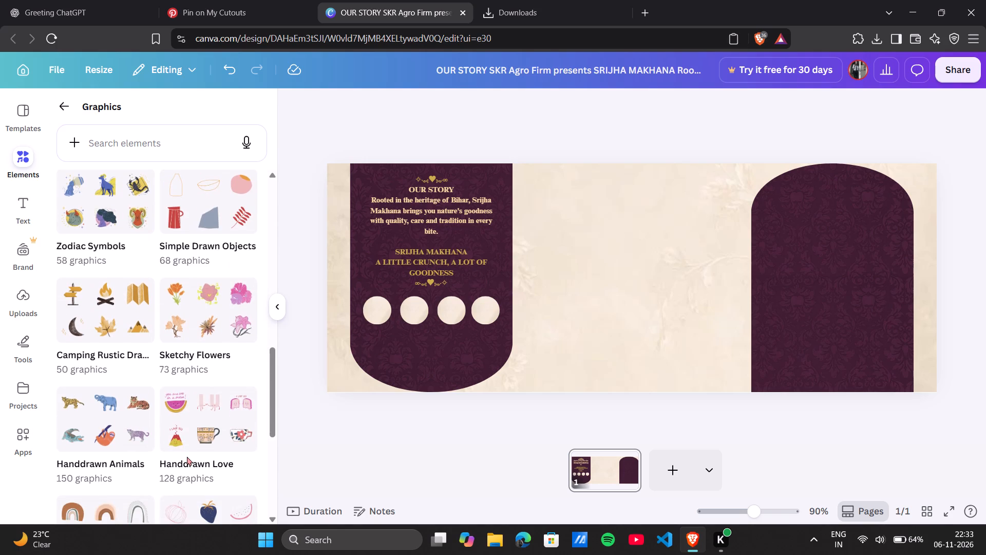
pyautogui.scroll(-2, 187, 456)
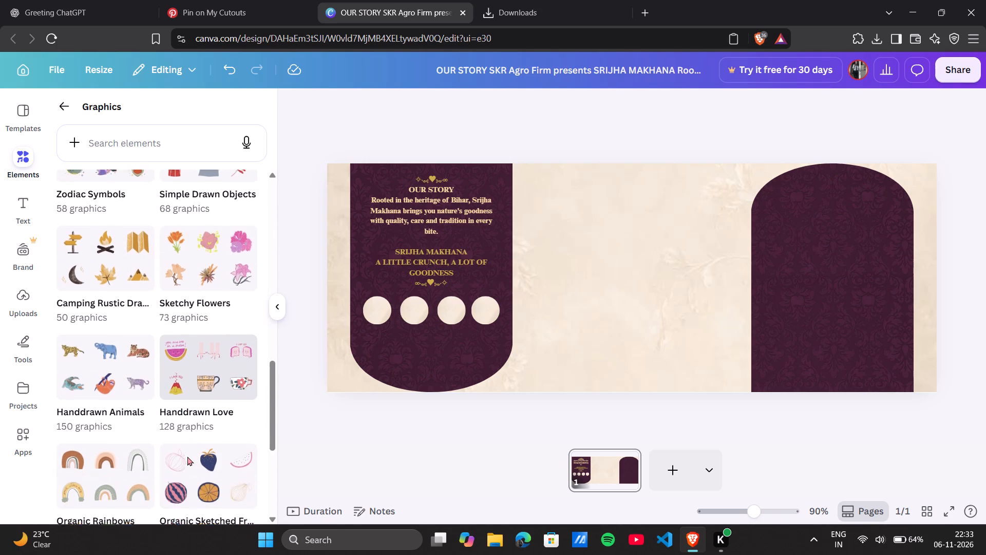
pyautogui.scroll(-3, 187, 456)
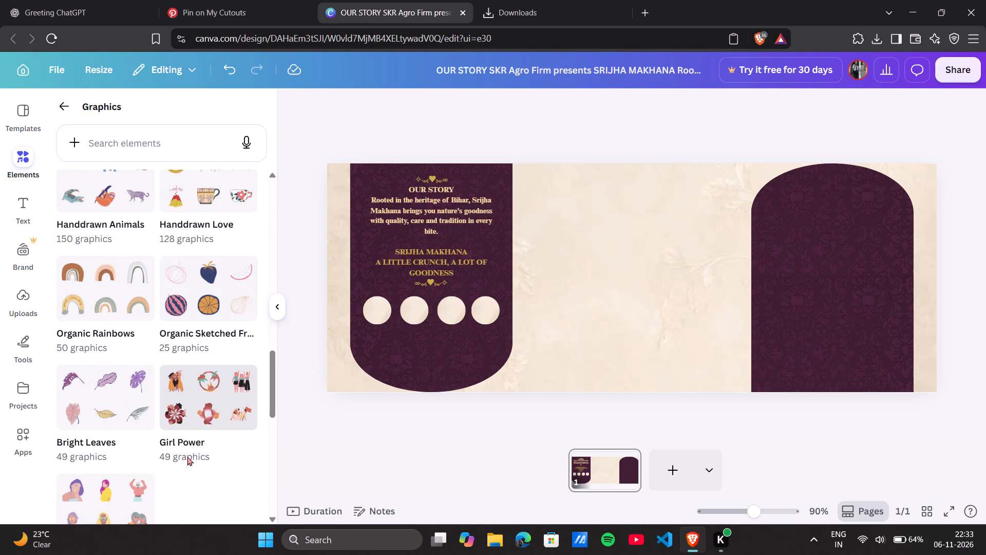
pyautogui.scroll(-5, 187, 456)
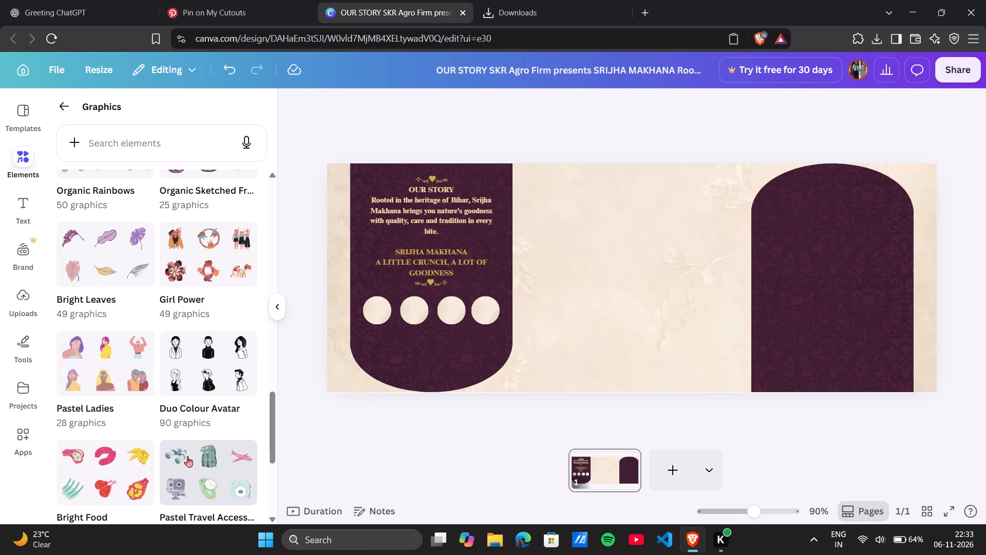
pyautogui.scroll(3, 121, 379)
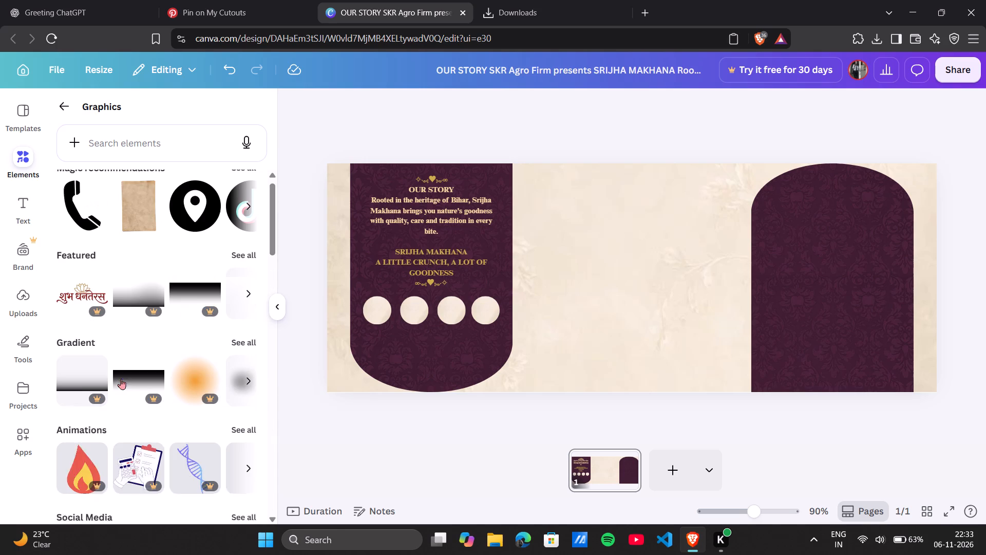
# Search the graphics library for "rich in protien".
pyautogui.click(150, 141)
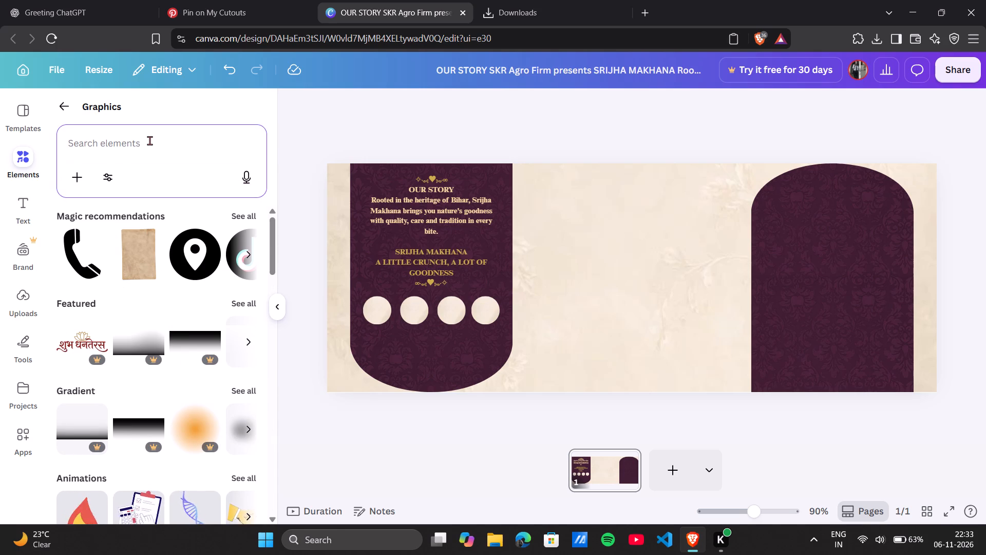
pyautogui.press('e')
pyautogui.press('BackSpace')
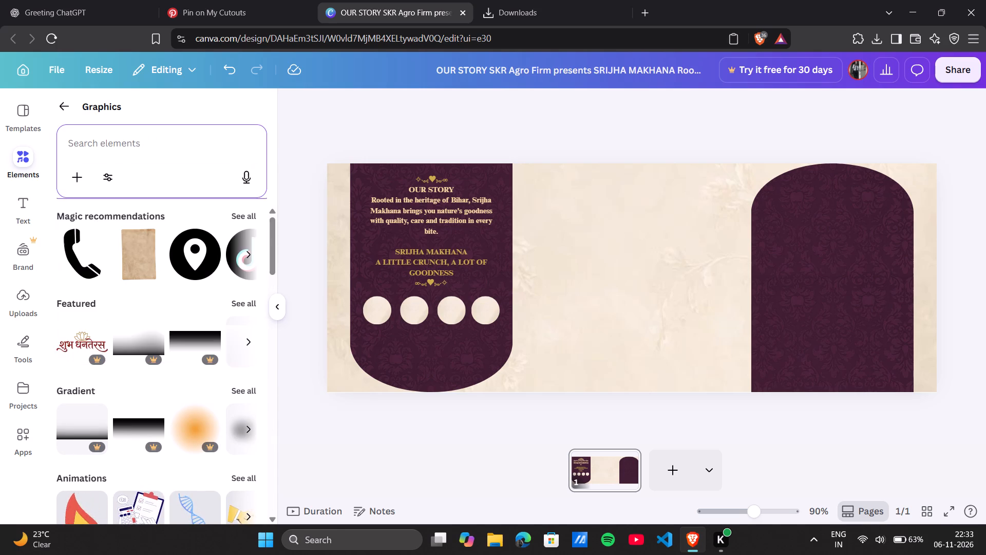
pyautogui.write('rich')
pyautogui.press('space')
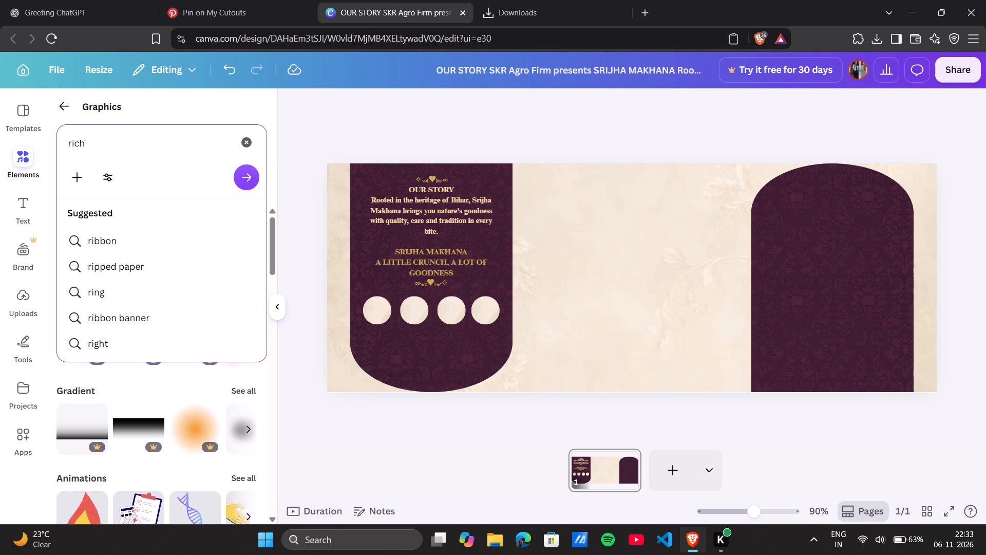
pyautogui.write('in protien')
pyautogui.press('Return')
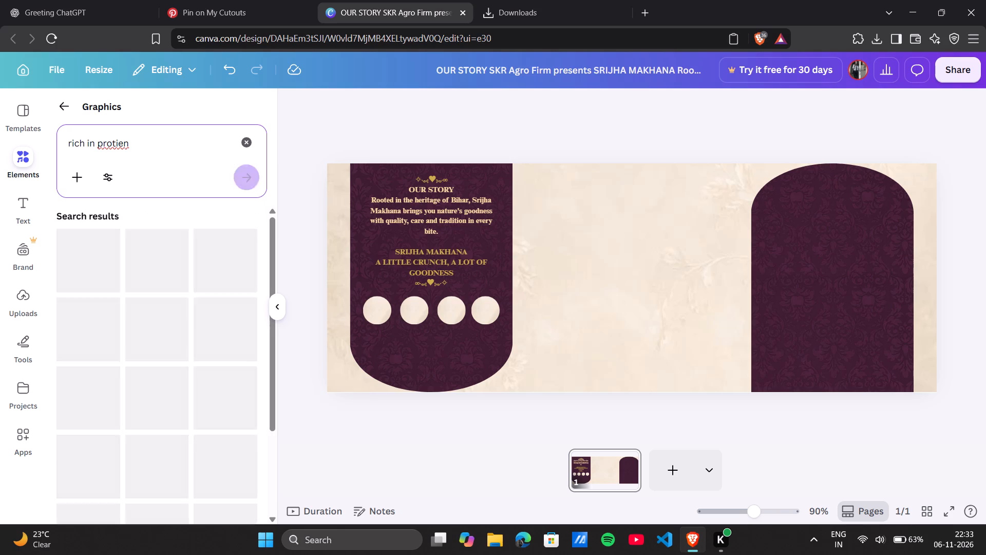
# Examine the protein graphics in the search results for an icon that fits the cream circular badges.
pyautogui.scroll(-1, 196, 354)
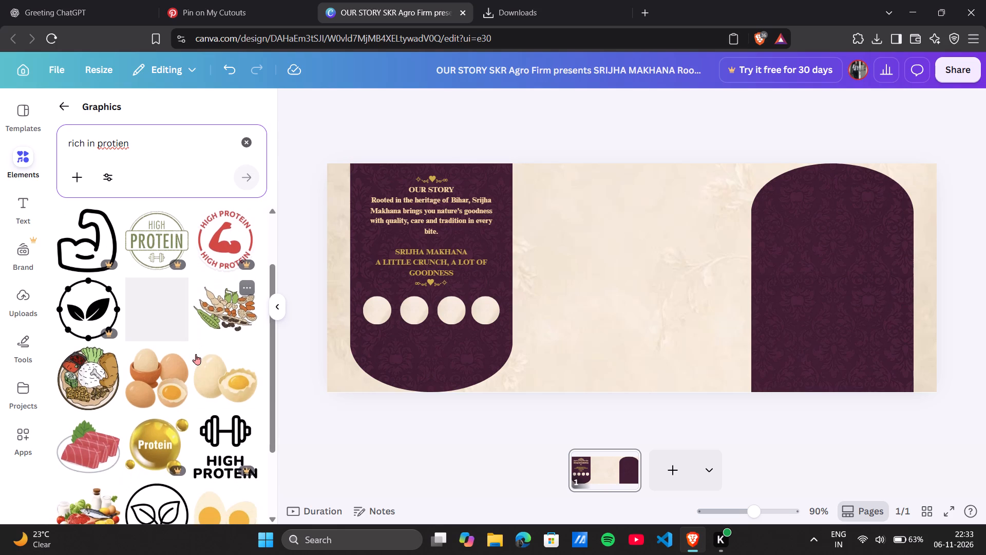
pyautogui.scroll(-2, 196, 354)
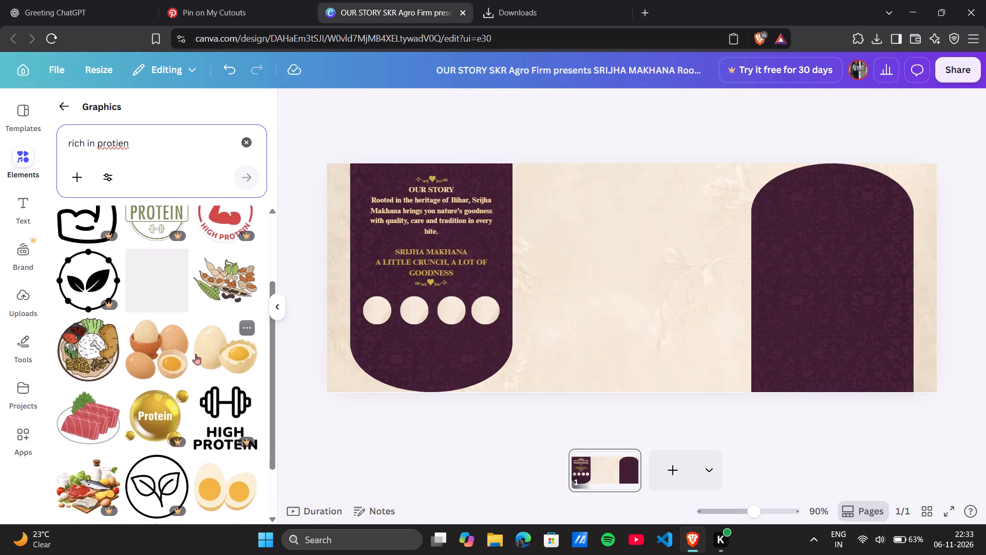
pyautogui.scroll(-4, 196, 354)
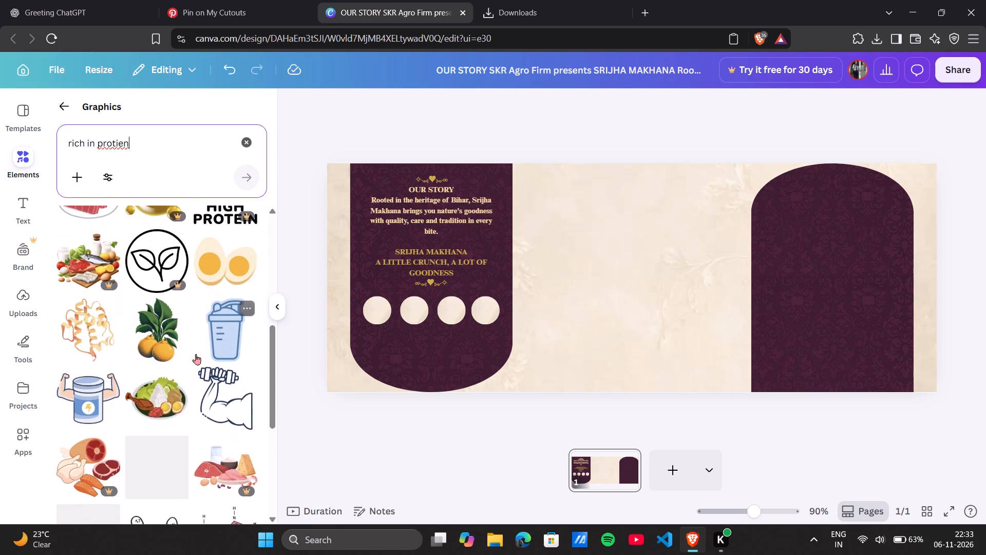
pyautogui.scroll(-1, 146, 445)
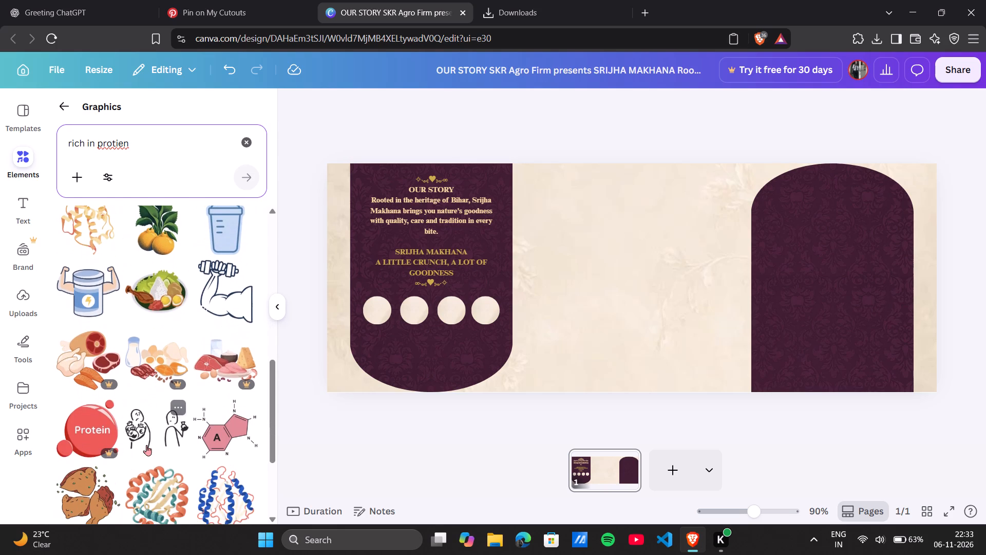
pyautogui.scroll(-1, 146, 445)
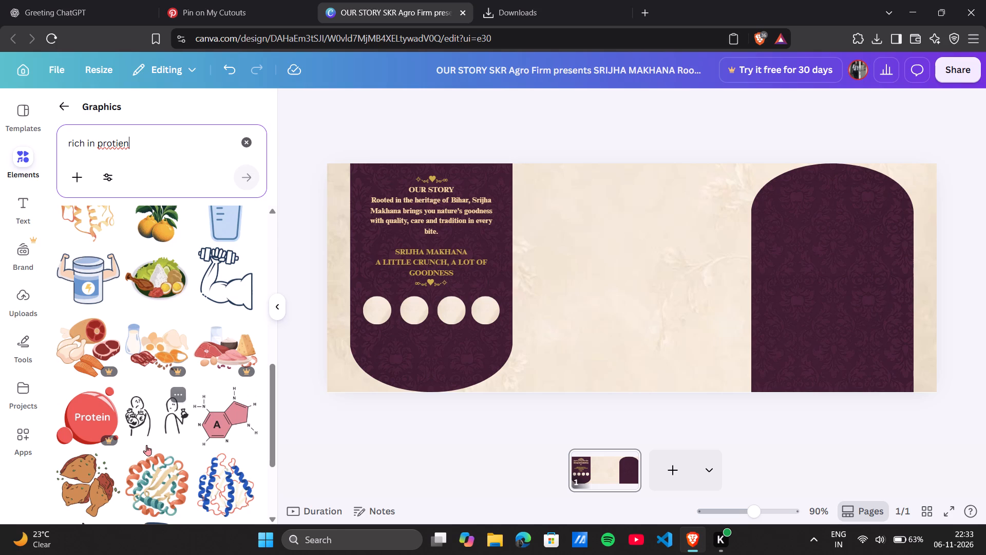
pyautogui.scroll(-1, 146, 445)
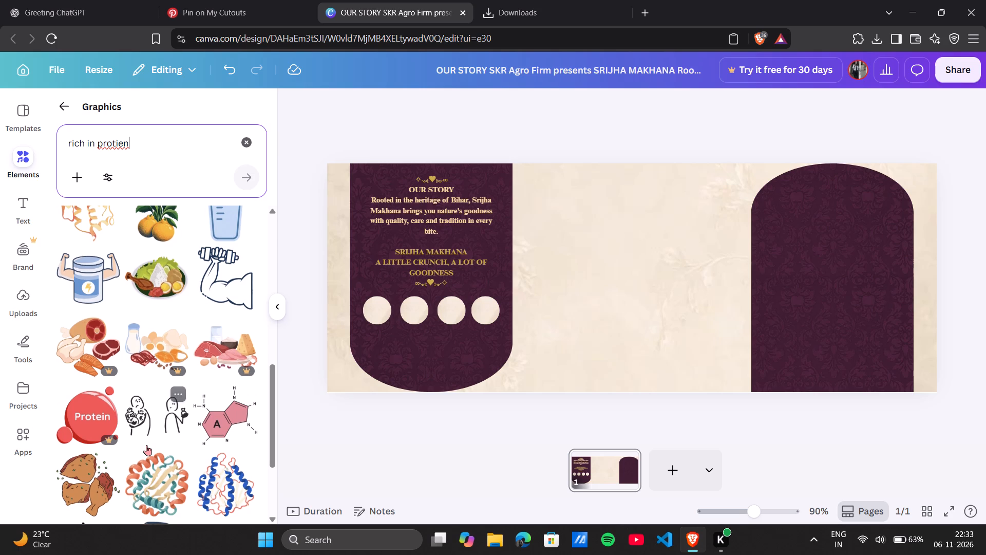
pyautogui.scroll(-6, 146, 445)
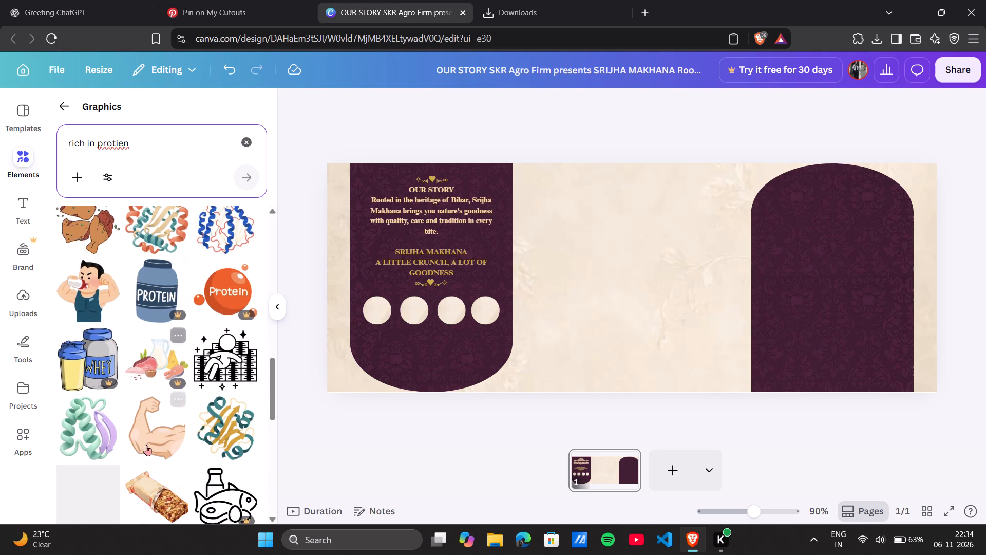
pyautogui.scroll(-6, 146, 445)
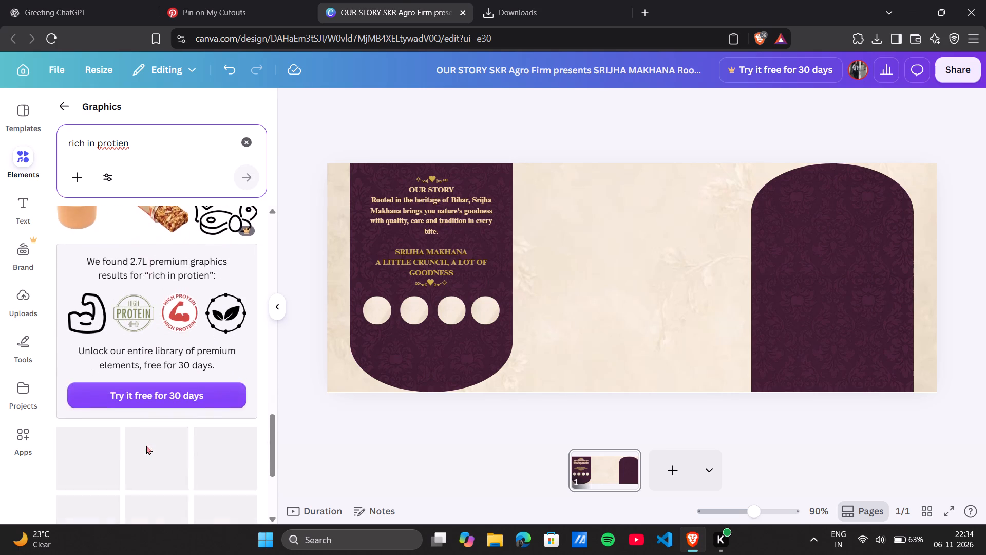
pyautogui.scroll(-2, 146, 445)
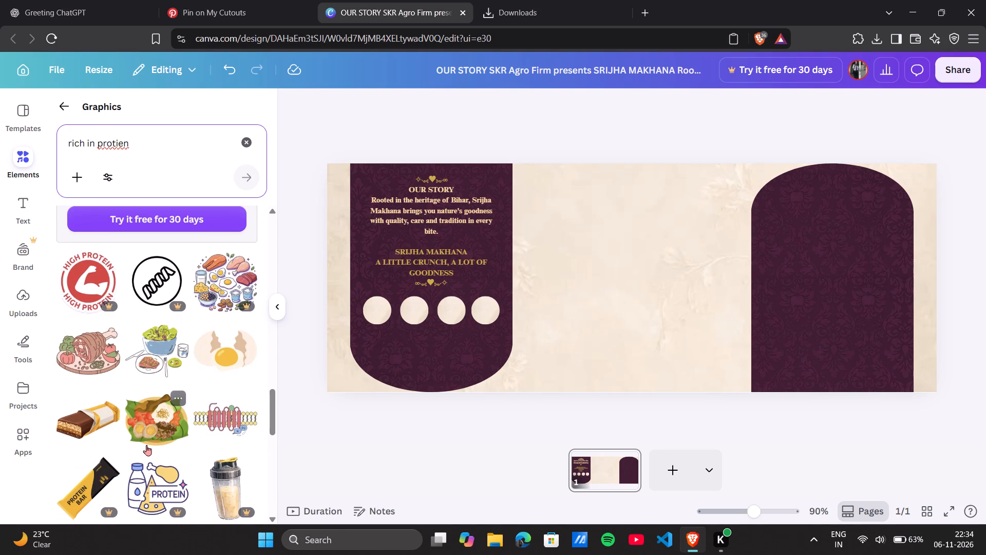
pyautogui.scroll(-3, 146, 445)
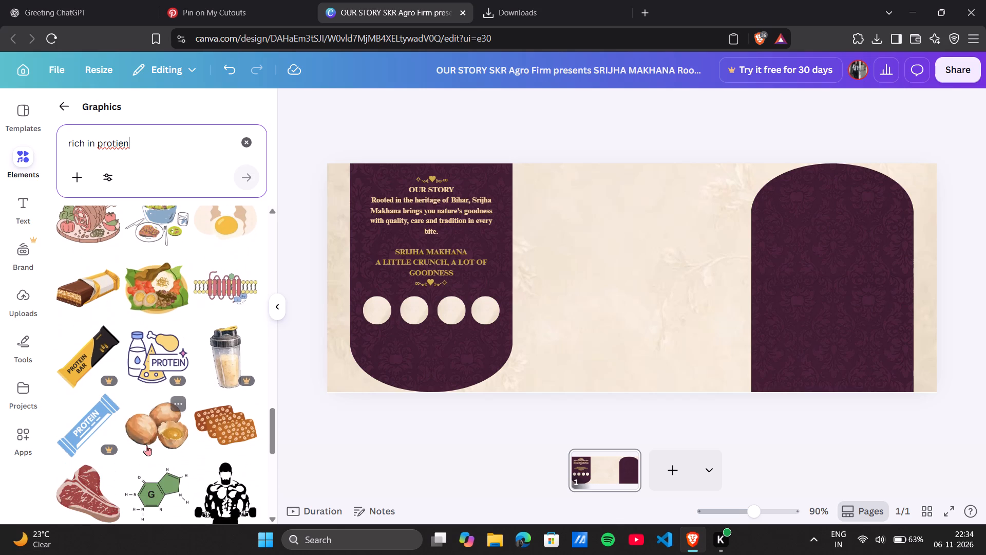
pyautogui.scroll(-5, 146, 445)
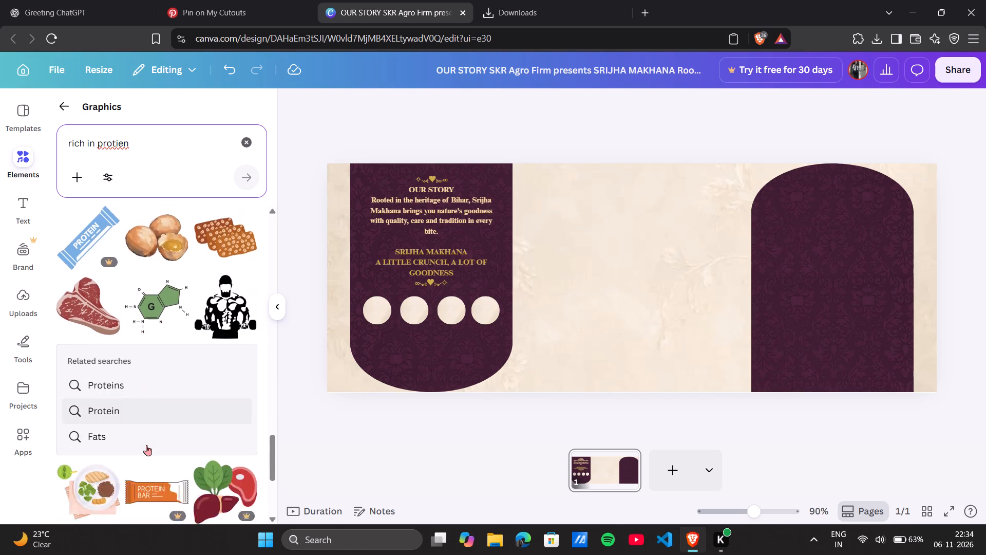
pyautogui.scroll(-1, 146, 445)
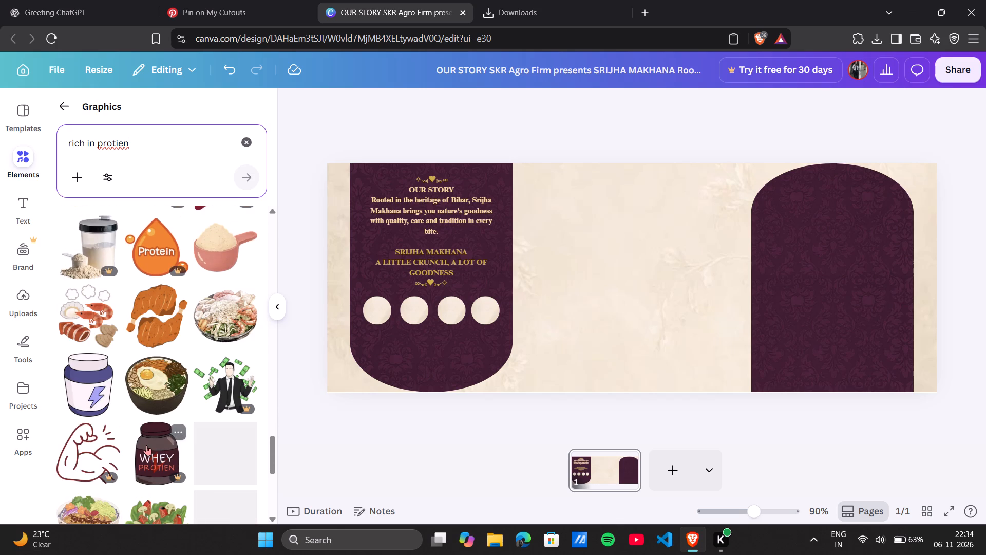
pyautogui.scroll(-3, 146, 445)
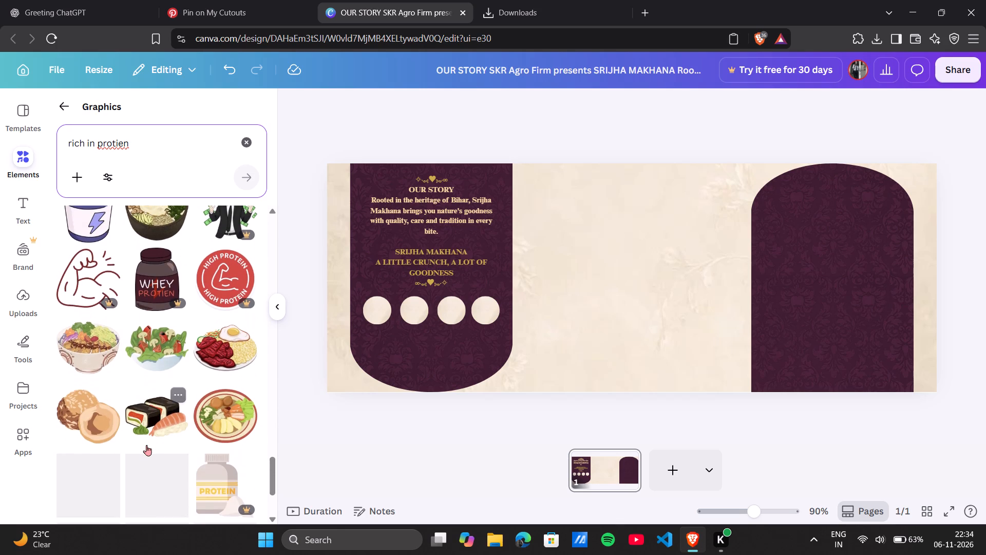
pyautogui.scroll(-4, 146, 445)
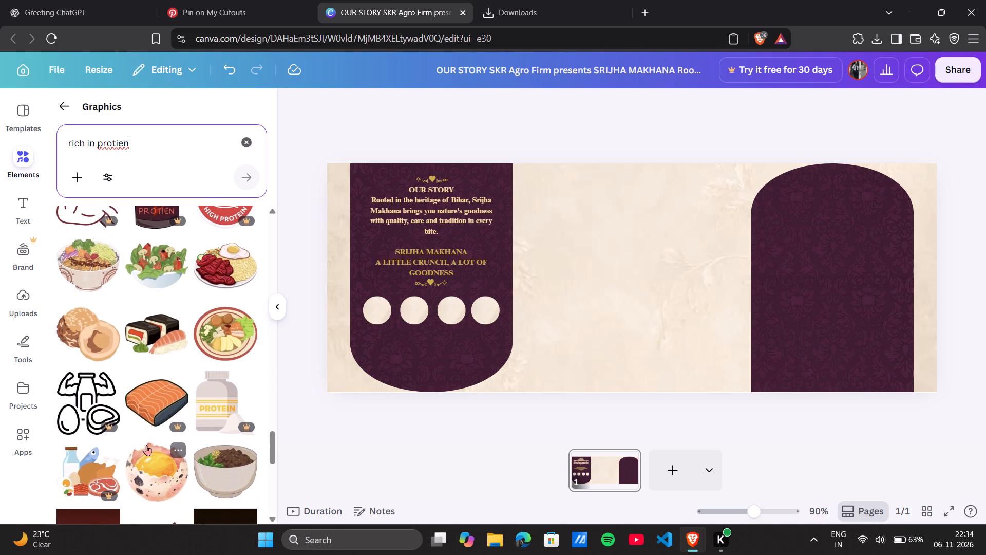
pyautogui.scroll(-4, 146, 445)
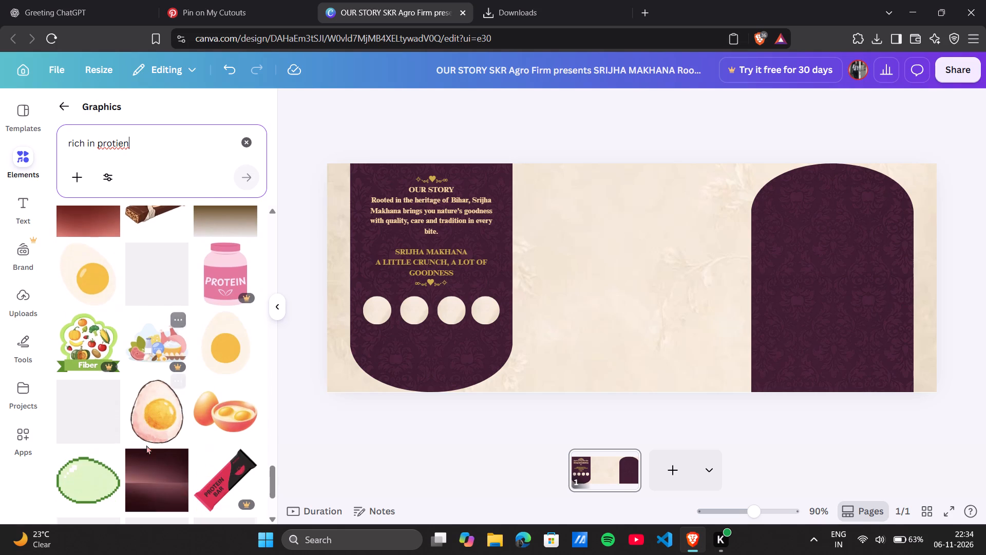
pyautogui.scroll(-3, 146, 445)
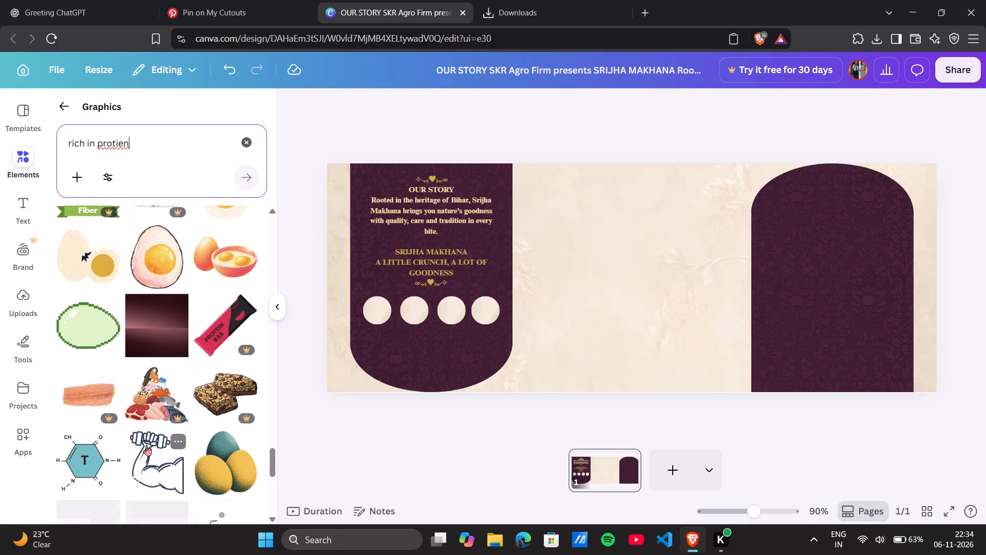
pyautogui.scroll(-1, 146, 445)
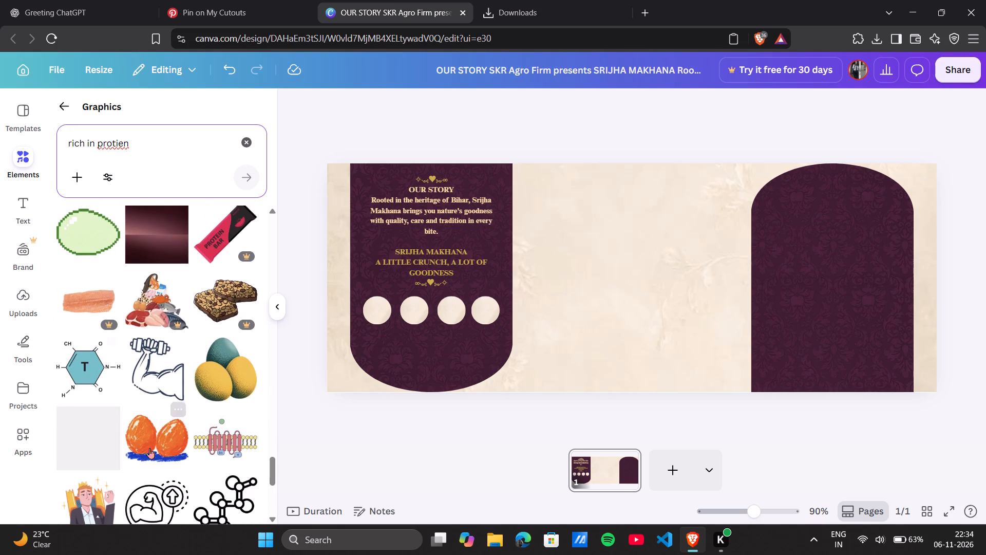
pyautogui.scroll(-1, 148, 452)
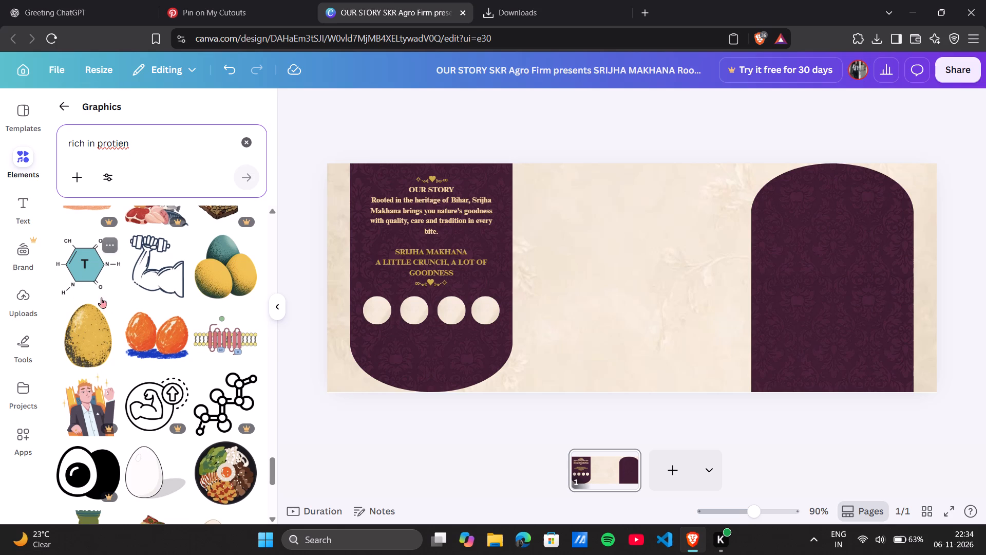
pyautogui.scroll(-6, 170, 379)
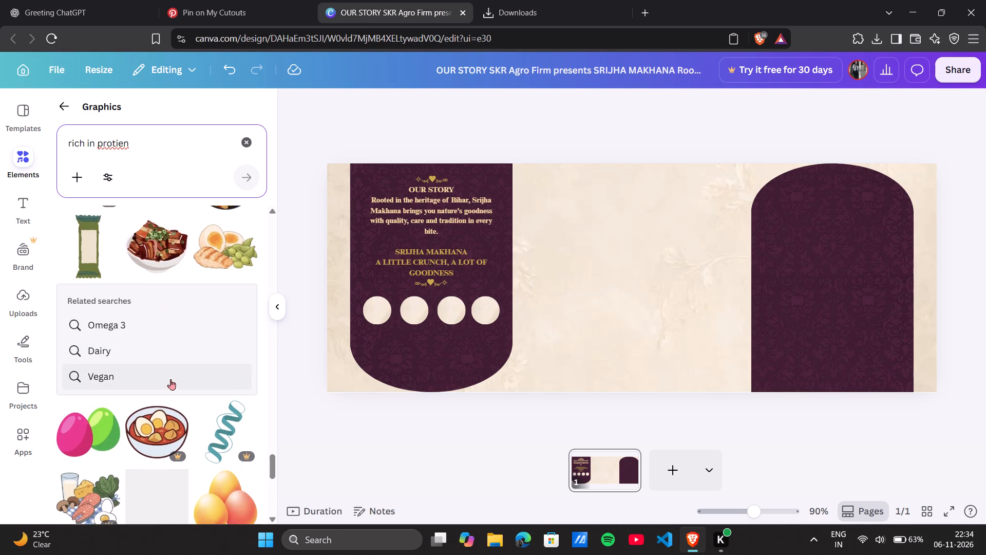
pyautogui.scroll(-4, 170, 379)
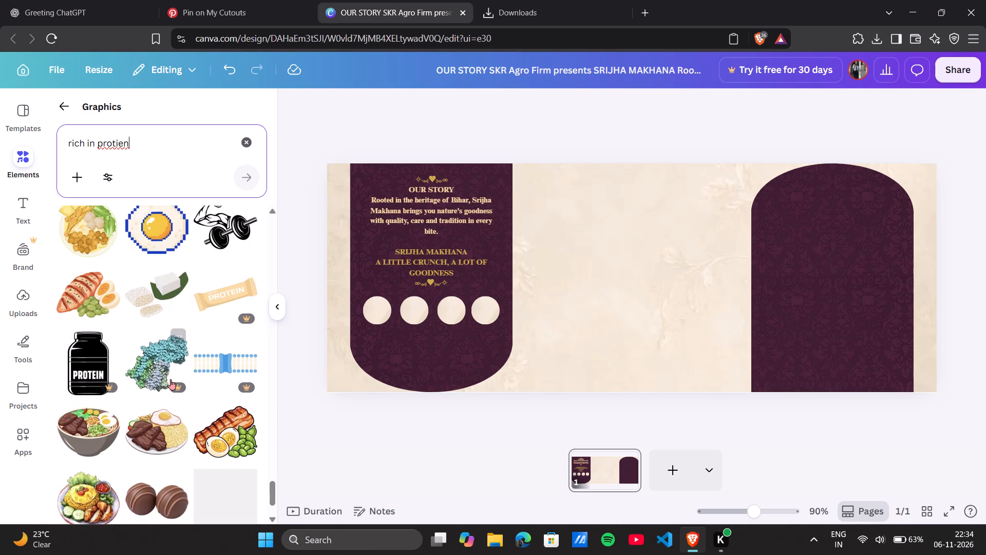
pyautogui.scroll(-3, 170, 379)
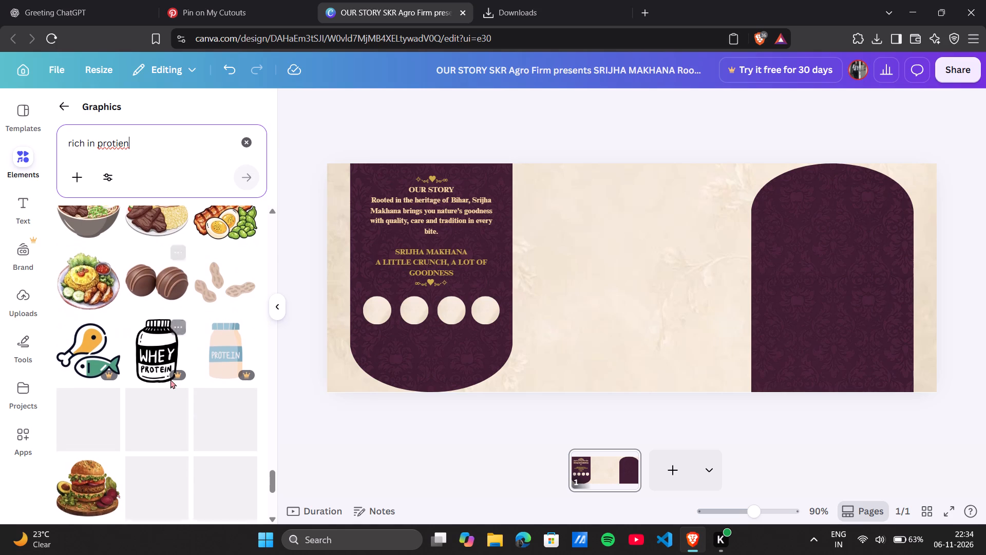
pyautogui.scroll(-3, 170, 379)
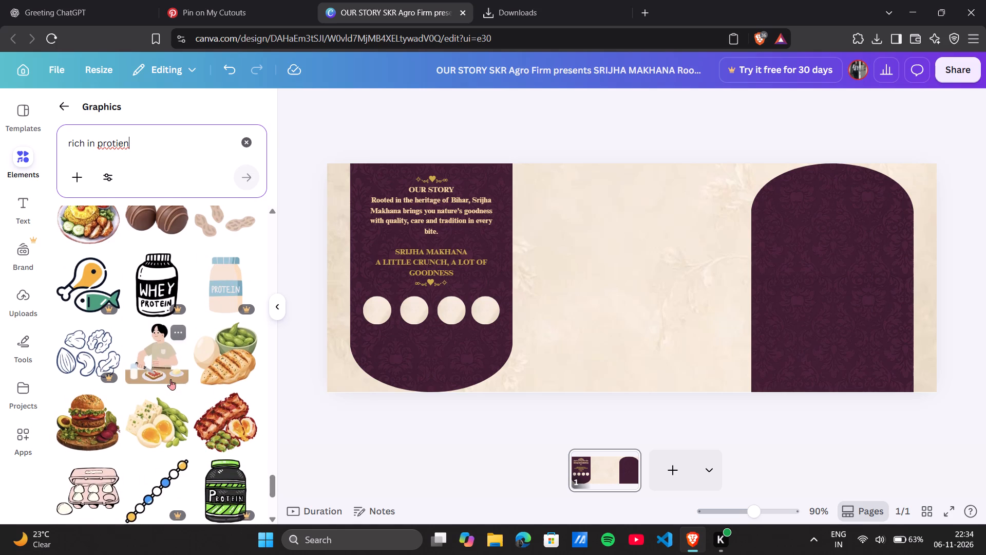
pyautogui.scroll(-2, 170, 379)
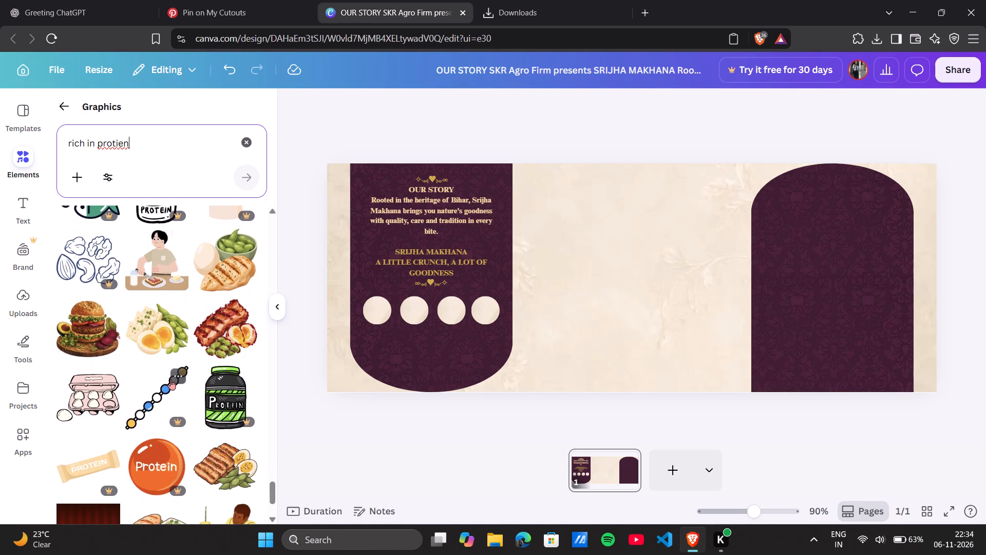
pyautogui.scroll(-3, 170, 379)
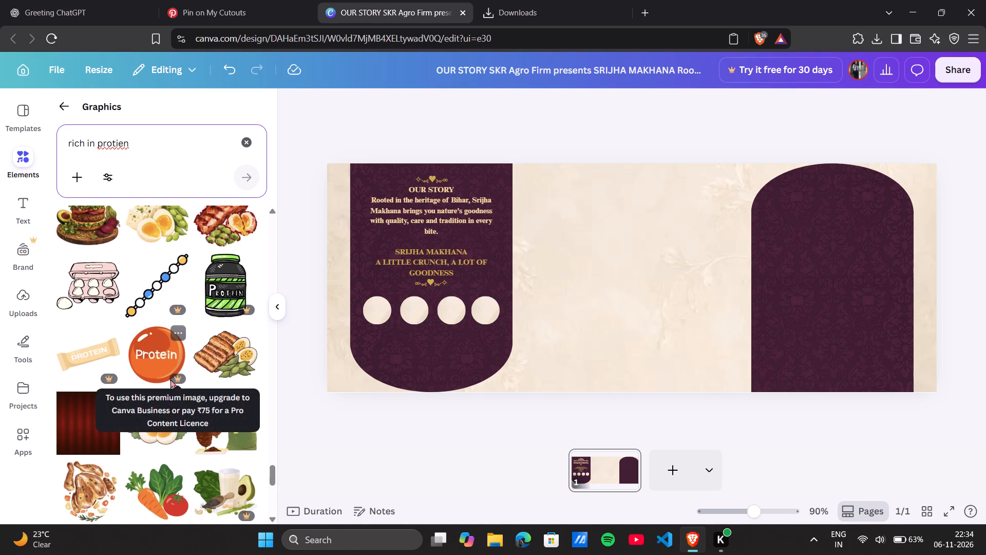
pyautogui.scroll(-3, 170, 379)
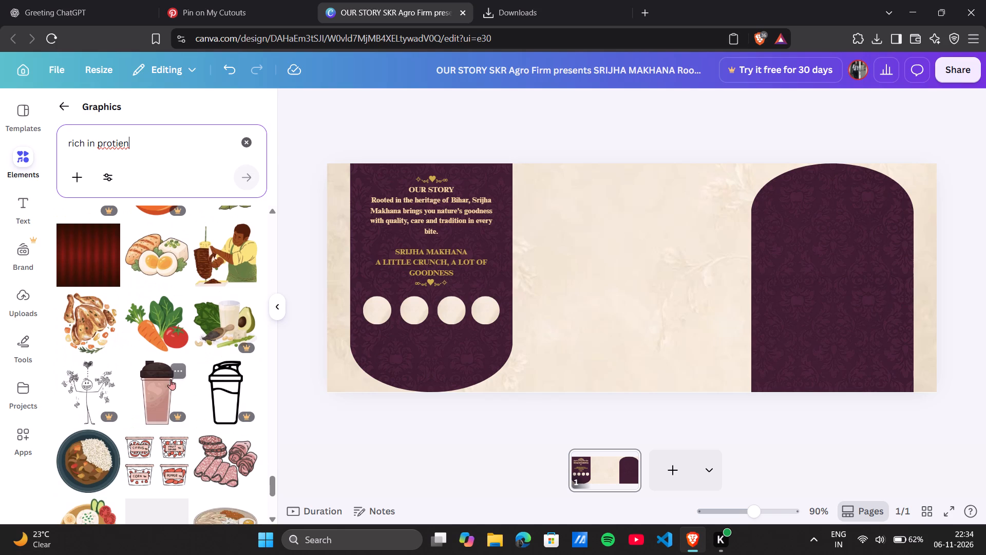
# Examine the rest of the protein graphics in the search results for an icon suited to the cream circular badges.
pyautogui.scroll(-6, 170, 379)
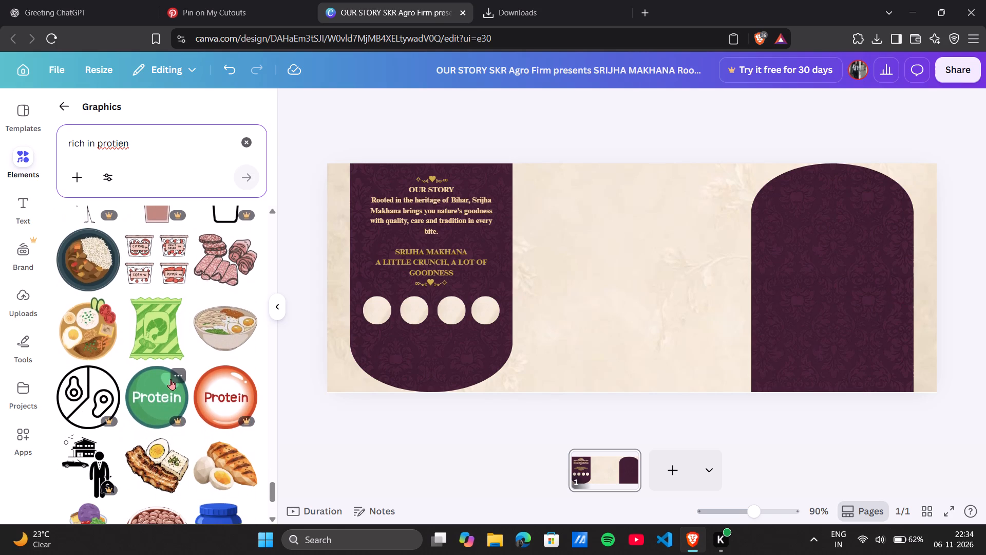
pyautogui.scroll(-2, 170, 379)
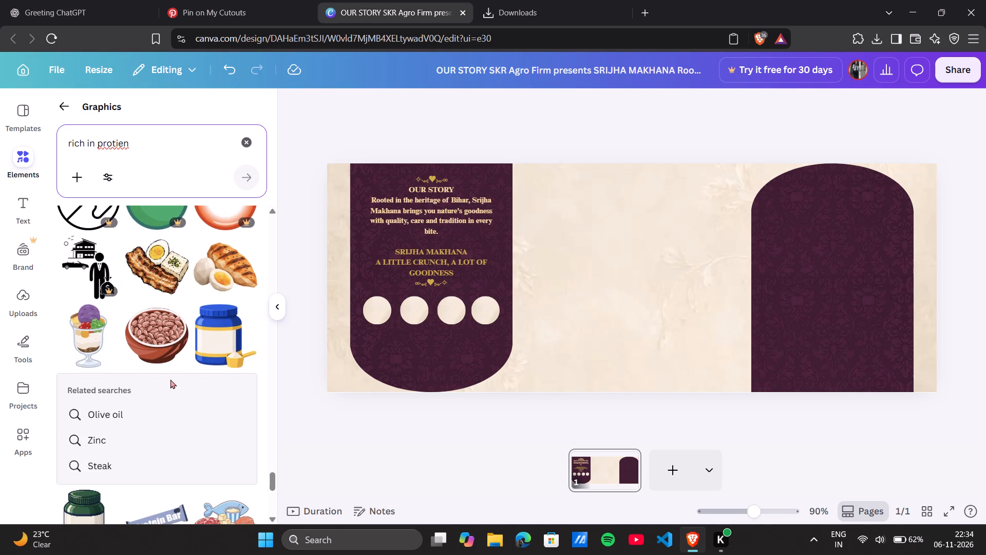
pyautogui.scroll(-1, 170, 379)
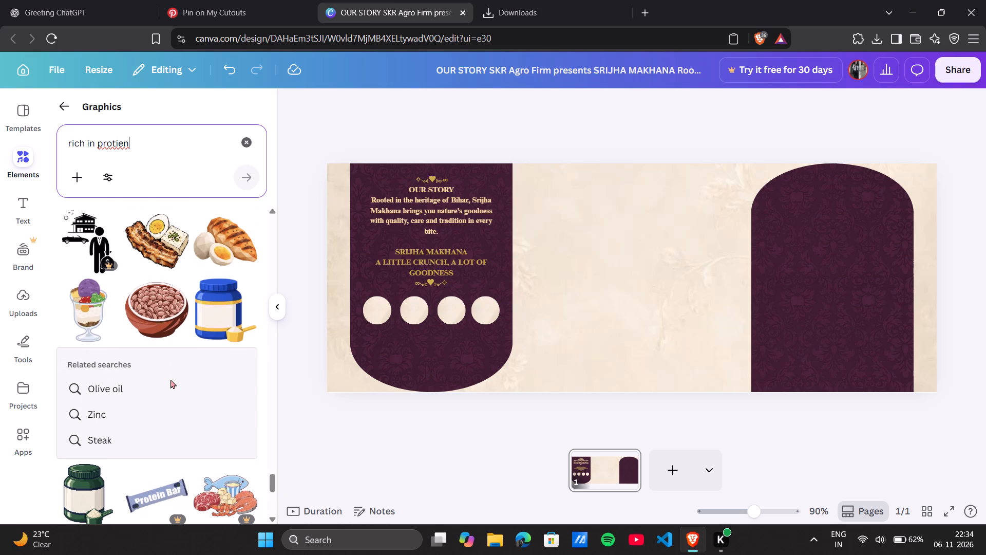
pyautogui.scroll(-5, 170, 379)
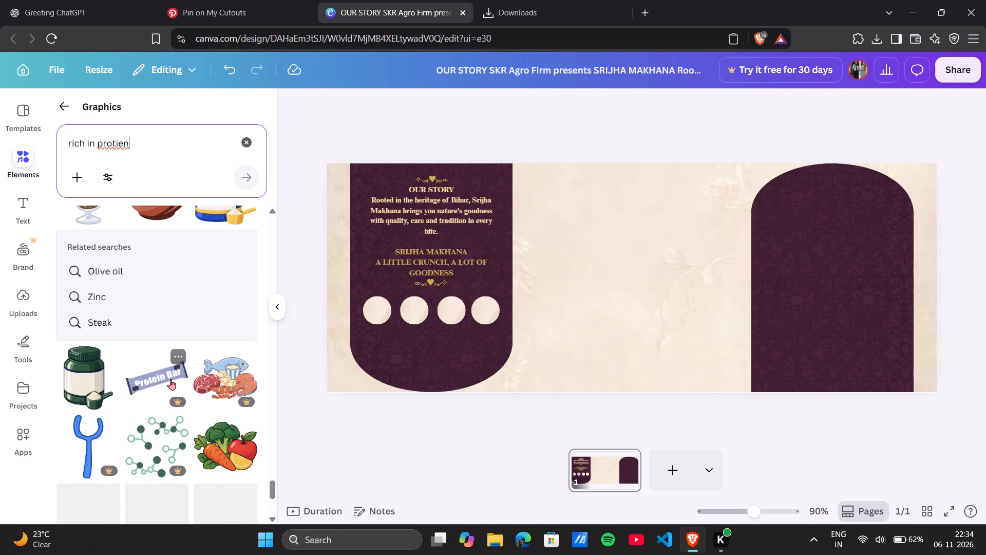
pyautogui.scroll(-1, 170, 379)
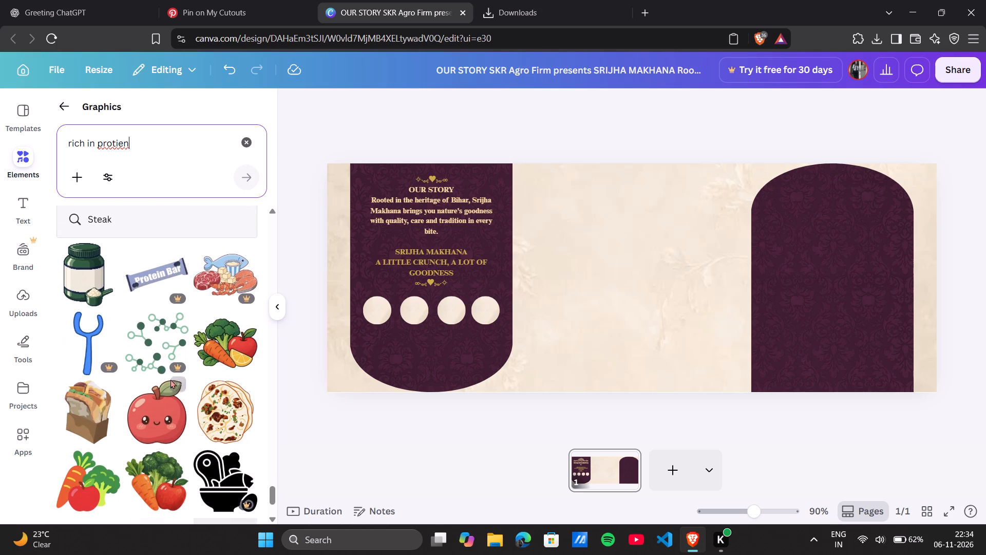
pyautogui.scroll(-2, 170, 379)
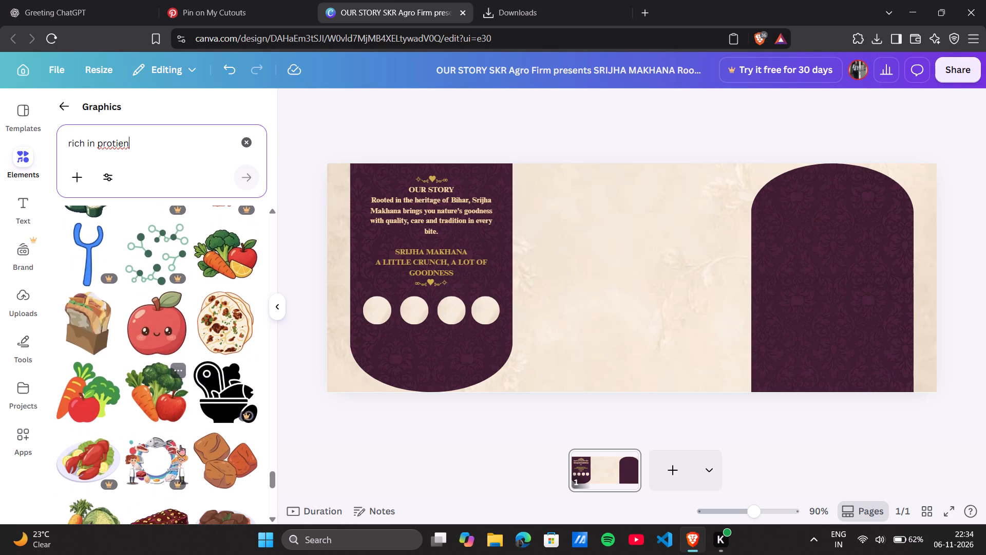
pyautogui.scroll(-4, 178, 451)
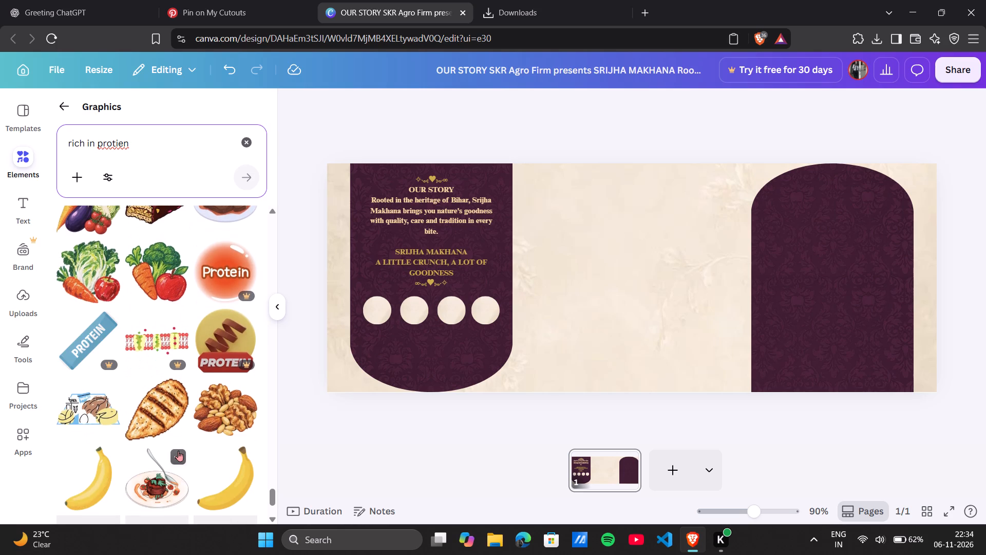
pyautogui.scroll(-6, 178, 451)
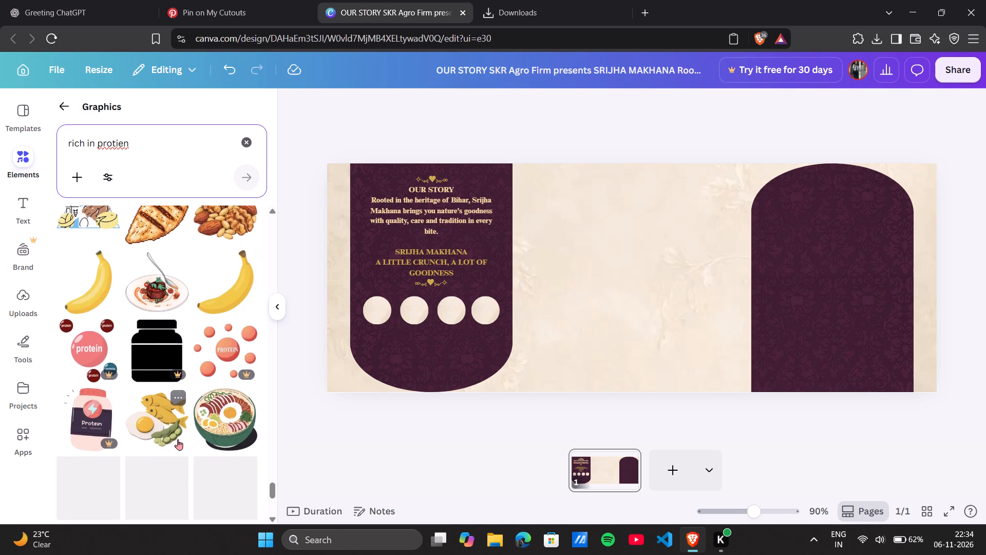
pyautogui.scroll(-1, 178, 439)
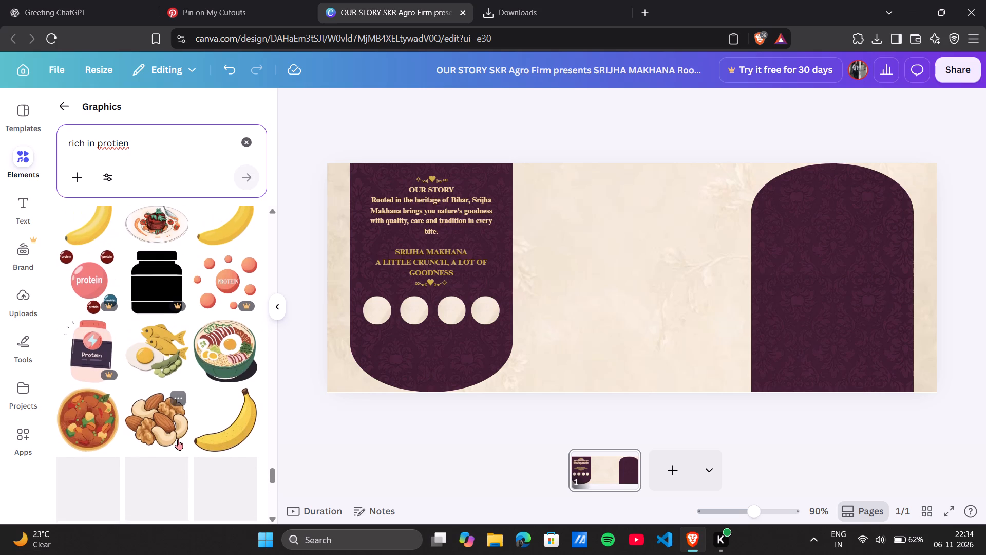
pyautogui.scroll(-2, 178, 439)
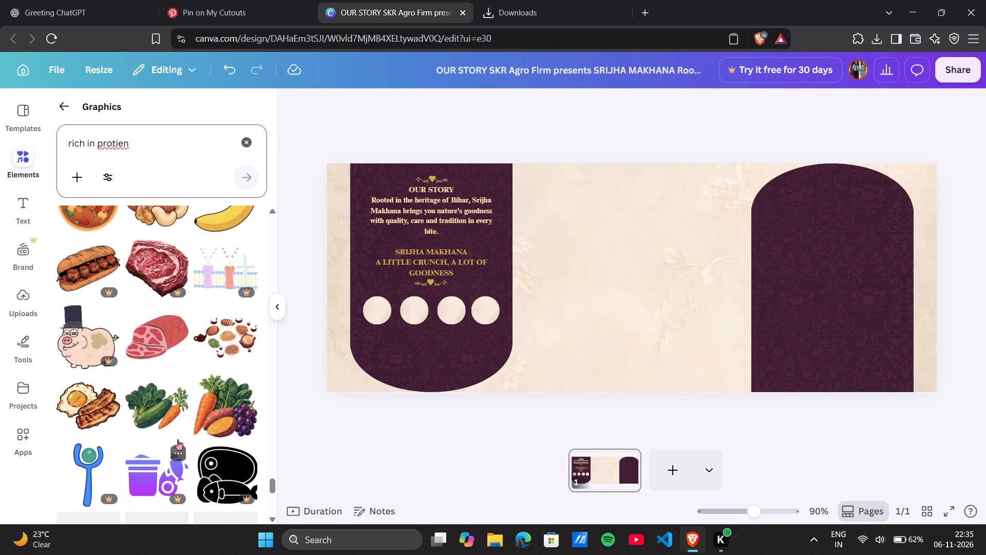
pyautogui.scroll(-6, 178, 439)
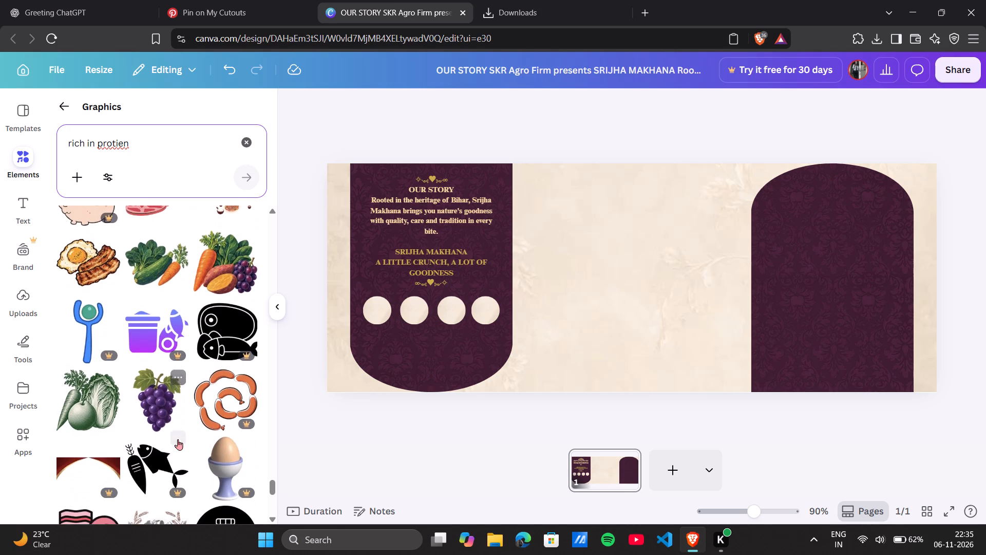
pyautogui.scroll(-4, 178, 439)
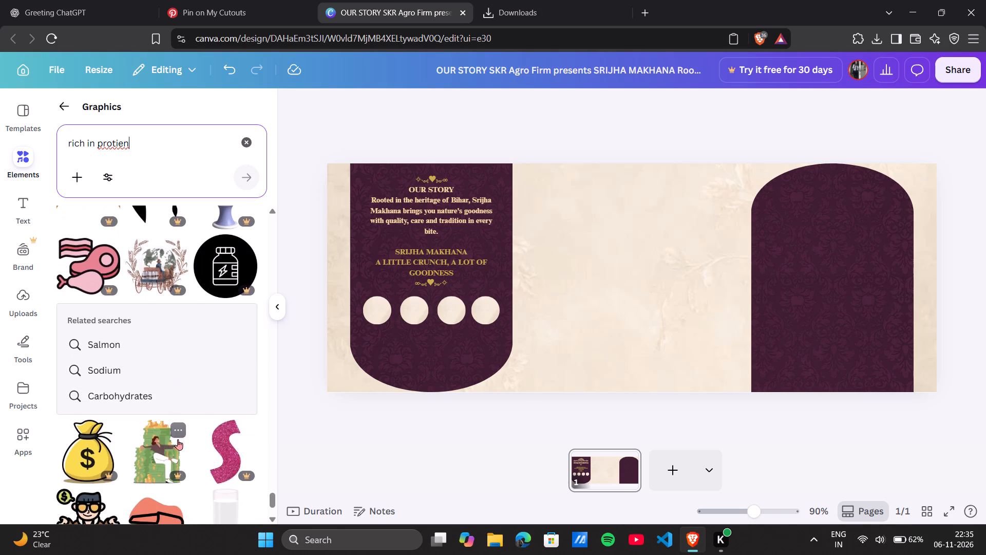
pyautogui.scroll(-5, 178, 439)
pyautogui.scroll(14, 178, 439)
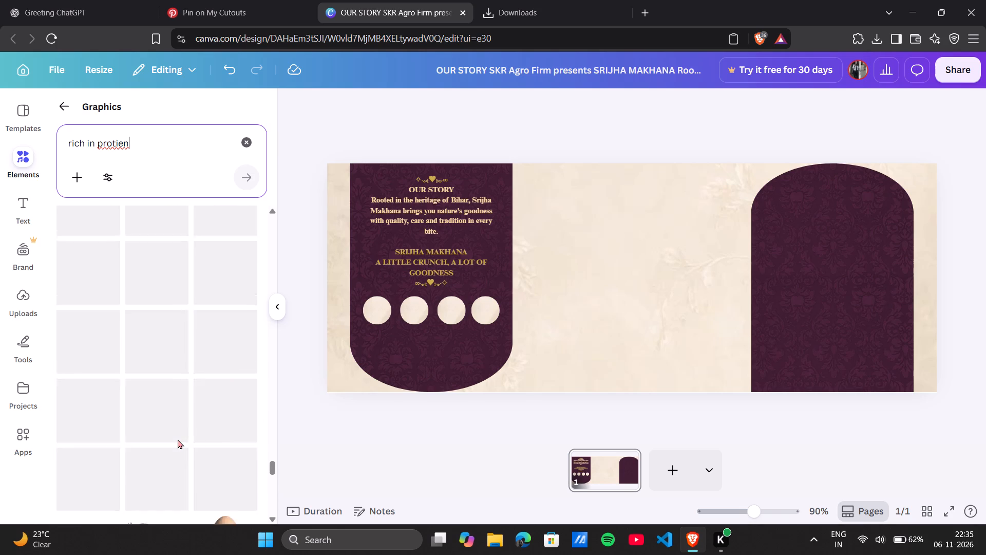
pyautogui.scroll(11, 178, 439)
pyautogui.scroll(20, 178, 439)
pyautogui.scroll(5, 178, 439)
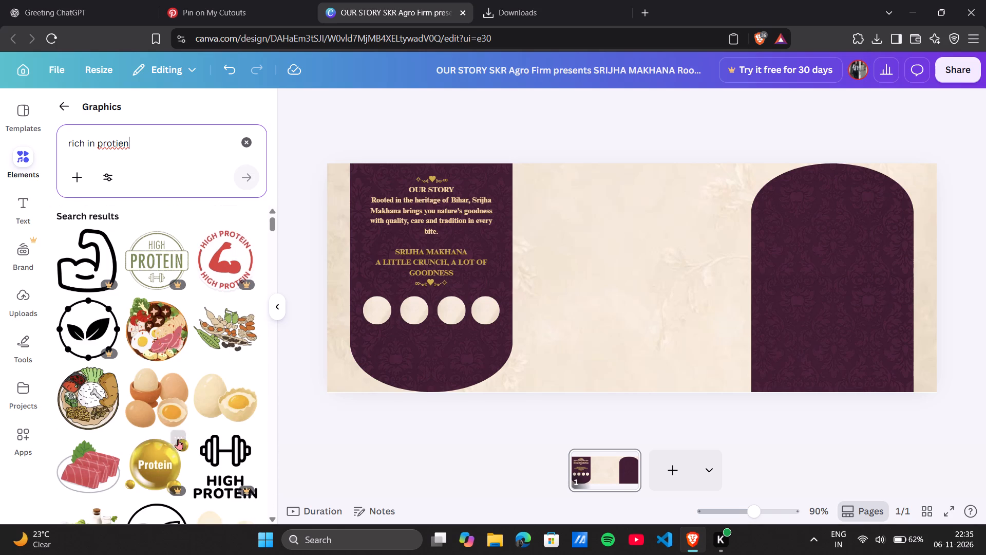
# Add the outlined flexed arm lifting a dumbbell from the protein search results to the label.
pyautogui.scroll(-1, 167, 319)
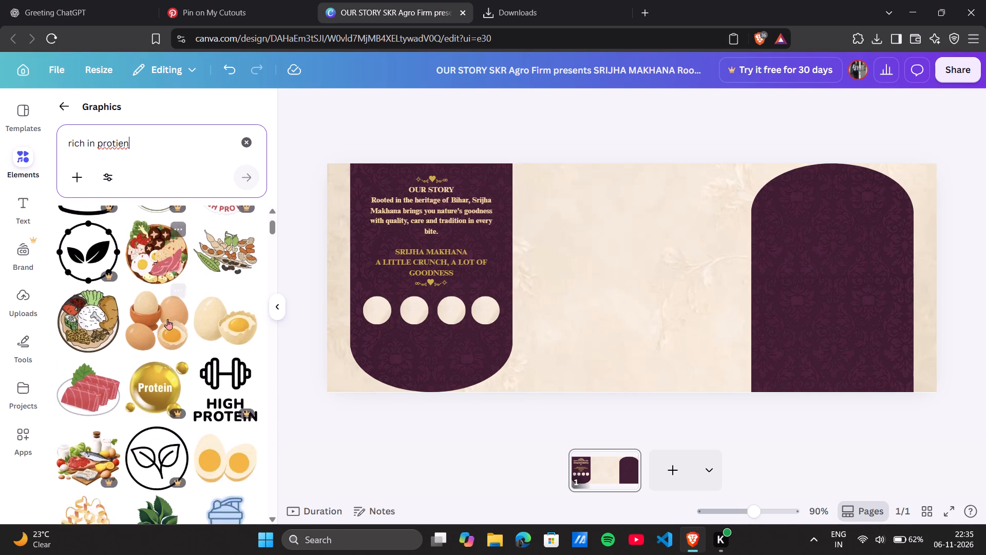
pyautogui.scroll(-2, 167, 319)
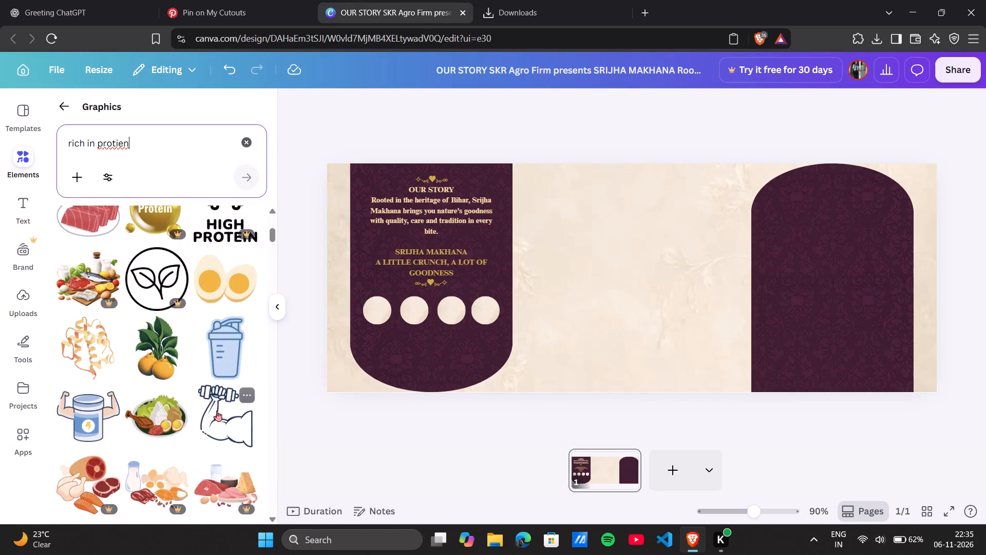
pyautogui.click(217, 411)
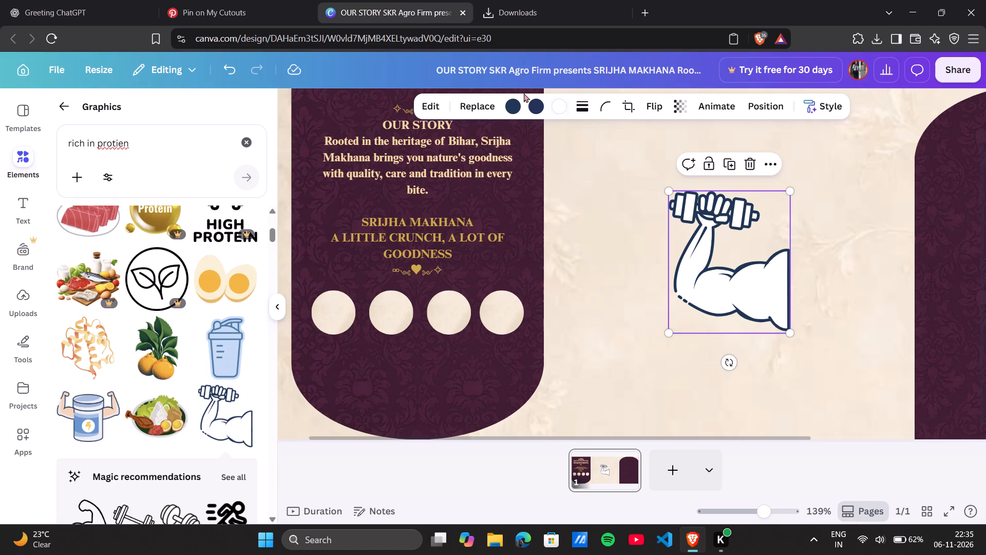
pyautogui.click(746, 273)
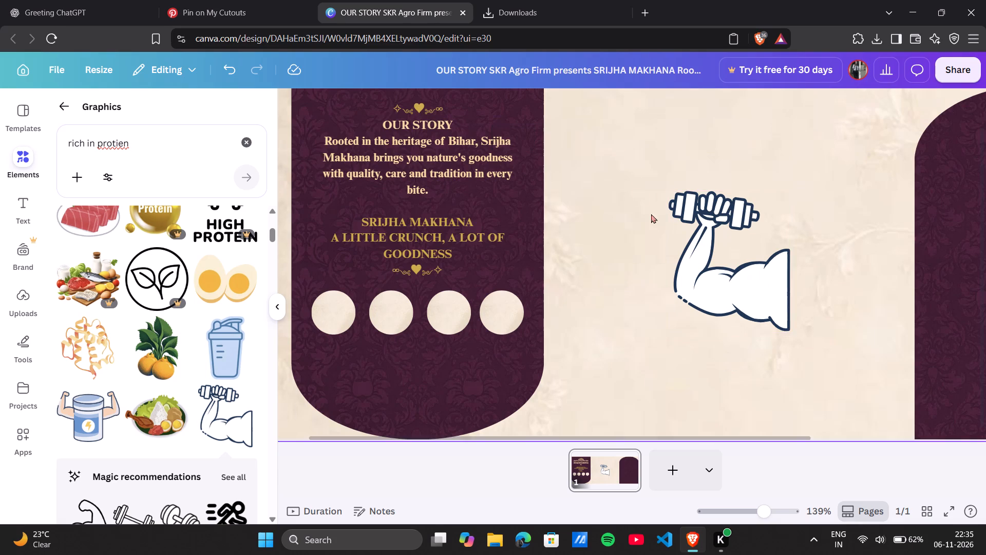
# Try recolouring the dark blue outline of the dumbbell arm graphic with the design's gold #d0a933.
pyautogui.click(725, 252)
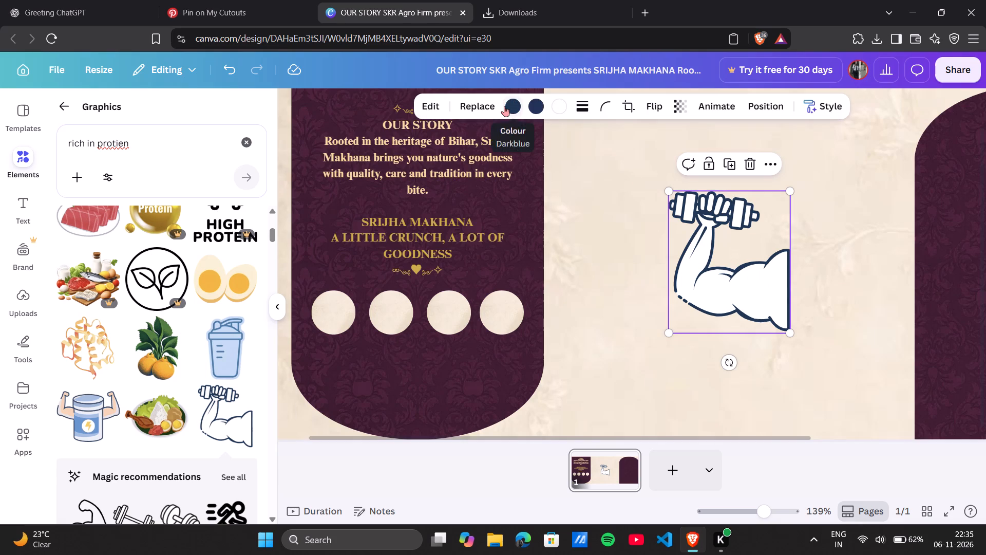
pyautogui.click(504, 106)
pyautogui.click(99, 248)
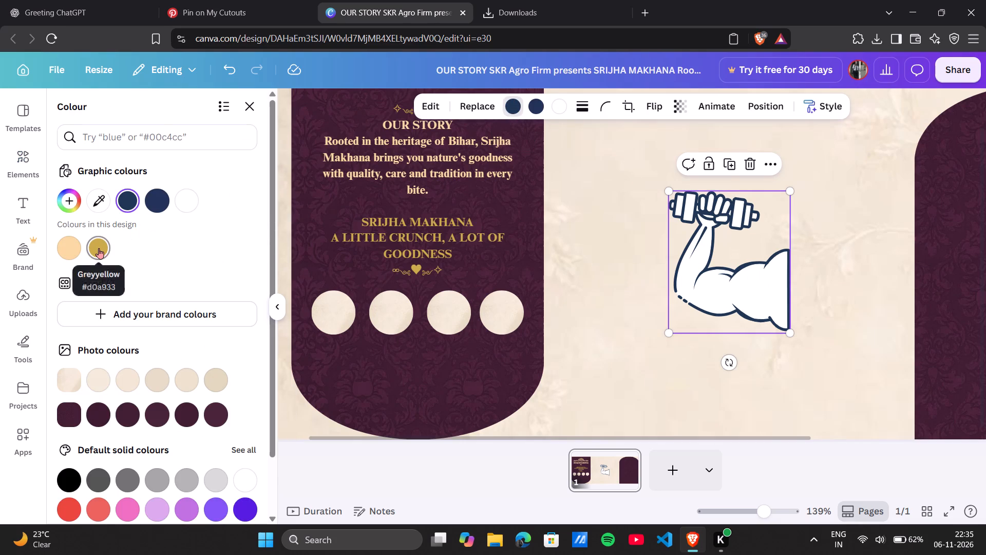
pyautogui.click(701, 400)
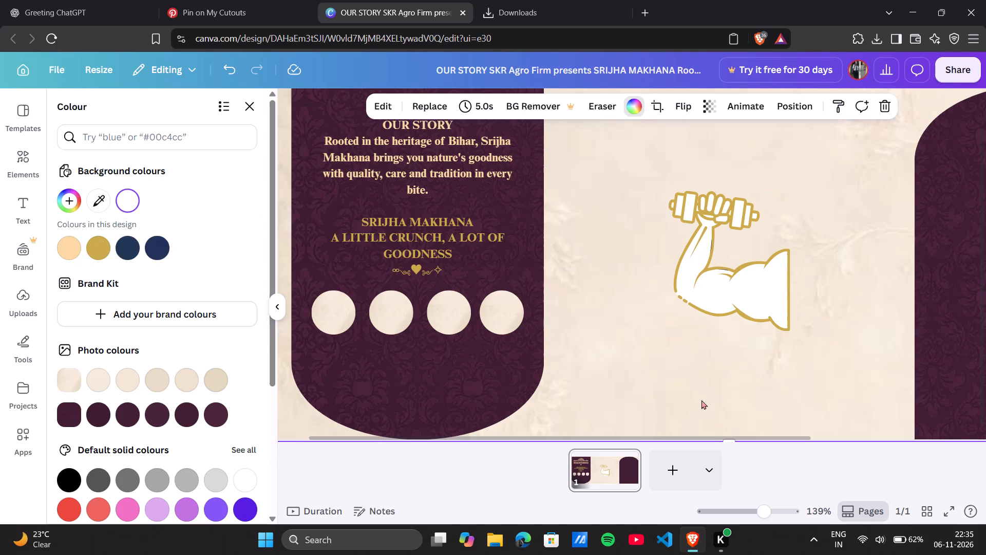
# Recolour the outline of the dumbbell arm graphic with the fourth dark plum shade from the photo colours.
pyautogui.click(716, 300)
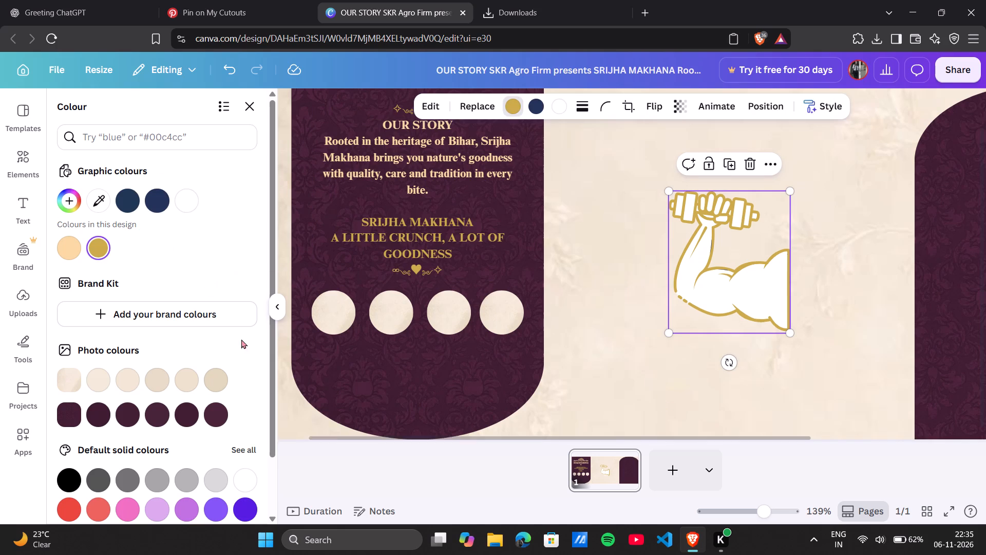
pyautogui.click(163, 413)
pyautogui.click(191, 413)
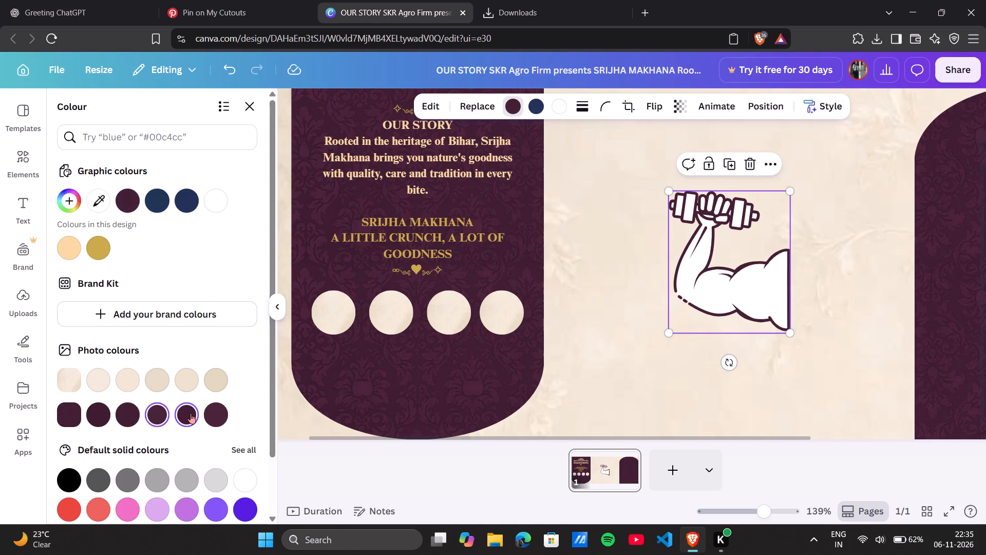
pyautogui.click(155, 413)
# Shrink the dumbbell arm icon to badge size and place it inside the first cream circle under OUR STORY.
pyautogui.moveTo(787, 330); pyautogui.dragTo(713, 249)
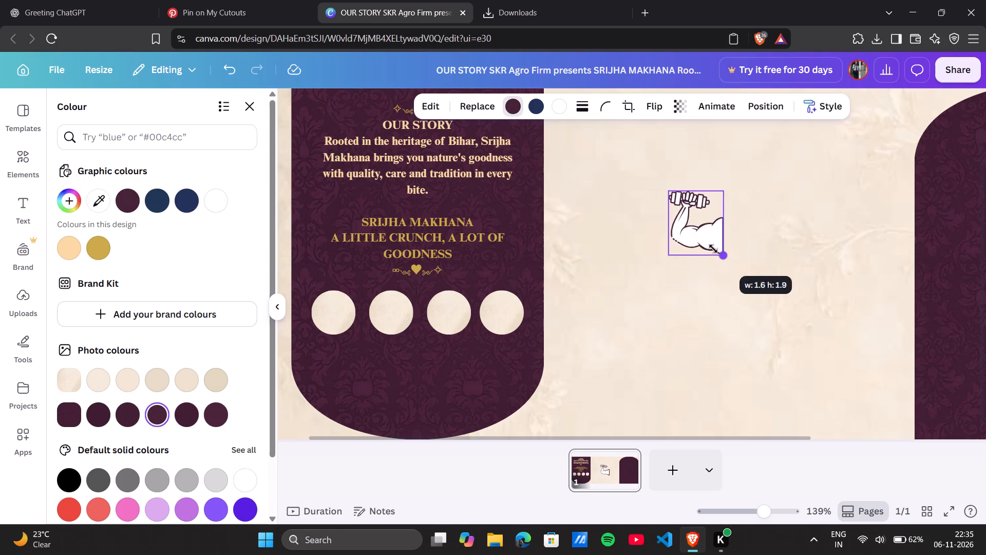
pyautogui.moveTo(713, 249); pyautogui.dragTo(677, 221)
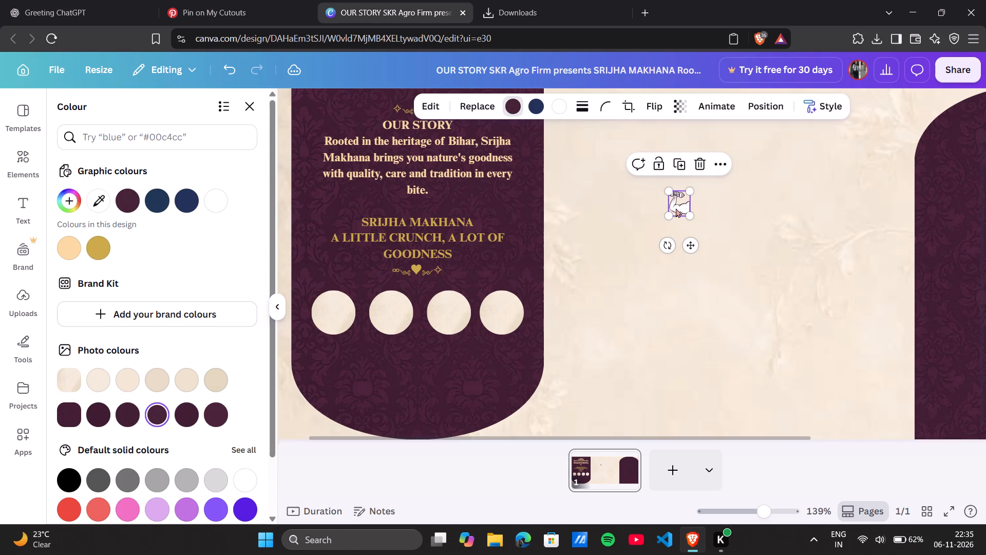
pyautogui.moveTo(692, 243); pyautogui.dragTo(351, 349)
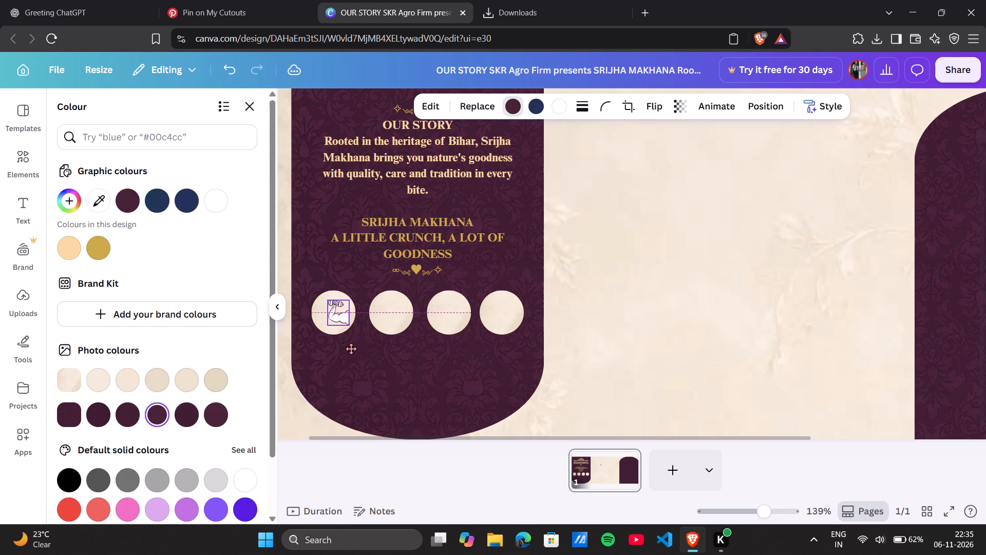
pyautogui.moveTo(351, 349); pyautogui.dragTo(350, 350)
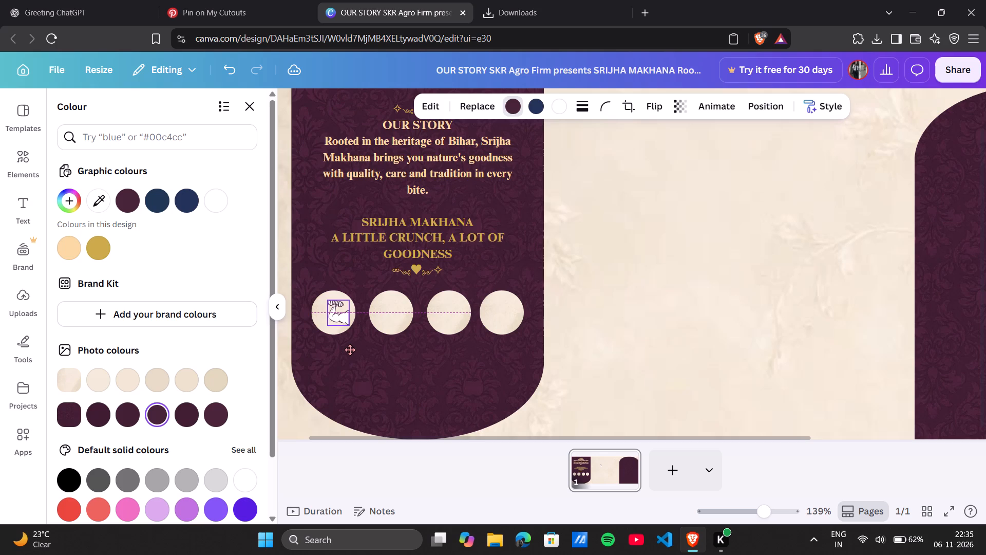
pyautogui.moveTo(350, 350); pyautogui.dragTo(348, 348)
pyautogui.click(348, 348)
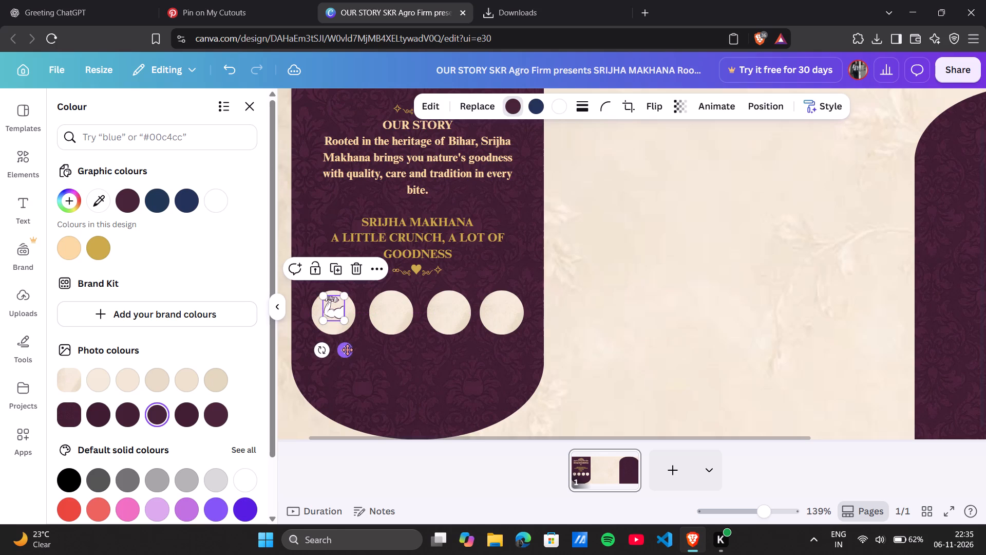
pyautogui.click(615, 293)
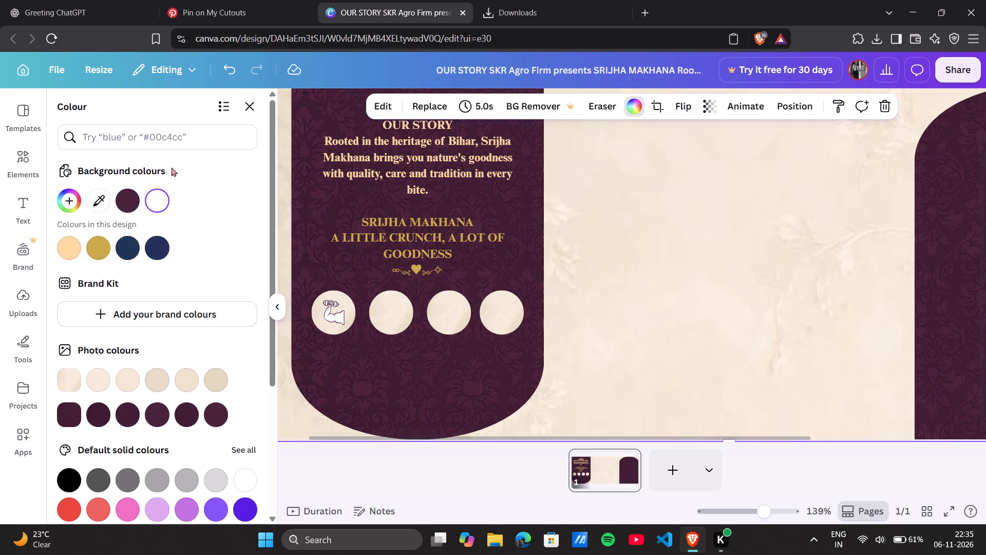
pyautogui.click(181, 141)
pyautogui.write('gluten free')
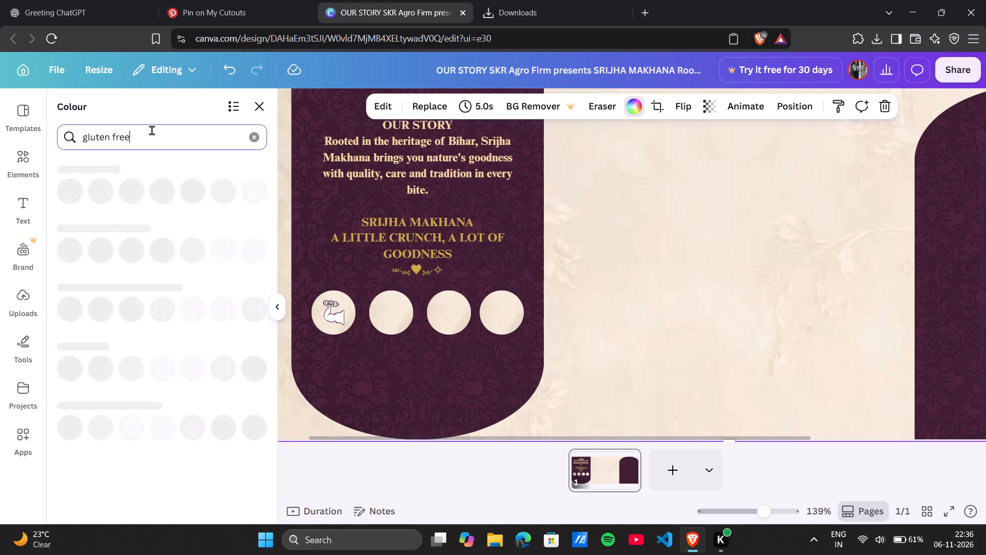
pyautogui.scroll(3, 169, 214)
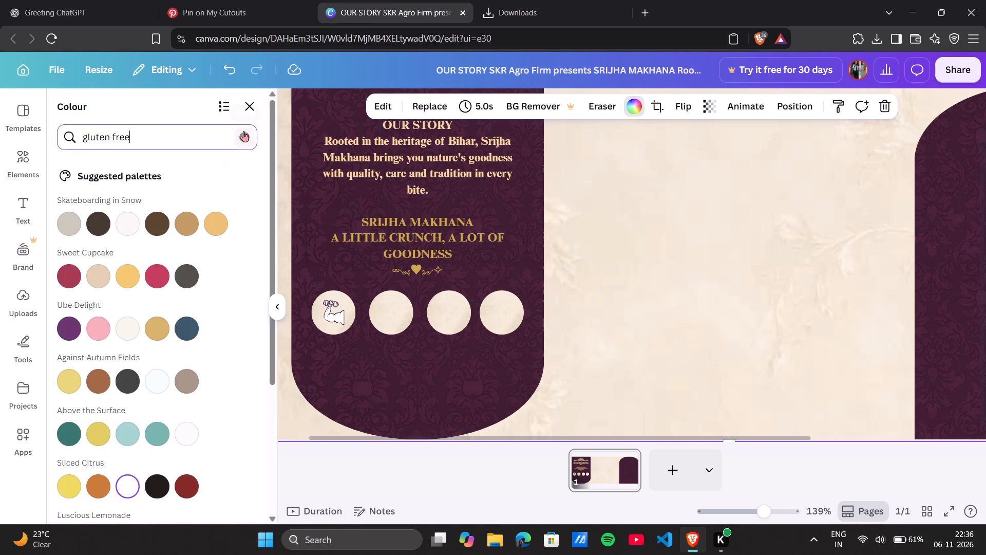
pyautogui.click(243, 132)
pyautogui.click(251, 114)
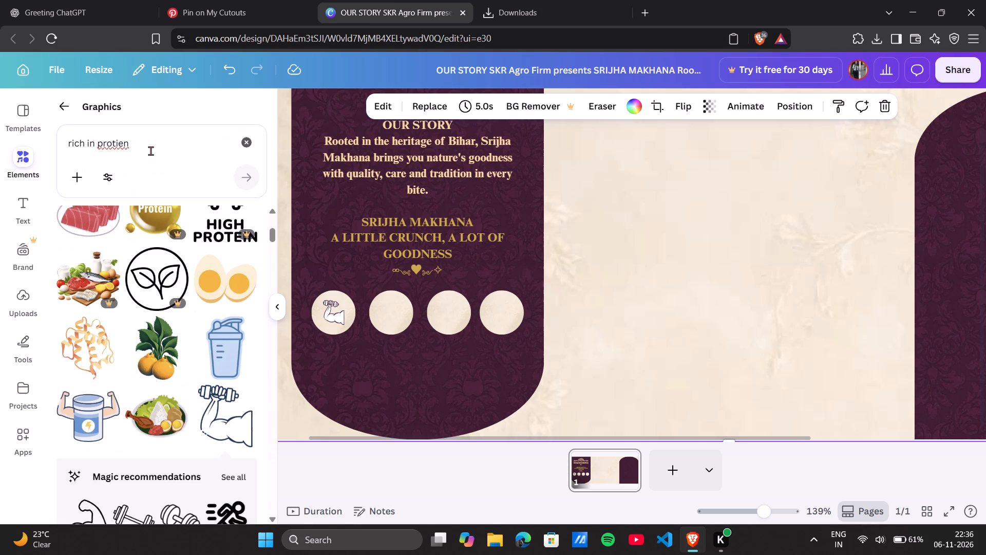
# Replace the graphics search with "gluten free" and run it.
pyautogui.tripleClick(174, 149)
pyautogui.click(174, 149)
pyautogui.press('BackSpace')
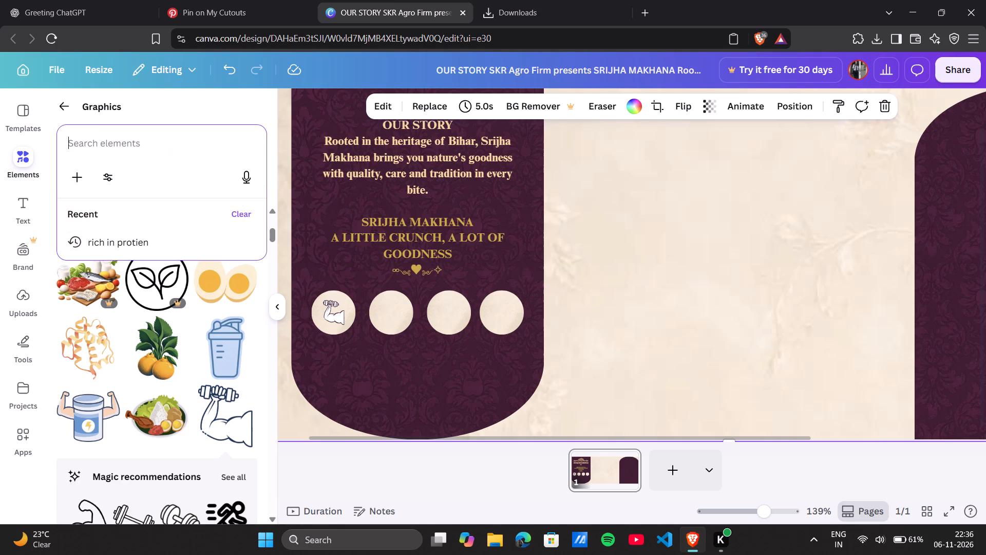
pyautogui.press('g')
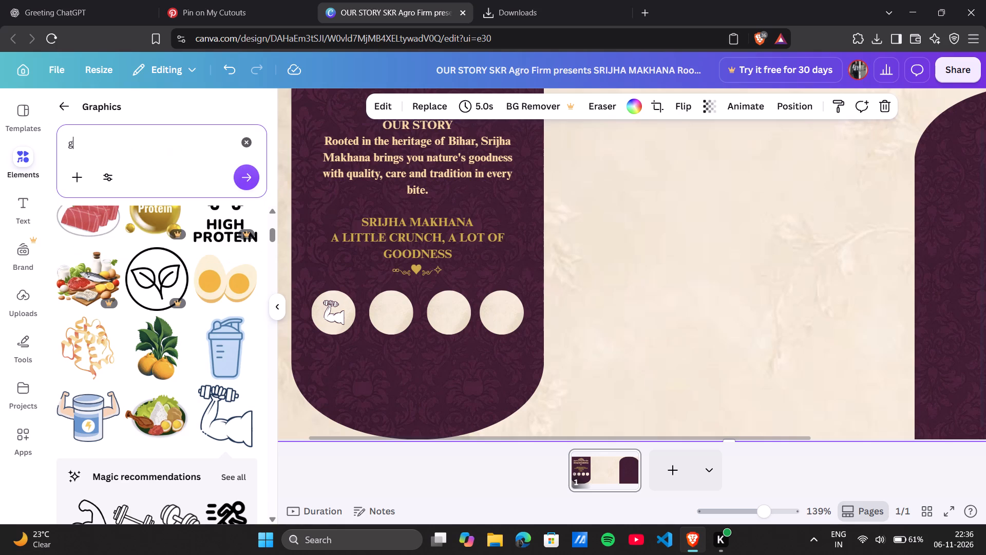
pyautogui.write('lu')
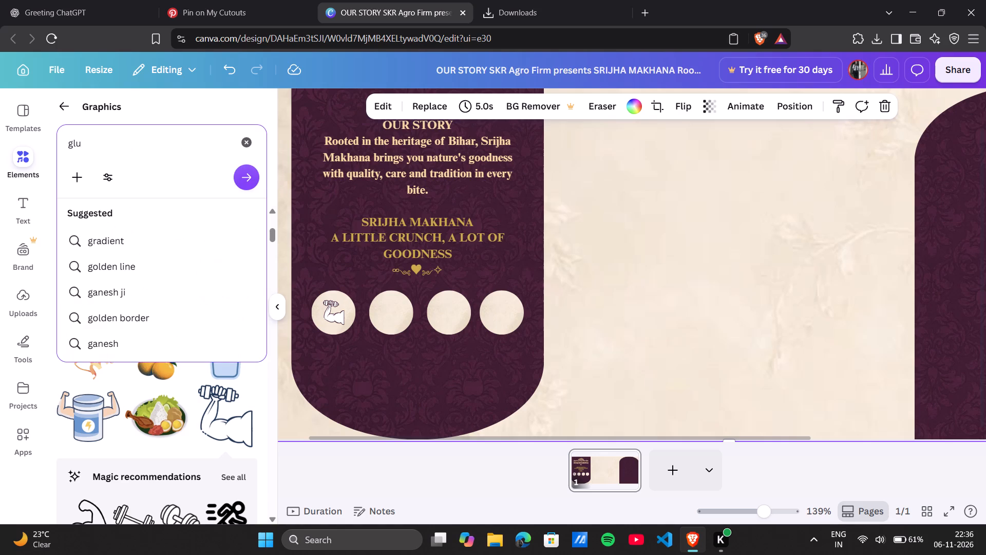
pyautogui.write('ten free')
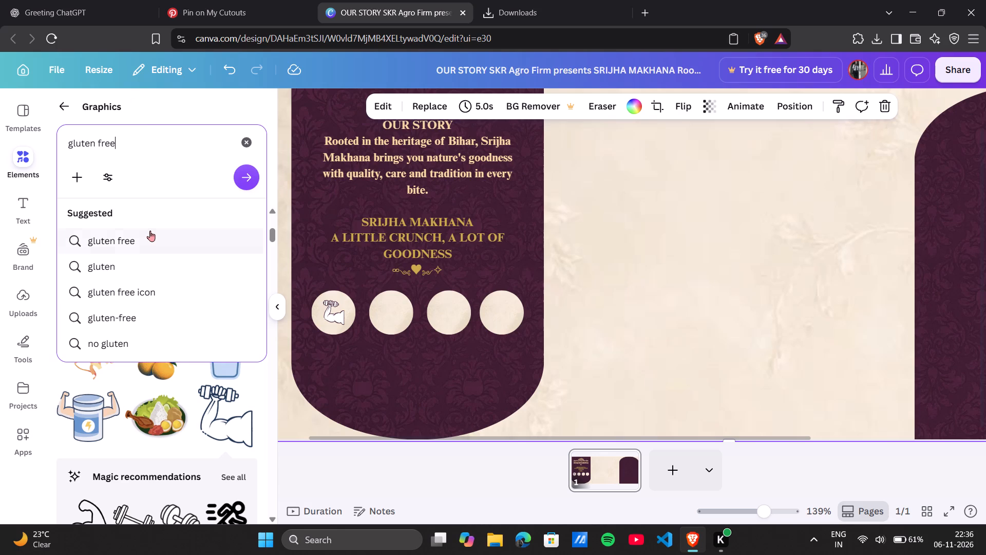
pyautogui.click(147, 233)
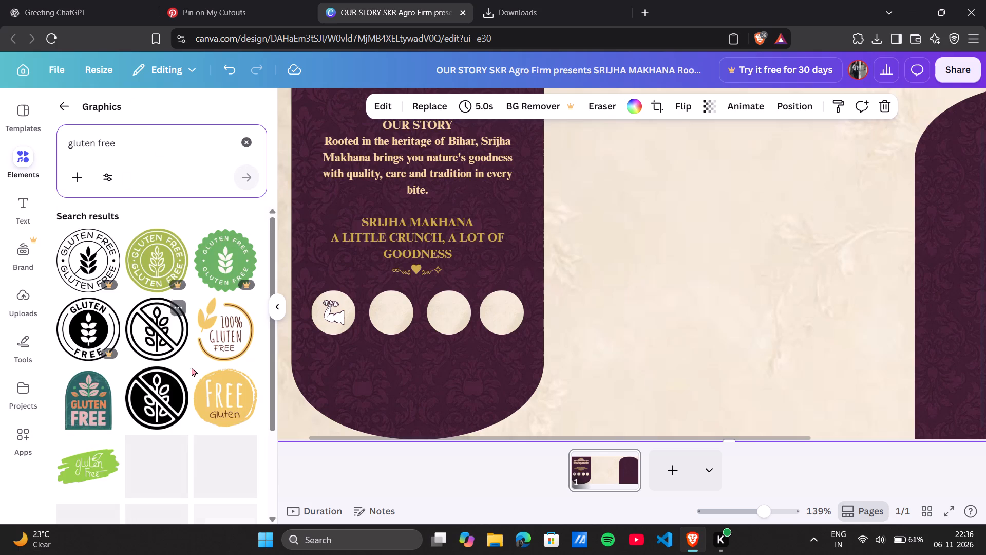
# Browse the gluten free graphics and add the free solid dark grey diagonal wheat ear to the label.
pyautogui.scroll(-1, 167, 414)
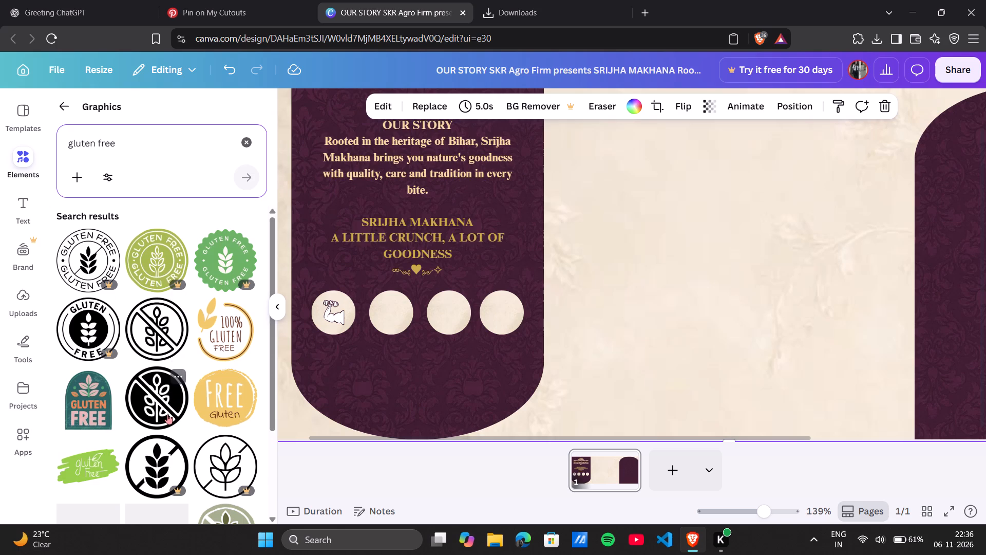
pyautogui.scroll(-2, 167, 414)
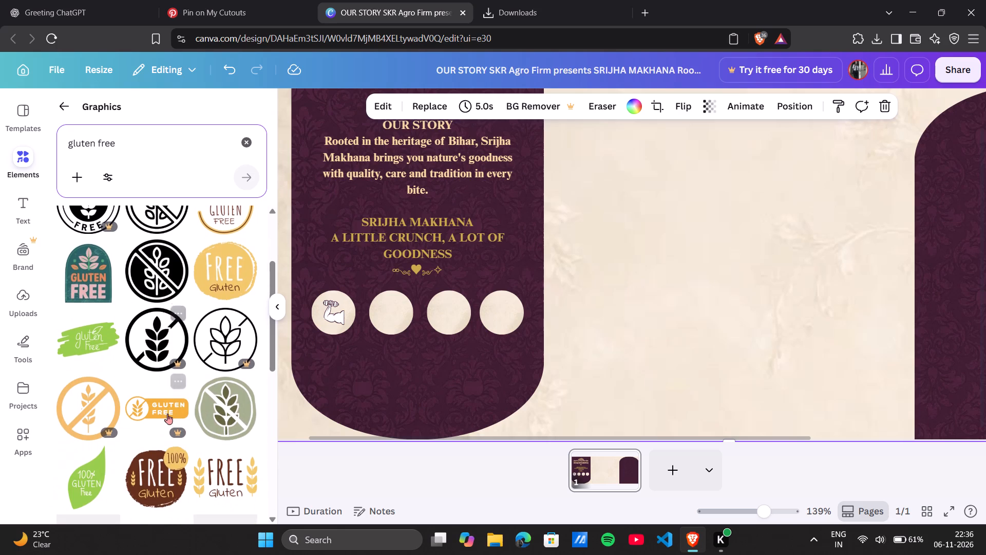
pyautogui.scroll(-2, 167, 414)
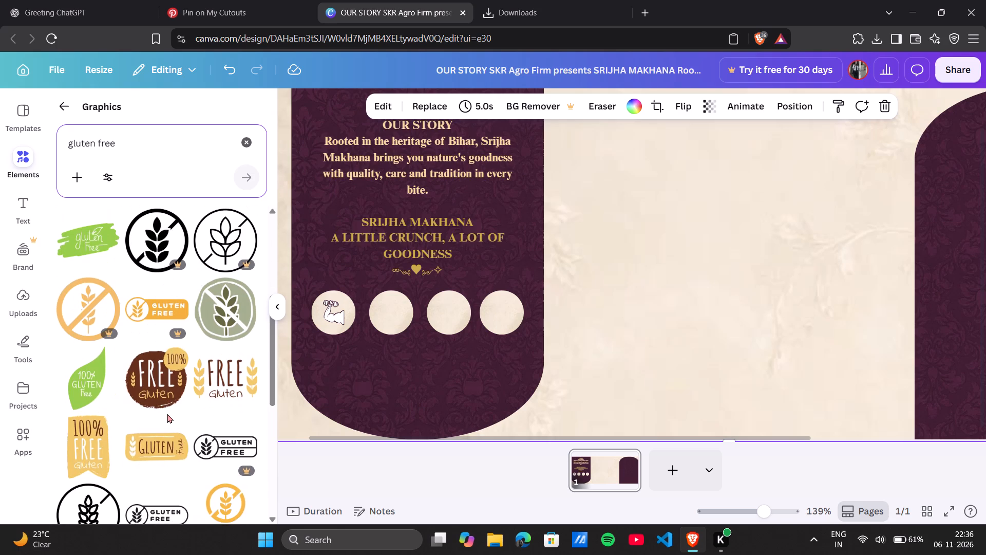
pyautogui.scroll(-3, 167, 414)
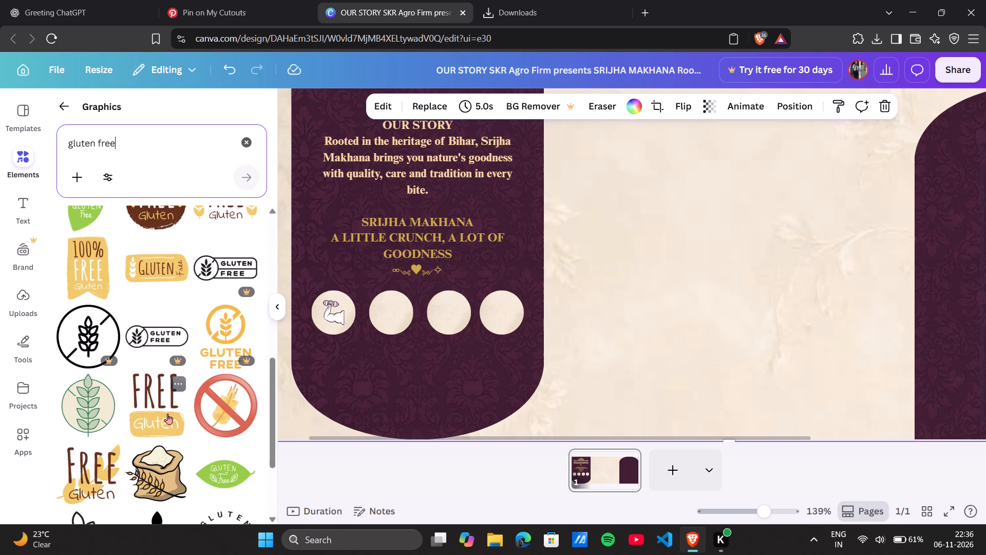
pyautogui.scroll(-1, 167, 414)
pyautogui.scroll(-3, 217, 466)
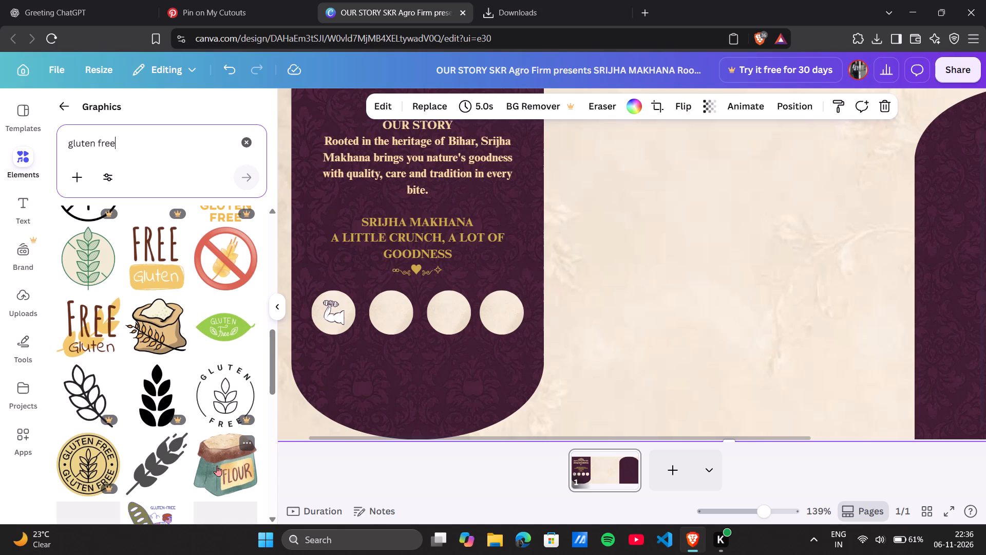
pyautogui.scroll(-2, 159, 475)
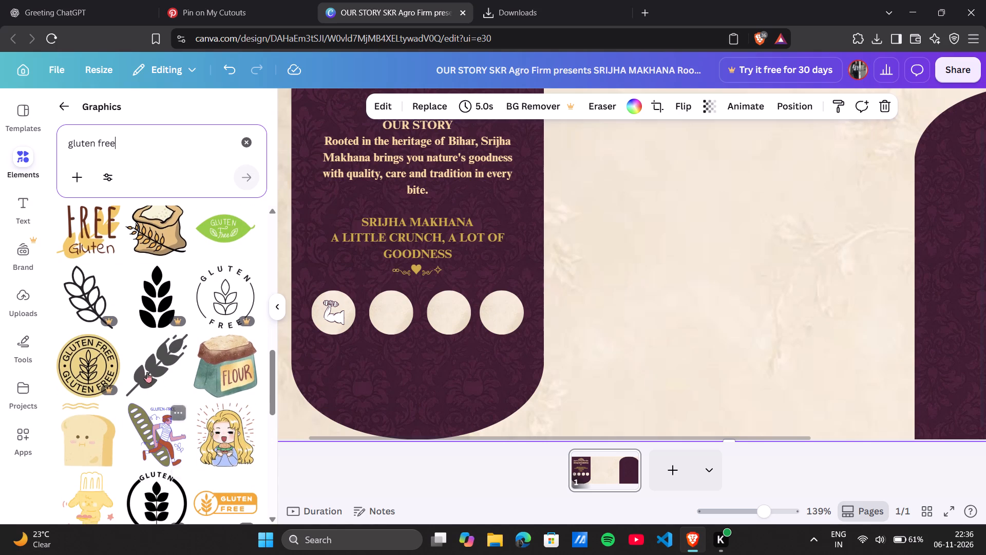
pyautogui.scroll(2, 158, 361)
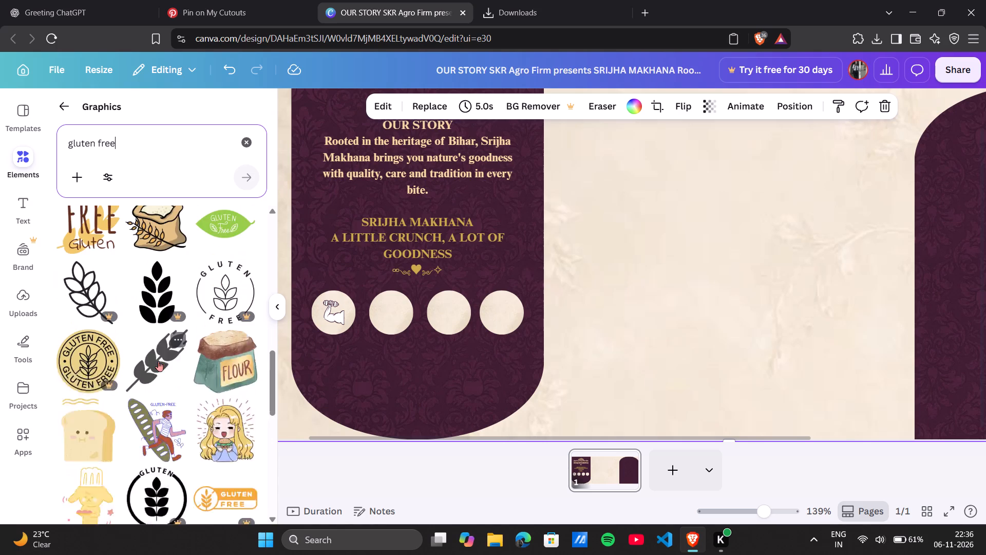
pyautogui.scroll(3, 158, 361)
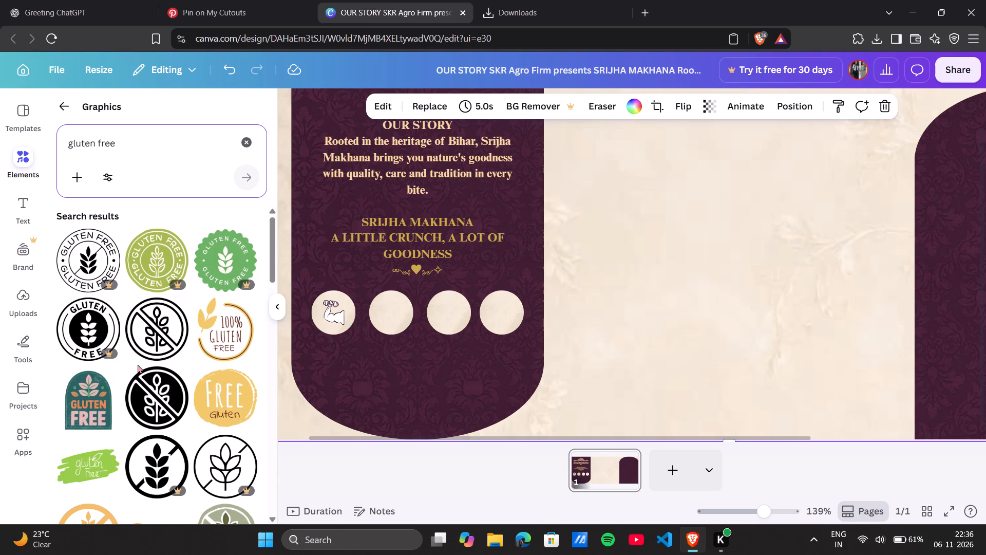
pyautogui.scroll(-6, 138, 364)
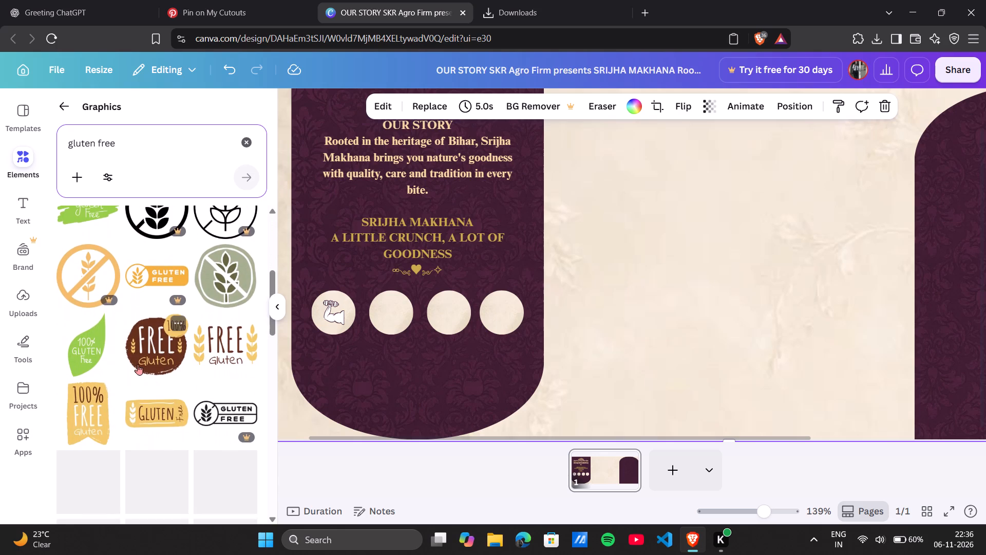
pyautogui.scroll(-3, 138, 364)
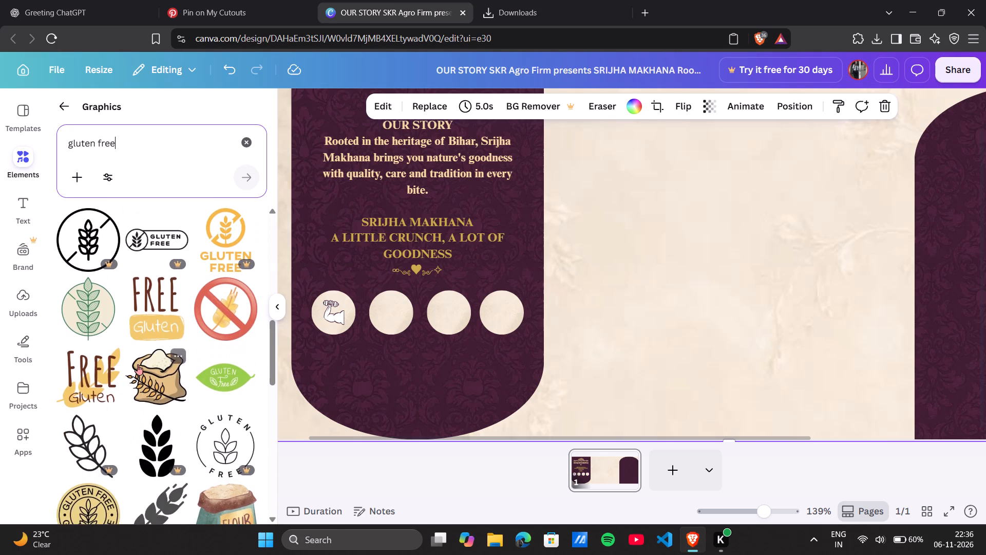
pyautogui.scroll(-1, 138, 364)
pyautogui.scroll(-5, 159, 418)
pyautogui.scroll(1, 161, 378)
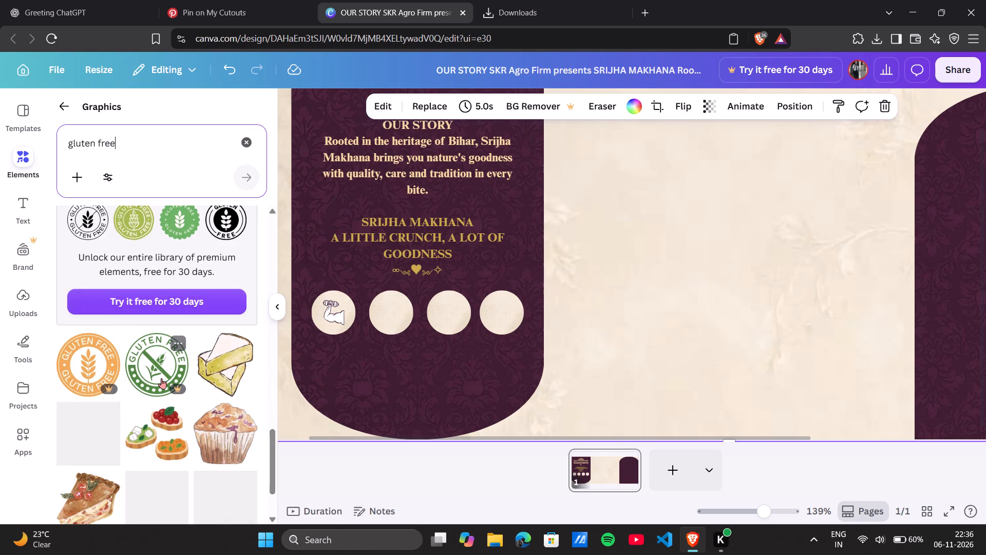
pyautogui.scroll(2, 161, 378)
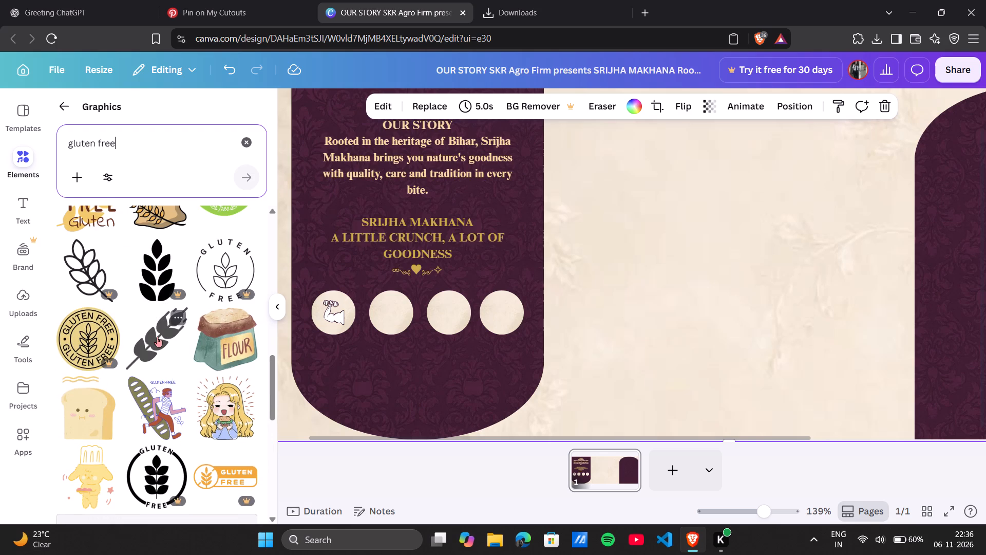
pyautogui.click(157, 337)
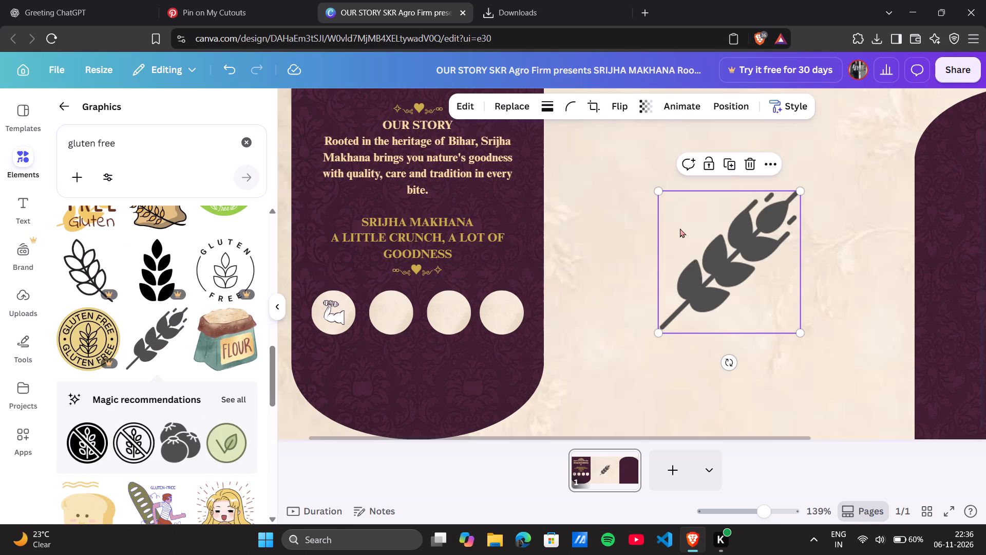
# Recolour the wheat ear graphic with the fourth dark plum shade from the photo colours.
pyautogui.click(534, 108)
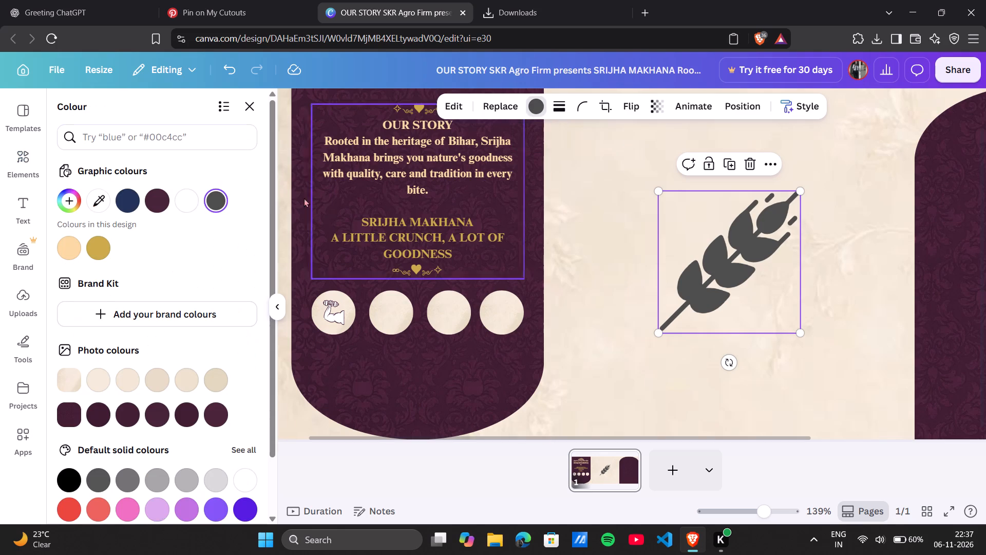
pyautogui.click(160, 411)
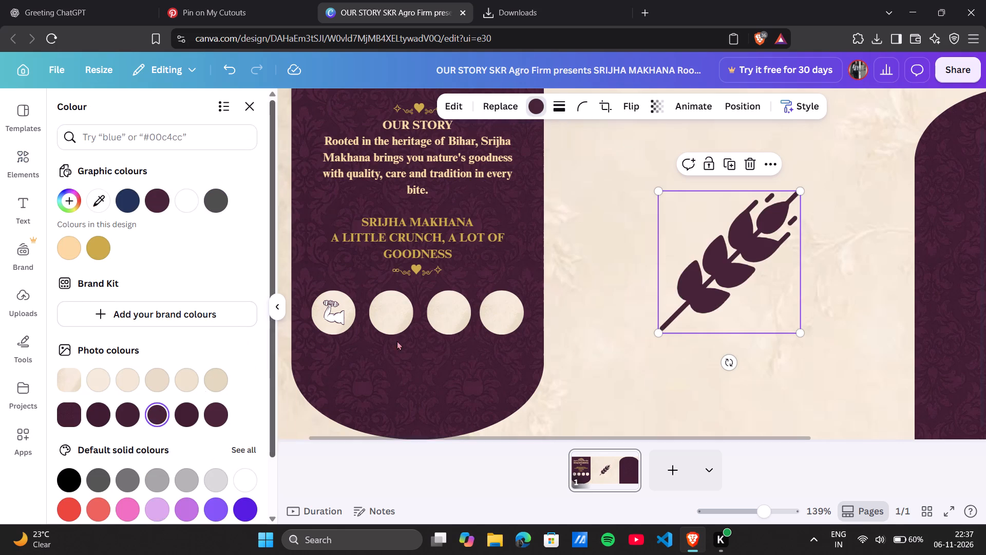
# Shrink the wheat ear icon to about 0.7 wide and centre it in the second cream circle under OUR STORY.
pyautogui.moveTo(801, 332); pyautogui.dragTo(724, 290)
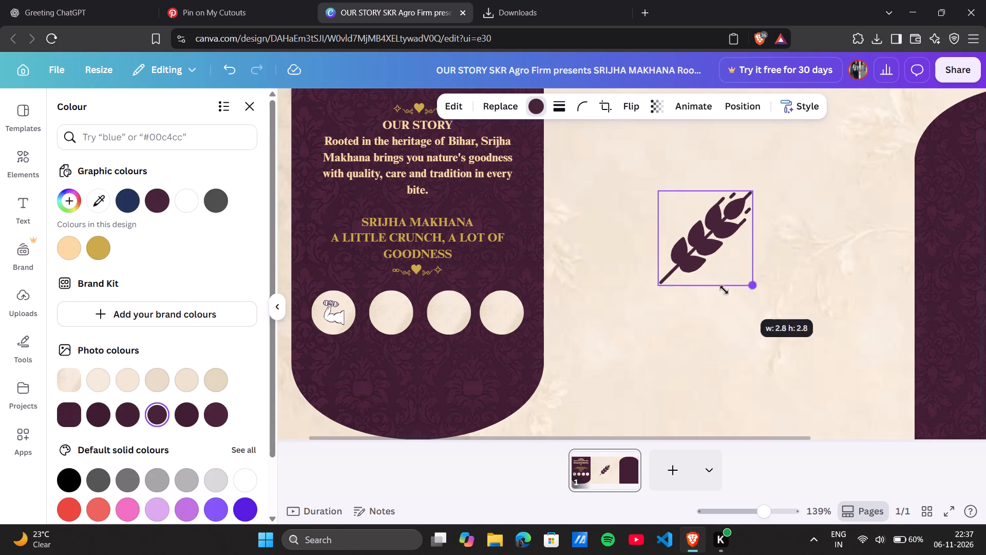
pyautogui.moveTo(724, 290); pyautogui.dragTo(651, 236)
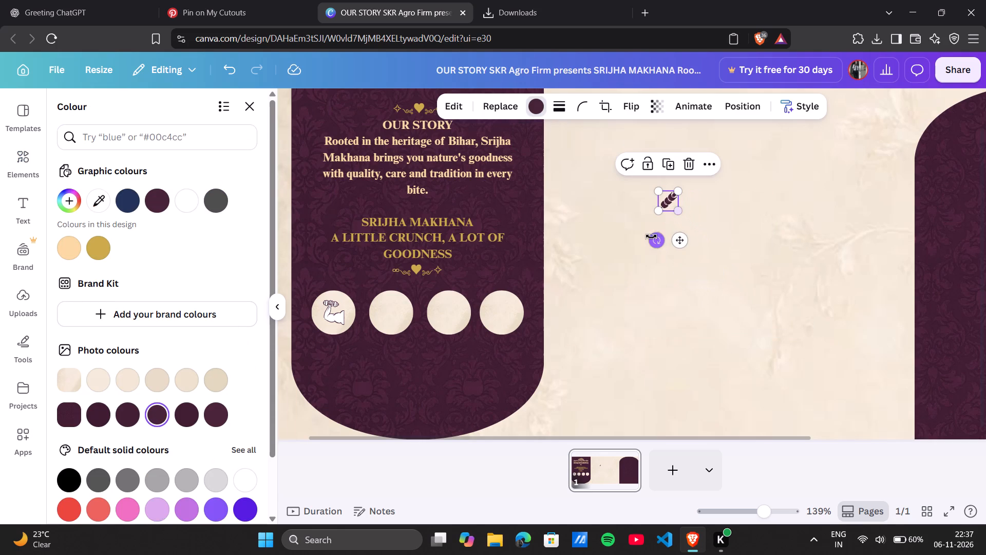
pyautogui.moveTo(684, 243); pyautogui.dragTo(406, 354)
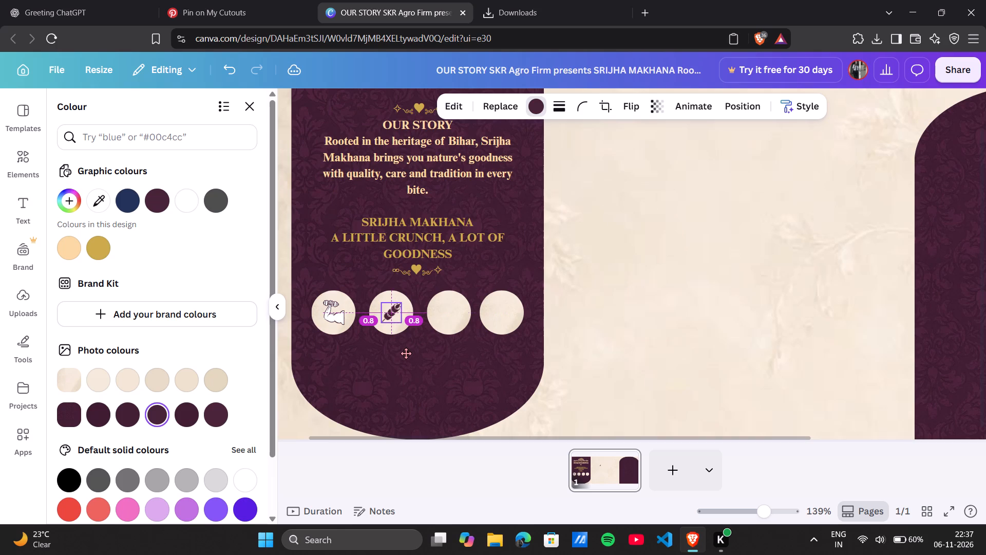
pyautogui.moveTo(406, 354); pyautogui.dragTo(408, 355)
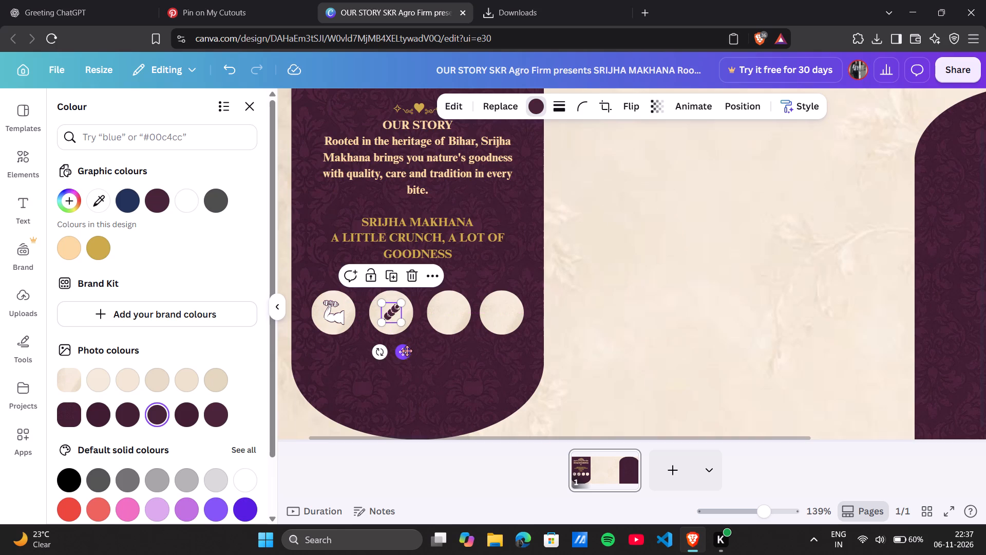
pyautogui.moveTo(400, 323); pyautogui.dragTo(404, 327)
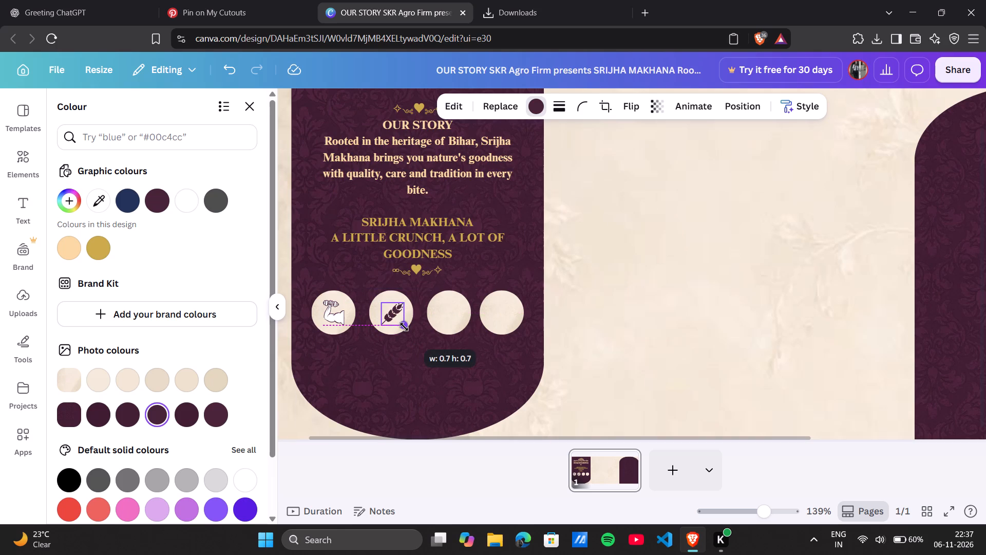
pyautogui.moveTo(404, 327); pyautogui.dragTo(406, 327)
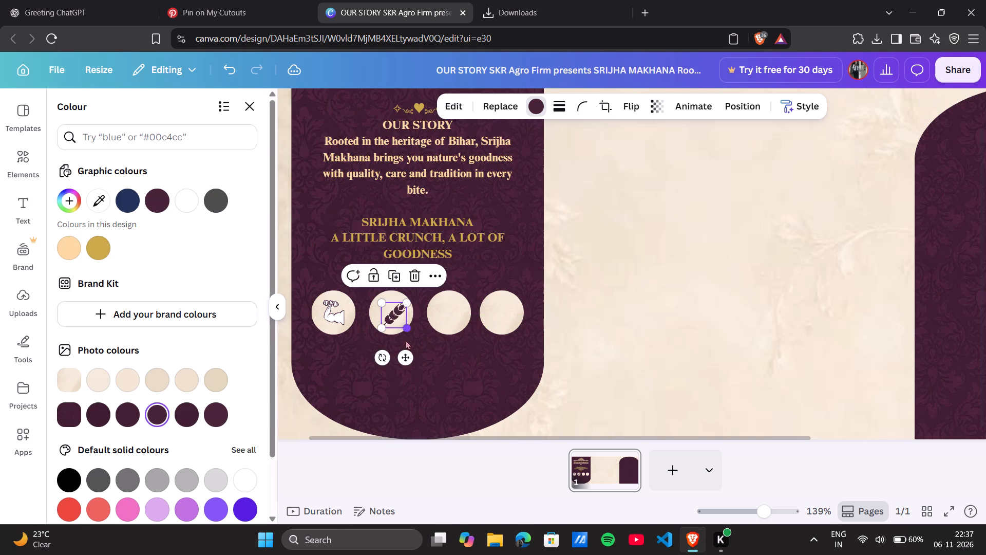
pyautogui.click(408, 361)
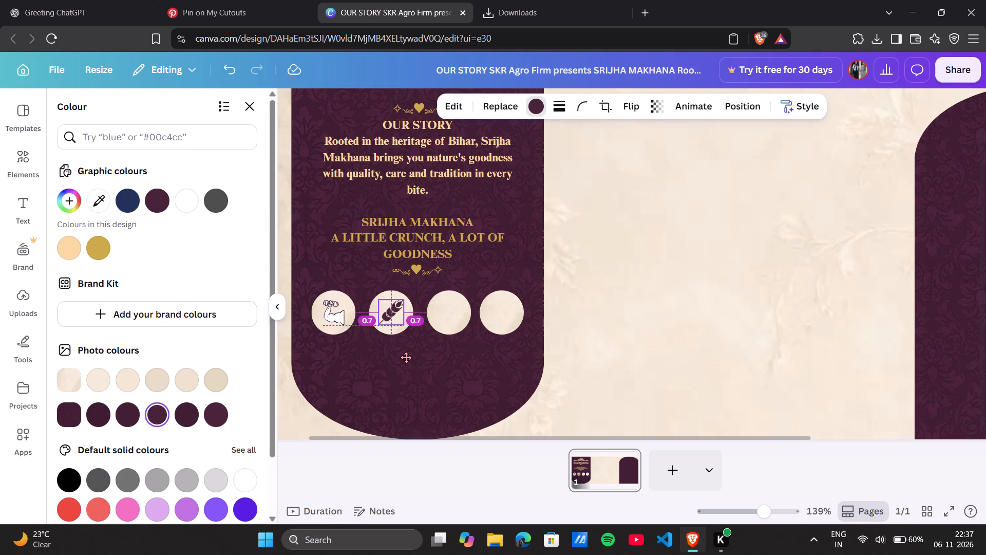
pyautogui.click(734, 297)
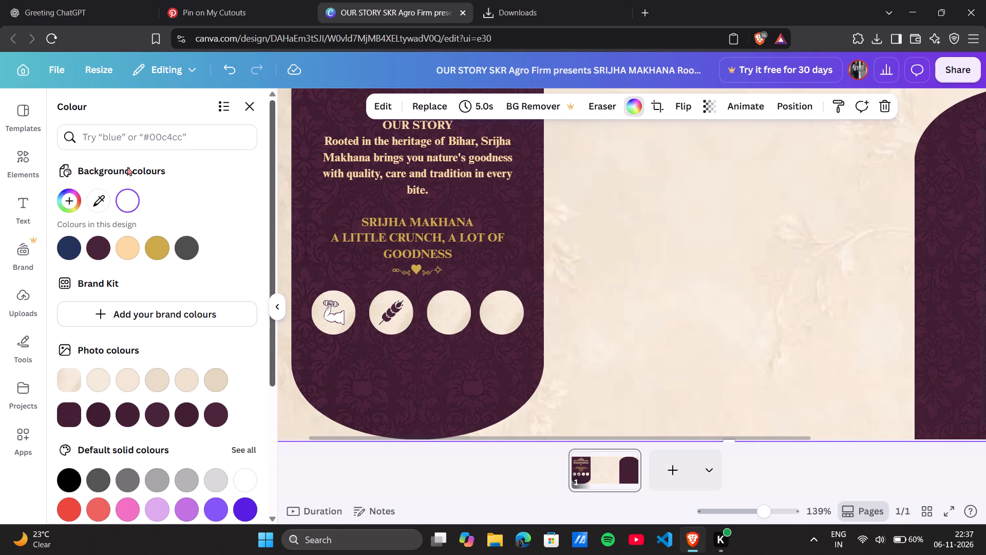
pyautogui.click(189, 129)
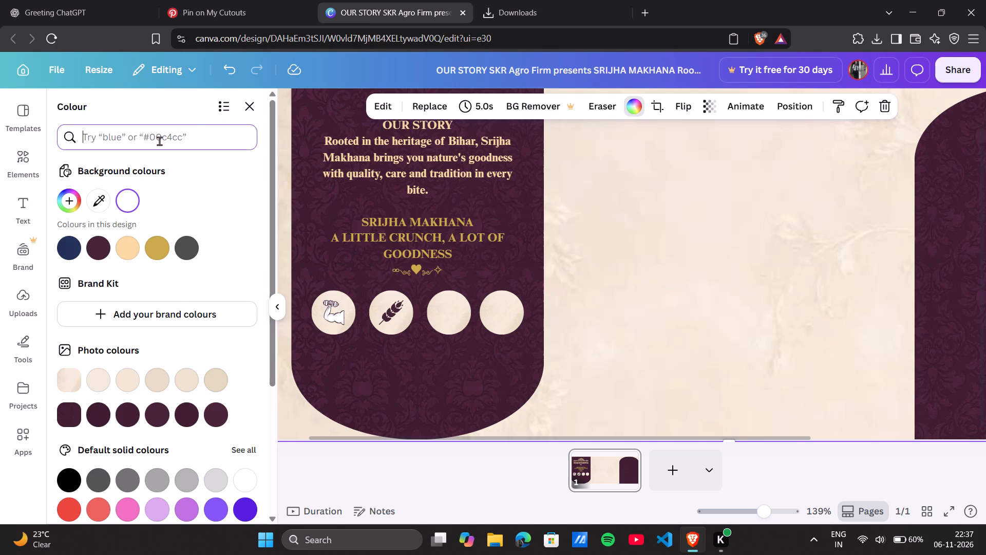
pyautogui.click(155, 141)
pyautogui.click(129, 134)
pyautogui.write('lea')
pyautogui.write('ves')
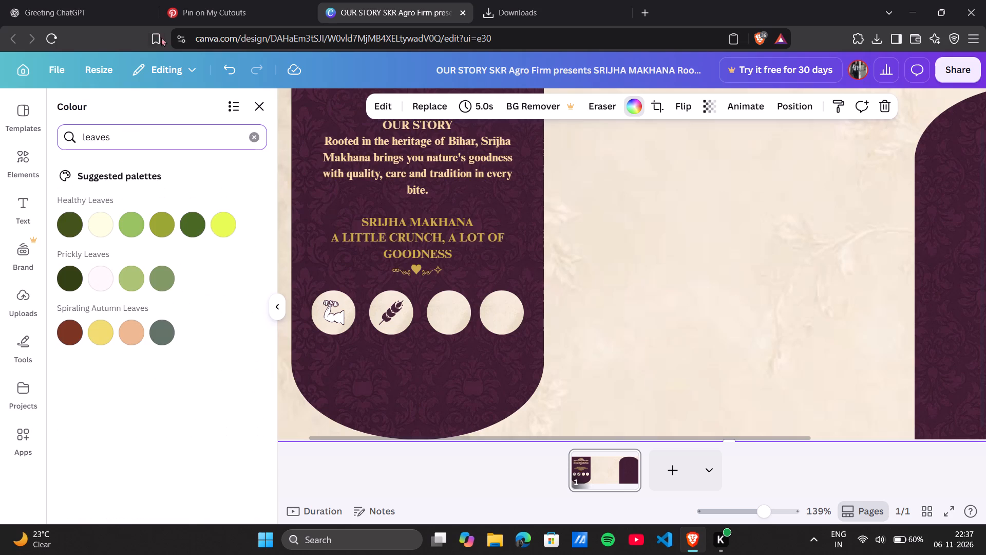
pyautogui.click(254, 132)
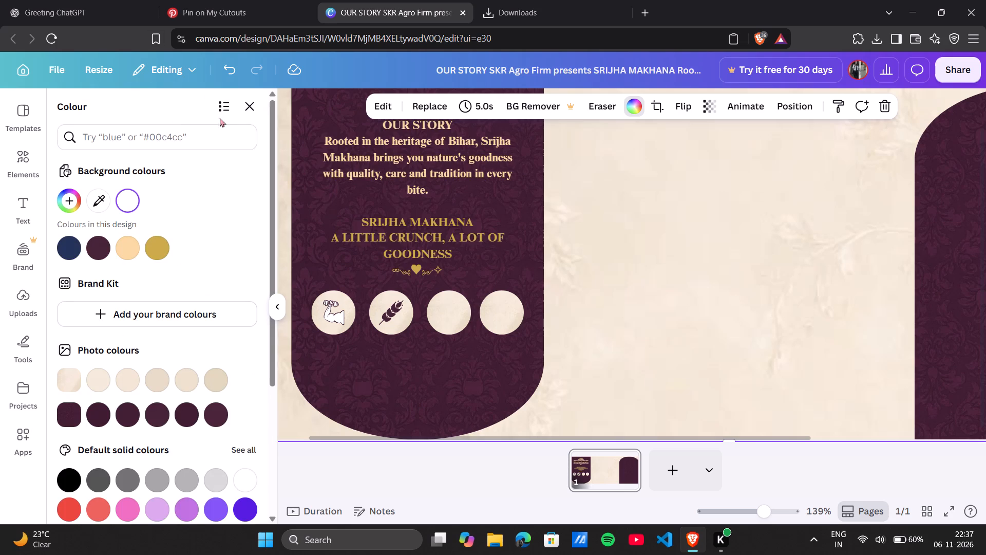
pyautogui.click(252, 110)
# Search the graphics library for "leaves".
pyautogui.tripleClick(165, 137)
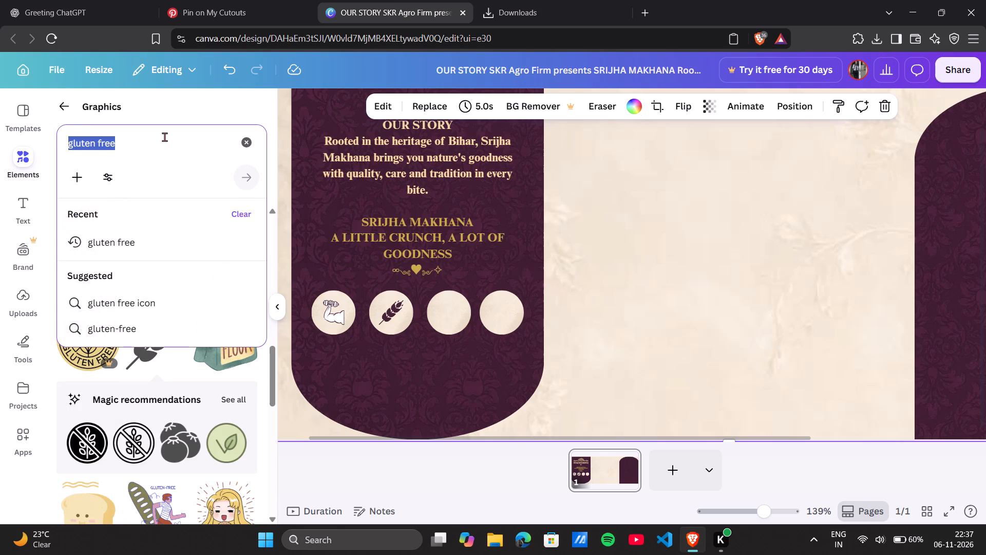
pyautogui.press('BackSpace')
pyautogui.write('leaves')
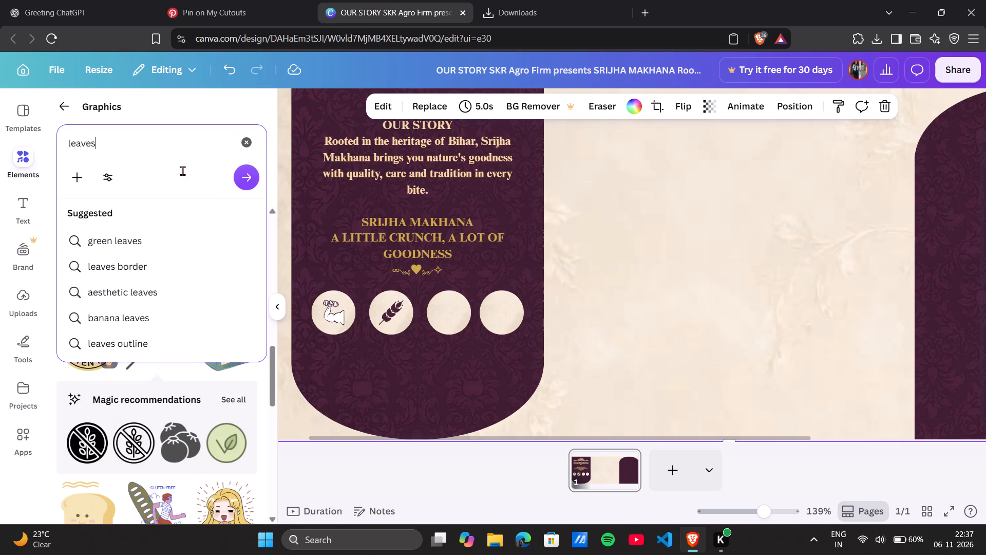
pyautogui.press('Return')
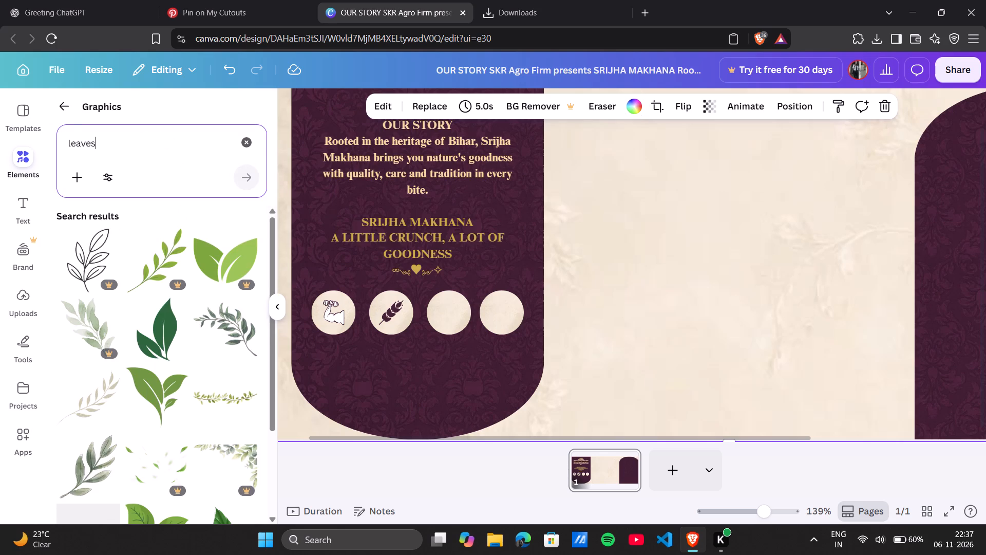
# Browse the leaves graphics and add the free solid dark green two-leaf graphic to the label.
pyautogui.scroll(-1, 238, 408)
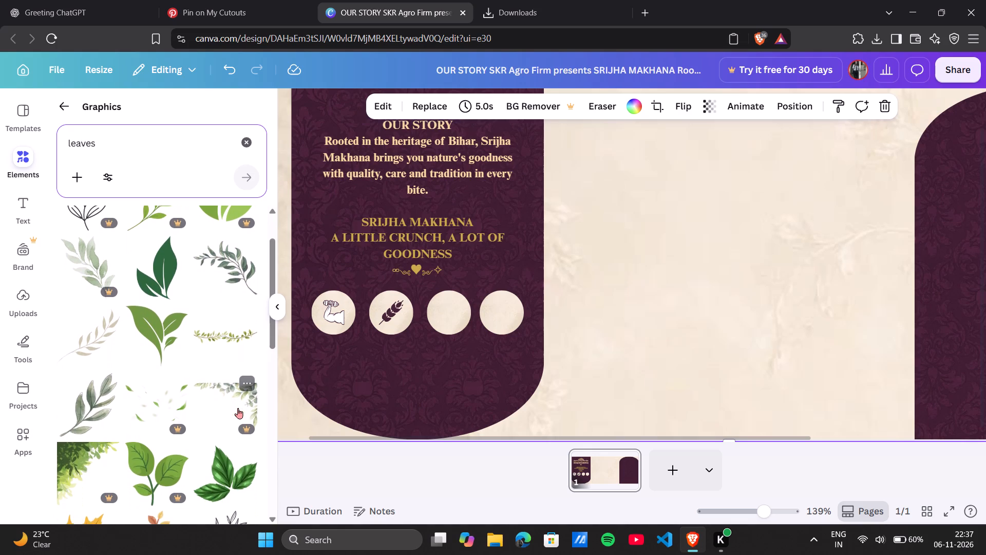
pyautogui.scroll(-1, 238, 408)
pyautogui.click(169, 292)
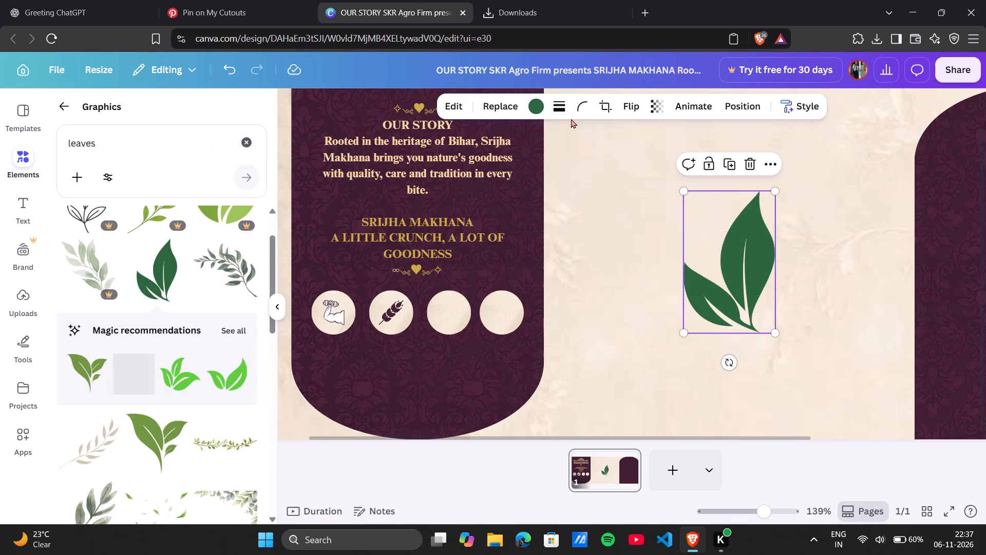
# Recolour the two-leaf graphic with the fourth dark plum shade from the photo colours.
pyautogui.click(528, 101)
pyautogui.click(161, 410)
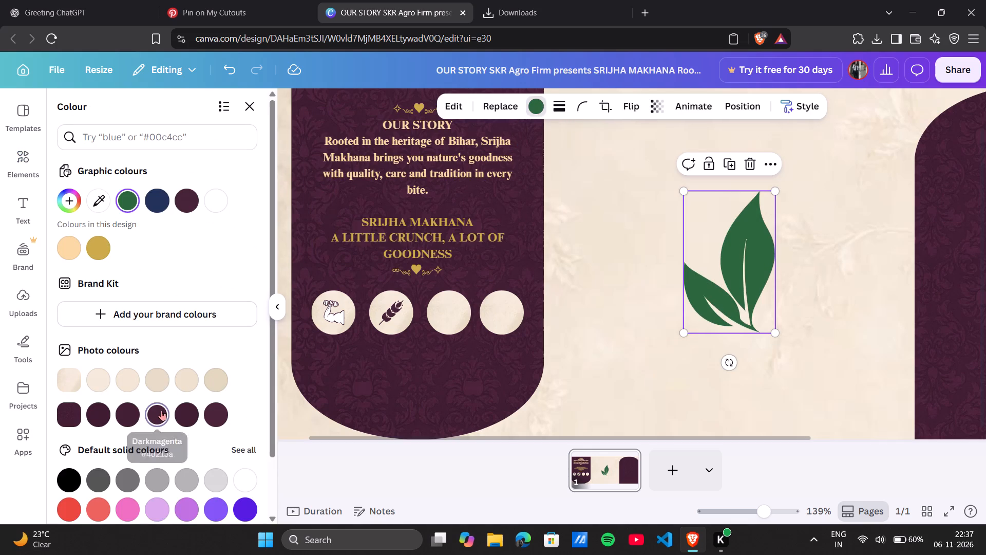
# Shrink the plum leaf icon to fit a badge and centre it in the fourth cream circle under OUR STORY.
pyautogui.moveTo(776, 333); pyautogui.dragTo(744, 279)
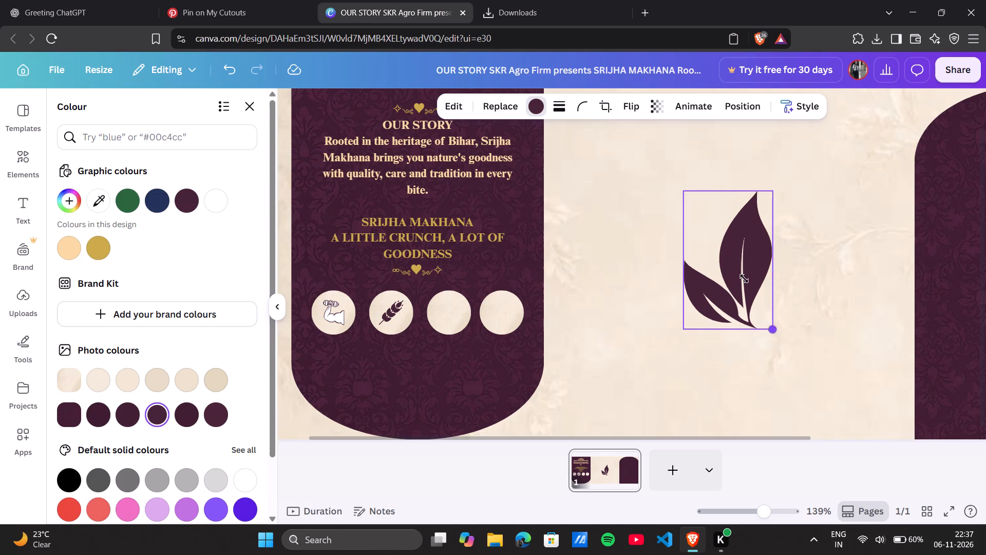
pyautogui.moveTo(744, 279); pyautogui.dragTo(705, 214)
pyautogui.moveTo(700, 246); pyautogui.dragTo(454, 353)
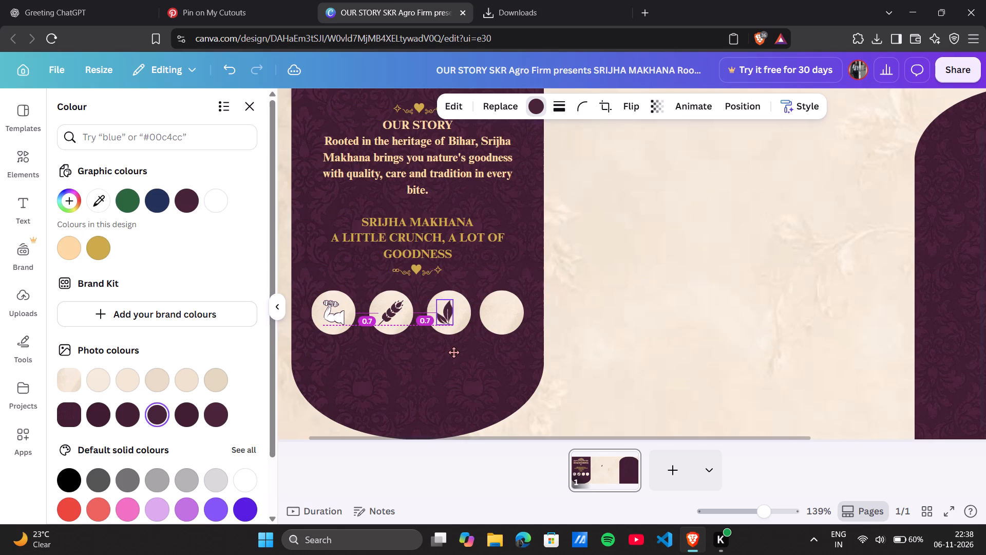
pyautogui.moveTo(454, 353); pyautogui.dragTo(509, 355)
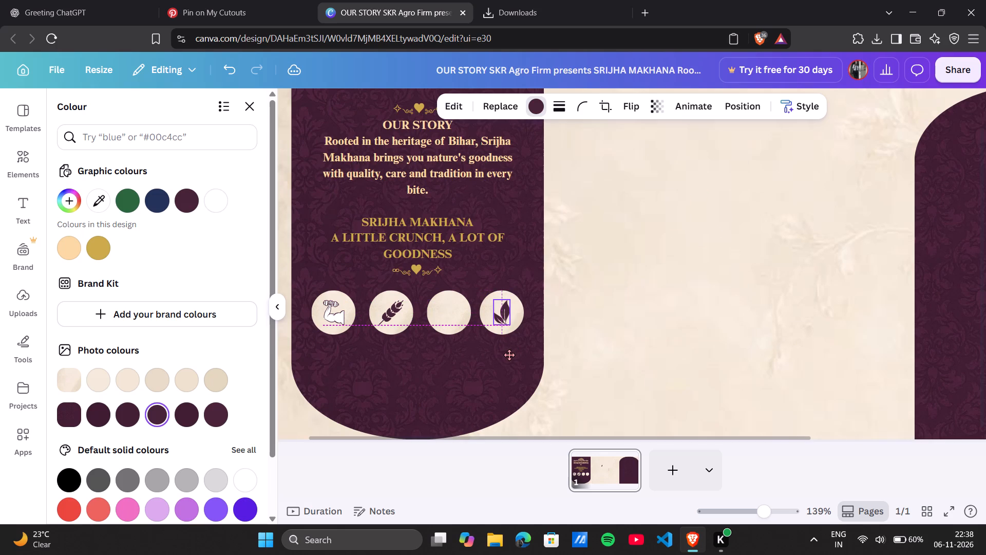
pyautogui.moveTo(509, 355); pyautogui.dragTo(509, 354)
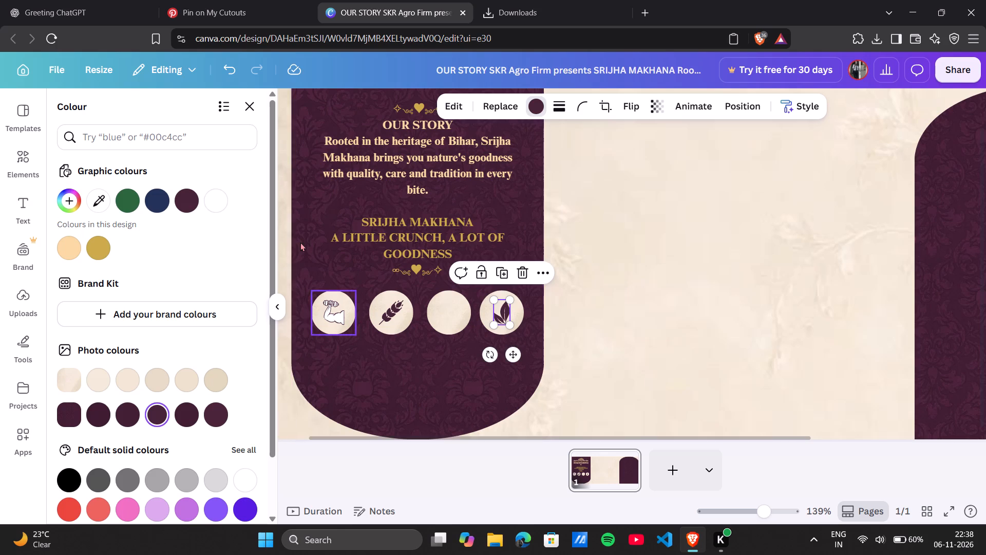
pyautogui.click(286, 233)
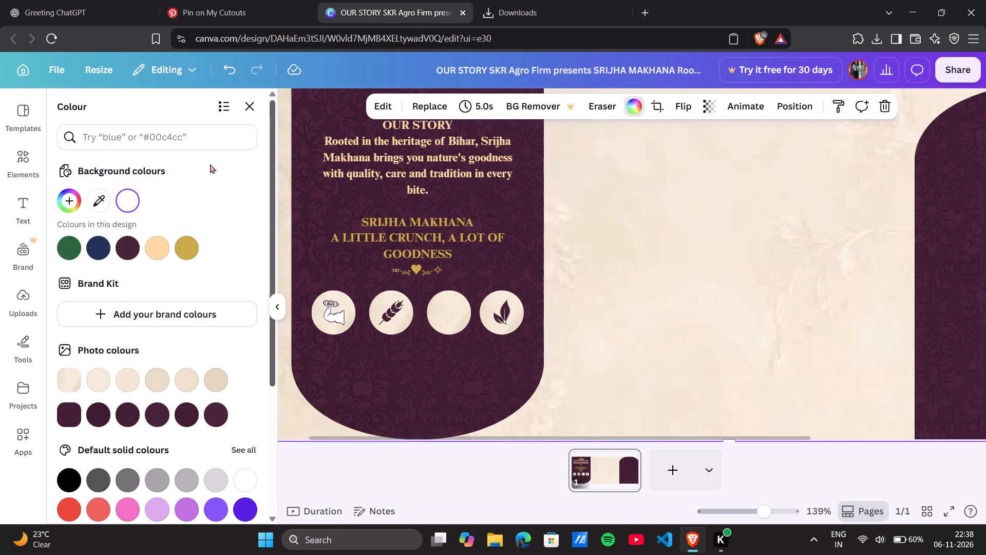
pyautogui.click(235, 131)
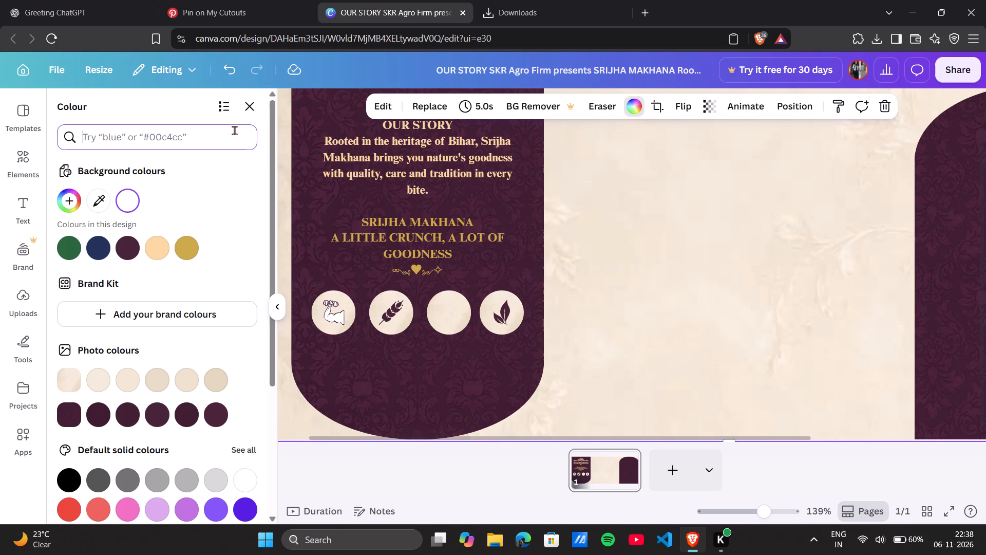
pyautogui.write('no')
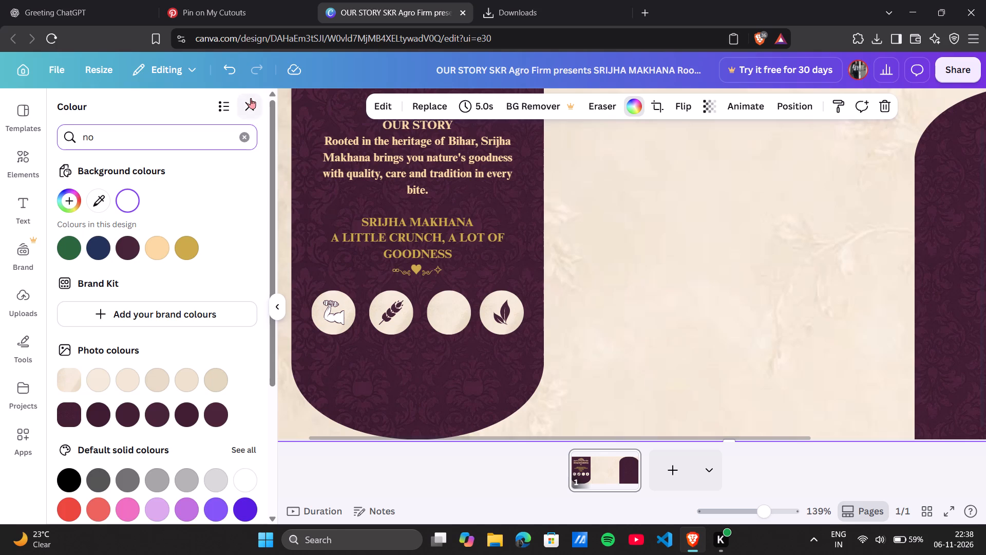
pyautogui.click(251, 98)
# Search the graphics library for "no added preservative".
pyautogui.tripleClick(160, 137)
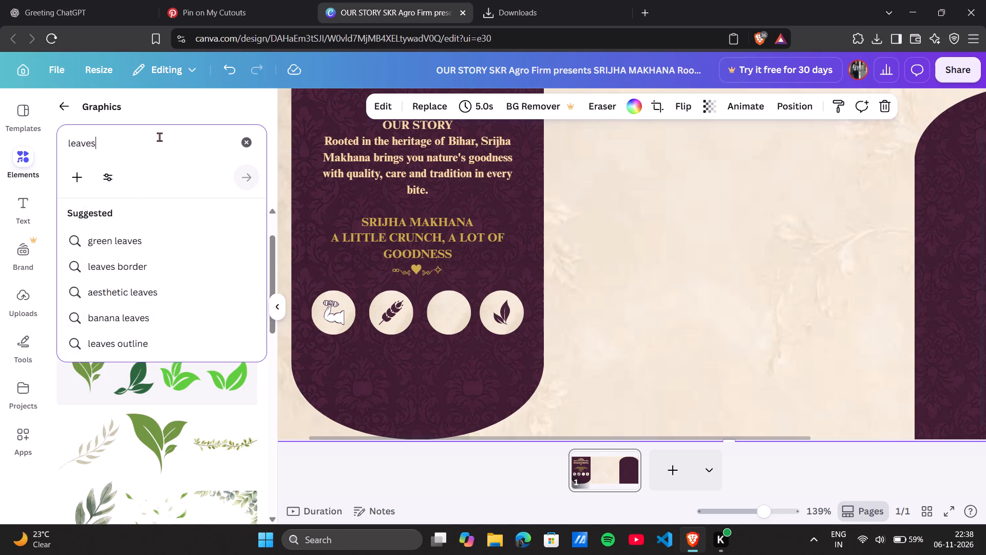
pyautogui.press('BackSpace')
pyautogui.press('m')
pyautogui.press('BackSpace')
pyautogui.write('no addes')
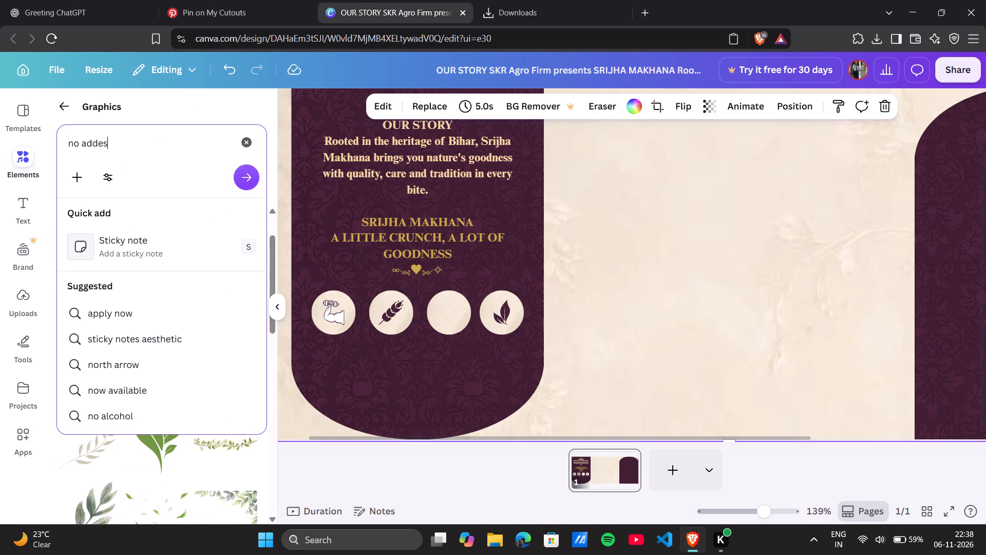
pyautogui.press('BackSpace')
pyautogui.write('d preservative')
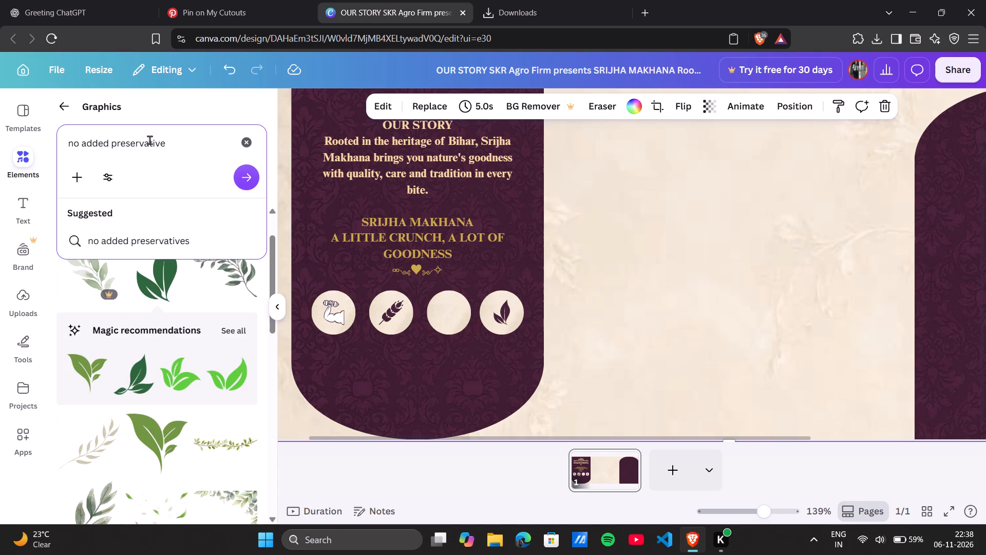
pyautogui.click(203, 150)
pyautogui.press('Return')
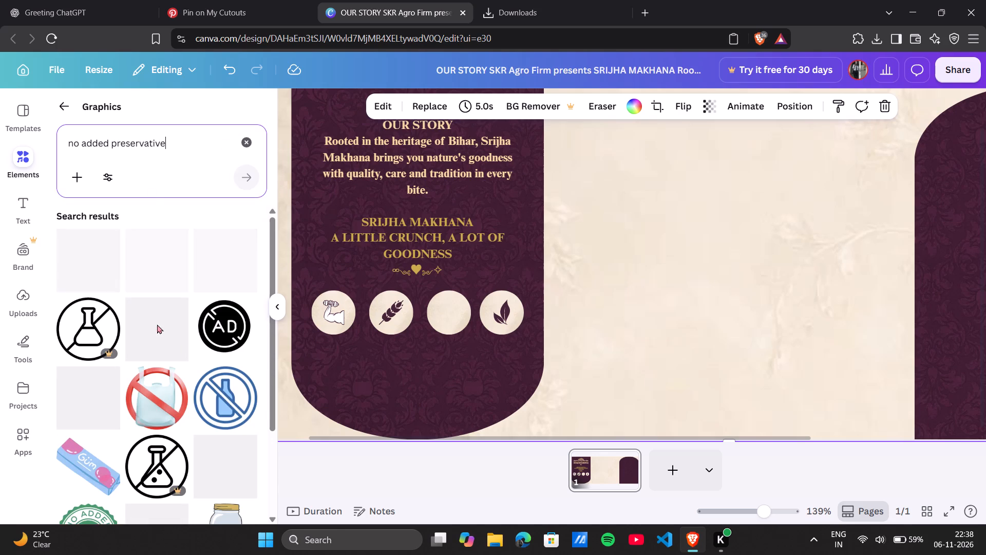
# Look through the "no added preservative" graphics for a free icon that suits the remaining empty badge.
pyautogui.scroll(-1, 169, 310)
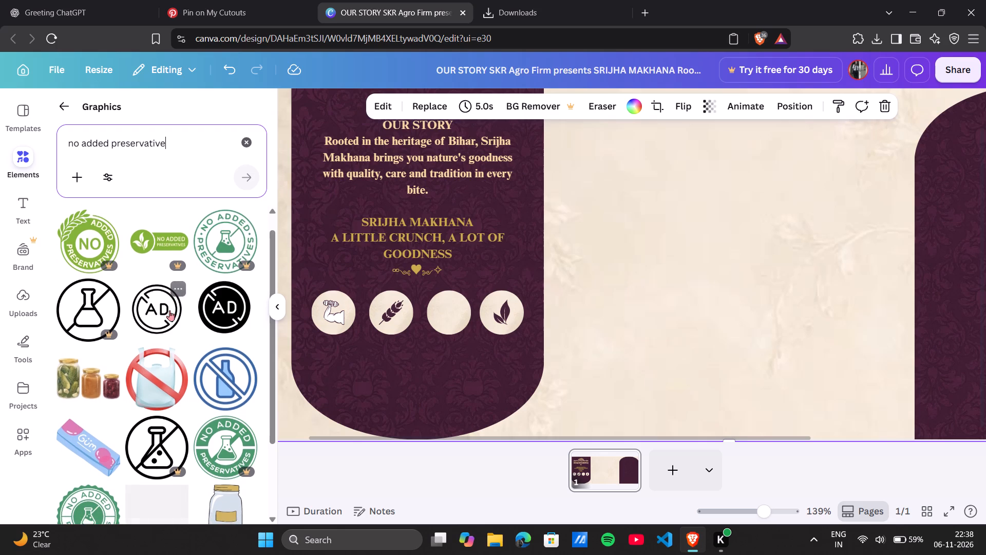
pyautogui.scroll(-2, 169, 310)
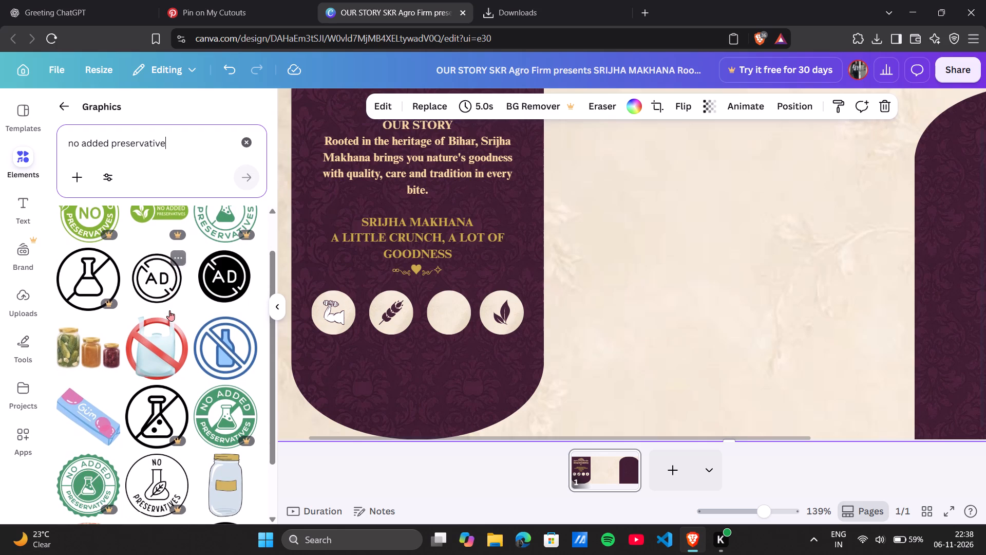
pyautogui.scroll(-3, 169, 310)
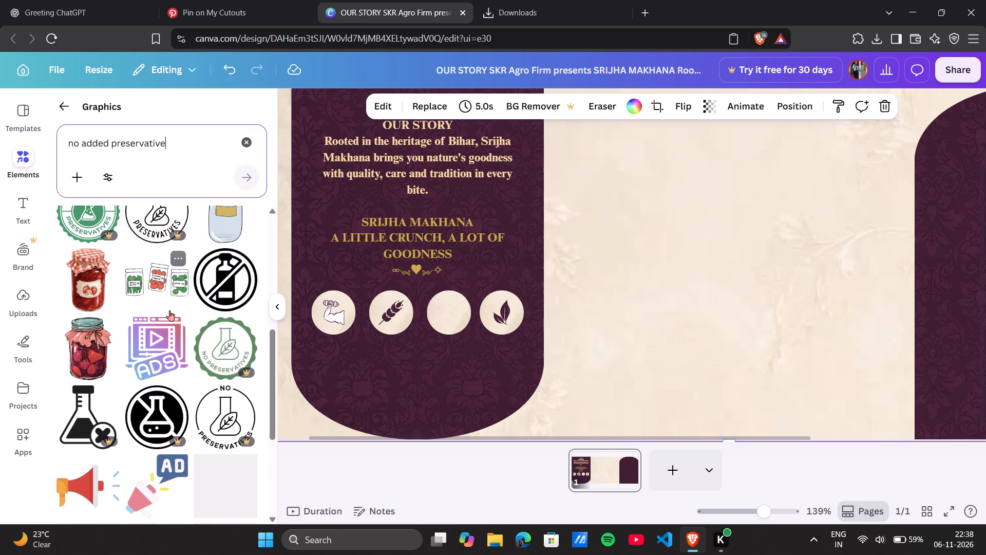
pyautogui.scroll(-2, 169, 310)
pyautogui.scroll(-1, 173, 391)
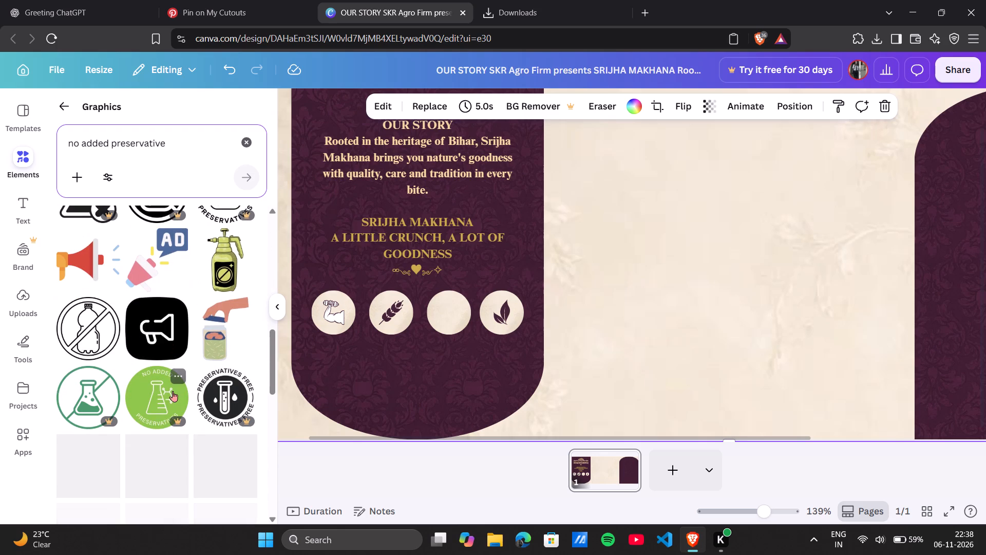
pyautogui.scroll(-2, 173, 391)
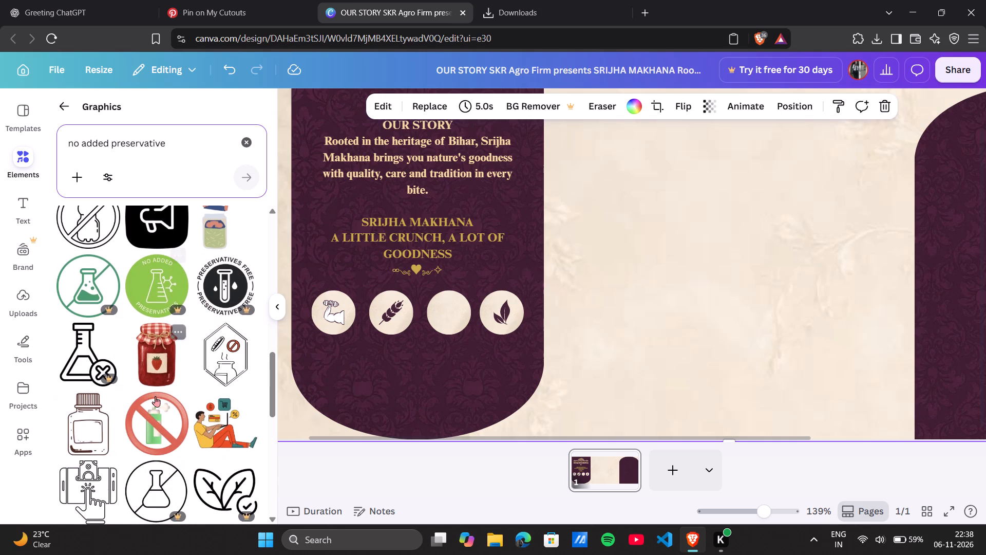
pyautogui.scroll(-2, 155, 396)
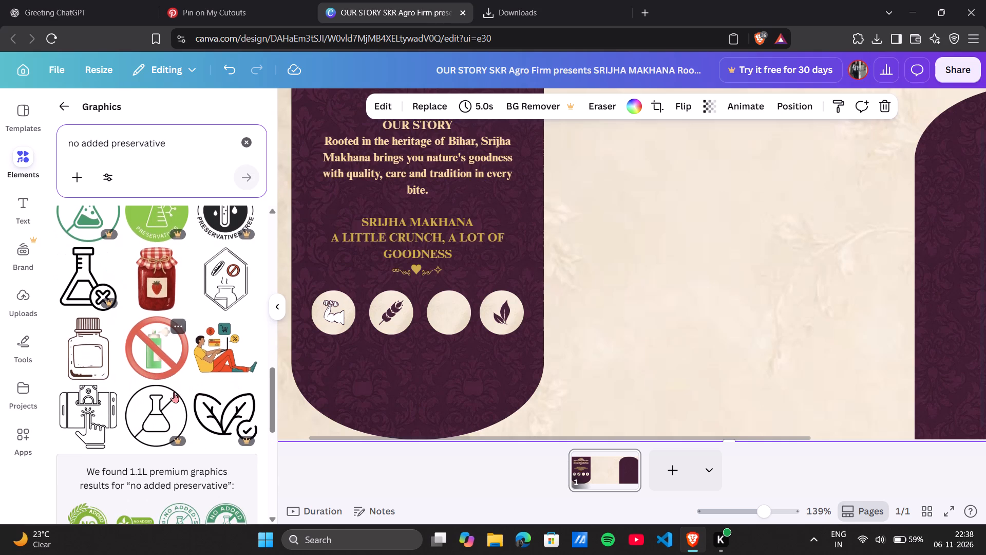
pyautogui.scroll(-4, 174, 392)
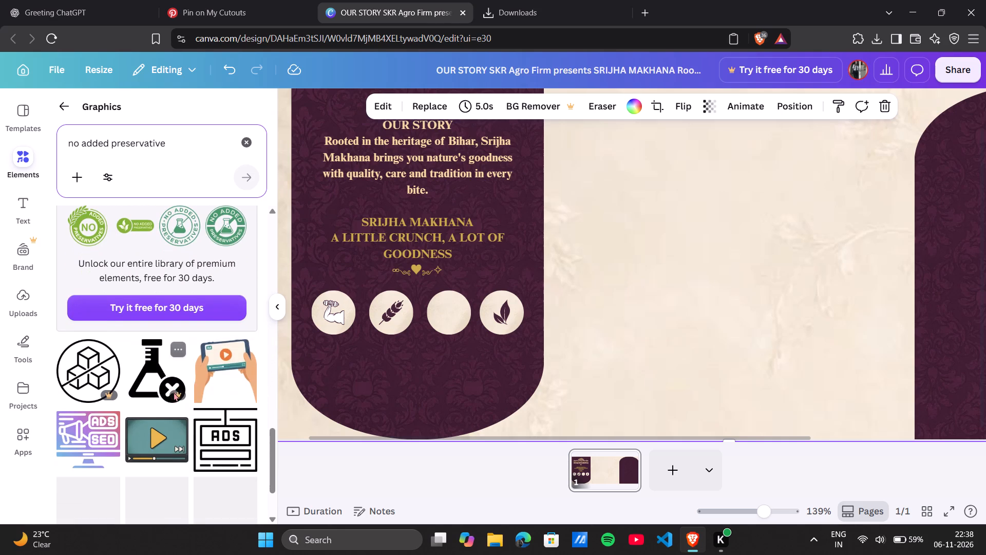
pyautogui.scroll(-10, 174, 392)
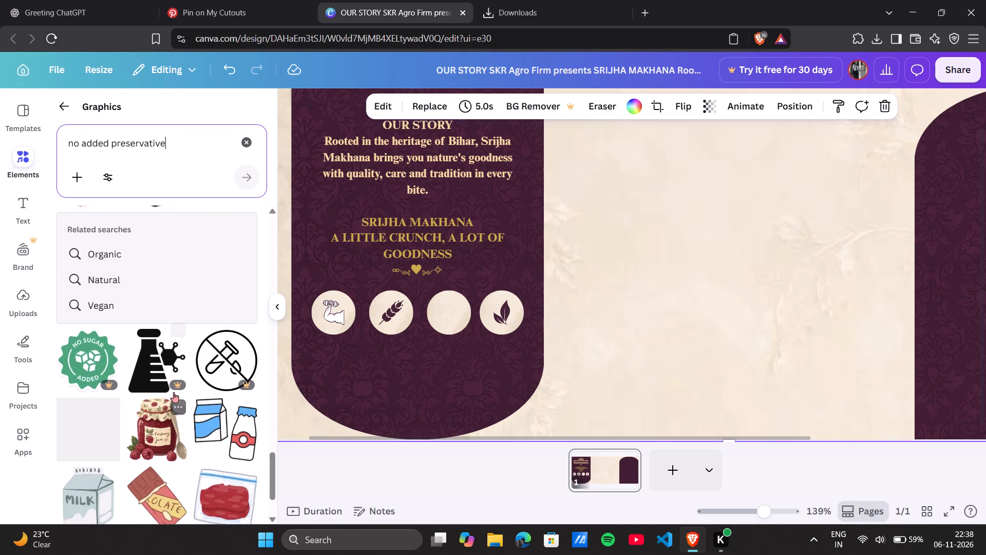
pyautogui.scroll(-4, 174, 392)
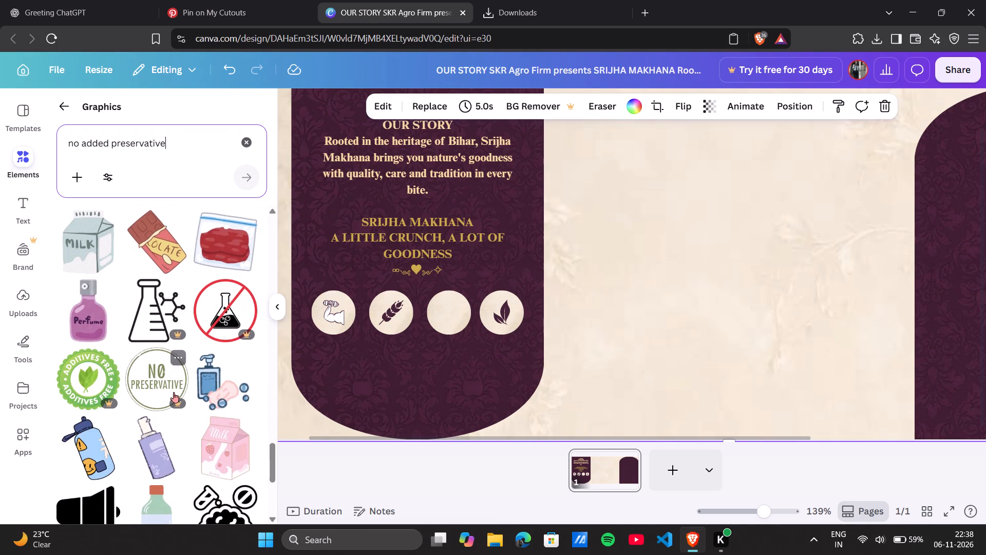
pyautogui.scroll(-3, 174, 392)
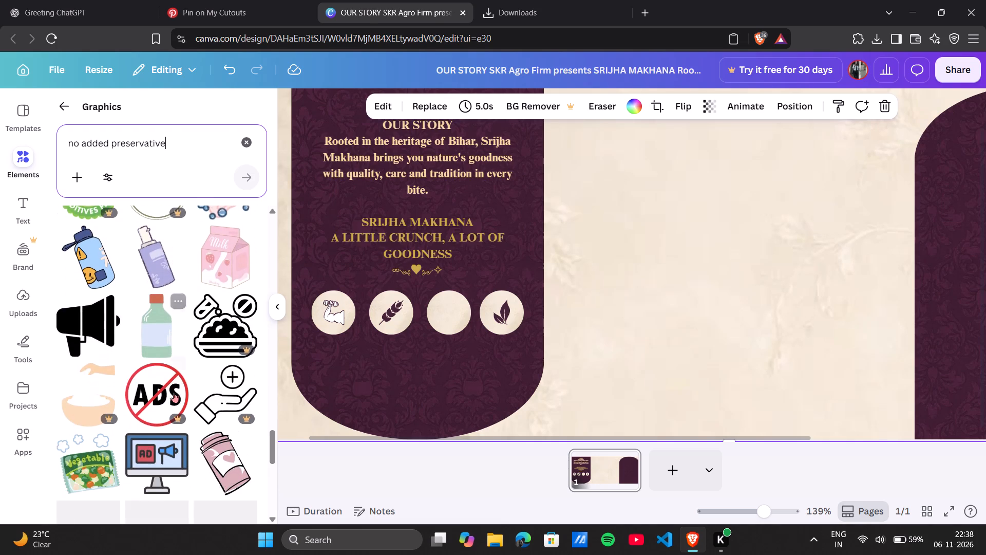
pyautogui.scroll(-5, 174, 392)
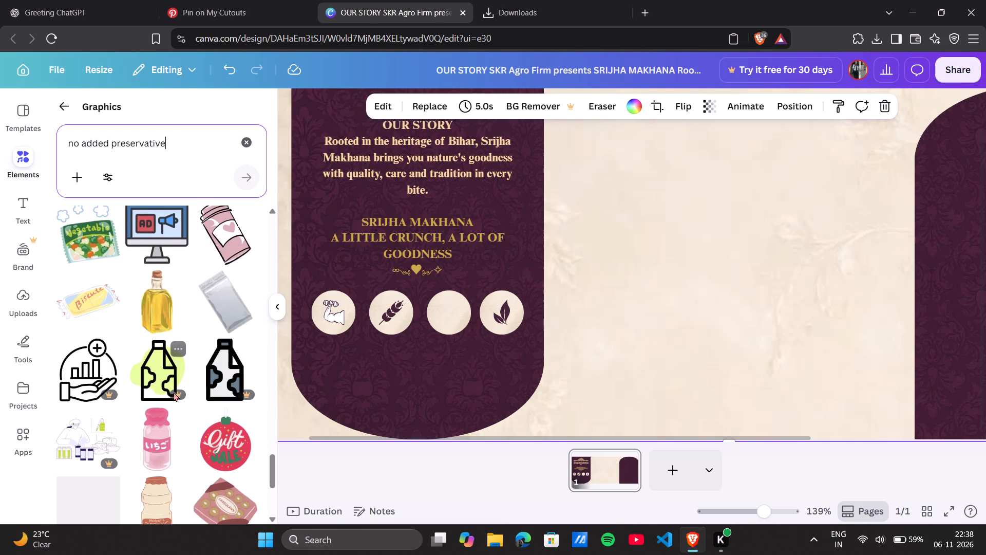
pyautogui.scroll(14, 174, 392)
pyautogui.scroll(9, 174, 392)
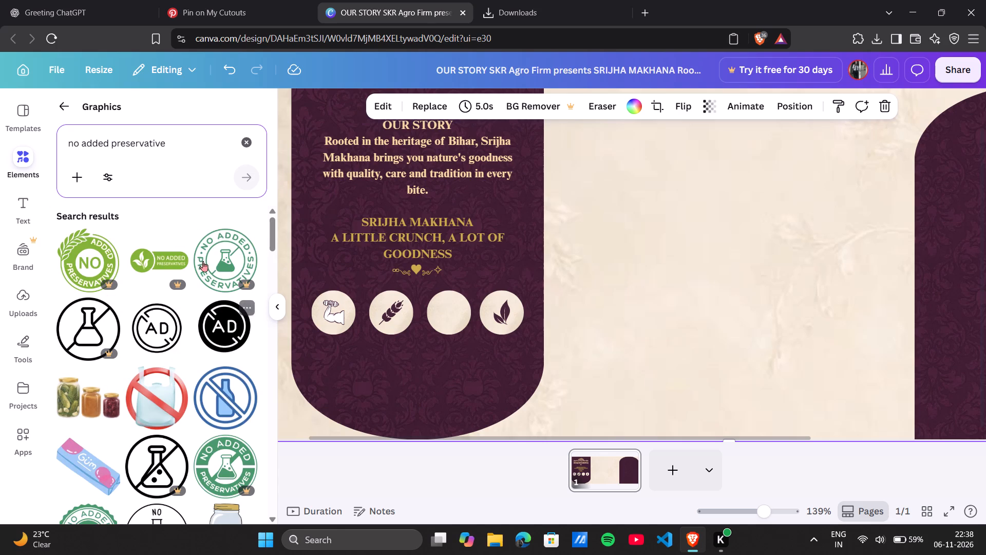
# Add the free blue crossed-out bottle graphic from the search results to the label.
pyautogui.scroll(-1, 201, 405)
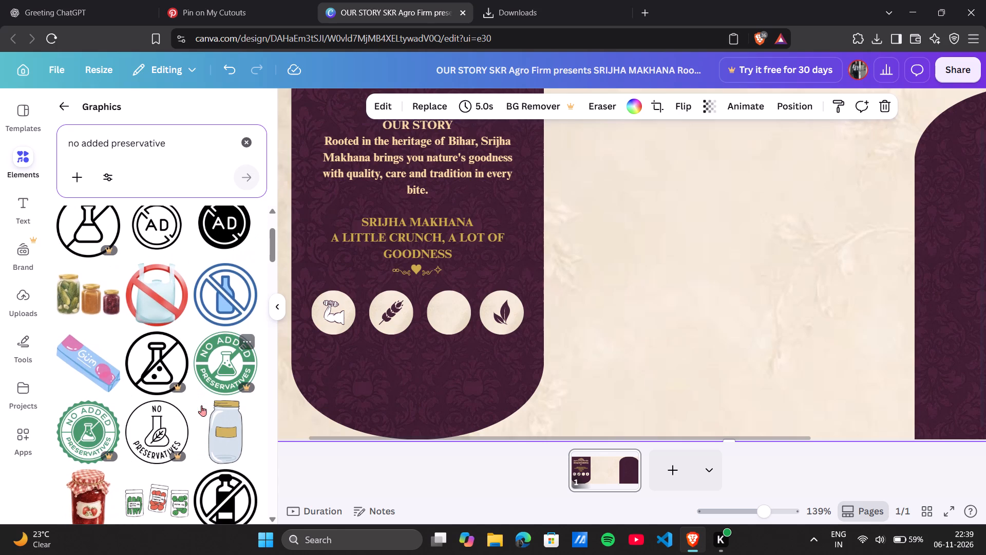
pyautogui.scroll(-1, 201, 405)
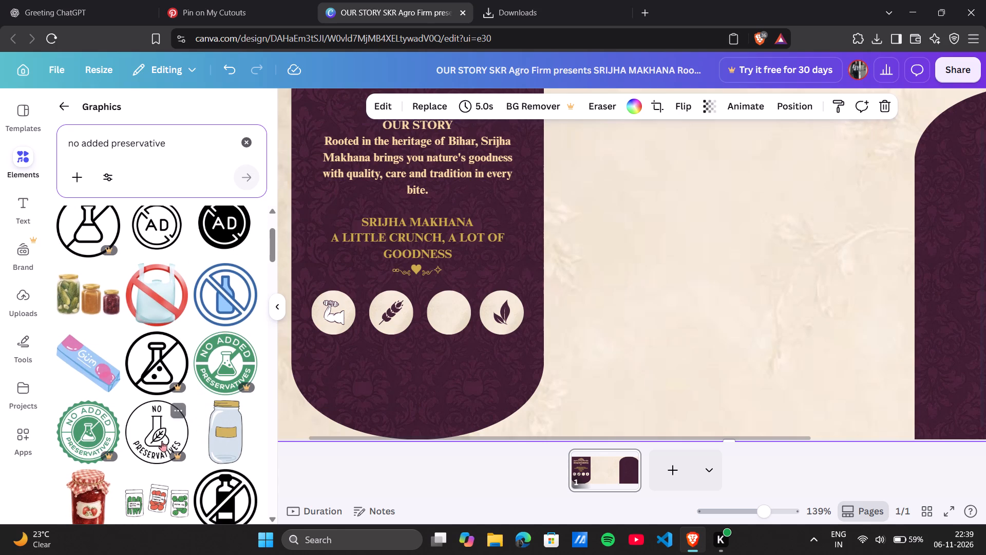
pyautogui.scroll(-1, 202, 323)
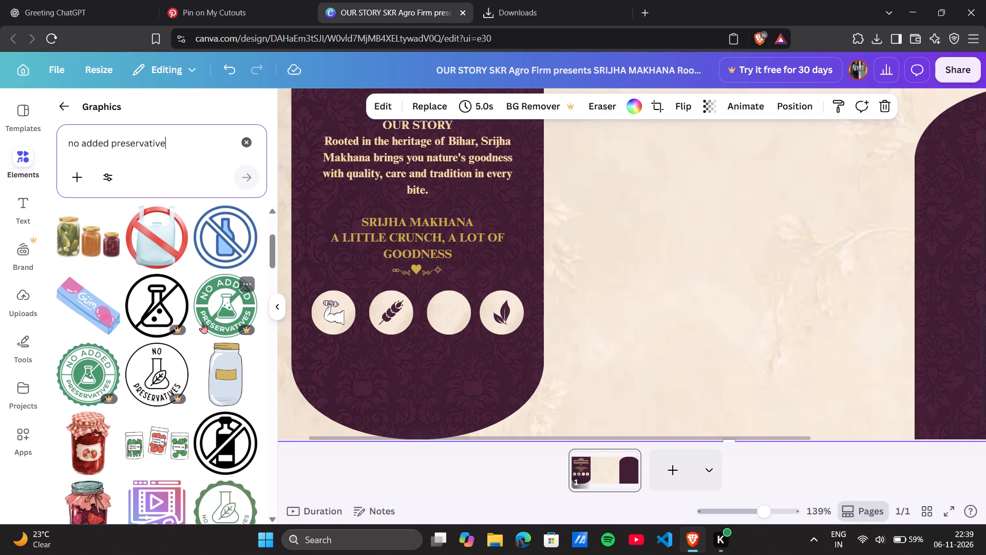
pyautogui.scroll(-1, 202, 323)
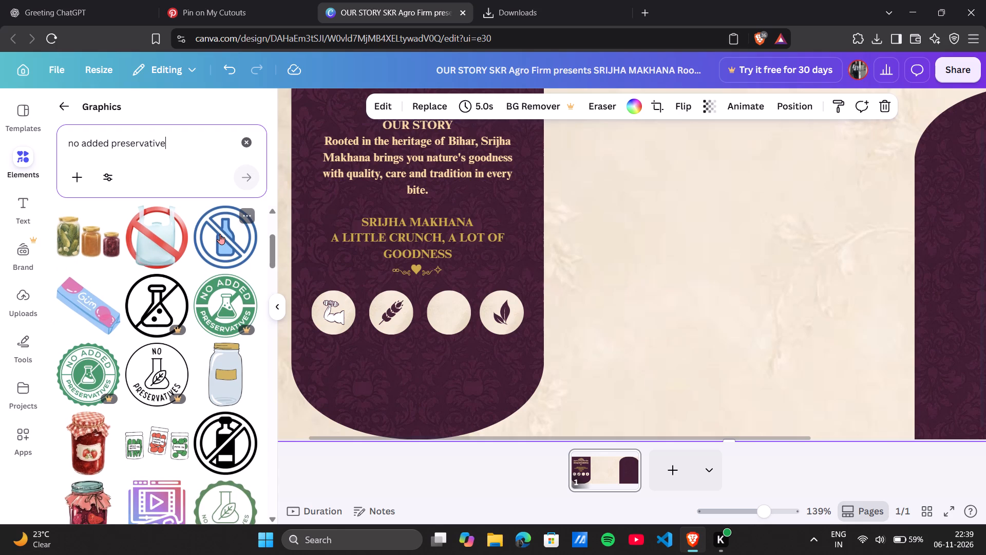
pyautogui.click(220, 234)
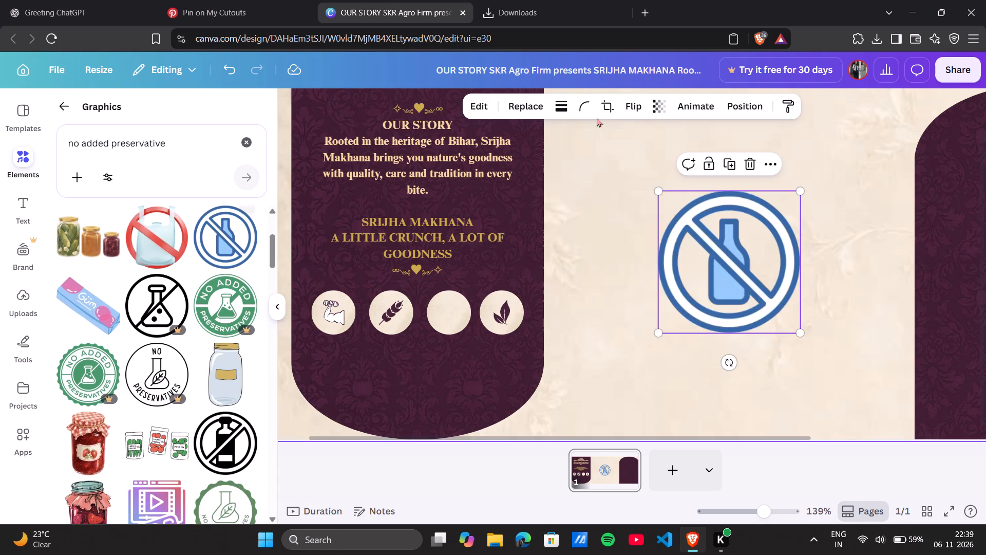
# Recolour the crossed-out bottle graphic's dark blue and light blue parts to the deep plum of the label panels.
pyautogui.click(518, 109)
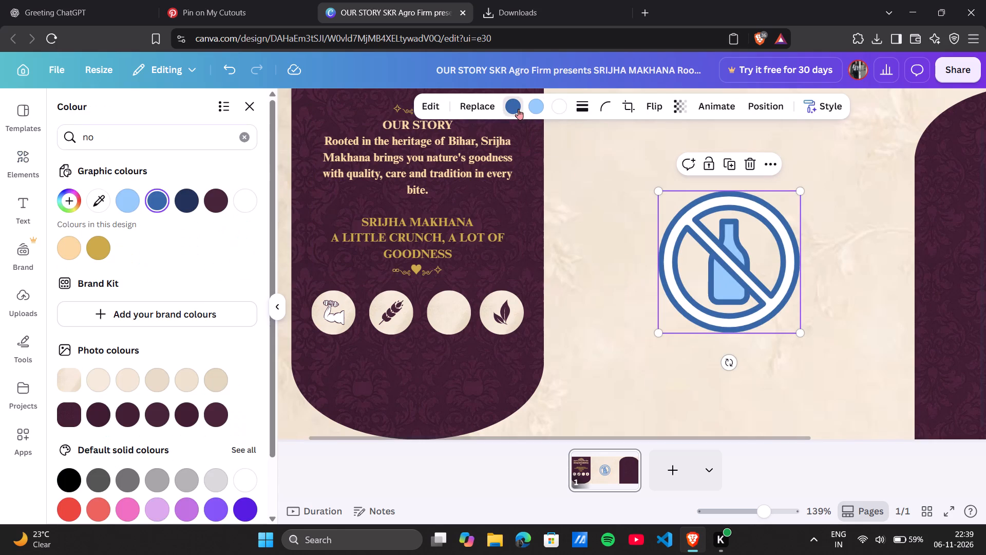
pyautogui.click(156, 414)
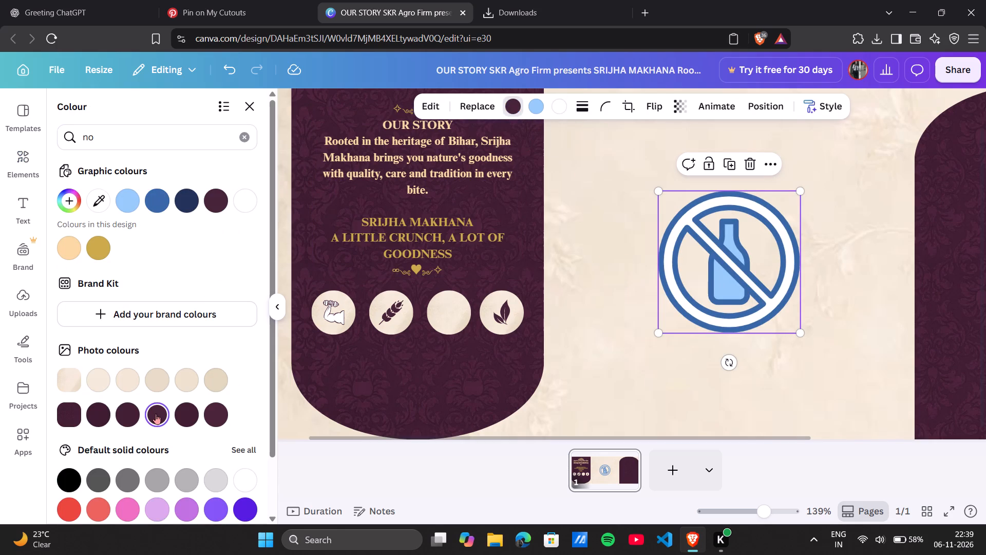
pyautogui.click(536, 106)
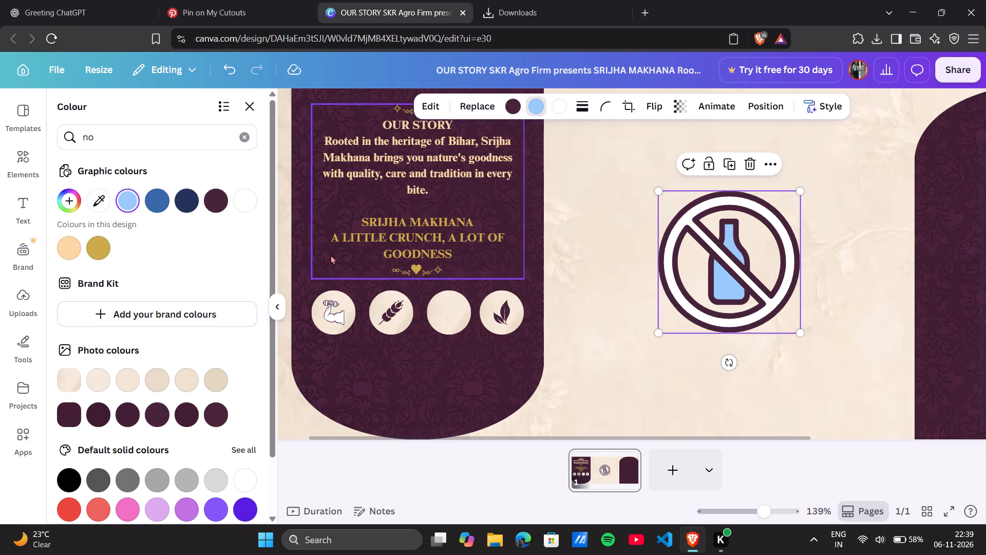
pyautogui.click(195, 417)
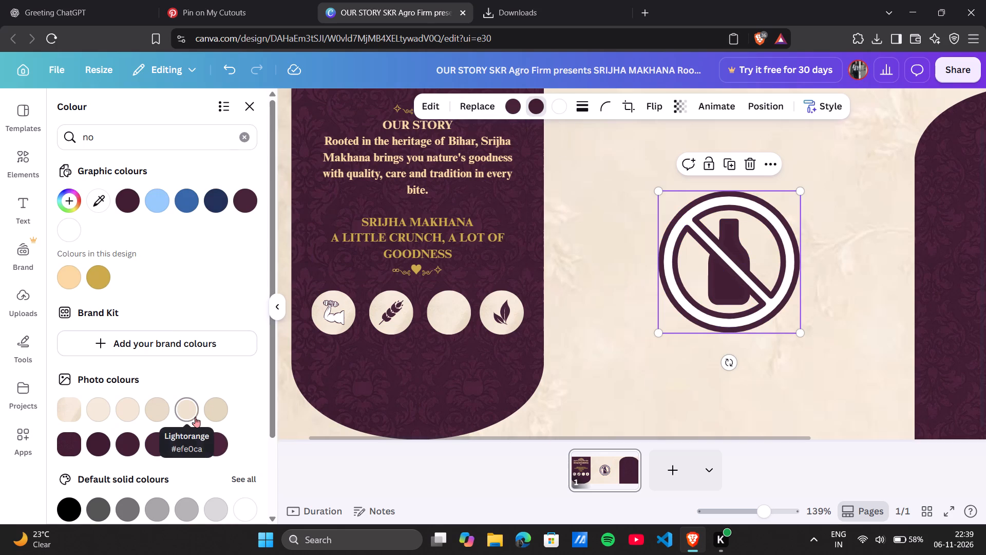
pyautogui.click(666, 369)
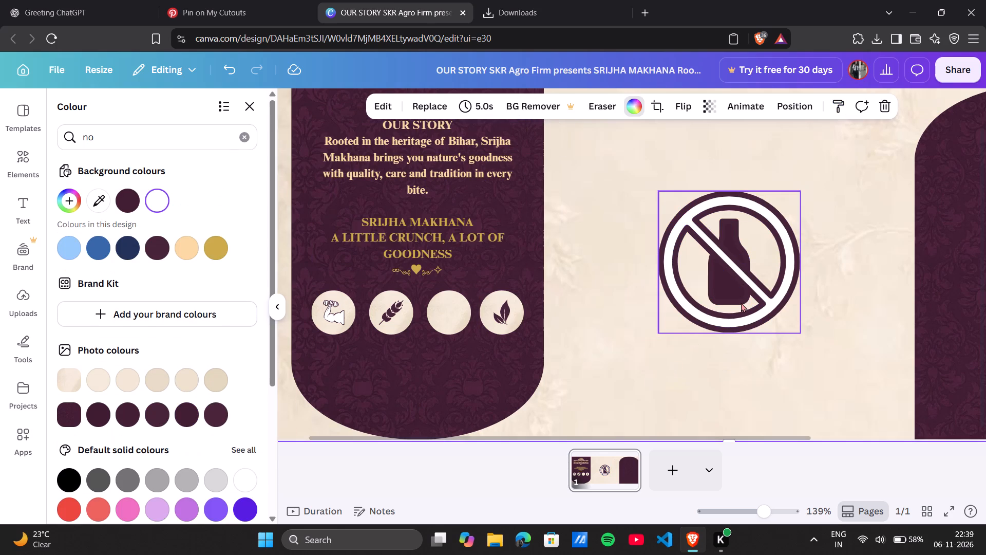
# Shrink the plum crossed-out bottle icon to badge size and centre it in the third cream circle under OUR STORY.
pyautogui.moveTo(715, 301); pyautogui.dragTo(696, 303)
pyautogui.moveTo(783, 336); pyautogui.dragTo(780, 334)
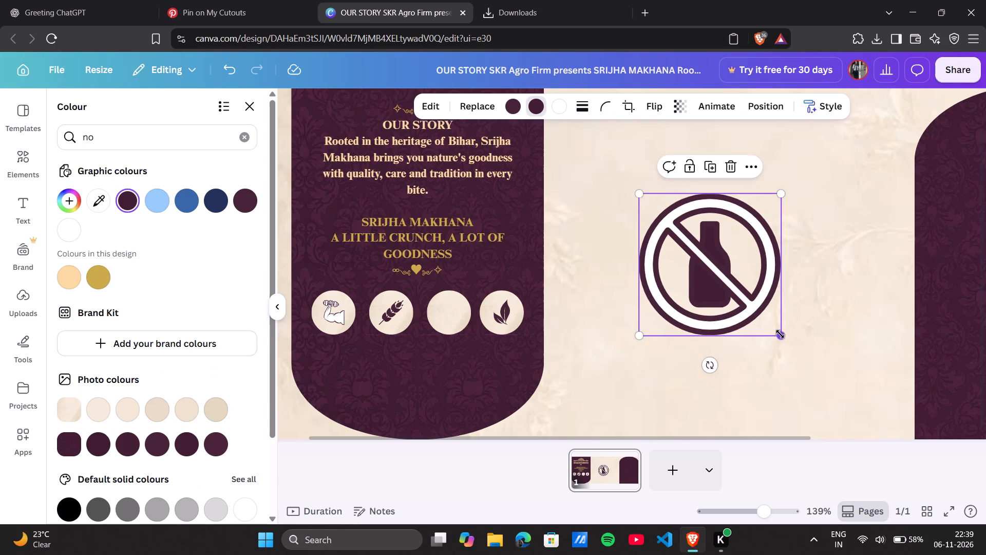
pyautogui.moveTo(780, 334); pyautogui.dragTo(657, 225)
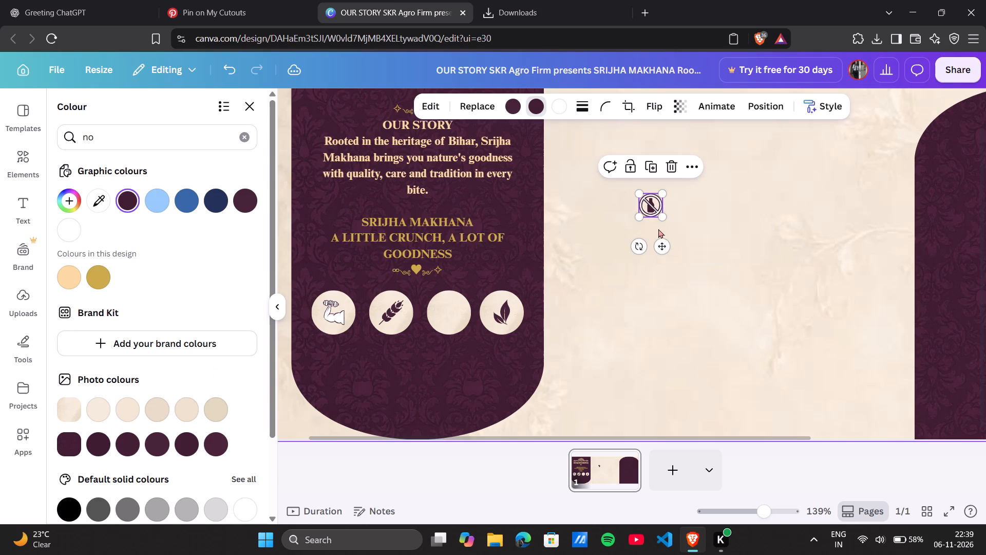
pyautogui.moveTo(663, 247); pyautogui.dragTo(459, 354)
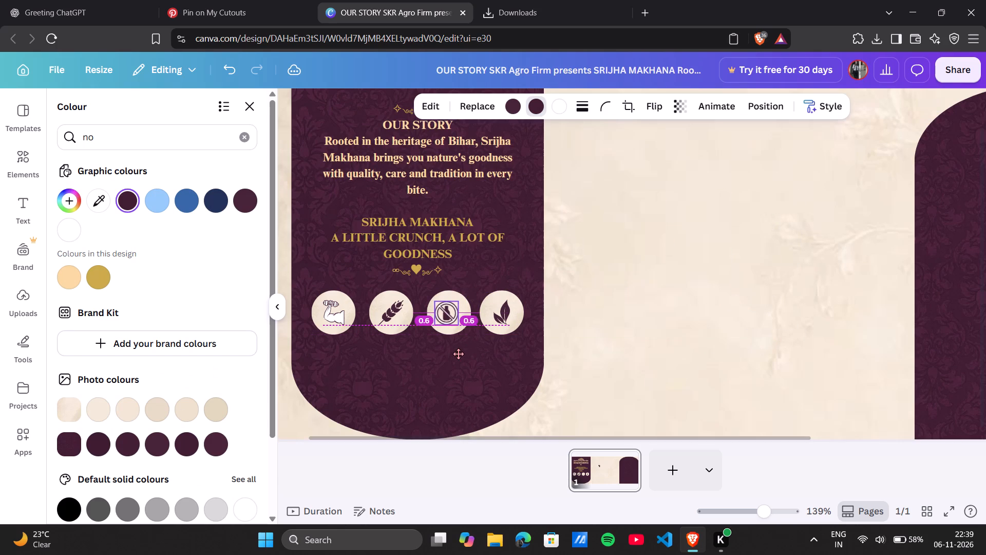
pyautogui.moveTo(459, 354); pyautogui.dragTo(463, 355)
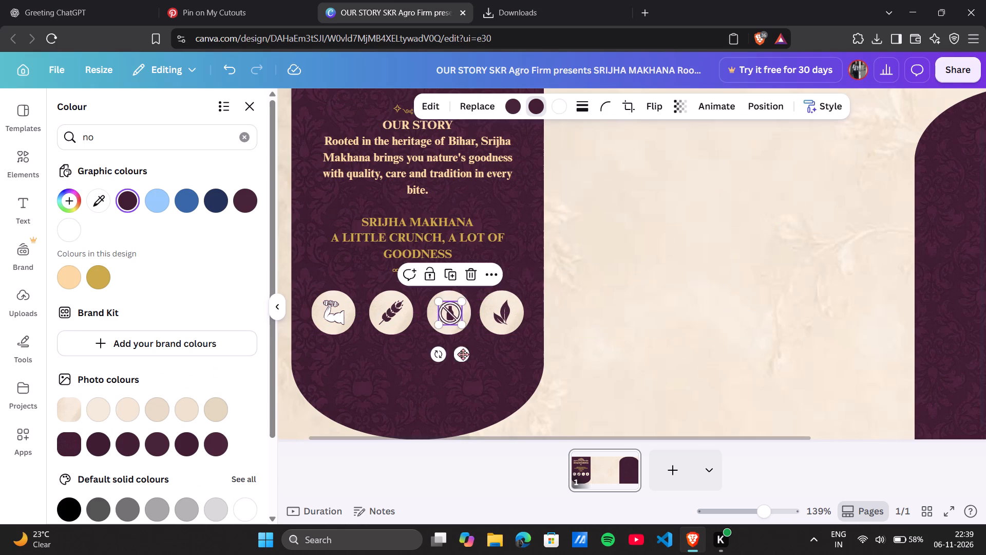
pyautogui.click(461, 326)
pyautogui.click(464, 361)
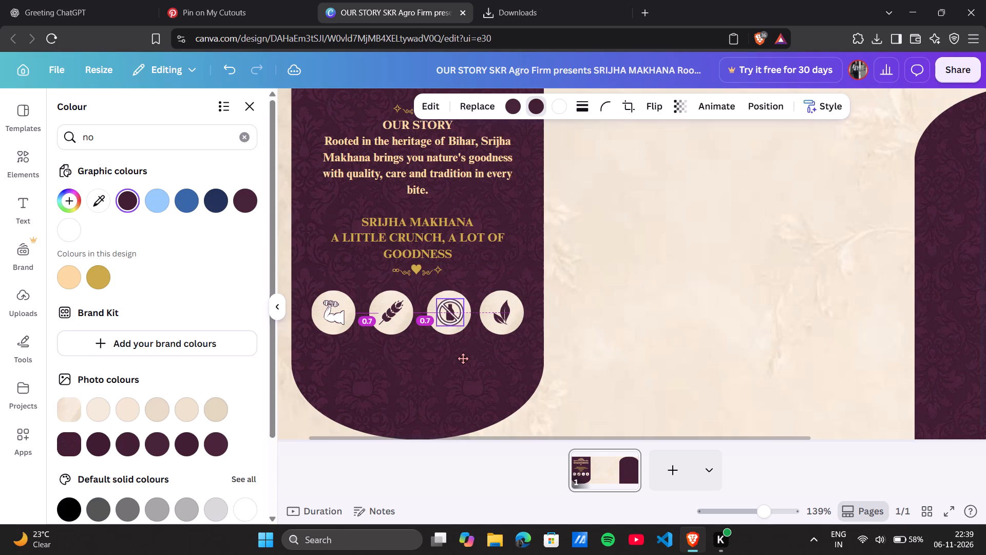
pyautogui.click(463, 359)
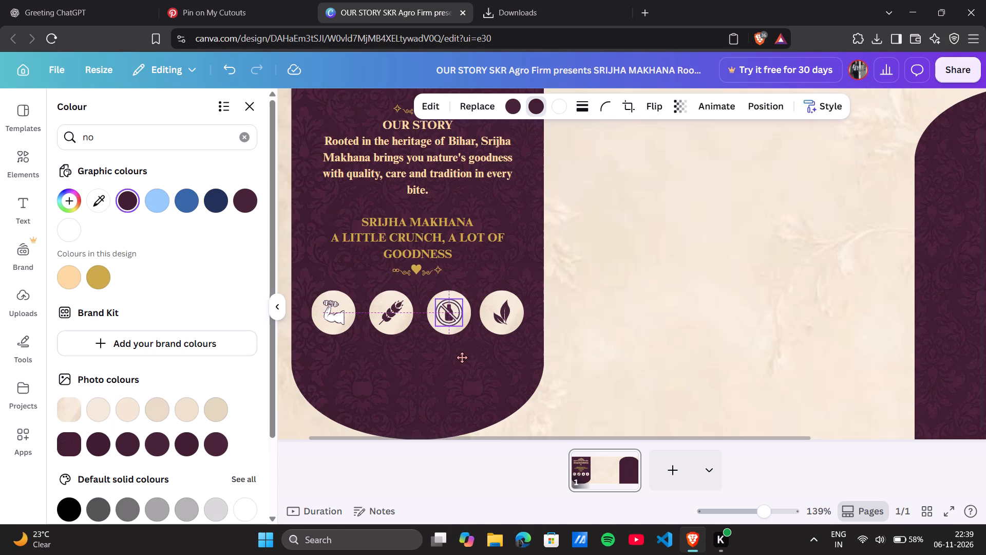
pyautogui.click(662, 306)
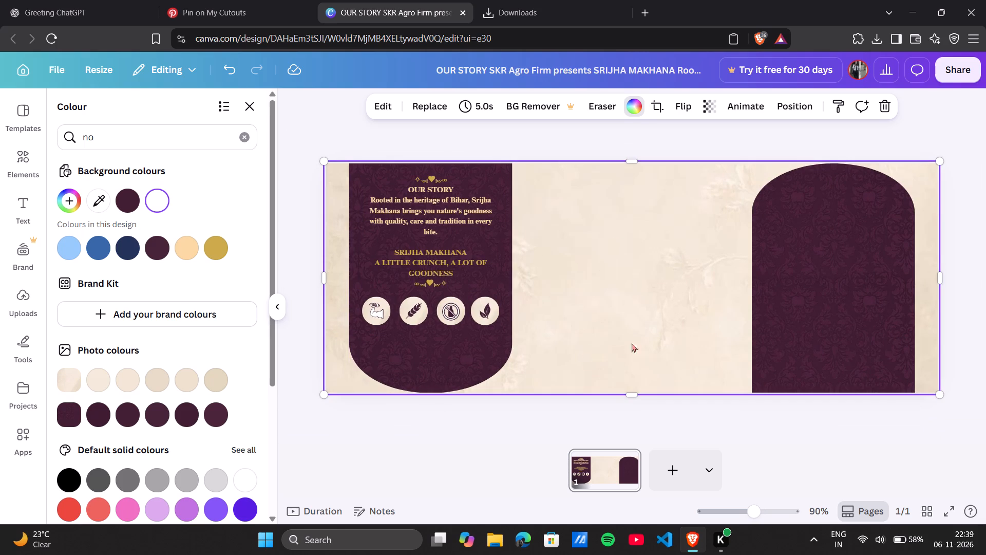
pyautogui.click(280, 303)
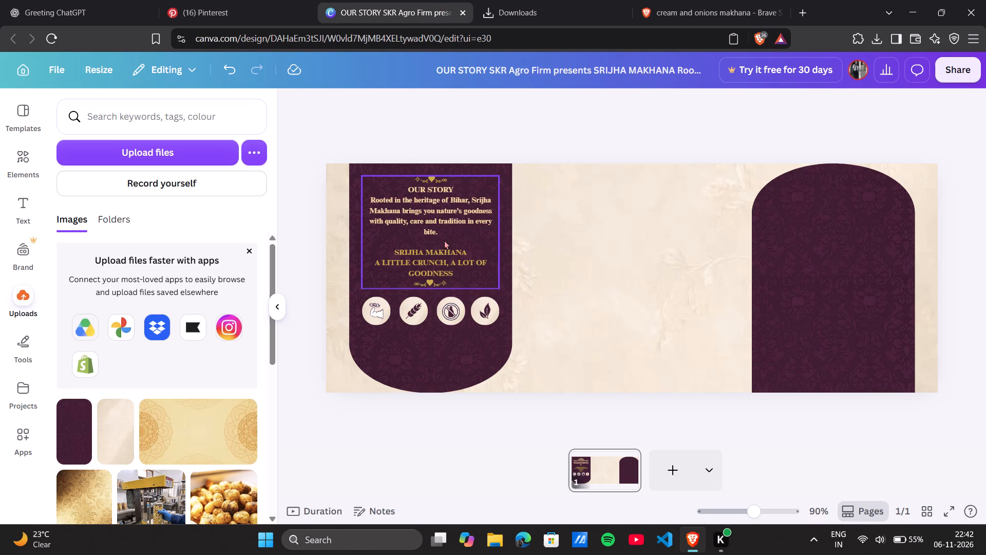
pyautogui.click(495, 285)
pyautogui.moveTo(498, 289); pyautogui.dragTo(470, 272)
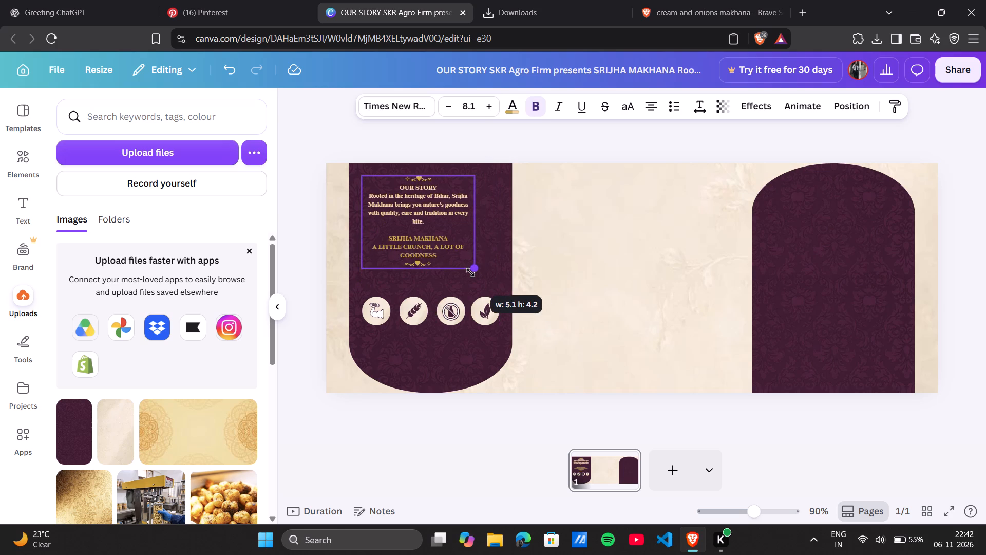
pyautogui.moveTo(470, 272); pyautogui.dragTo(471, 276)
pyautogui.moveTo(477, 226); pyautogui.dragTo(503, 227)
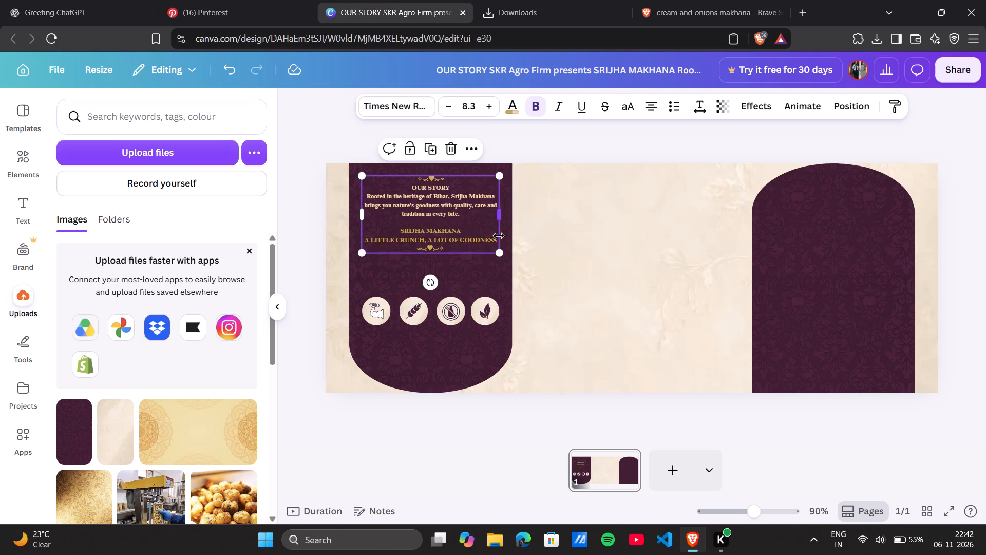
pyautogui.moveTo(498, 252); pyautogui.dragTo(507, 256)
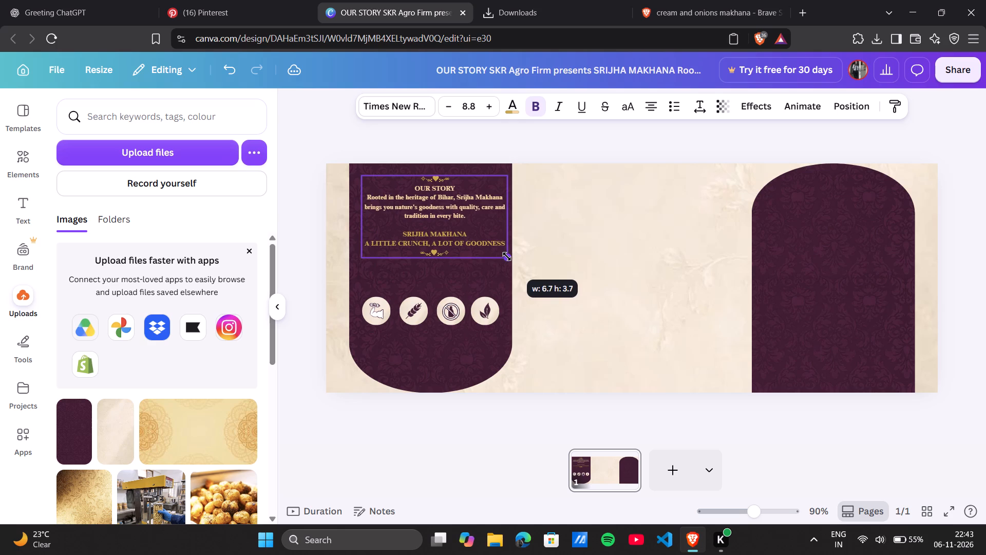
# Narrow the OUR STORY text block slightly so the tagline wraps with GOODNESS on its own line.
pyautogui.moveTo(507, 256); pyautogui.dragTo(507, 257)
pyautogui.moveTo(508, 223); pyautogui.dragTo(501, 223)
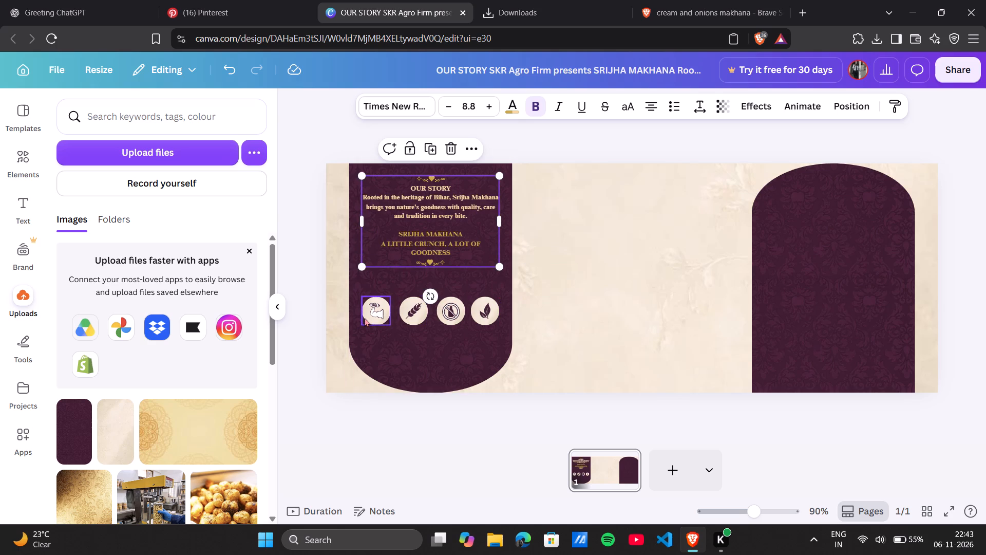
# Move the four cream icon circles up beneath the OUR STORY text and align them in one evenly spaced row.
pyautogui.moveTo(368, 318); pyautogui.dragTo(369, 298)
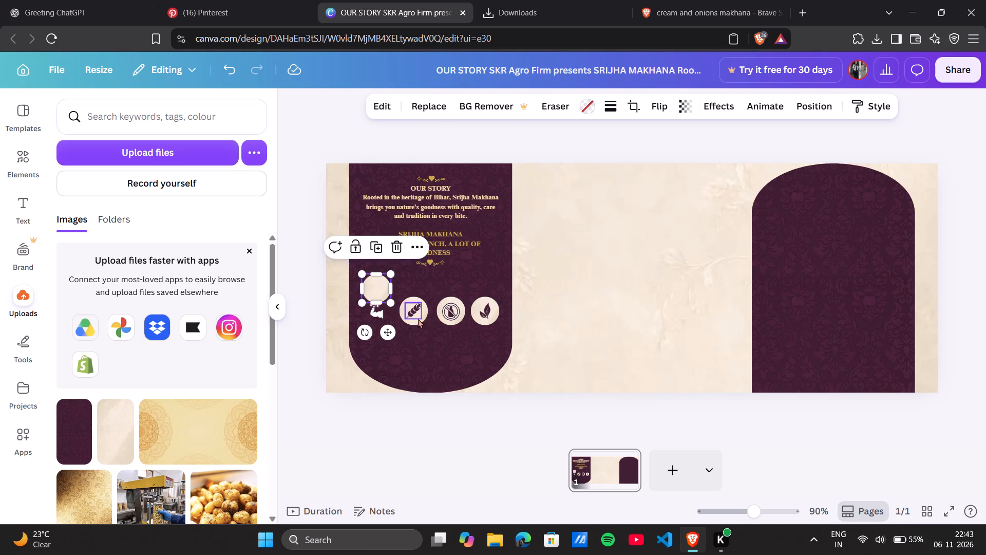
pyautogui.click(418, 319)
pyautogui.click(303, 306)
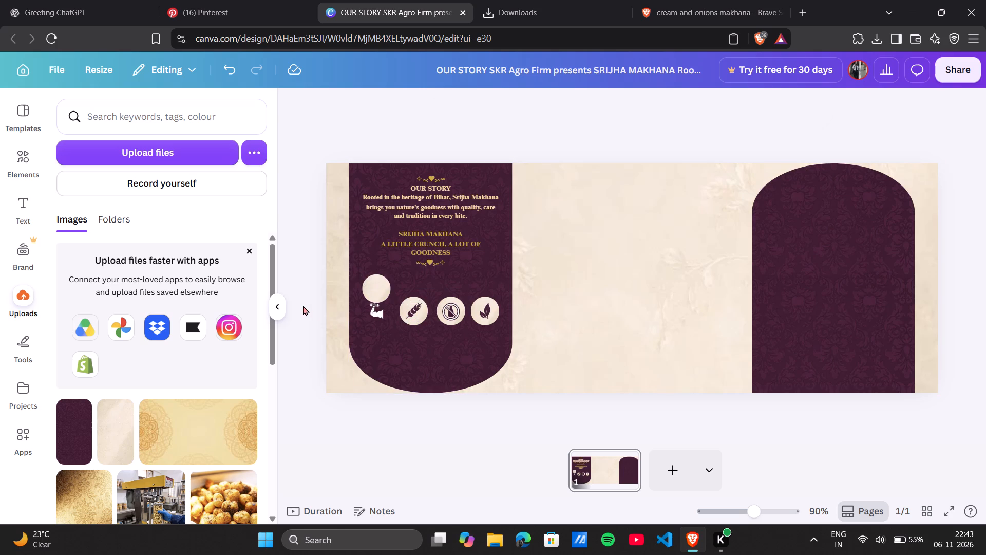
pyautogui.moveTo(420, 321); pyautogui.dragTo(419, 305)
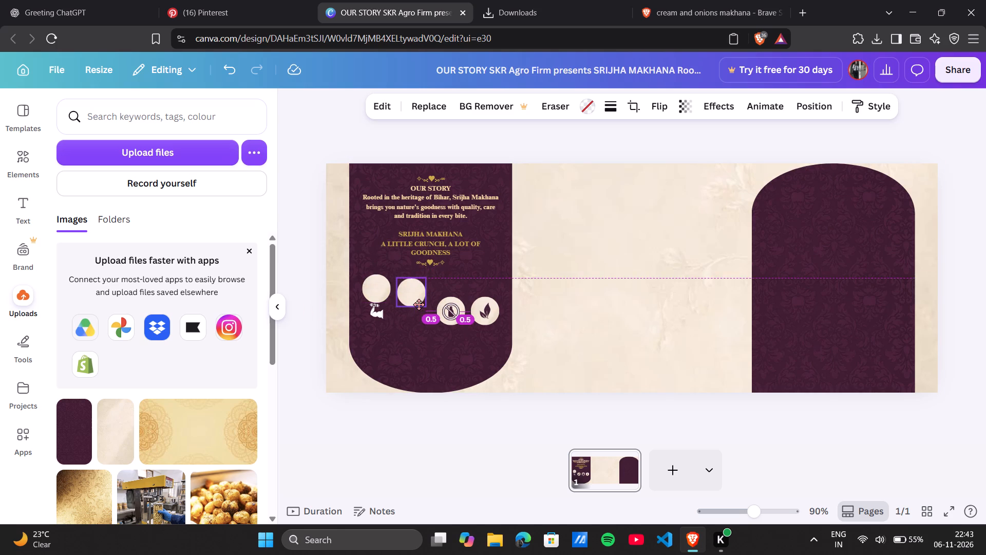
pyautogui.moveTo(419, 305); pyautogui.dragTo(420, 302)
pyautogui.moveTo(464, 319); pyautogui.dragTo(466, 301)
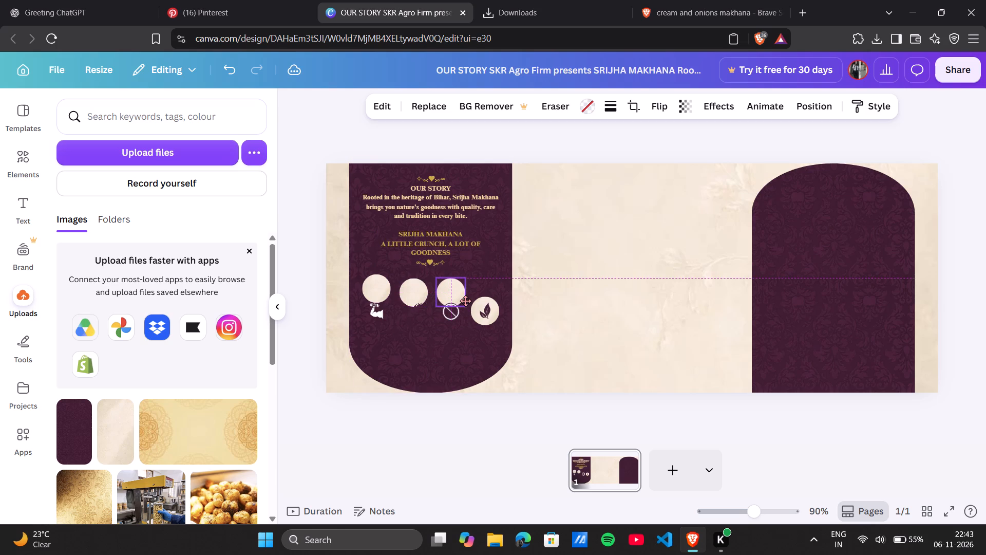
pyautogui.moveTo(466, 301); pyautogui.dragTo(464, 302)
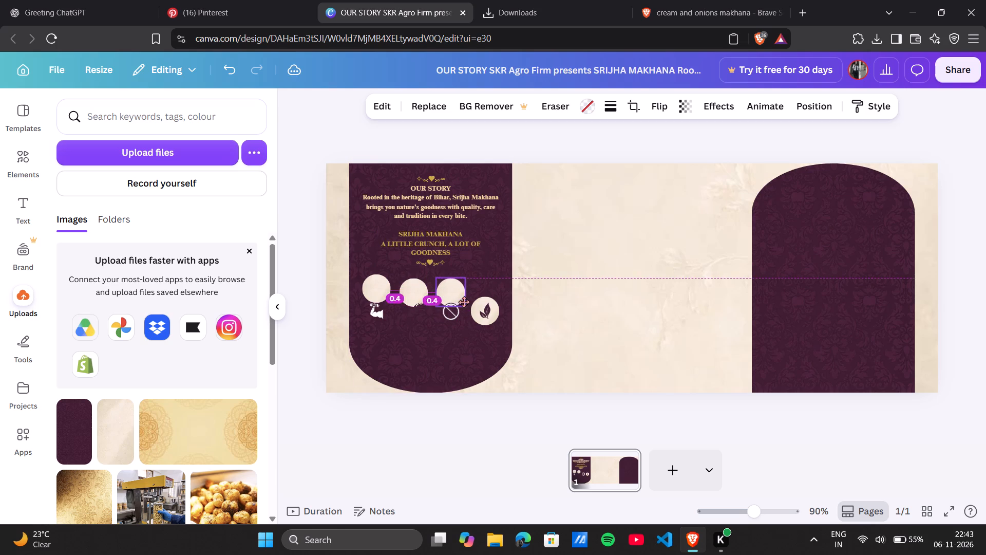
pyautogui.moveTo(464, 302); pyautogui.dragTo(464, 298)
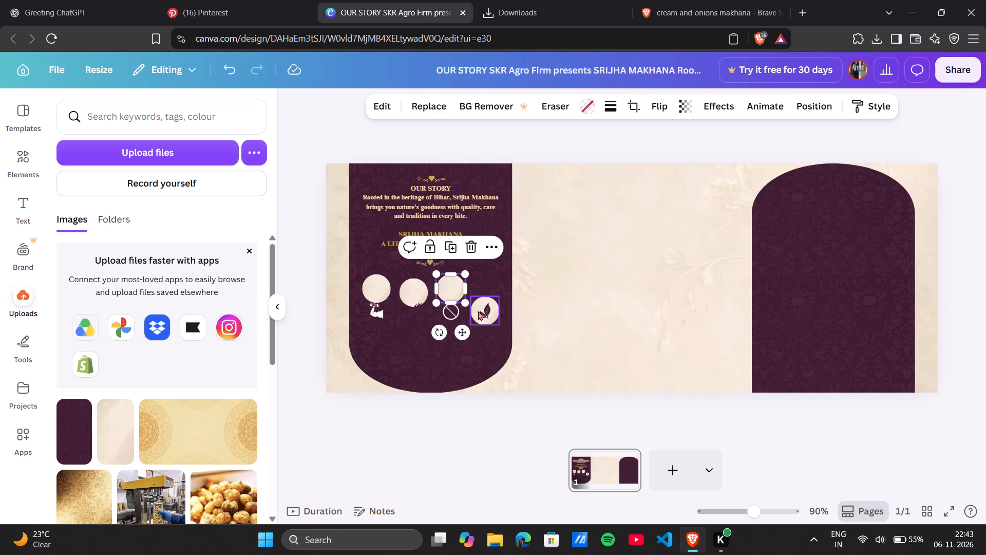
pyautogui.moveTo(487, 325); pyautogui.dragTo(490, 306)
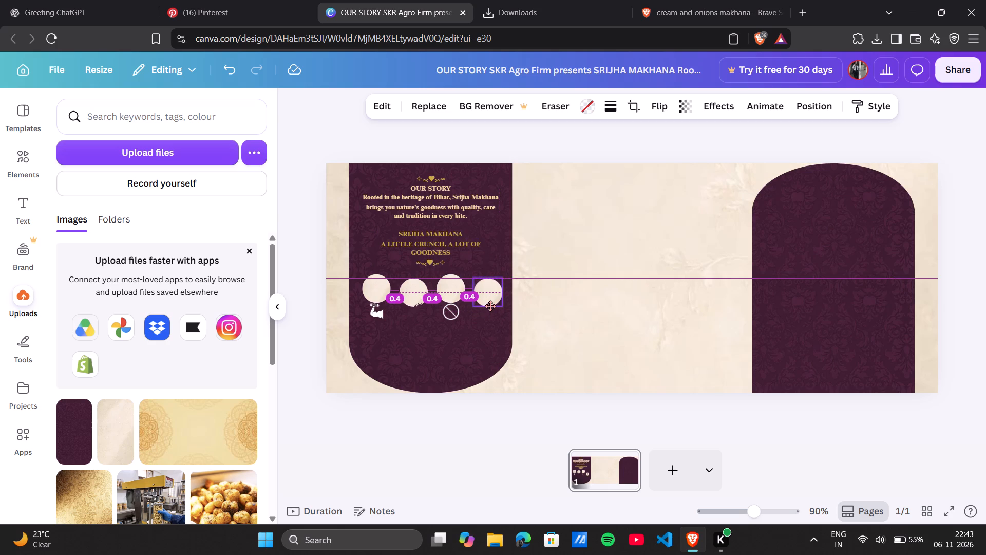
pyautogui.moveTo(490, 306); pyautogui.dragTo(491, 305)
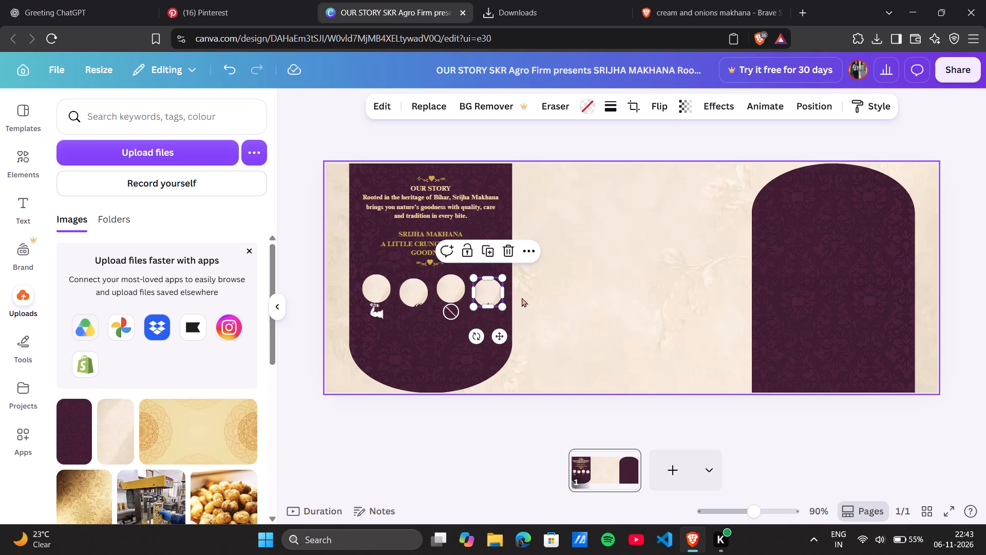
pyautogui.click(522, 298)
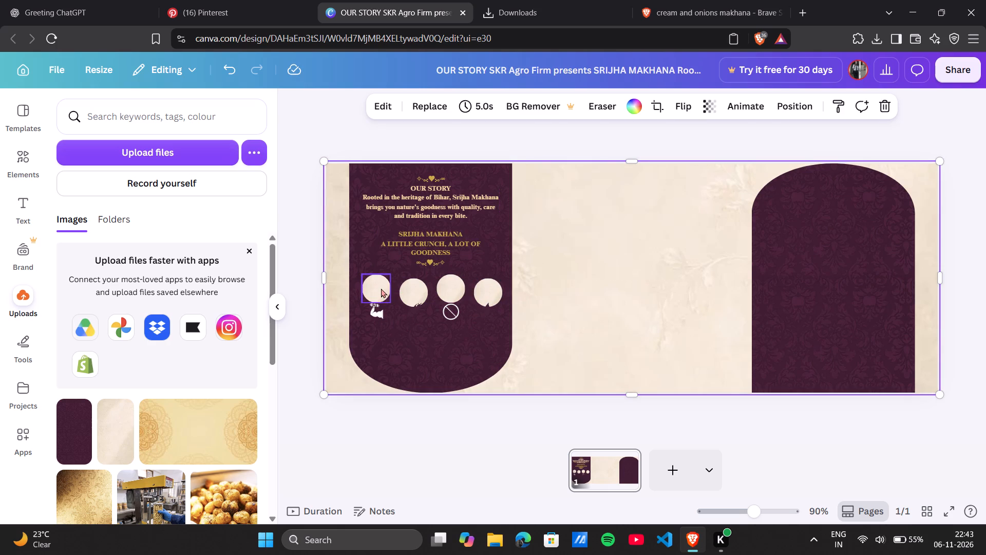
pyautogui.click(405, 282)
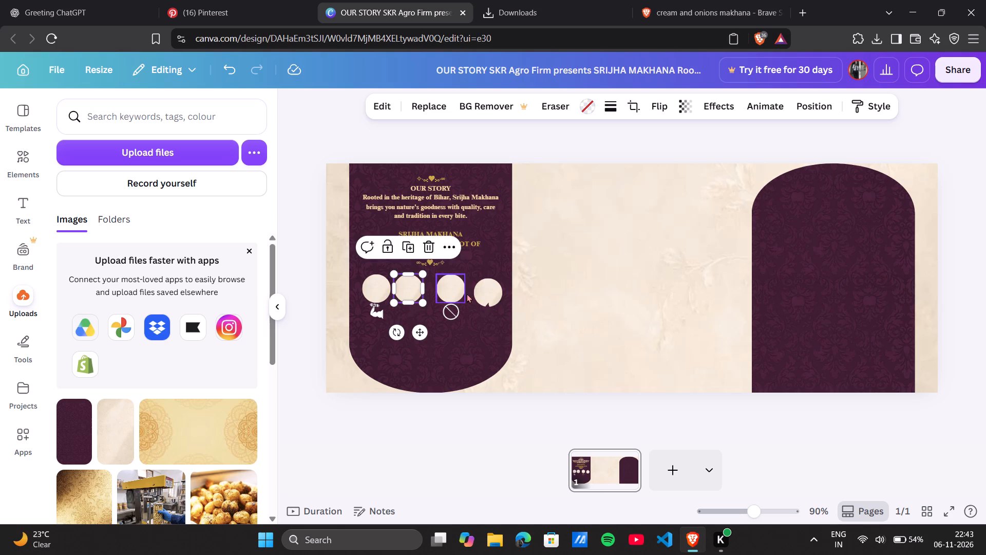
pyautogui.click(409, 284)
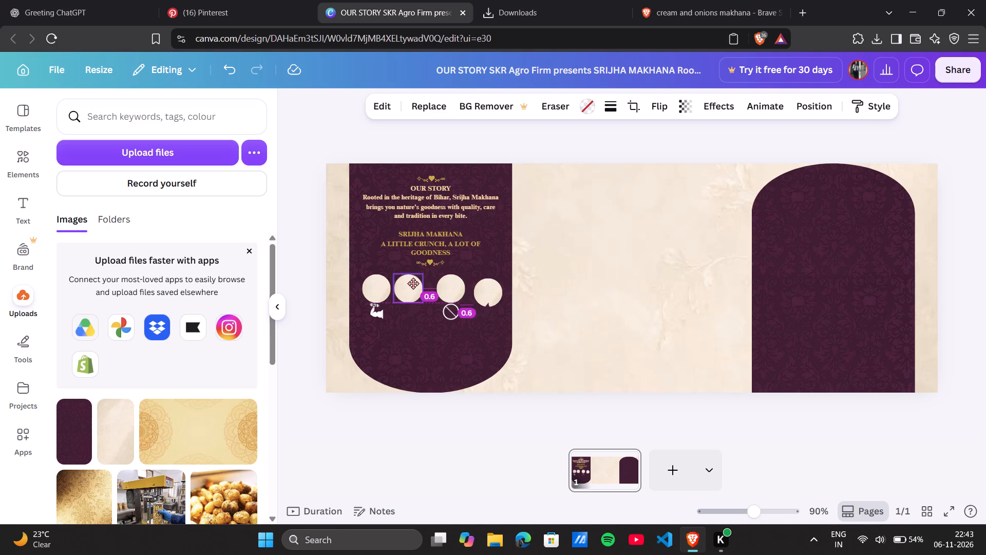
pyautogui.click(449, 286)
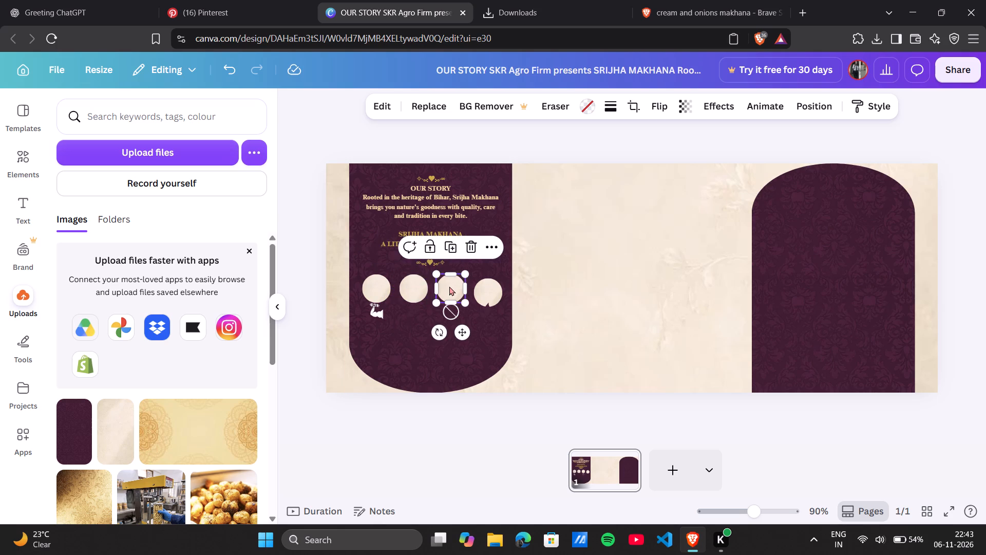
pyautogui.click(496, 293)
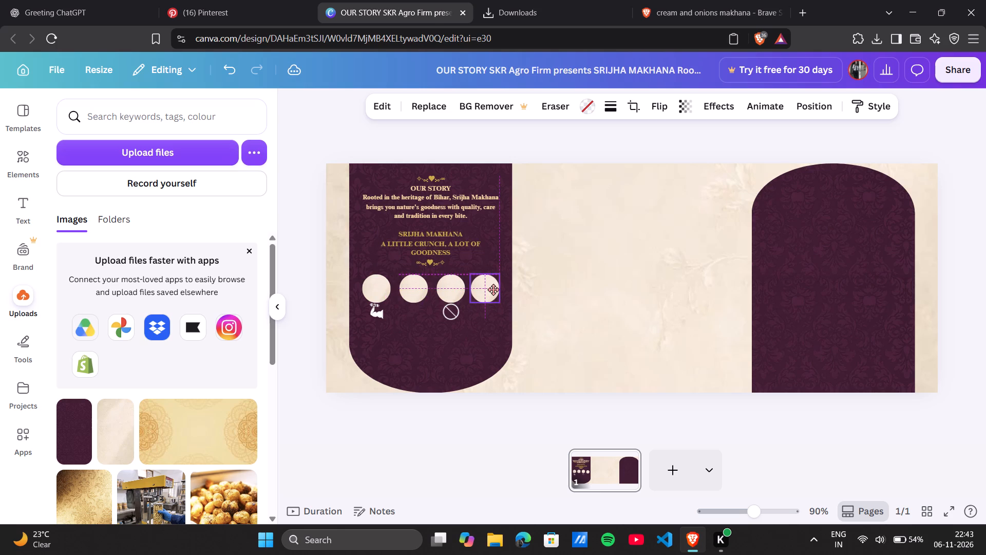
# Move the leaf, crossed-out, wheat and muscle-arm symbols up and centre each on its cream circle.
pyautogui.moveTo(487, 313); pyautogui.dragTo(487, 293)
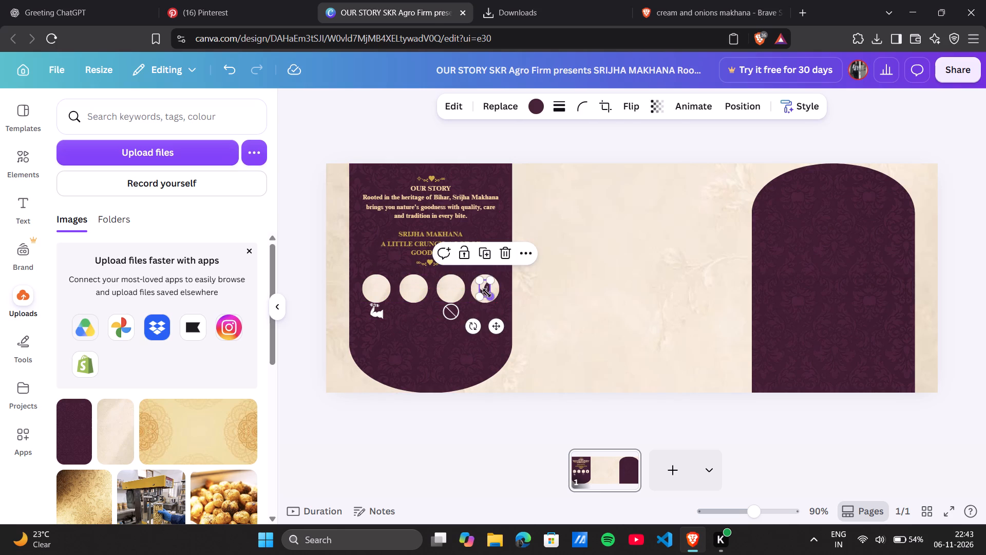
pyautogui.moveTo(450, 317); pyautogui.dragTo(451, 301)
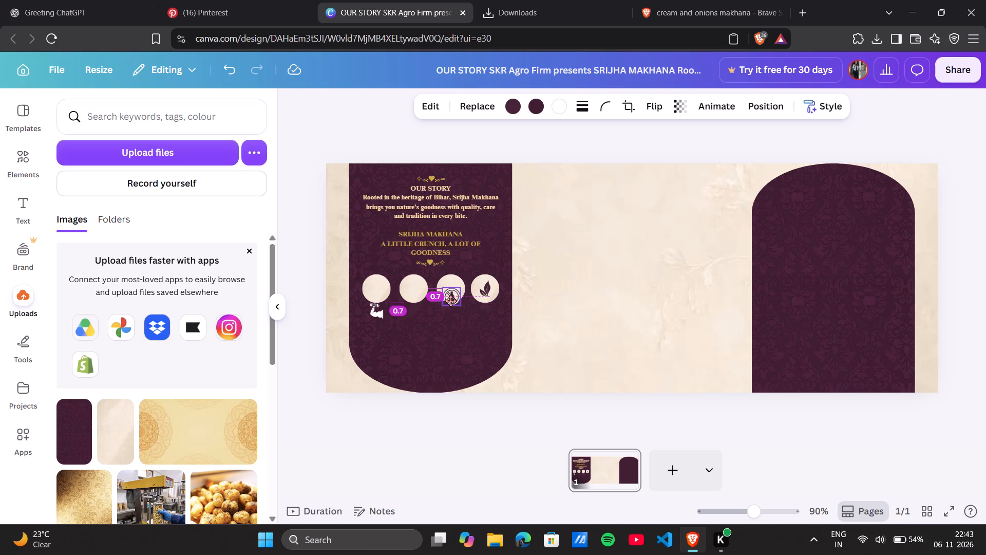
pyautogui.moveTo(451, 301); pyautogui.dragTo(450, 296)
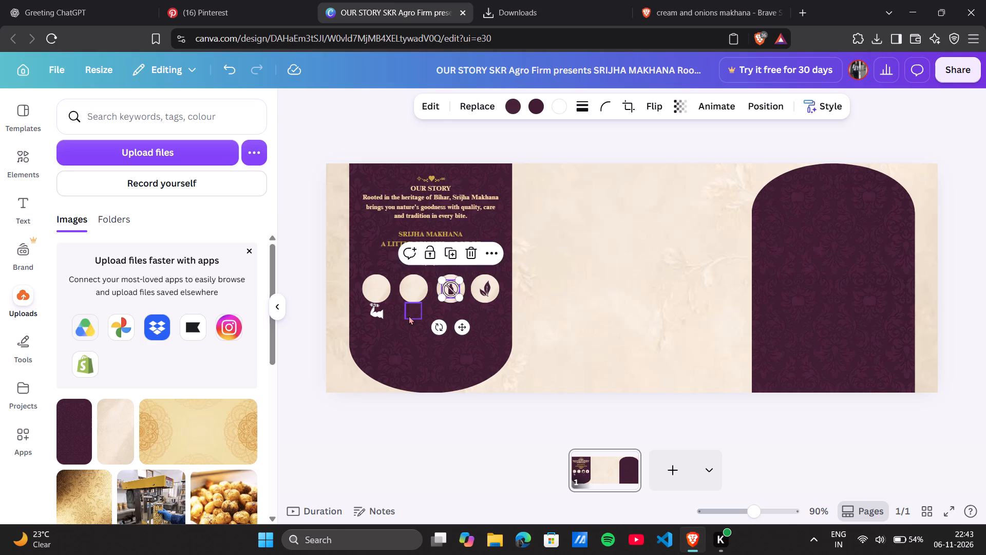
pyautogui.moveTo(409, 316); pyautogui.dragTo(409, 297)
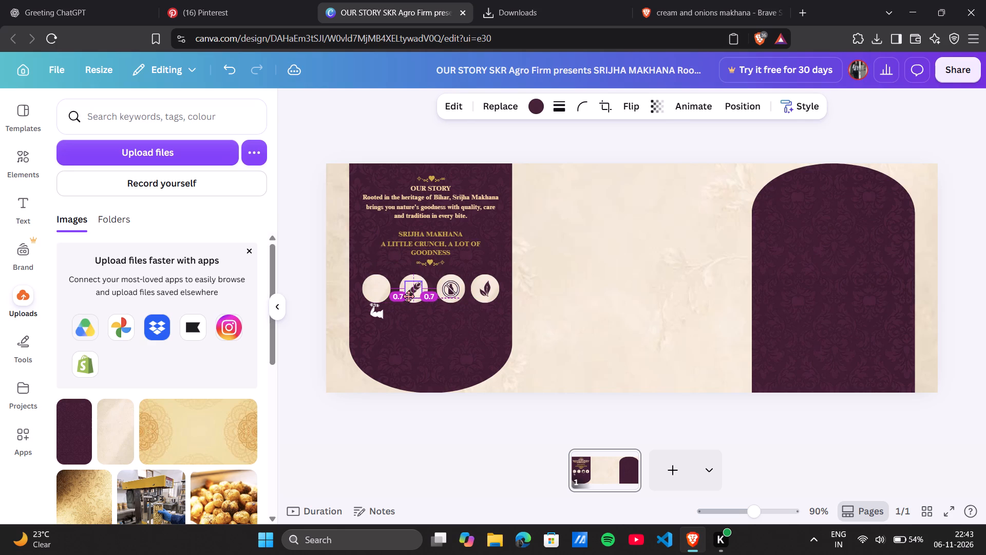
pyautogui.moveTo(409, 297); pyautogui.dragTo(408, 298)
pyautogui.click(408, 294)
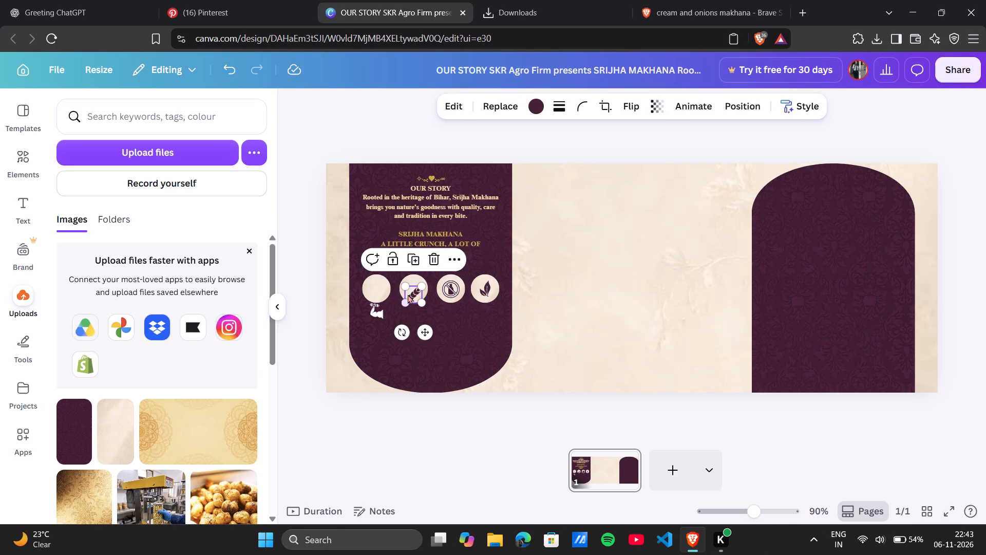
pyautogui.moveTo(414, 299); pyautogui.dragTo(415, 293)
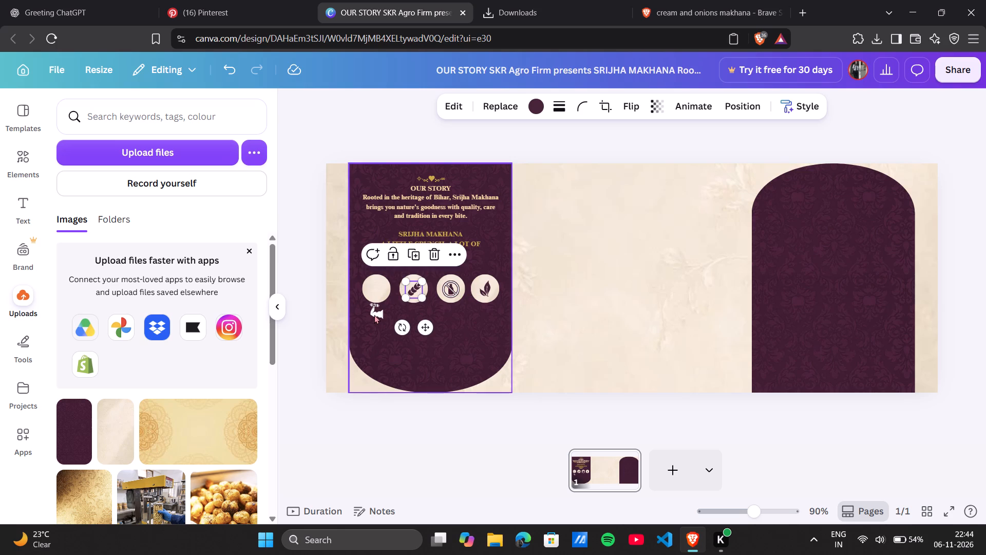
pyautogui.moveTo(374, 315); pyautogui.dragTo(375, 289)
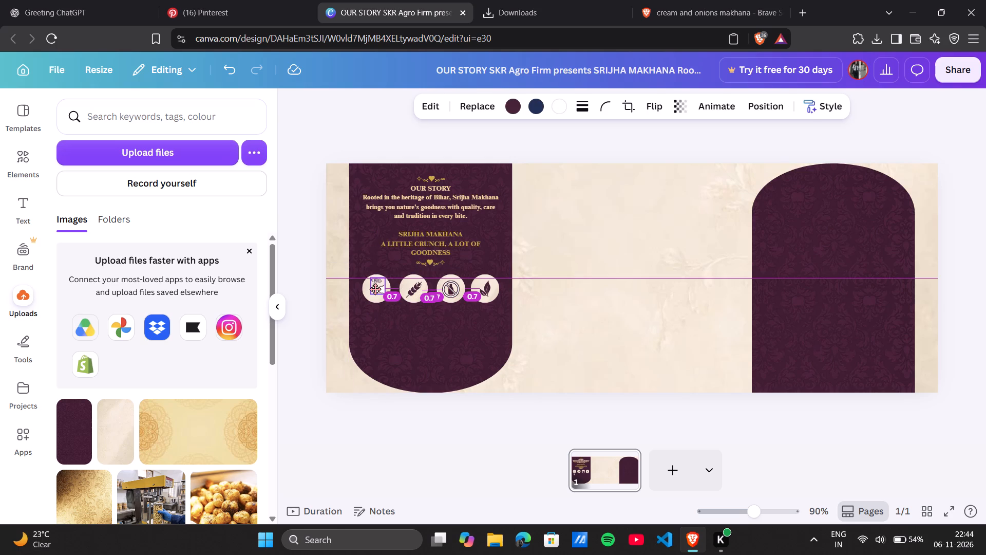
pyautogui.moveTo(375, 289); pyautogui.dragTo(374, 292)
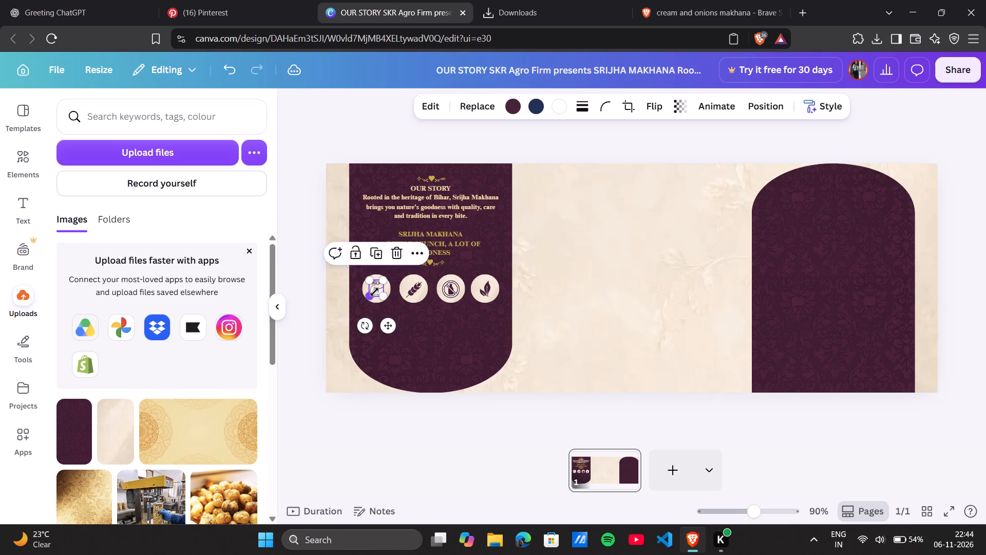
pyautogui.click(306, 286)
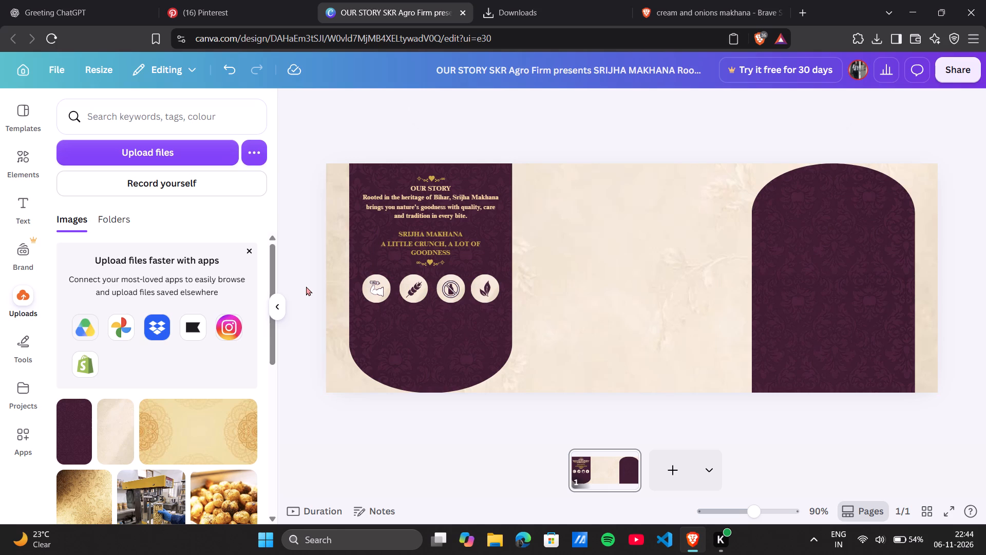
# Insert the uploaded picture of roasted makhana in a white bowl, shrink it and place it on the cream area beside the purple panel.
pyautogui.scroll(-1, 184, 456)
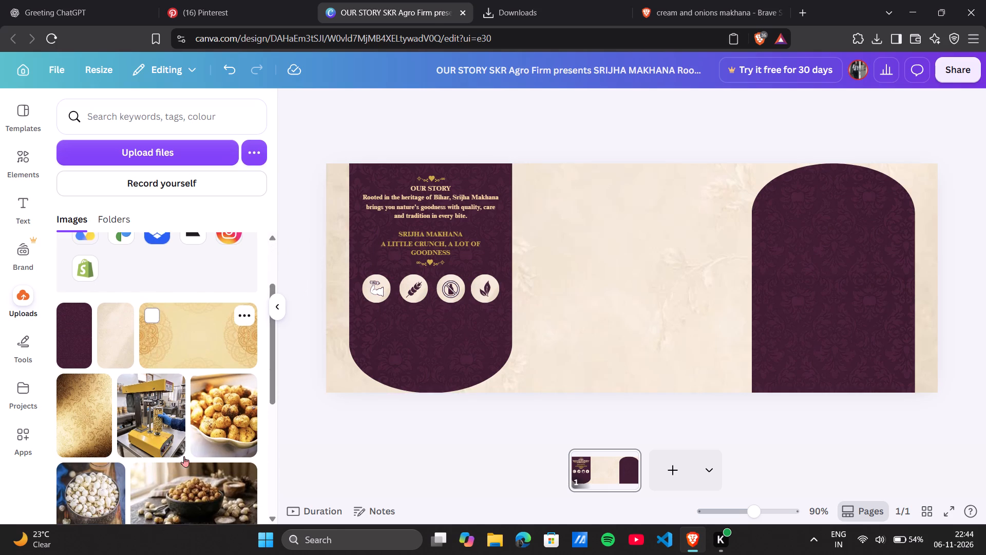
pyautogui.scroll(-1, 184, 456)
pyautogui.click(193, 446)
pyautogui.scroll(-1, 193, 446)
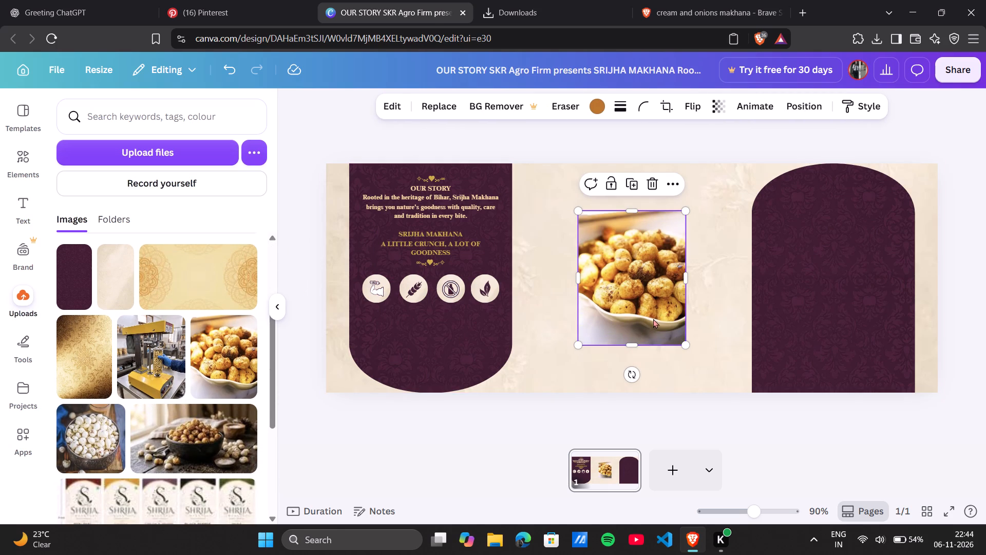
pyautogui.moveTo(653, 319); pyautogui.dragTo(627, 330)
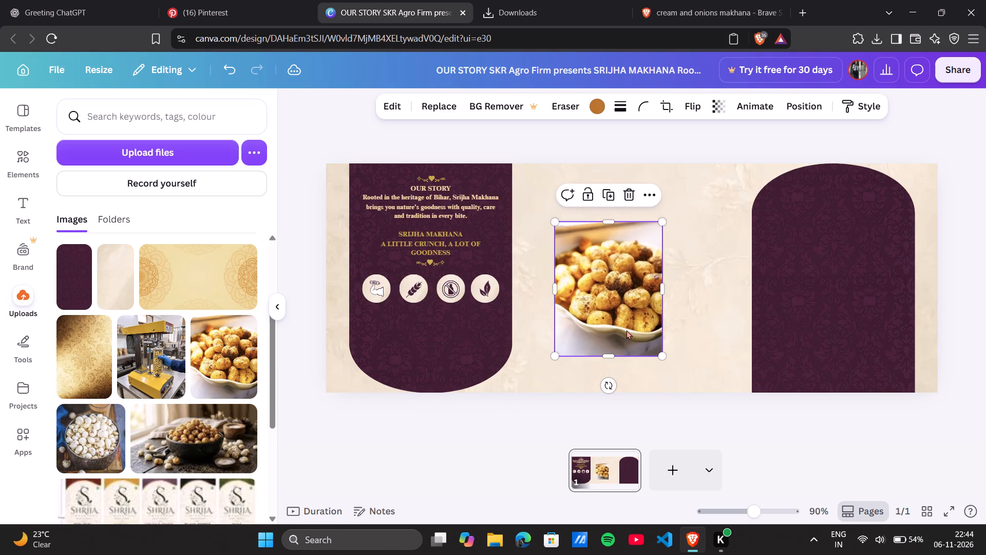
pyautogui.moveTo(663, 354); pyautogui.dragTo(625, 297)
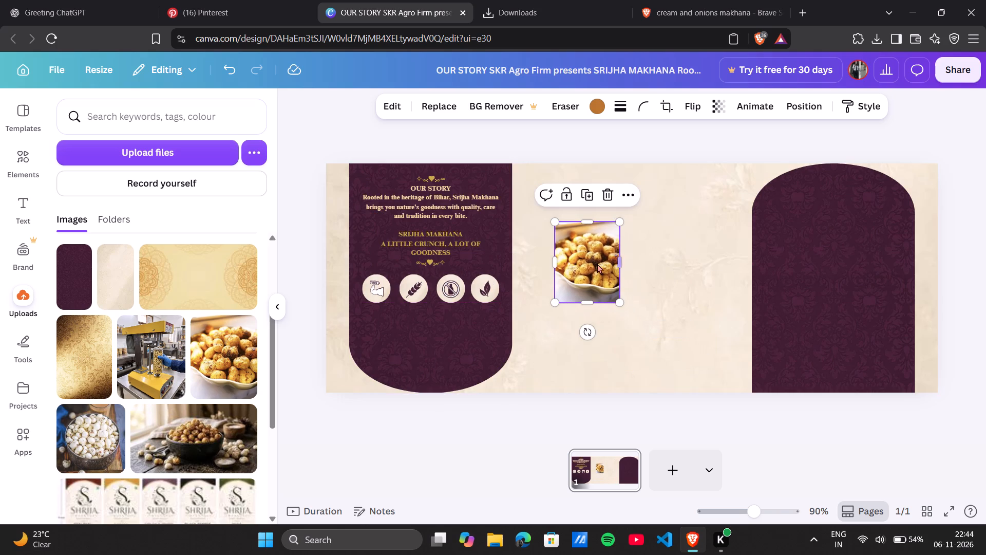
pyautogui.moveTo(592, 255); pyautogui.dragTo(602, 303)
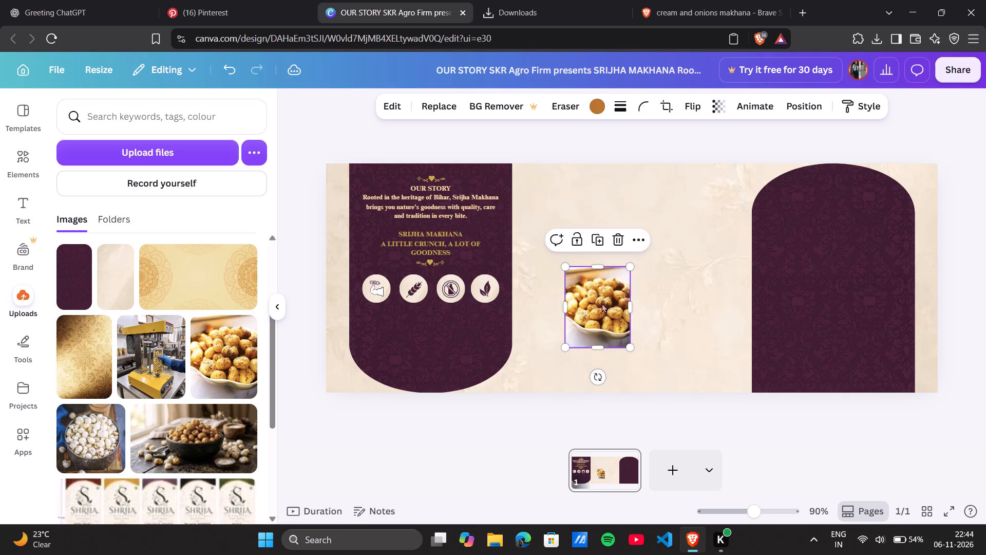
pyautogui.moveTo(602, 303); pyautogui.dragTo(579, 311)
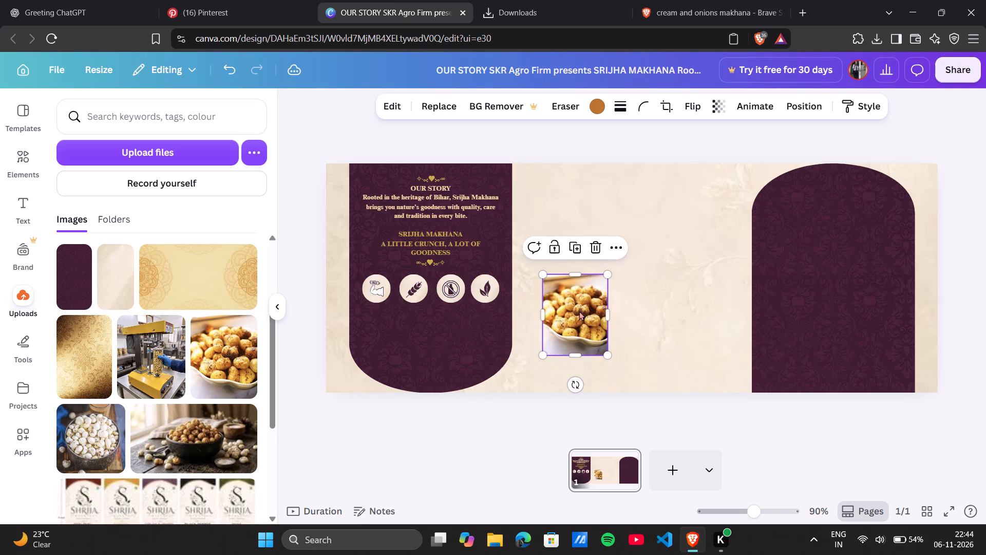
pyautogui.click(579, 311)
pyautogui.click(498, 423)
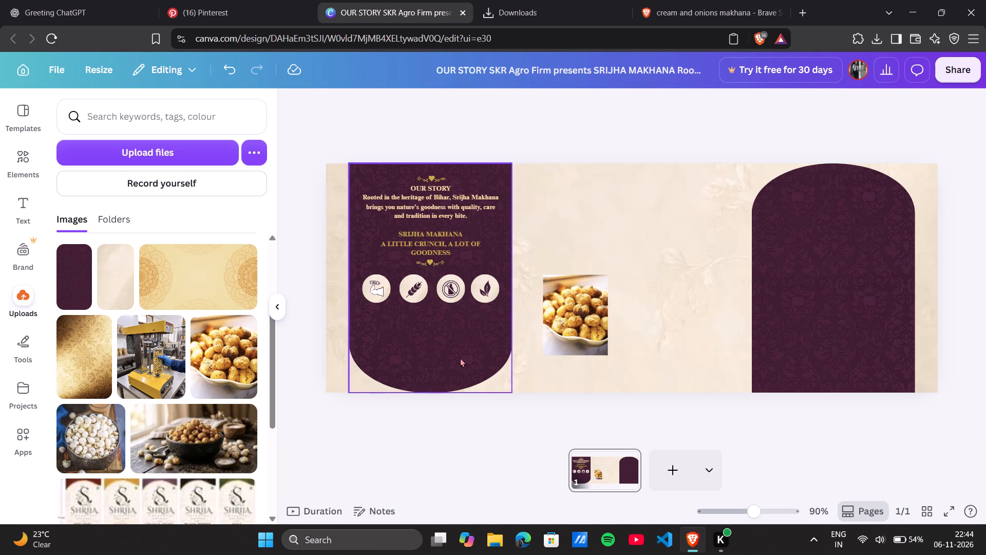
# Lock the purple patterned panel behind the OUR STORY text.
pyautogui.click(460, 358)
pyautogui.click(408, 131)
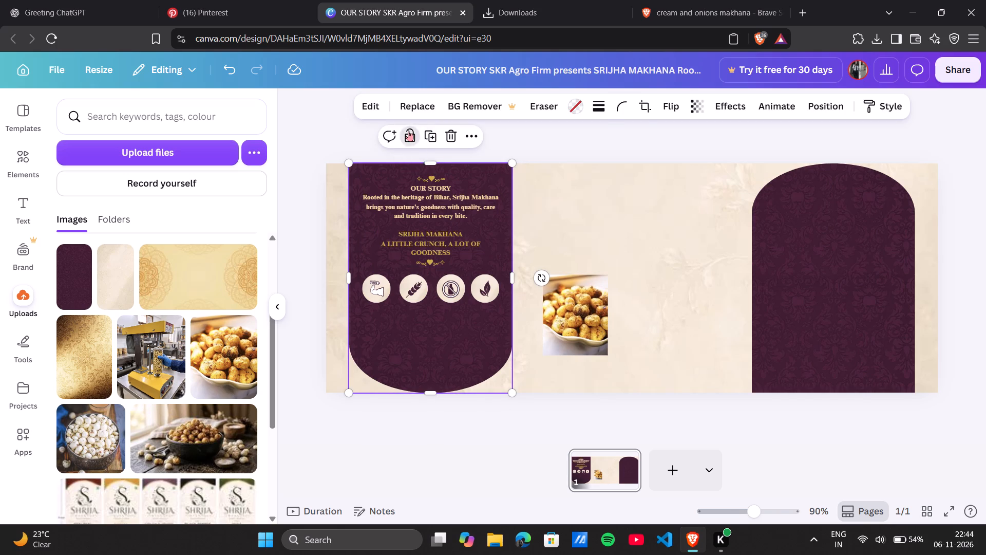
pyautogui.click(519, 435)
# Place the roasted makhana picture below the icons on the purple panel and adjust its crop to a wider landscape shape.
pyautogui.moveTo(580, 322); pyautogui.dragTo(466, 334)
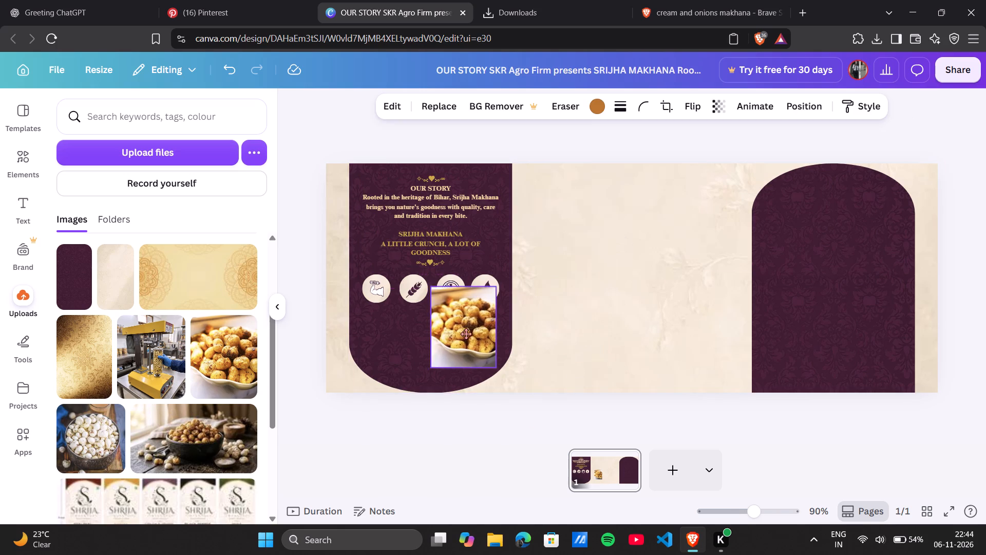
pyautogui.moveTo(466, 334); pyautogui.dragTo(397, 354)
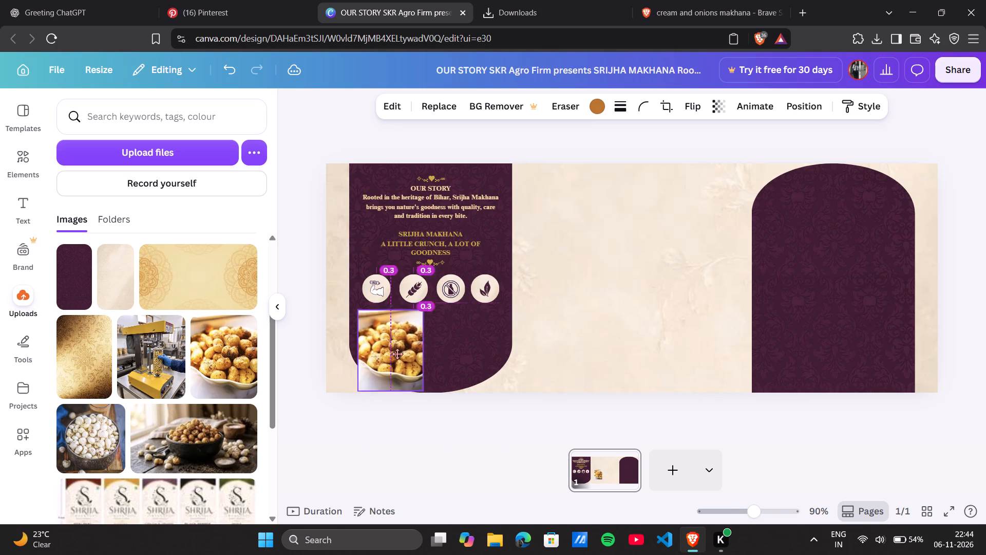
pyautogui.moveTo(397, 354); pyautogui.dragTo(397, 353)
pyautogui.moveTo(424, 343); pyautogui.dragTo(506, 338)
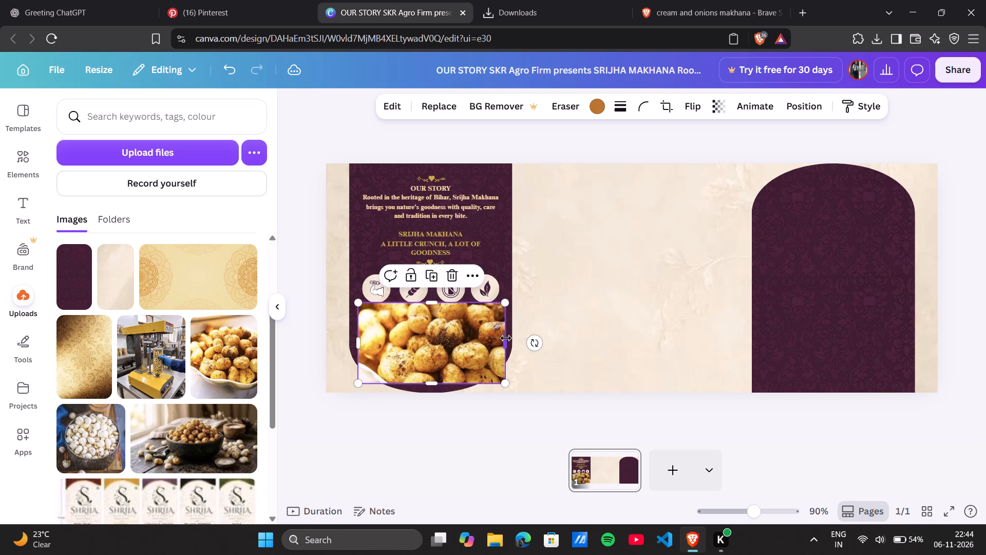
pyautogui.moveTo(505, 342); pyautogui.dragTo(452, 344)
# Move the roasted makhana picture off the OUR STORY panel, adjust its size and crop, and delete it.
pyautogui.moveTo(421, 351); pyautogui.dragTo(660, 247)
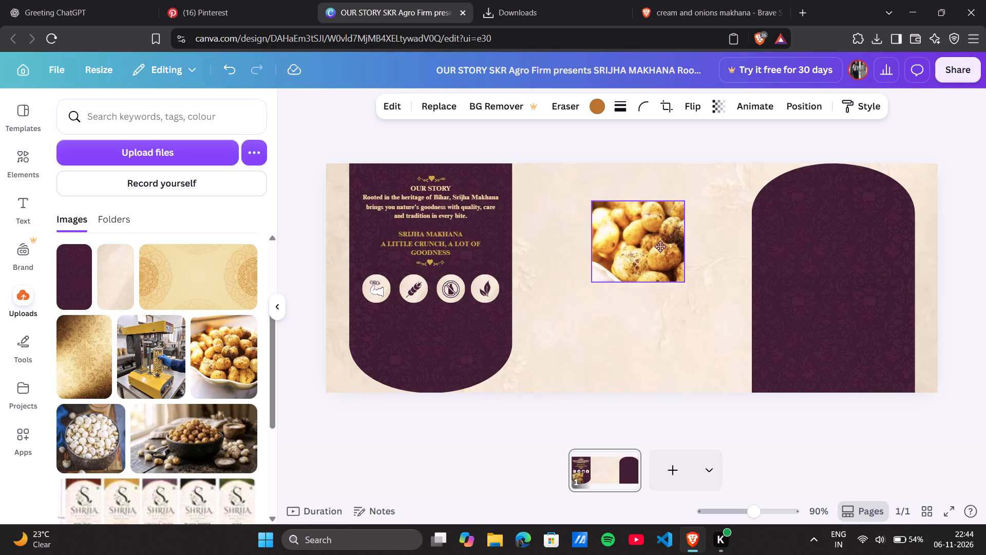
pyautogui.moveTo(660, 247); pyautogui.dragTo(661, 247)
pyautogui.moveTo(689, 280); pyautogui.dragTo(741, 302)
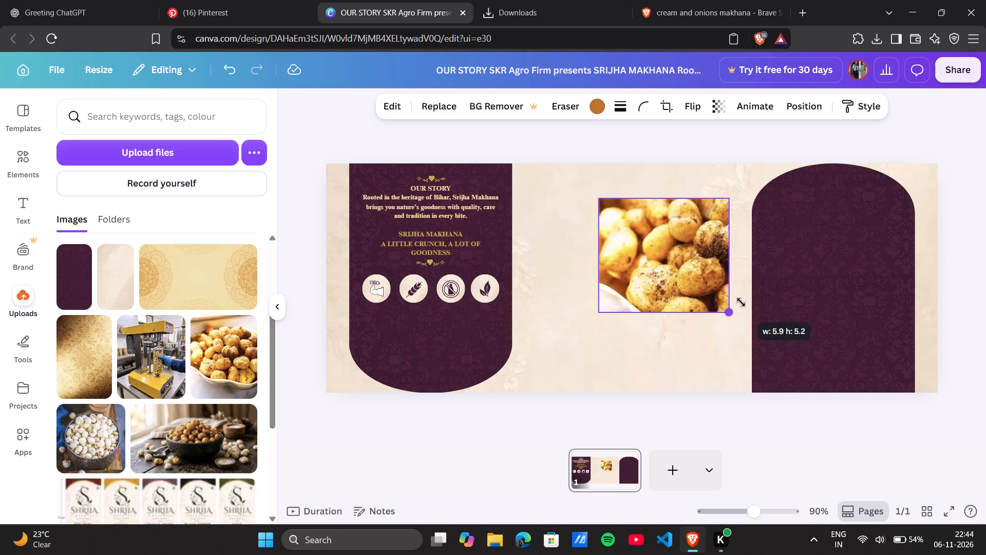
pyautogui.moveTo(741, 302); pyautogui.dragTo(743, 304)
pyautogui.click(669, 198)
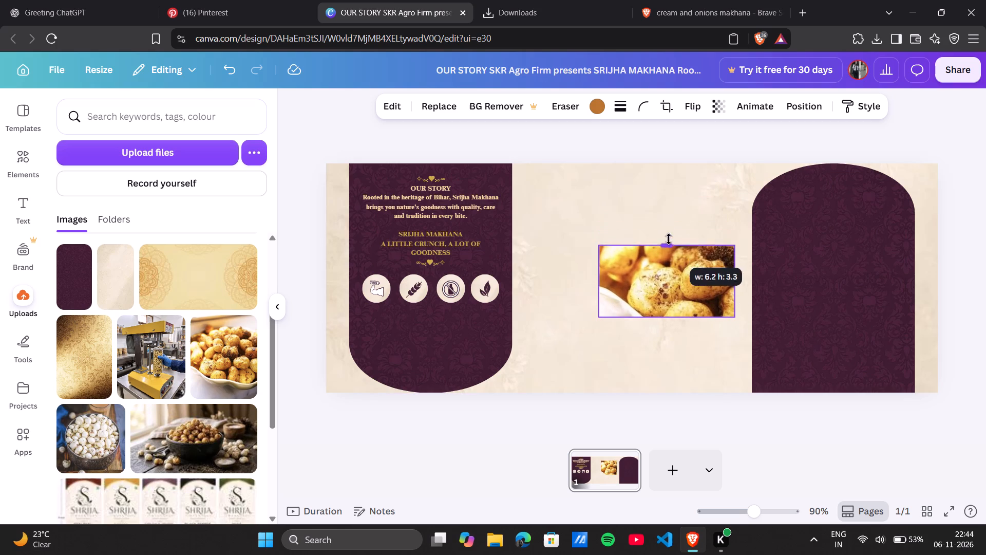
pyautogui.click(690, 169)
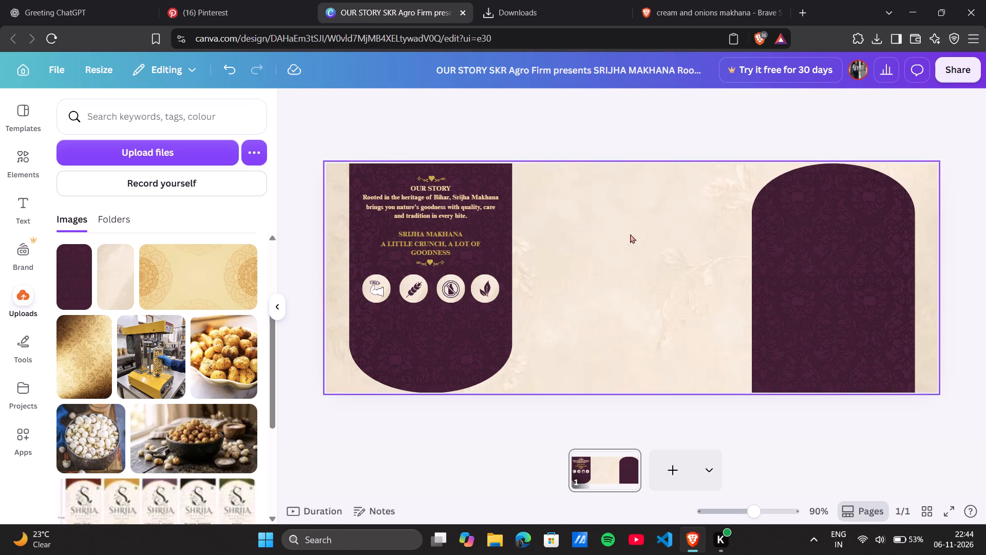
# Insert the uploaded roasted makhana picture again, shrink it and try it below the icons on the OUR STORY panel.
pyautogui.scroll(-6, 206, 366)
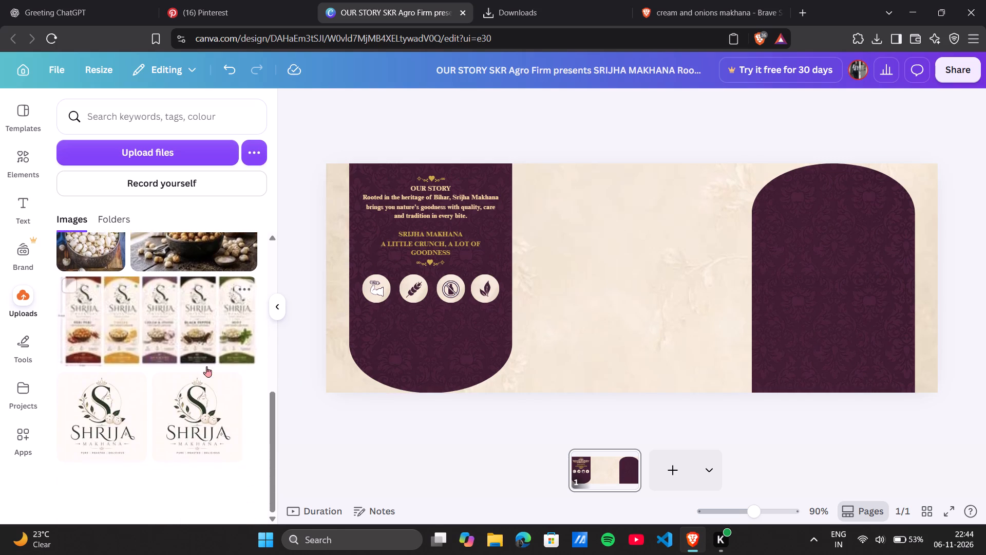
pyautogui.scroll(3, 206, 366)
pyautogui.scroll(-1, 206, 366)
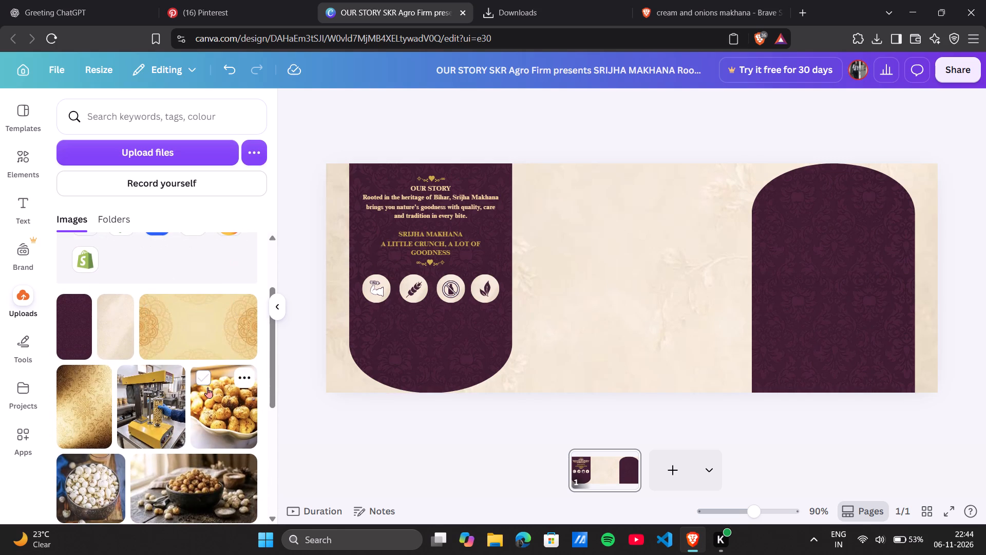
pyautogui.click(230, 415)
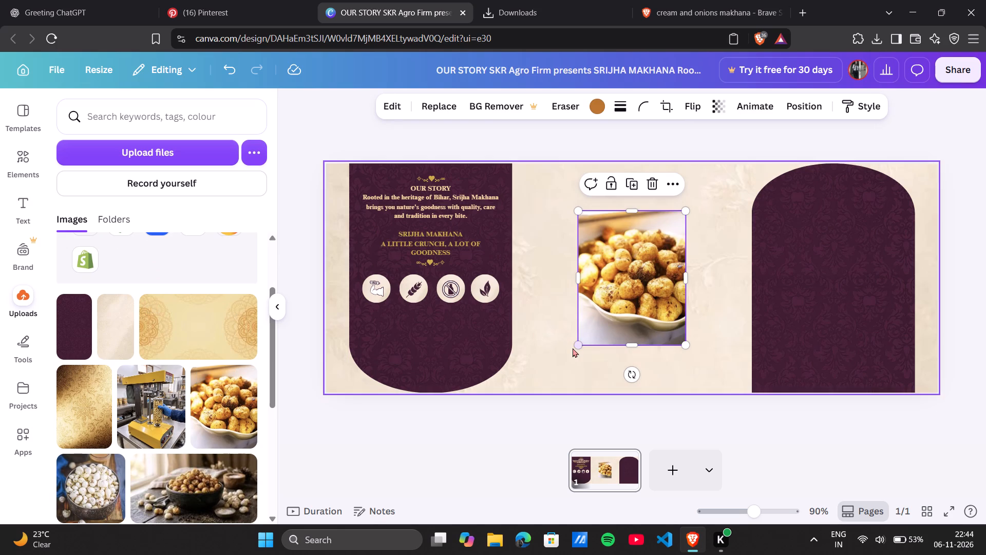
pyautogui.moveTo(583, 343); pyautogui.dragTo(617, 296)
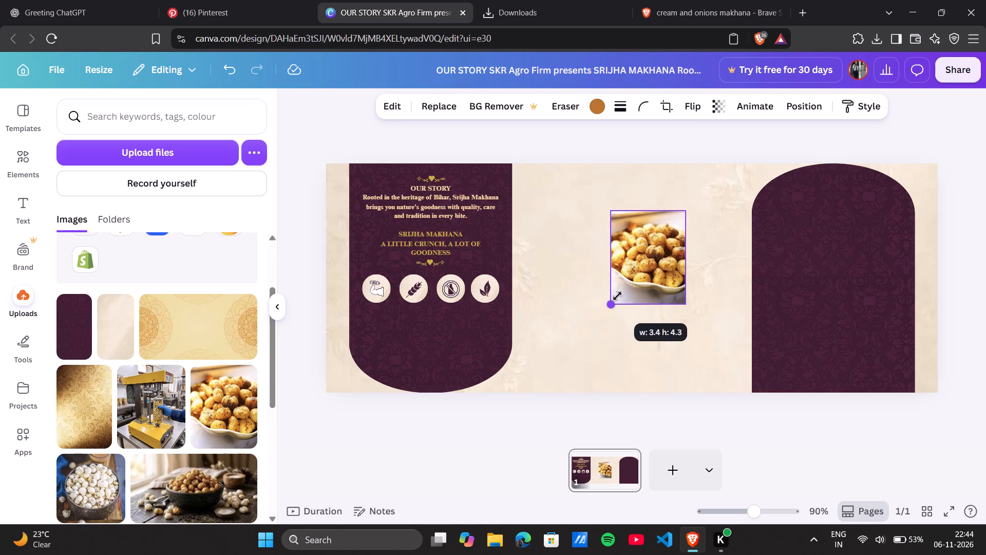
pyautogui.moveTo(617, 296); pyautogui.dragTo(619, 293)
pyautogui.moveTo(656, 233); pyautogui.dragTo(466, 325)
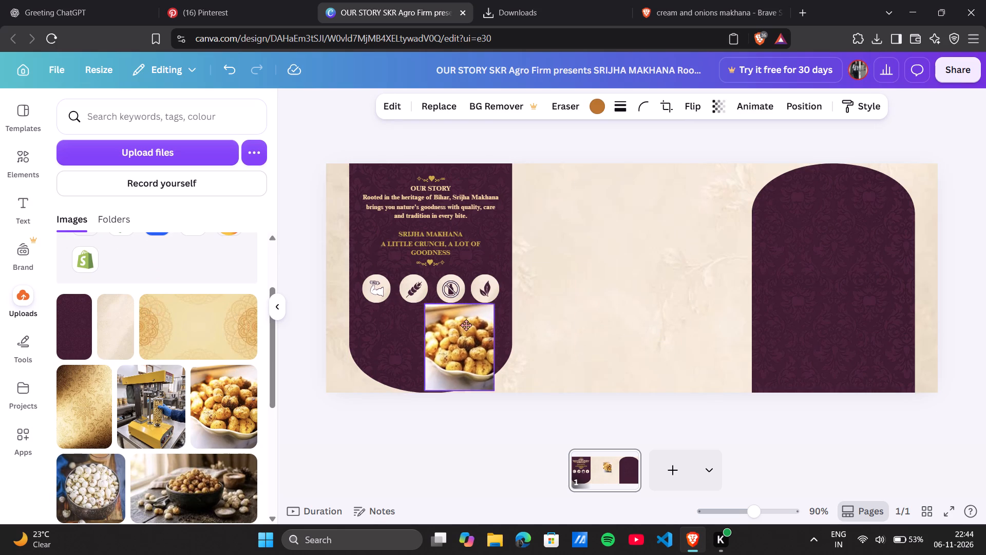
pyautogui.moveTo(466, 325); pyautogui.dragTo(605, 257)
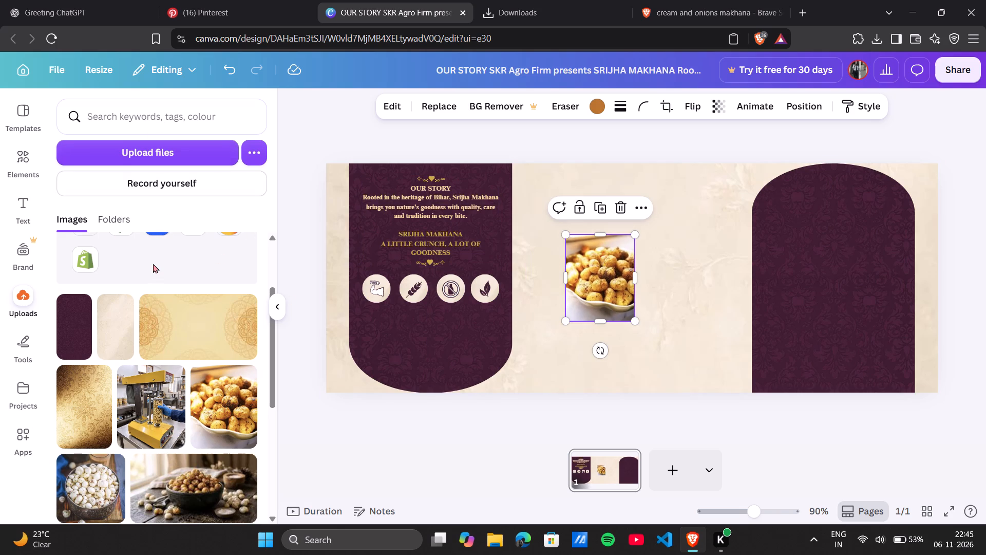
# Search the graphics elements for "makhana" and browse the results for a suitable image.
pyautogui.click(178, 116)
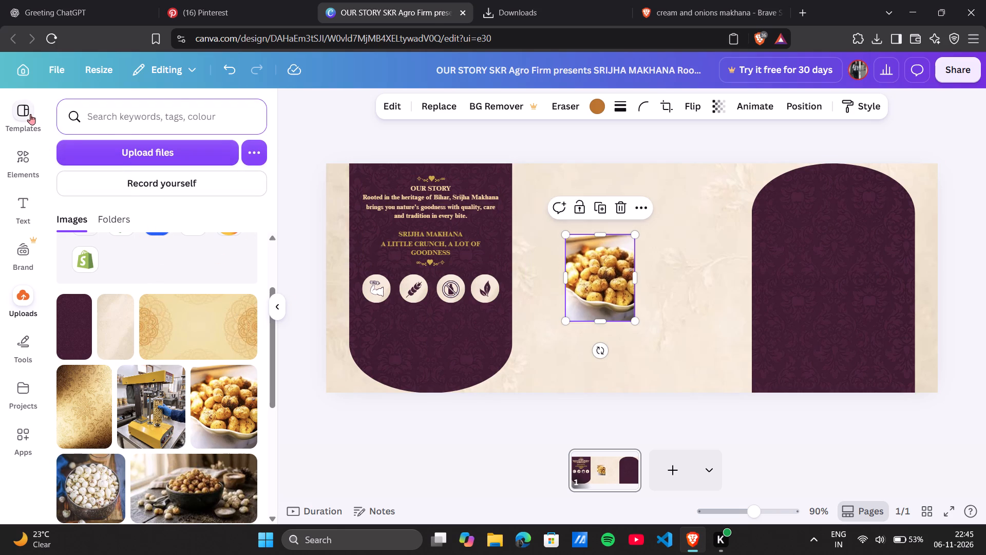
pyautogui.click(30, 114)
pyautogui.click(18, 172)
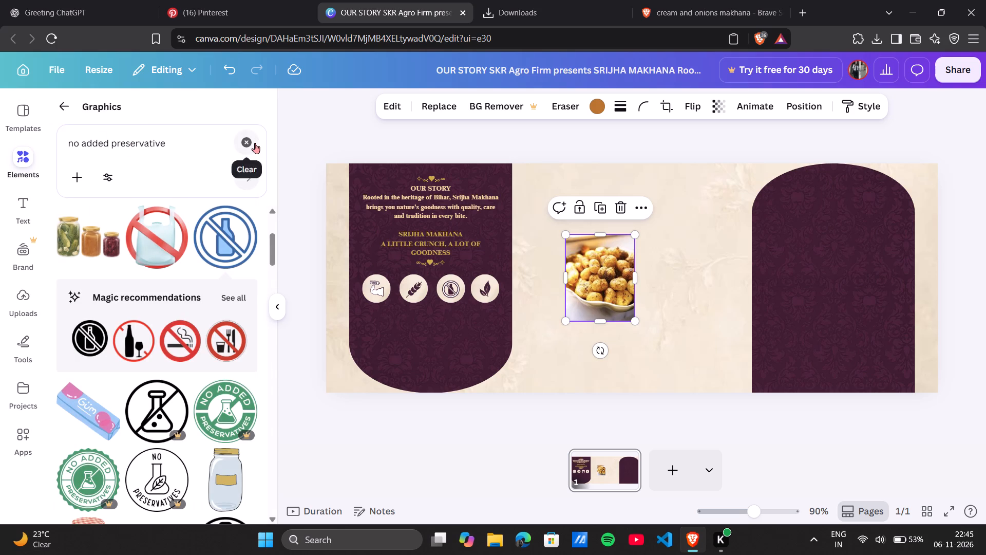
pyautogui.click(255, 143)
pyautogui.write('makhana')
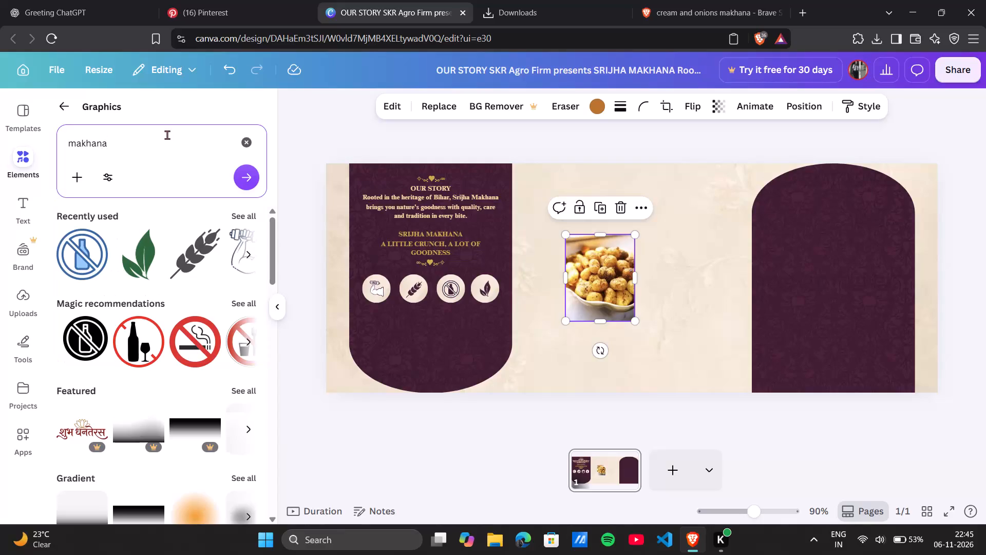
pyautogui.press('Return')
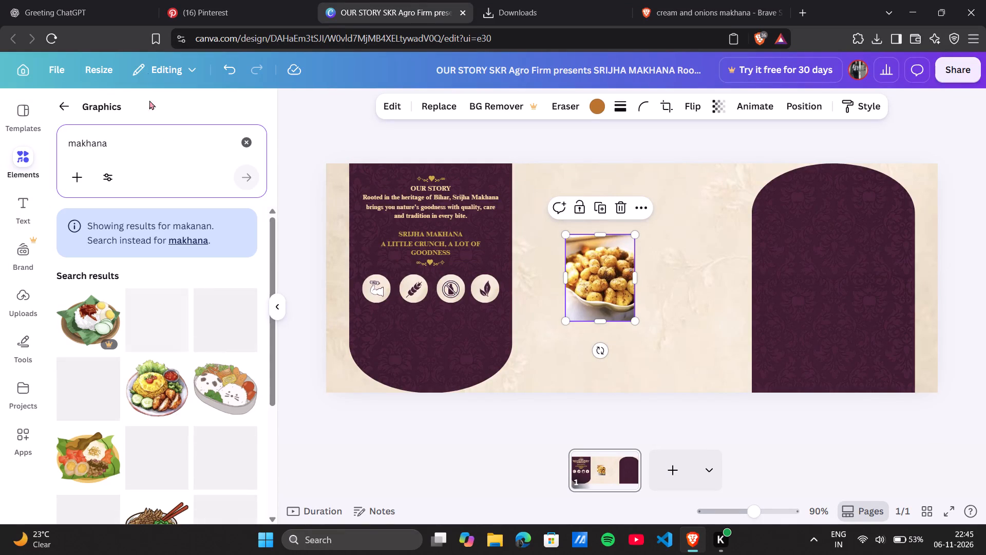
pyautogui.scroll(-2, 192, 389)
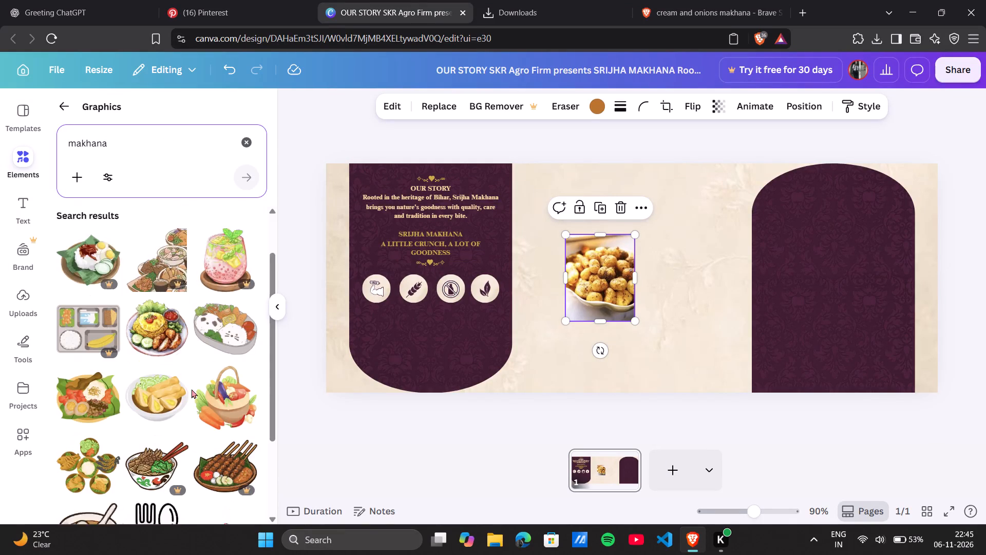
pyautogui.scroll(-6, 192, 389)
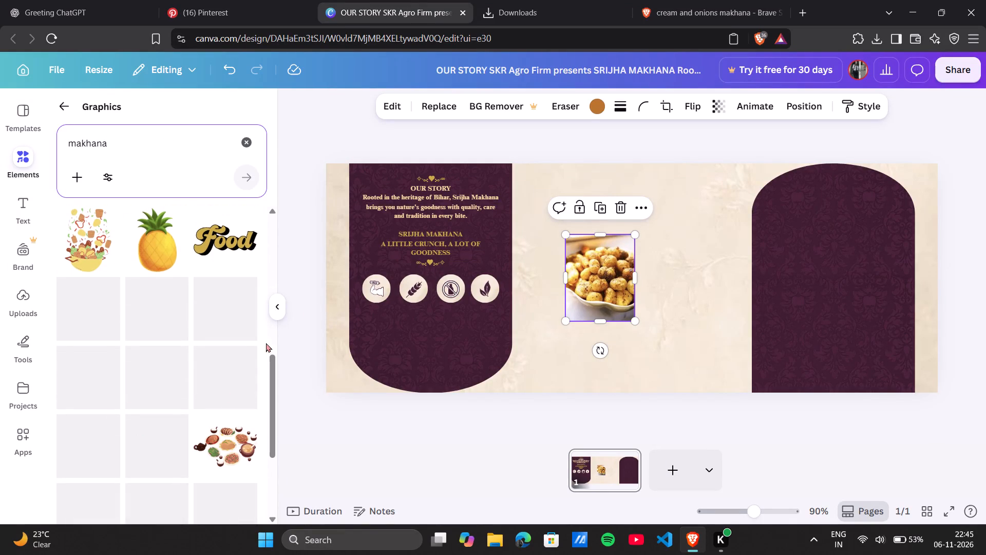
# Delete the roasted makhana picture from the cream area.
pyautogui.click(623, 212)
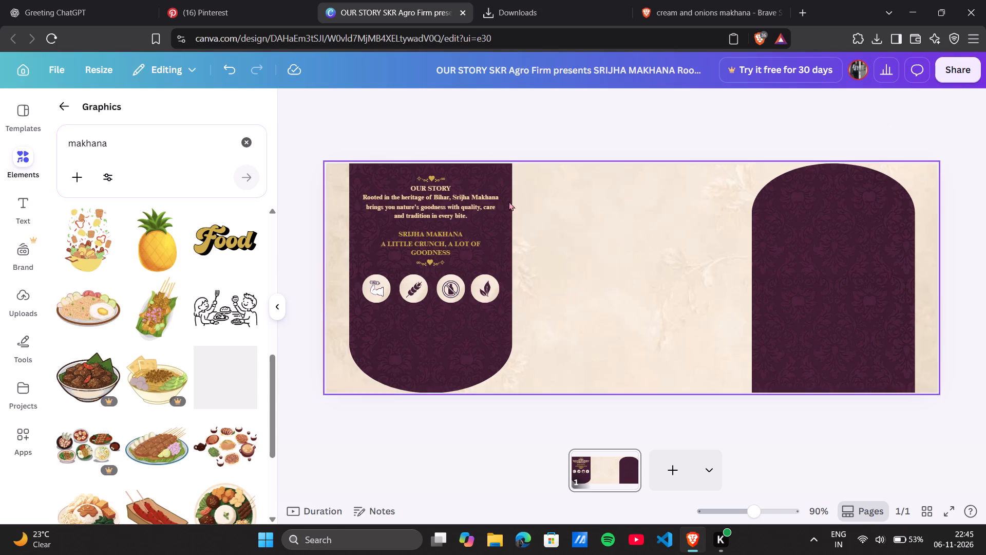
# Search the photo elements for "makhana" and look through the results for a suitable picture.
pyautogui.scroll(-4, 123, 346)
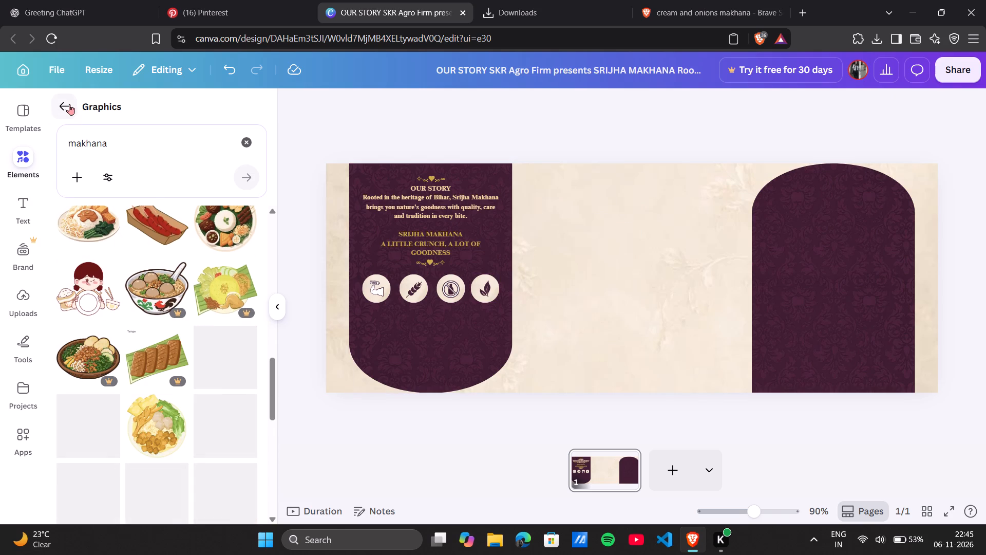
pyautogui.click(69, 103)
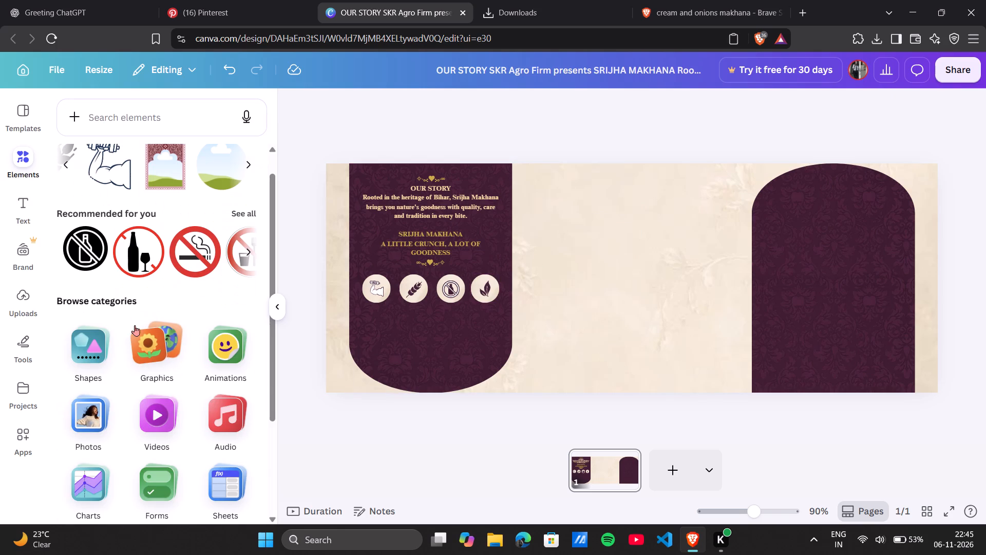
pyautogui.scroll(-1, 161, 441)
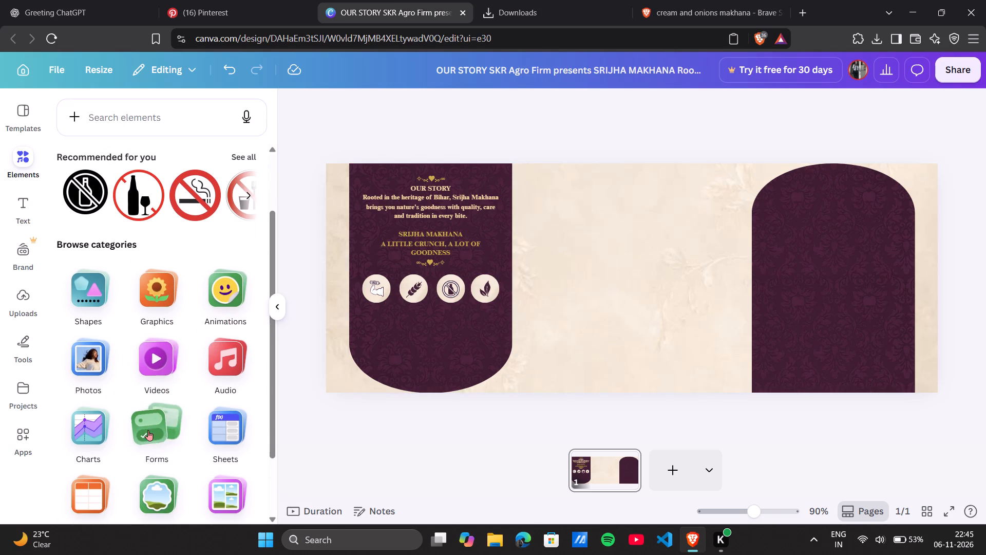
pyautogui.click(97, 375)
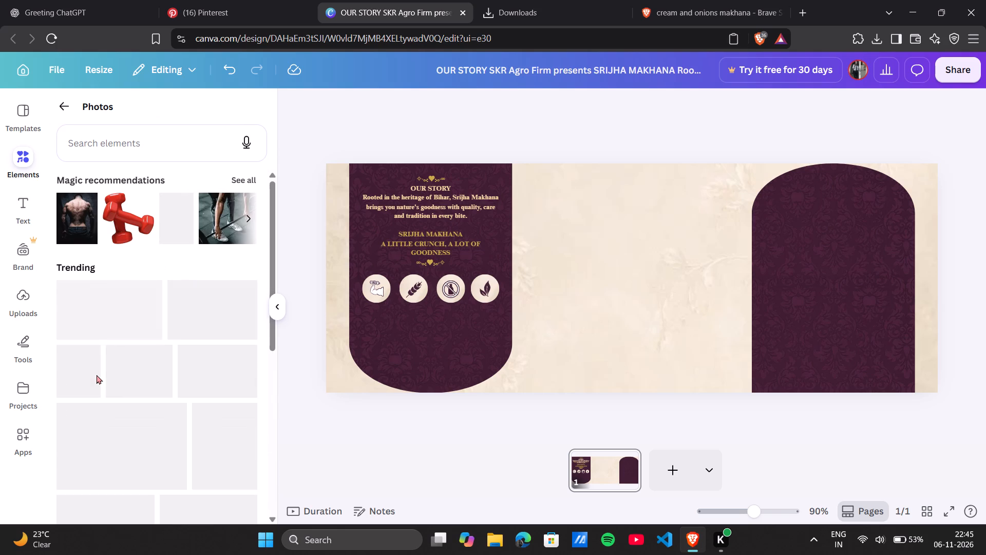
pyautogui.click(105, 152)
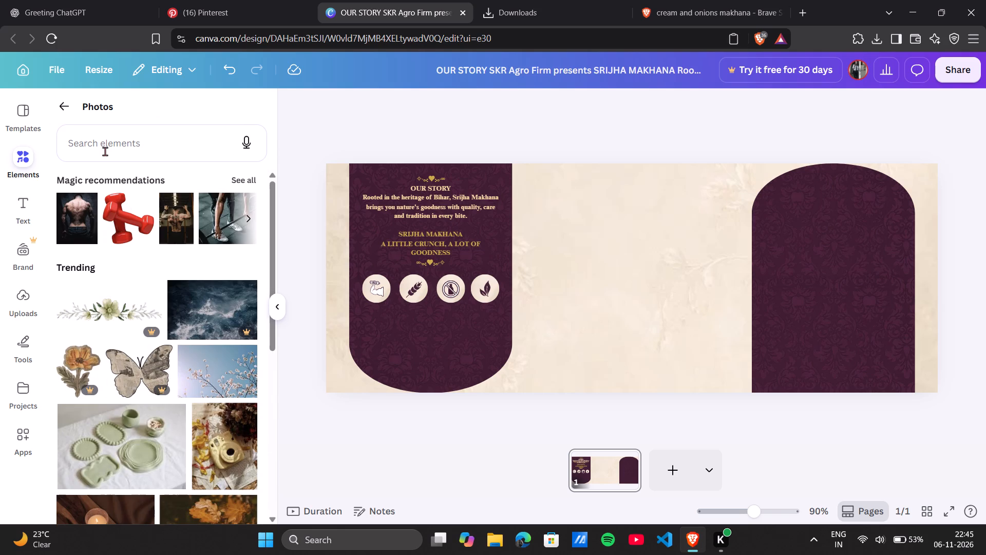
pyautogui.press('m')
pyautogui.click(105, 152)
pyautogui.click(100, 139)
pyautogui.write('makhana')
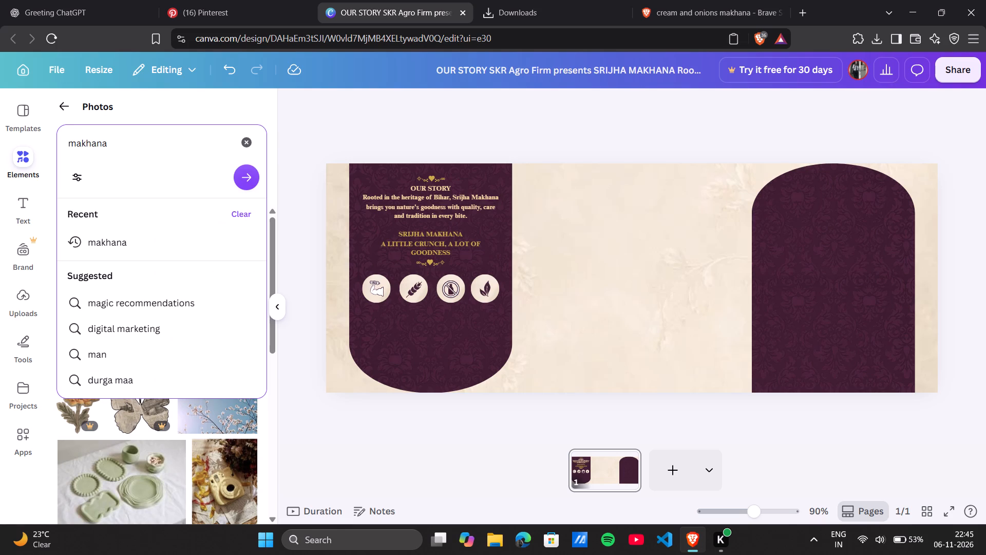
pyautogui.click(124, 248)
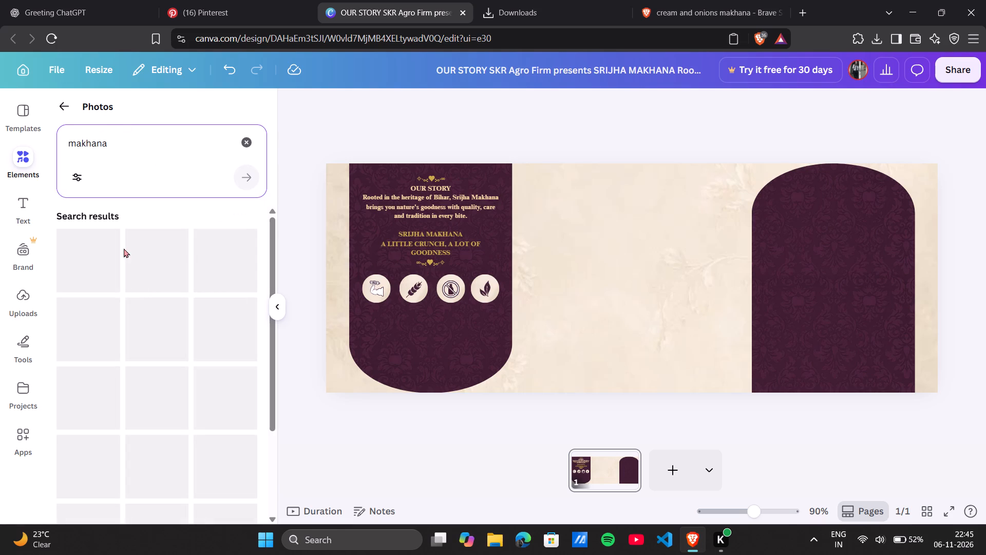
pyautogui.scroll(-1, 177, 354)
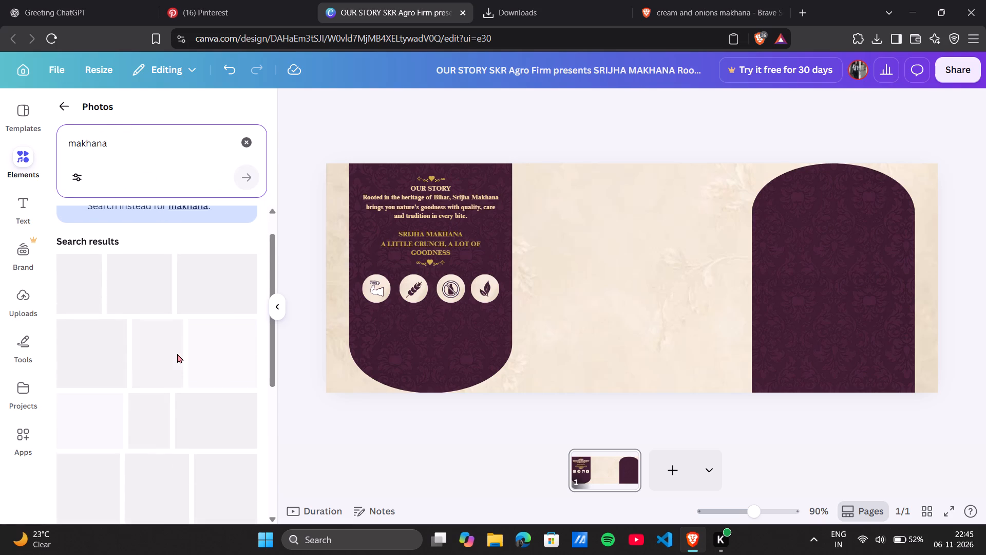
pyautogui.scroll(-2, 177, 354)
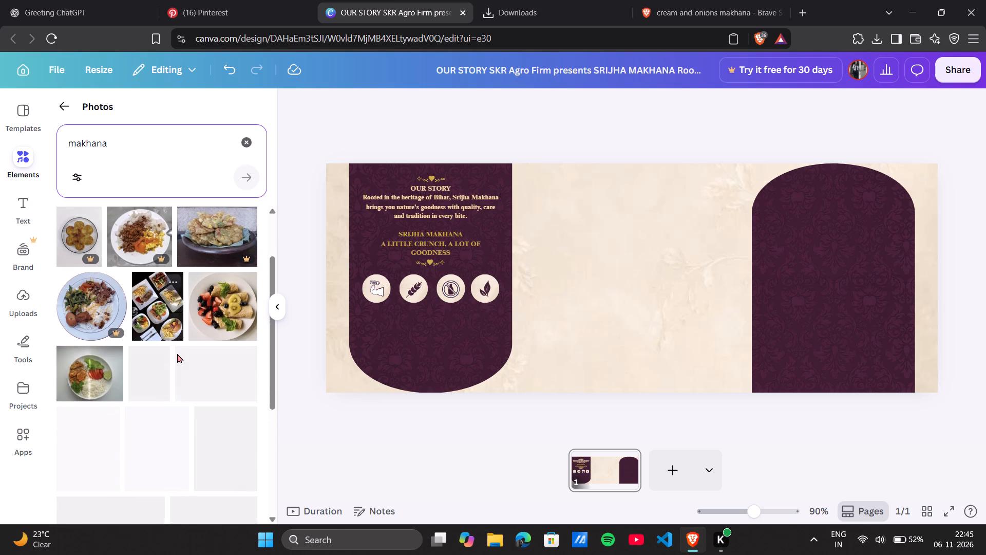
pyautogui.scroll(-1, 177, 354)
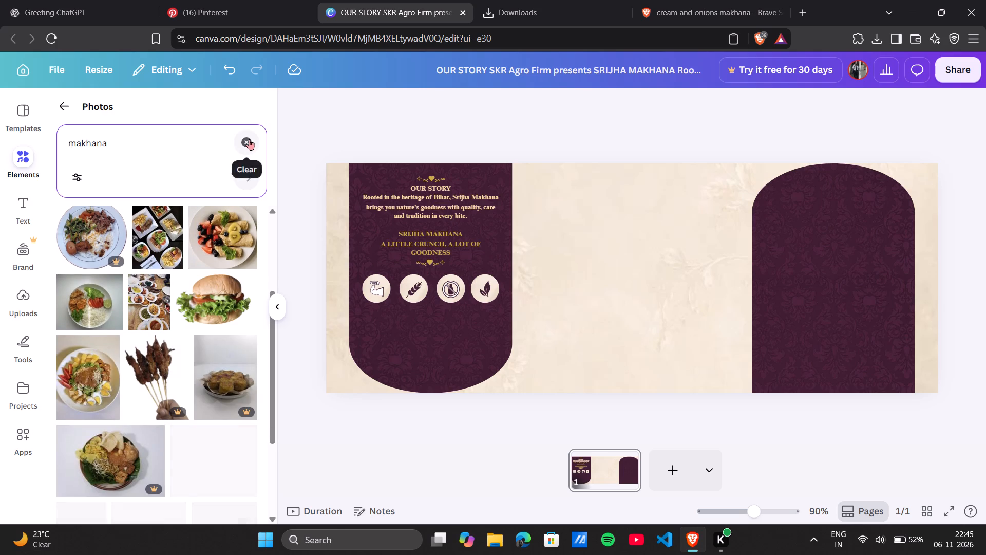
pyautogui.click(249, 139)
pyautogui.click(294, 221)
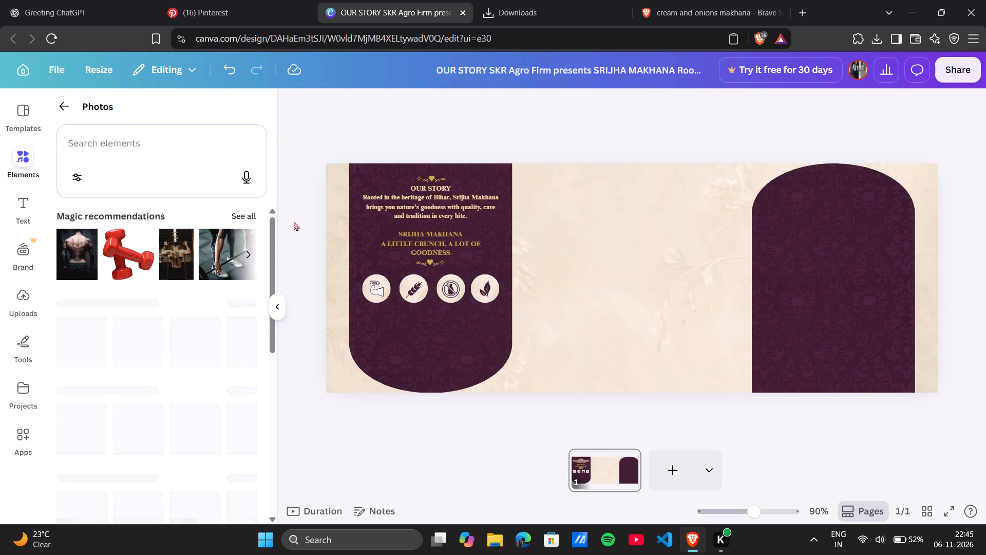
pyautogui.scroll(-3, 205, 296)
pyautogui.scroll(6, 205, 296)
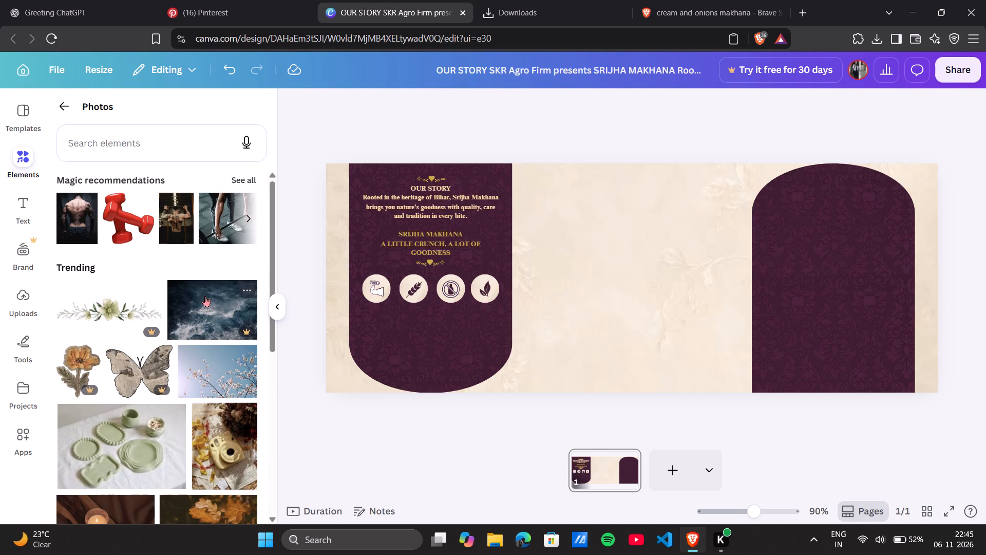
# Browse the frame elements, looking through the Basic shapes, Devices, Paper and Flowers groups for a suitable frame.
pyautogui.click(64, 104)
pyautogui.scroll(-1, 151, 367)
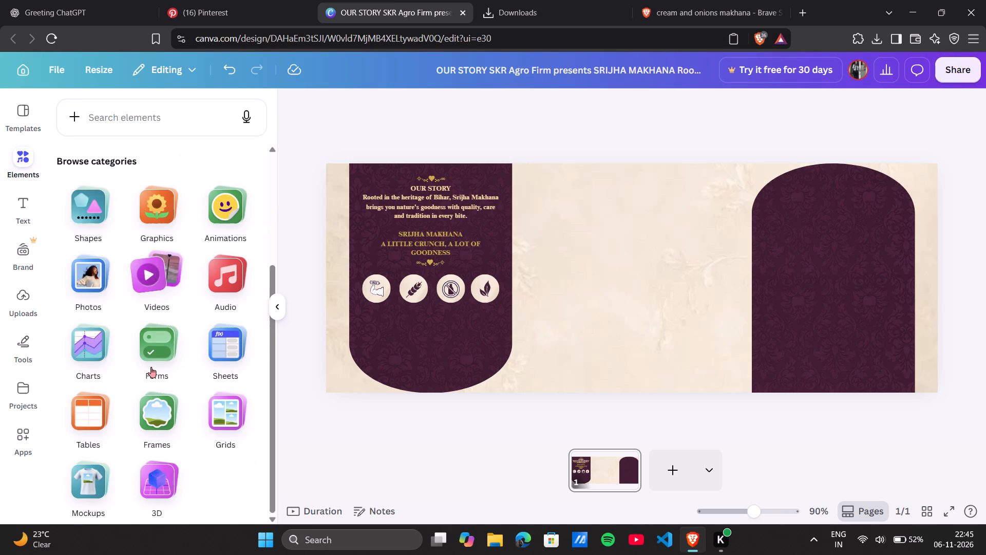
pyautogui.scroll(-2, 151, 367)
pyautogui.click(164, 434)
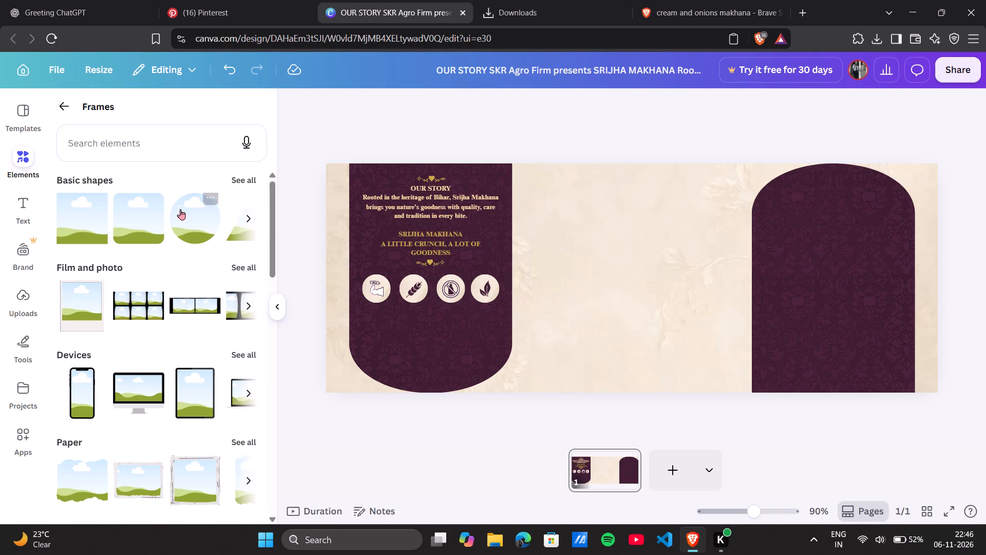
pyautogui.hscroll(-4, 219, 221)
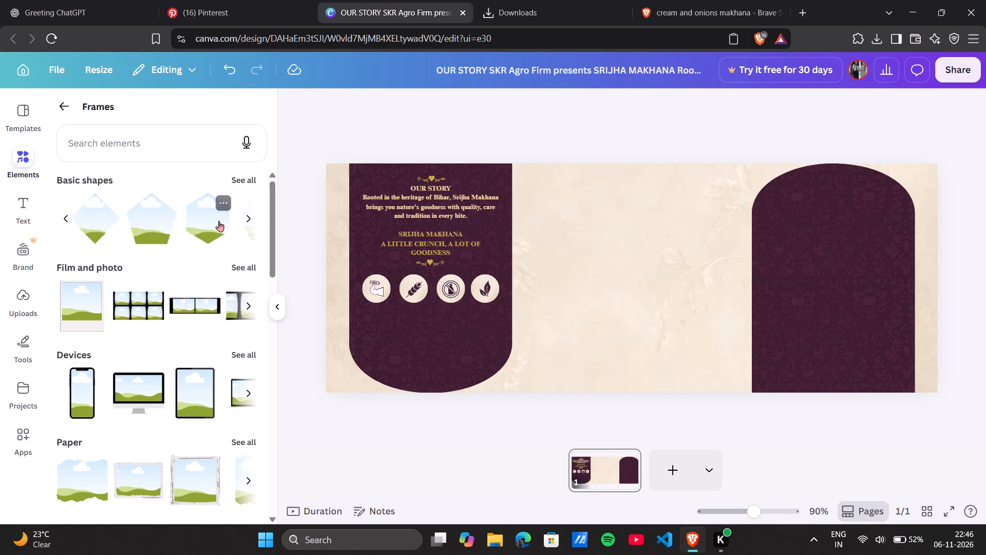
pyautogui.hscroll(-1, 219, 221)
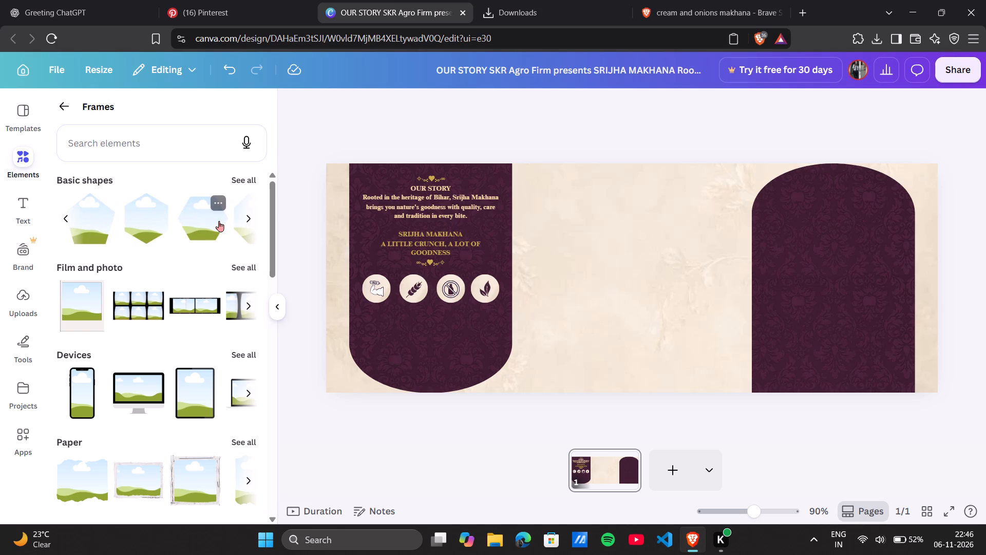
pyautogui.hscroll(-1, 219, 221)
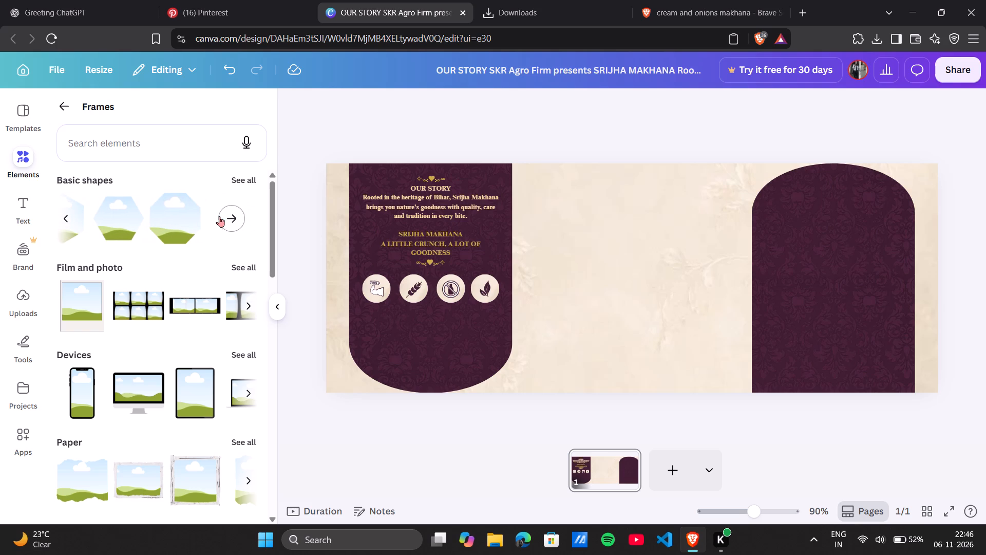
pyautogui.hscroll(-1, 200, 222)
pyautogui.hscroll(6, 200, 222)
pyautogui.scroll(-1, 200, 222)
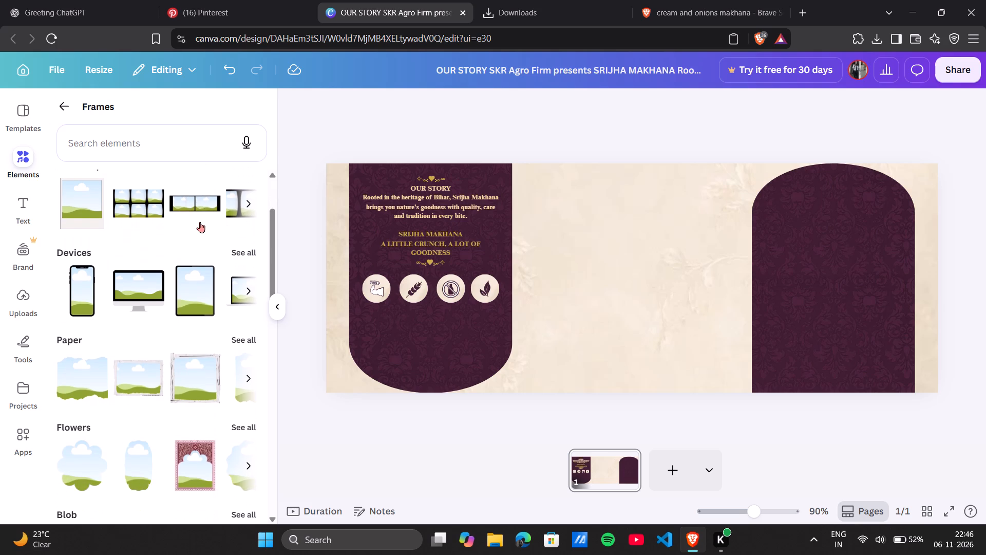
pyautogui.scroll(-1, 200, 222)
pyautogui.hscroll(-5, 215, 312)
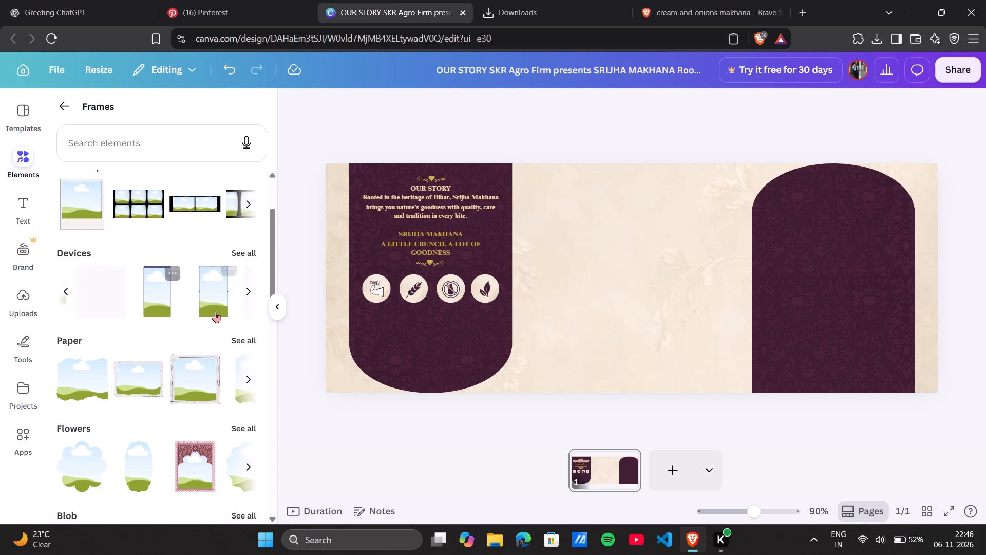
pyautogui.hscroll(-1, 215, 312)
pyautogui.scroll(-2, 196, 367)
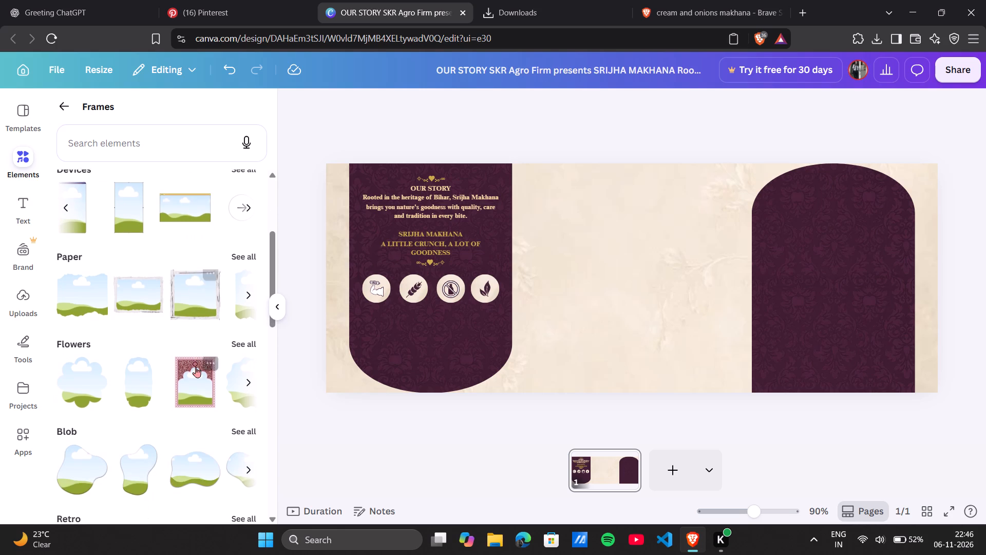
pyautogui.scroll(-2, 196, 367)
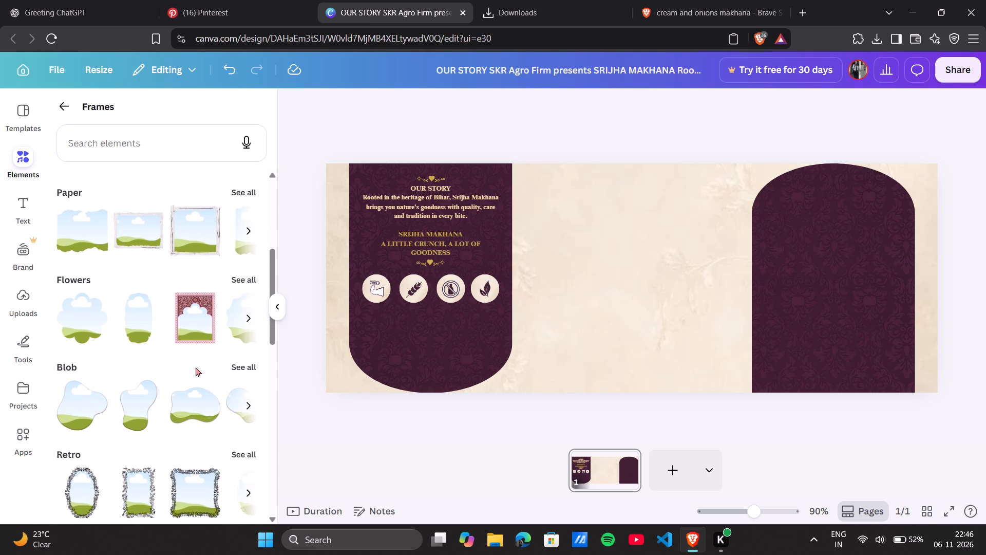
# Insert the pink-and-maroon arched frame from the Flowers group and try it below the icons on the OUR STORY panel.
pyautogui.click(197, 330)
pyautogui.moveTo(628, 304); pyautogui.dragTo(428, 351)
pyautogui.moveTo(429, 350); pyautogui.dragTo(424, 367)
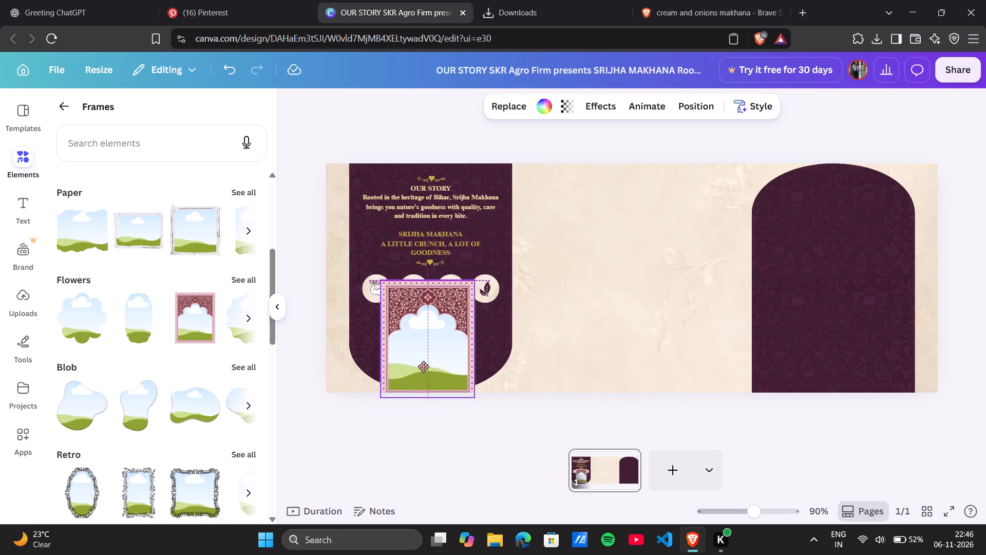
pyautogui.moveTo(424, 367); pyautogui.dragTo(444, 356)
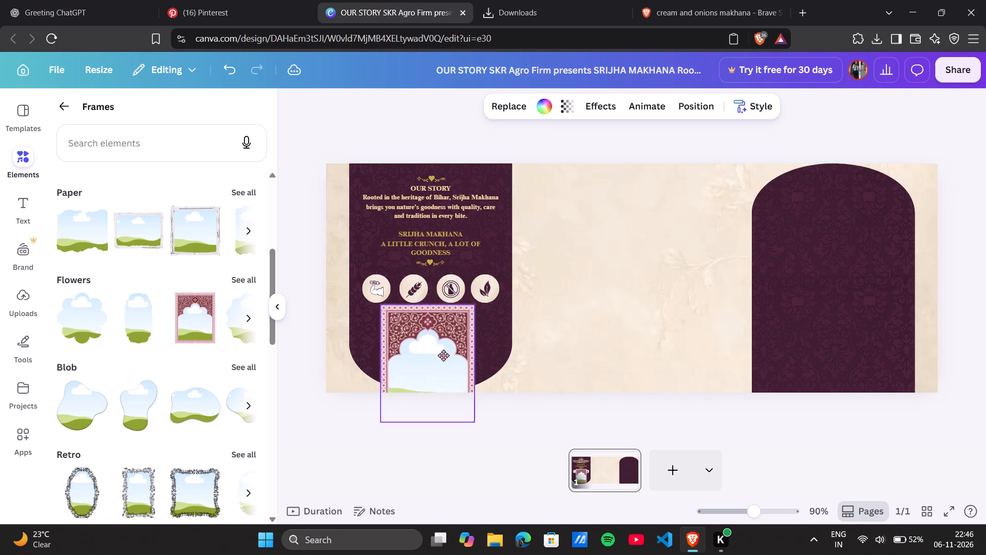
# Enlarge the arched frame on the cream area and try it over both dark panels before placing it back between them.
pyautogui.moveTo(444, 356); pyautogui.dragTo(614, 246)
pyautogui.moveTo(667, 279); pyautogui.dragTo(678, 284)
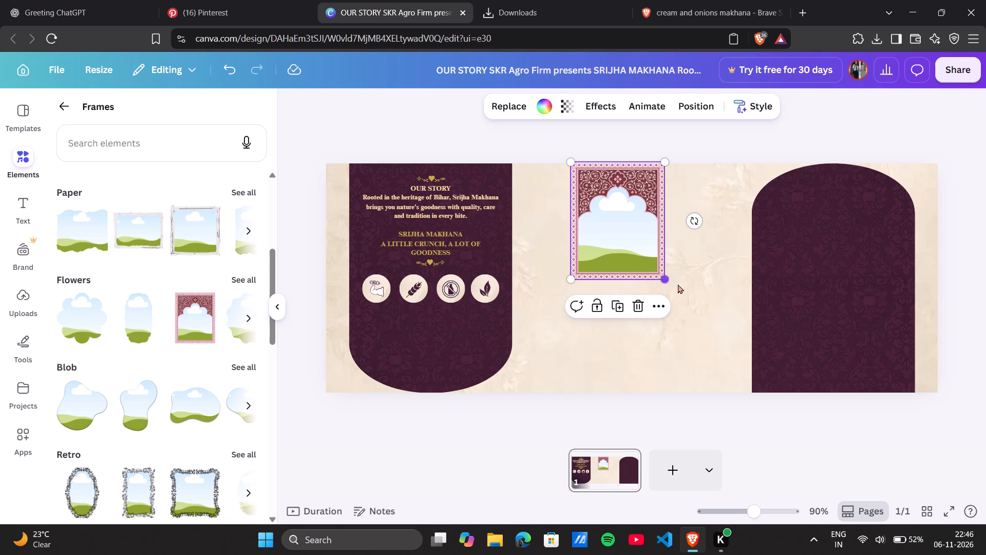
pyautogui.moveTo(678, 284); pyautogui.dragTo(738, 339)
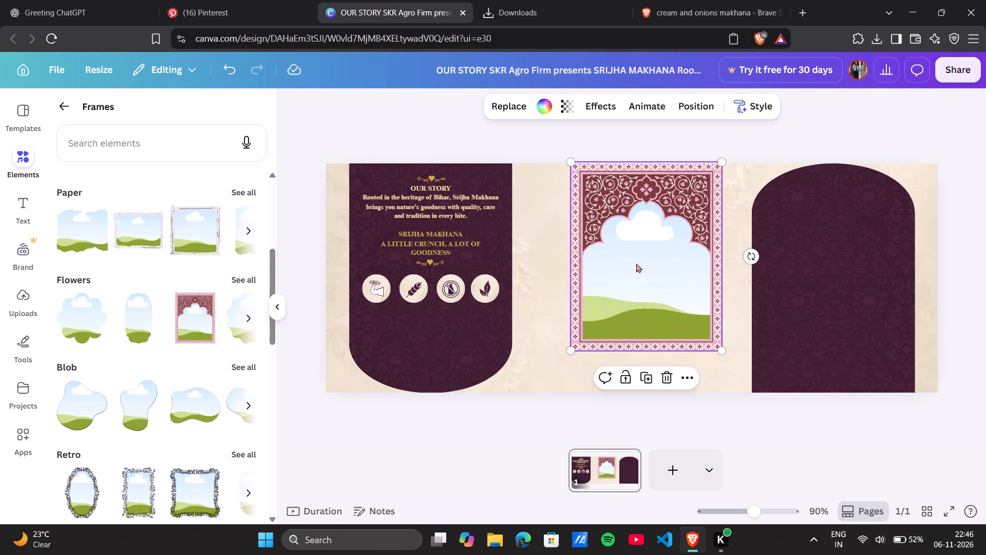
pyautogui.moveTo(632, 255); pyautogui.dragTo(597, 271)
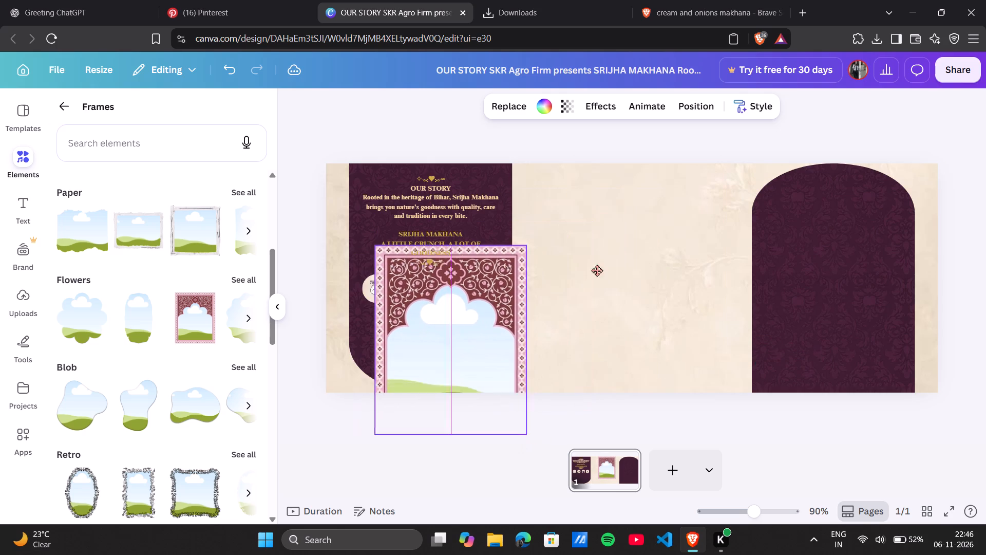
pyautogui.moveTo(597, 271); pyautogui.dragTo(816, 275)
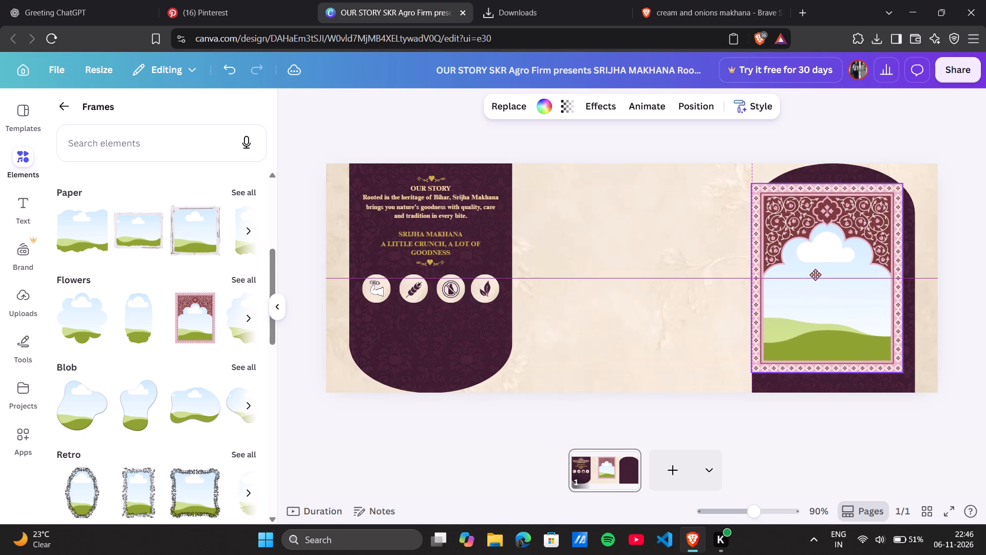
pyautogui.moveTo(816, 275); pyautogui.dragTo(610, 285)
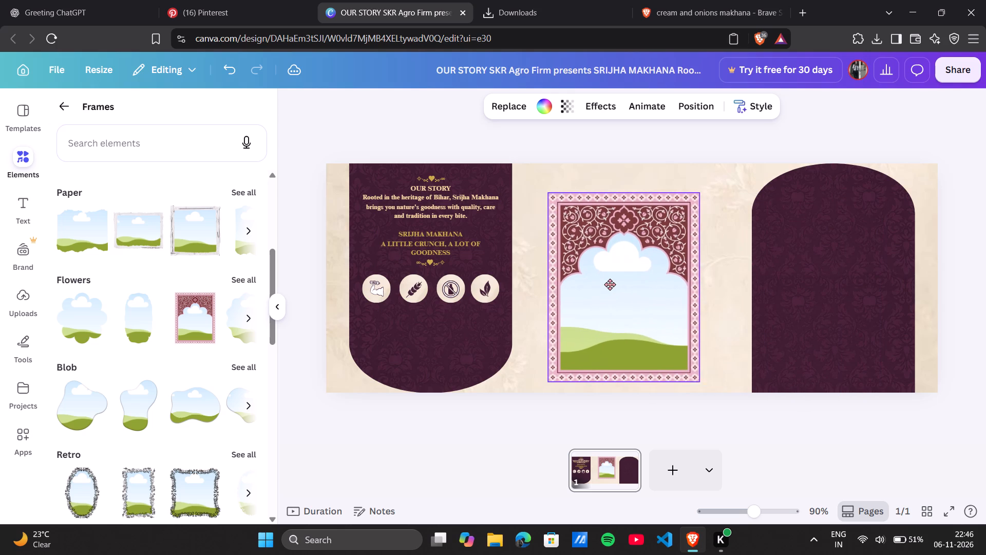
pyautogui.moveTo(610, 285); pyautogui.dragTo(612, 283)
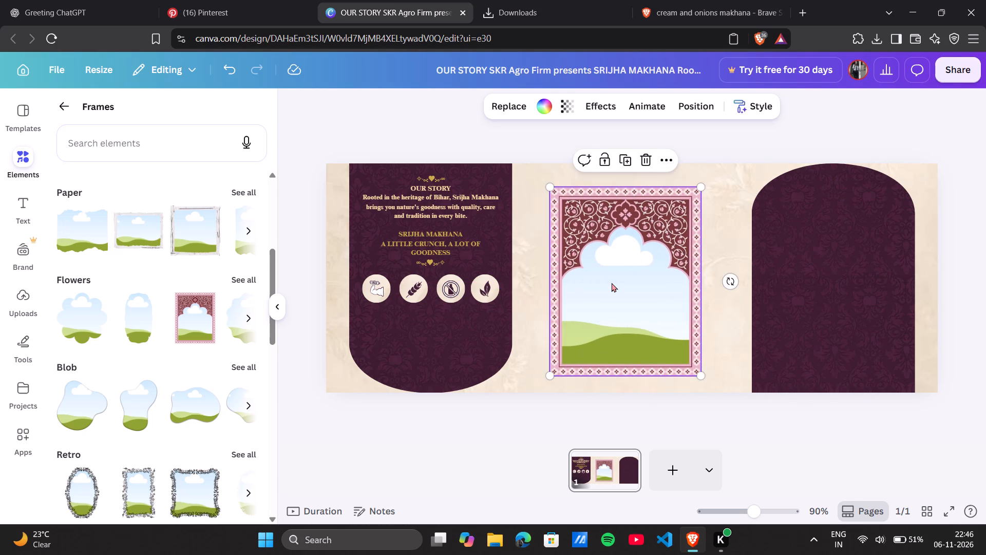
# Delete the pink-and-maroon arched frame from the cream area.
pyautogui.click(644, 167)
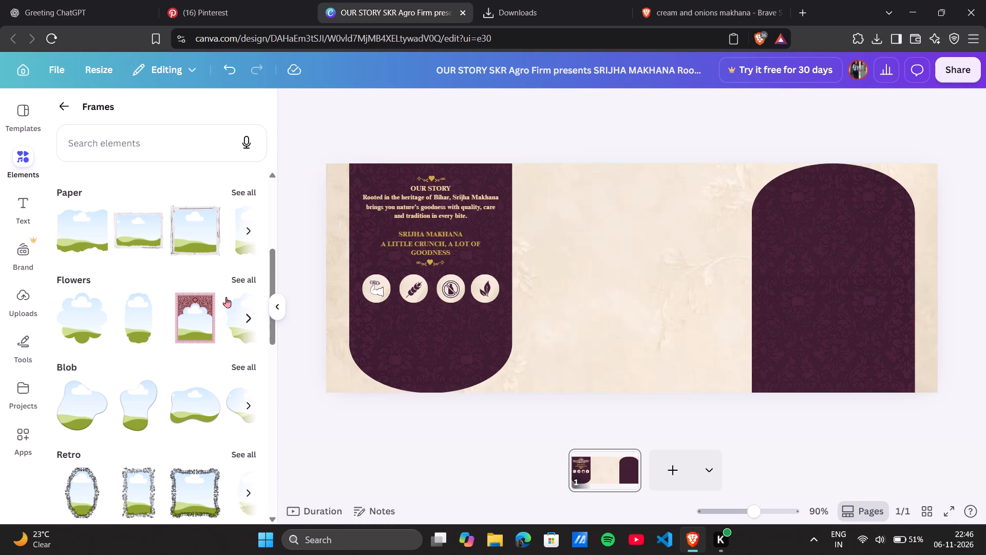
# Show all the Flowers frames and look through them for one that suits the label.
pyautogui.click(235, 272)
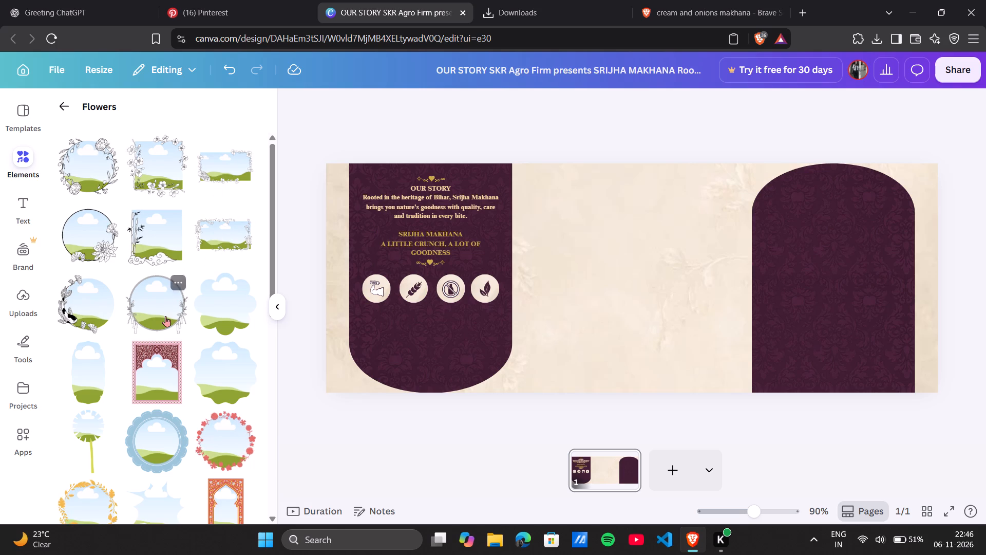
pyautogui.scroll(-5, 165, 316)
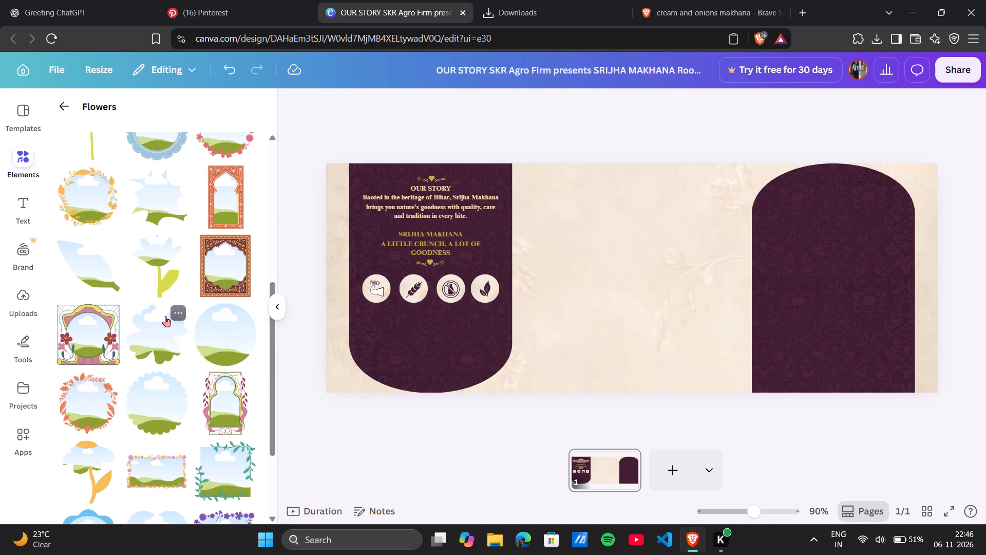
pyautogui.scroll(-4, 165, 316)
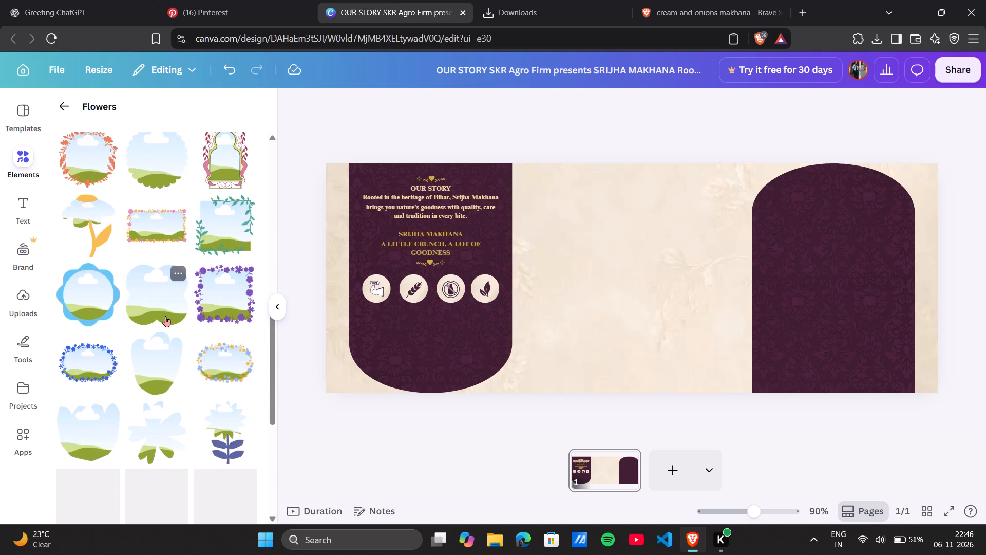
pyautogui.scroll(-2, 165, 316)
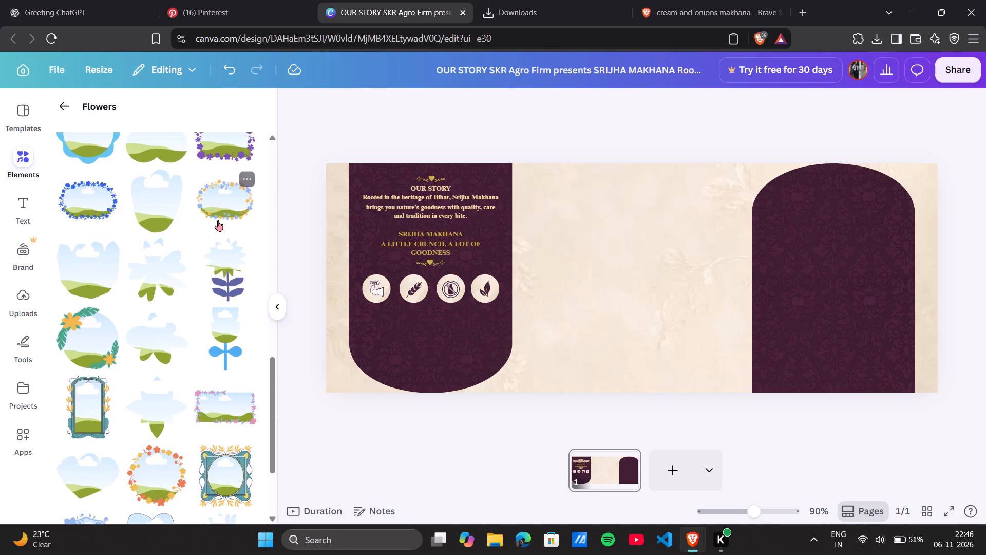
pyautogui.scroll(-4, 194, 349)
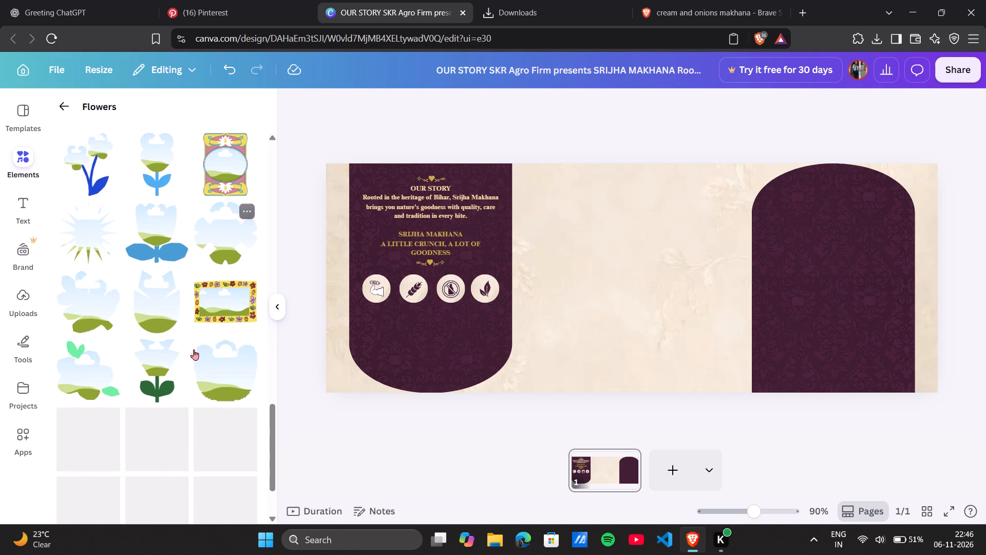
pyautogui.scroll(-3, 194, 349)
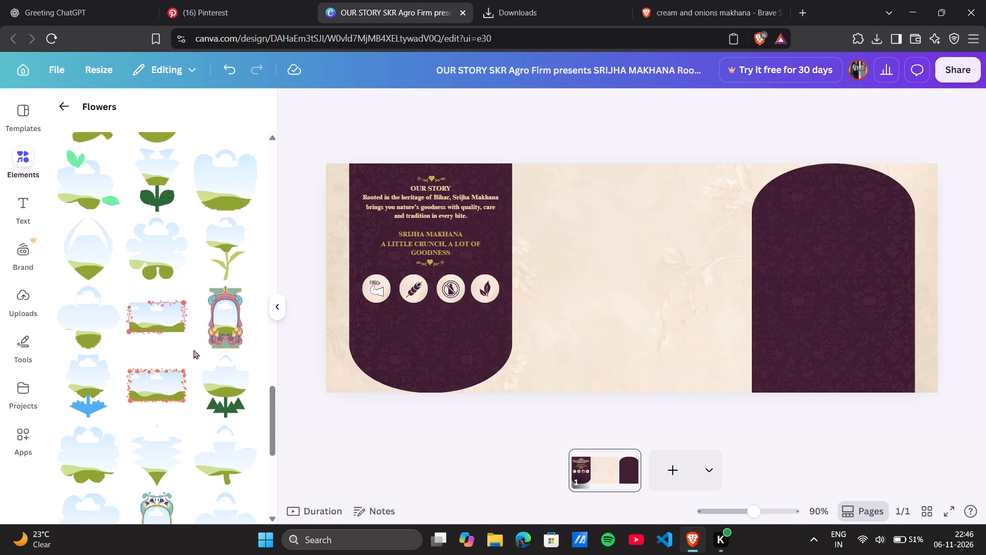
pyautogui.scroll(-9, 194, 349)
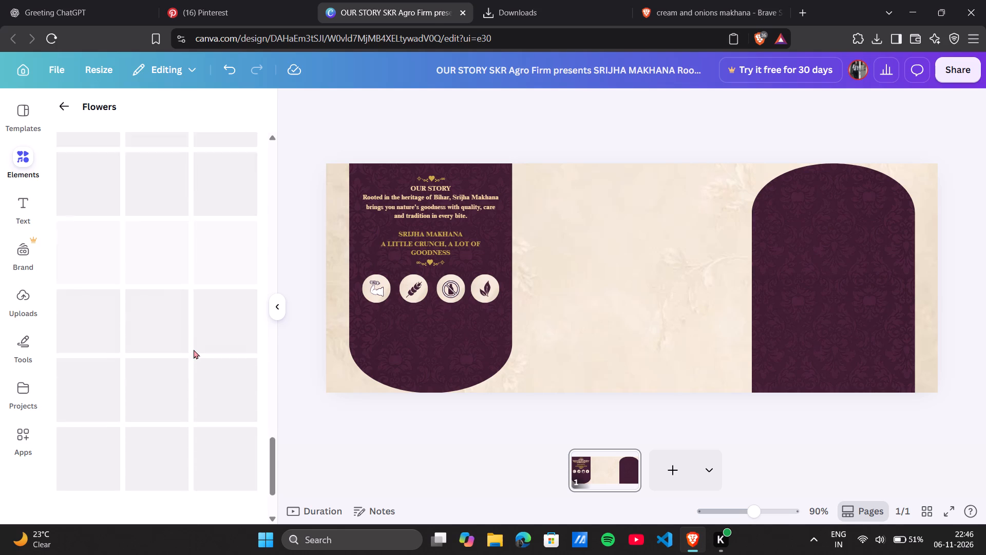
pyautogui.scroll(-2, 194, 349)
# Look through the full set of Flowers frames for one that suits the label.
pyautogui.scroll(11, 194, 349)
pyautogui.scroll(11, 194, 349)
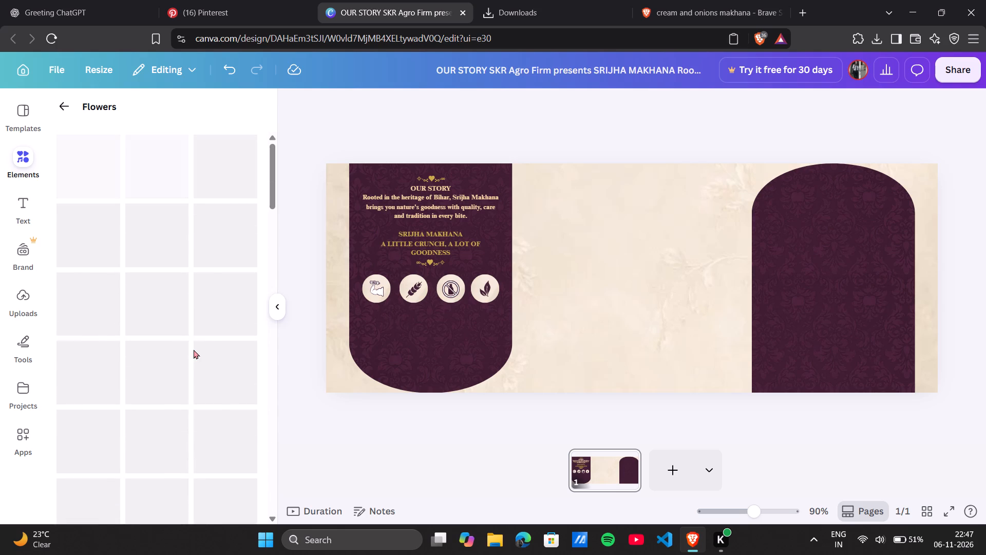
pyautogui.scroll(-1, 205, 380)
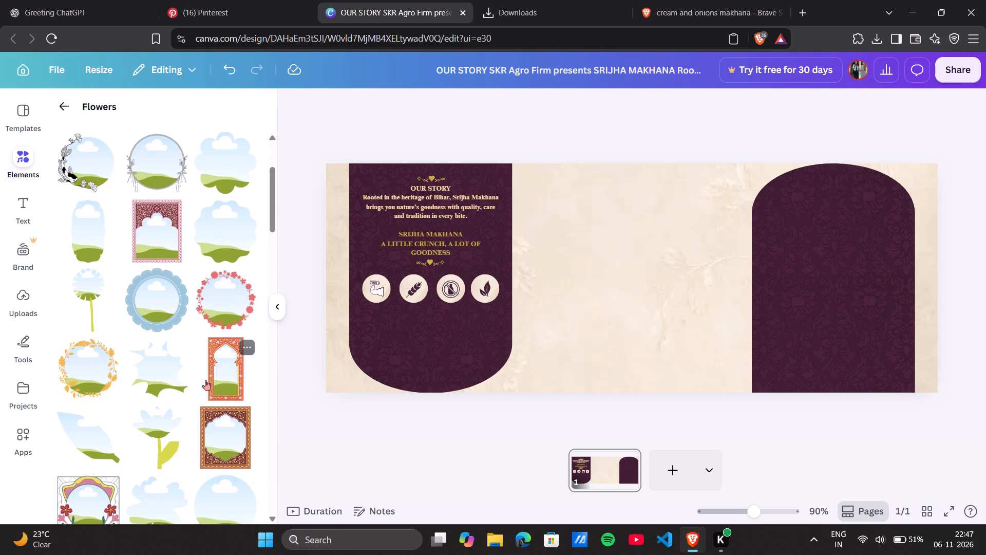
pyautogui.scroll(-2, 205, 380)
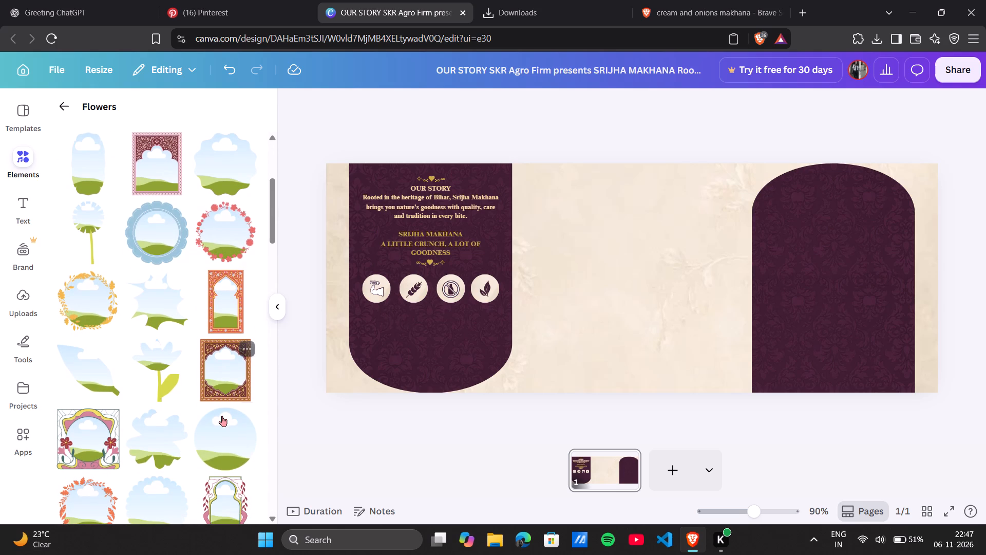
pyautogui.scroll(-2, 222, 416)
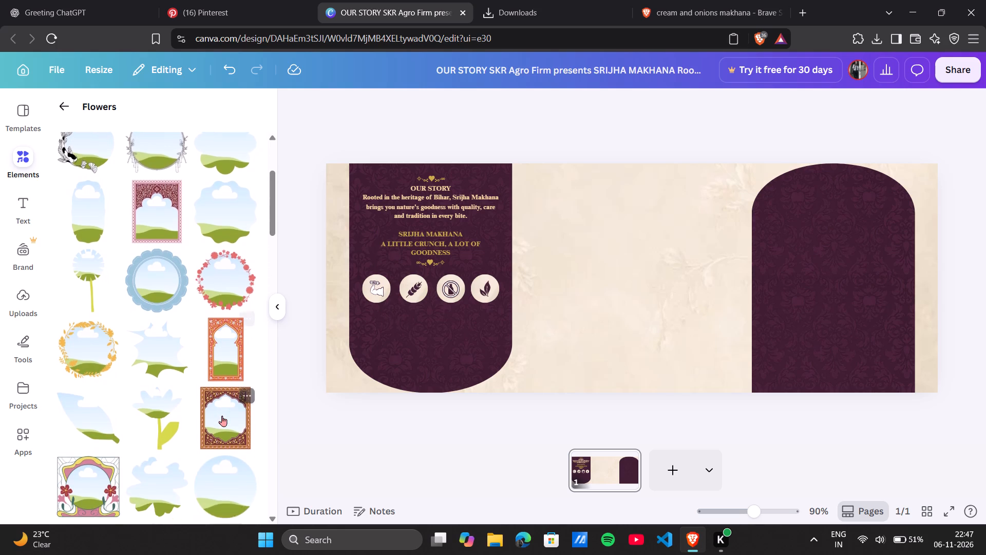
pyautogui.scroll(-3, 222, 416)
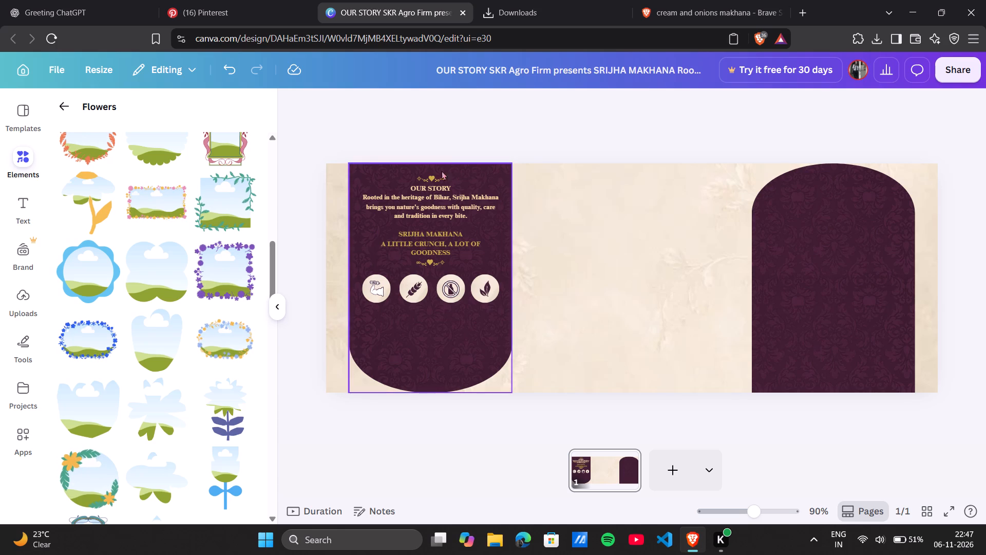
pyautogui.scroll(-2, 171, 372)
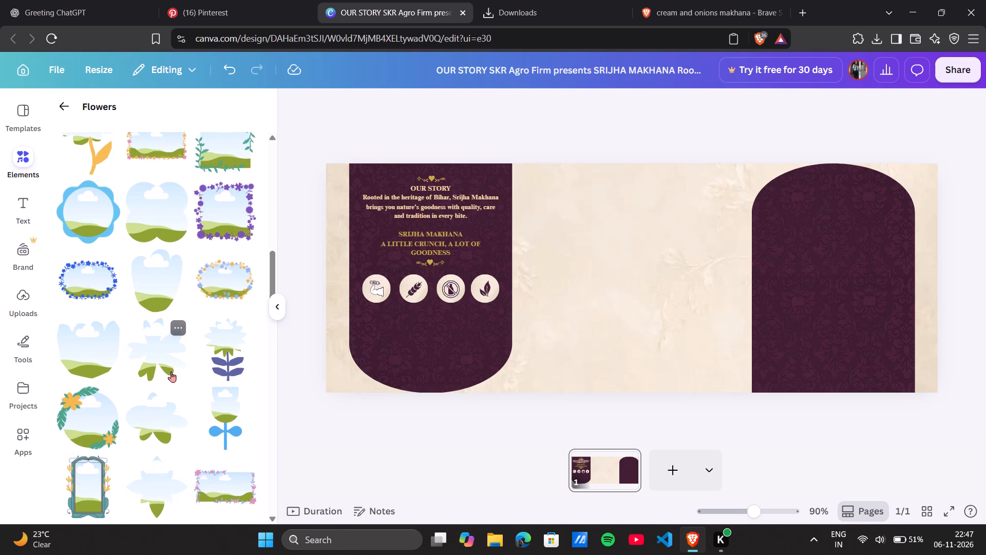
pyautogui.scroll(-1, 140, 450)
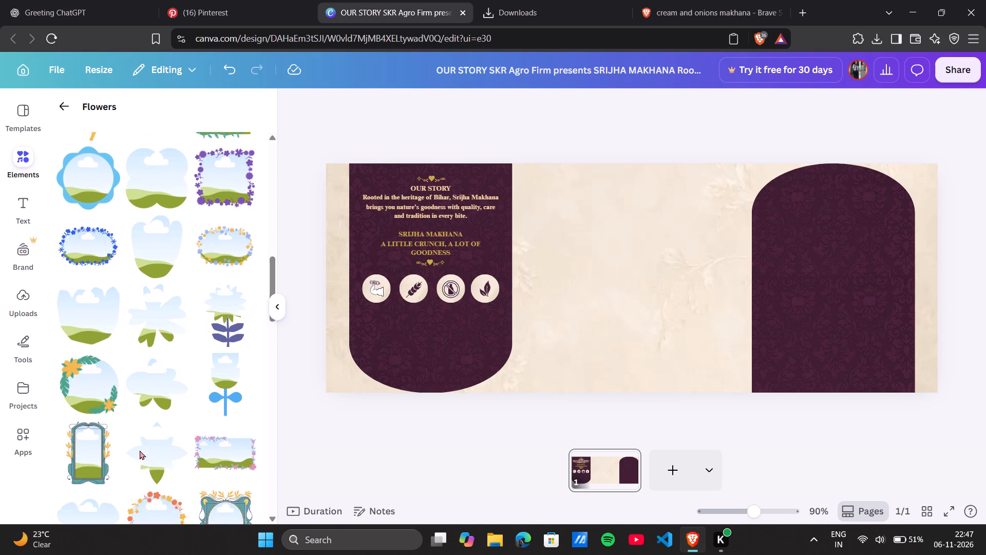
pyautogui.scroll(-4, 140, 450)
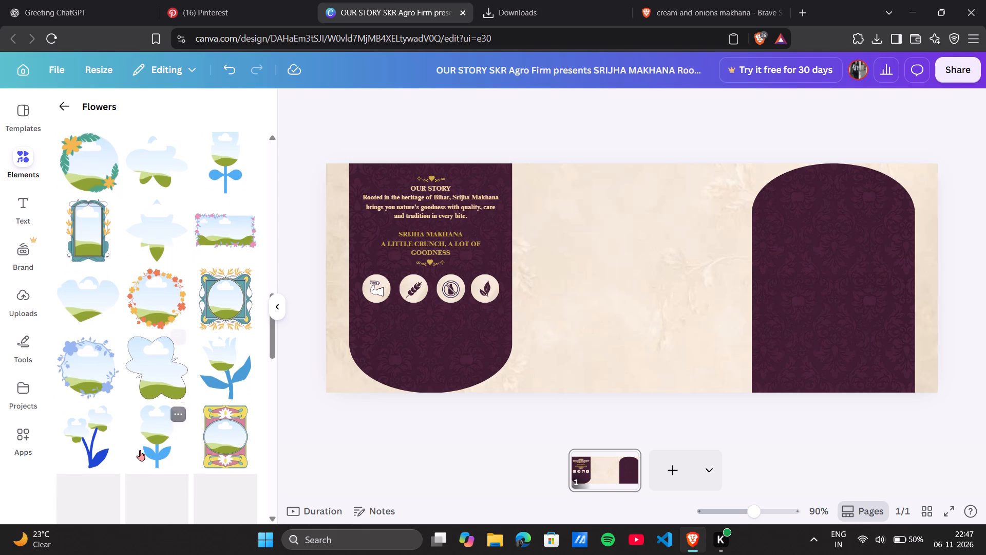
pyautogui.scroll(-4, 140, 450)
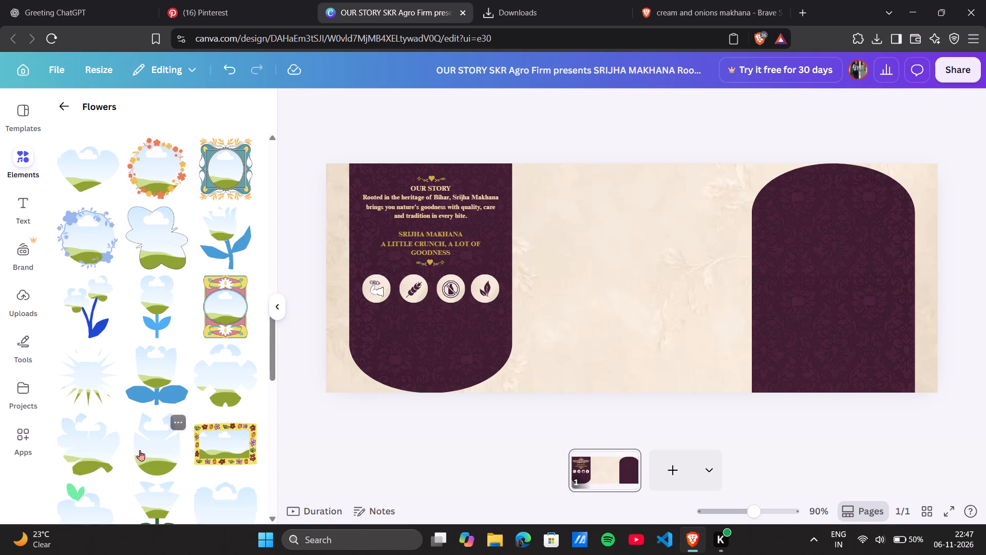
pyautogui.scroll(-3, 140, 450)
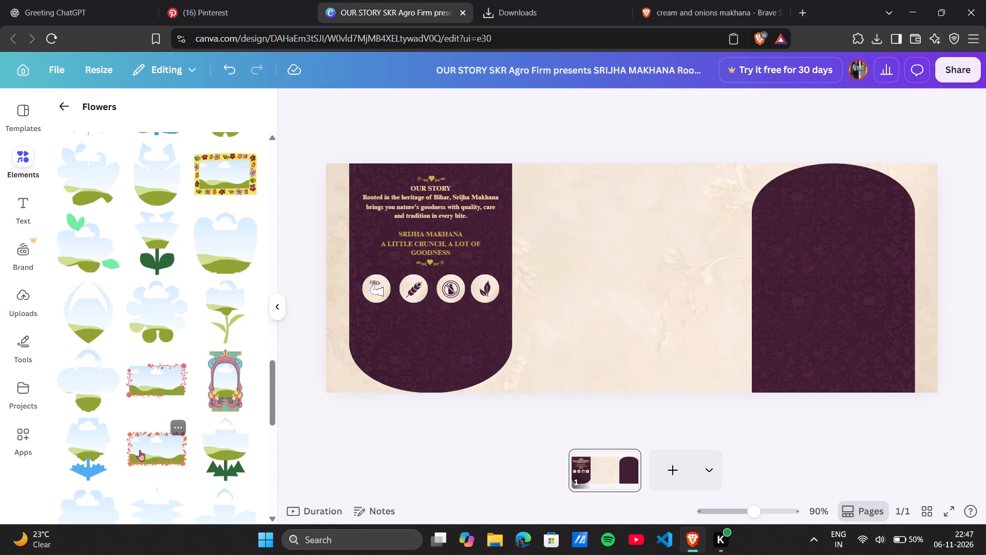
pyautogui.scroll(-5, 140, 450)
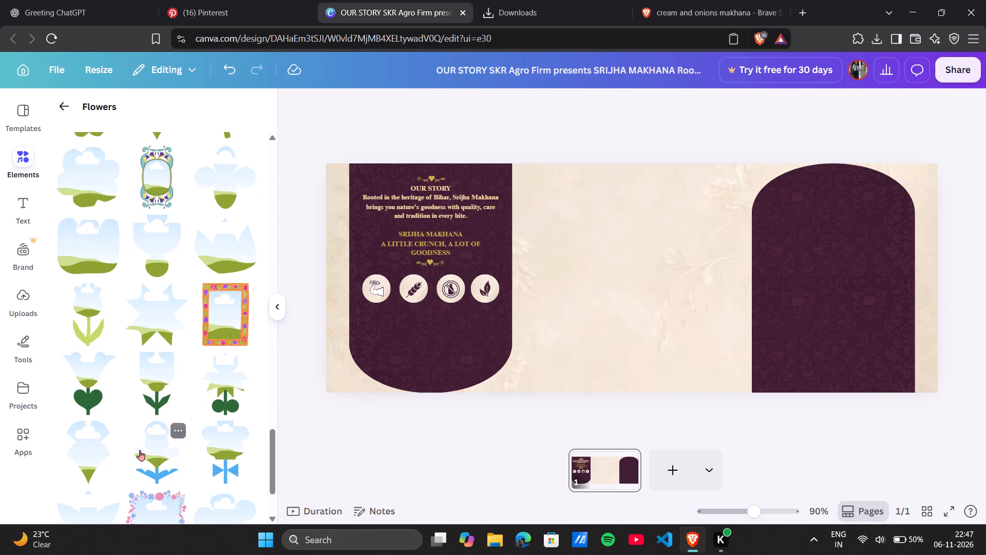
pyautogui.scroll(-5, 140, 450)
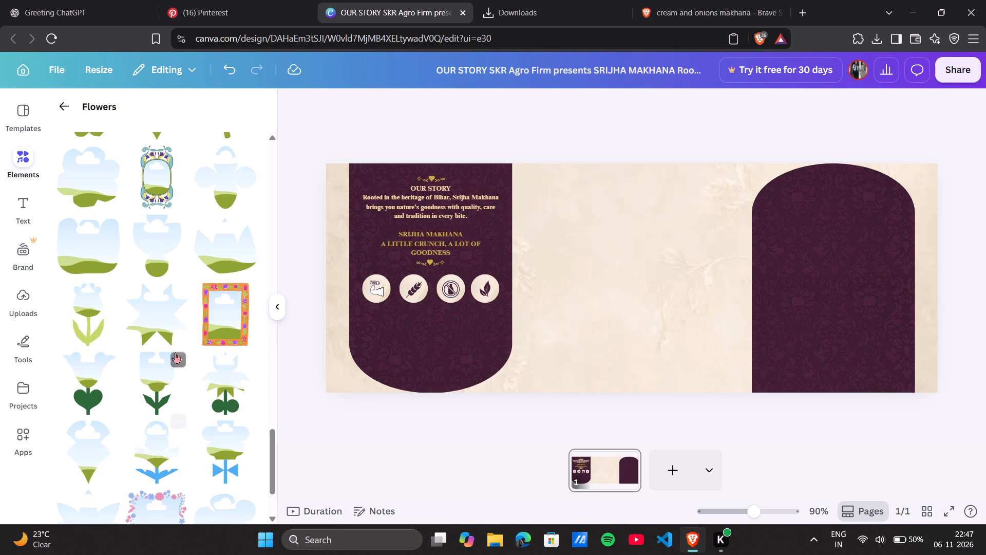
pyautogui.scroll(-3, 175, 353)
pyautogui.scroll(9, 175, 353)
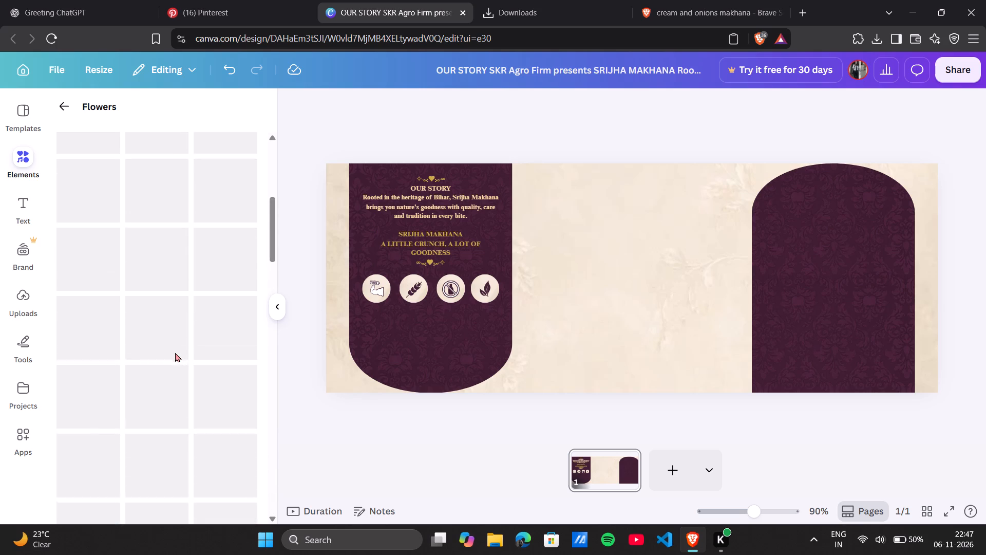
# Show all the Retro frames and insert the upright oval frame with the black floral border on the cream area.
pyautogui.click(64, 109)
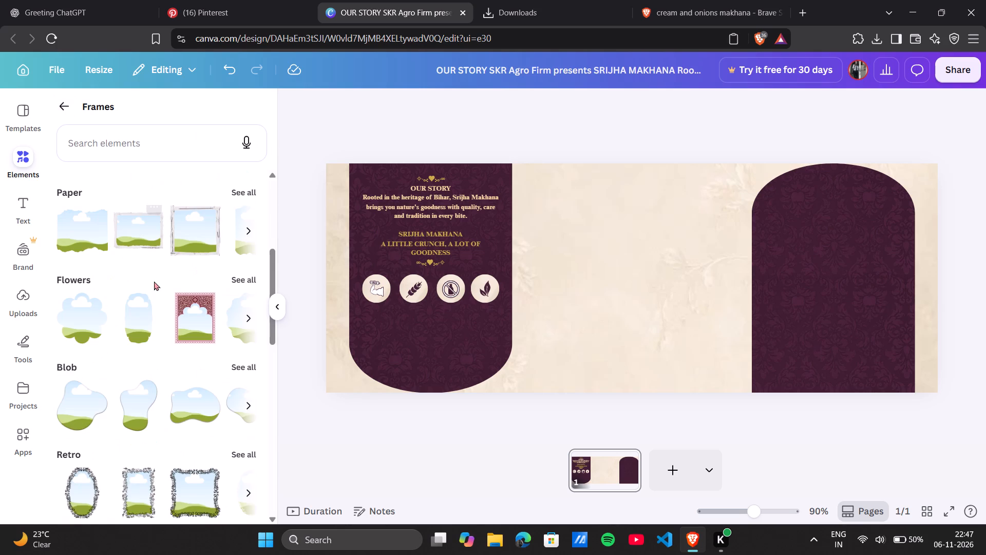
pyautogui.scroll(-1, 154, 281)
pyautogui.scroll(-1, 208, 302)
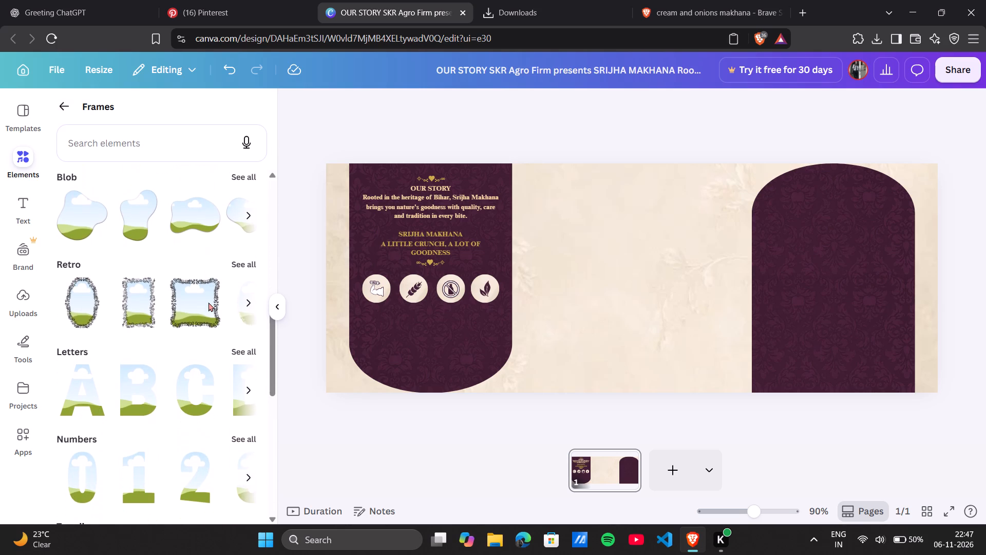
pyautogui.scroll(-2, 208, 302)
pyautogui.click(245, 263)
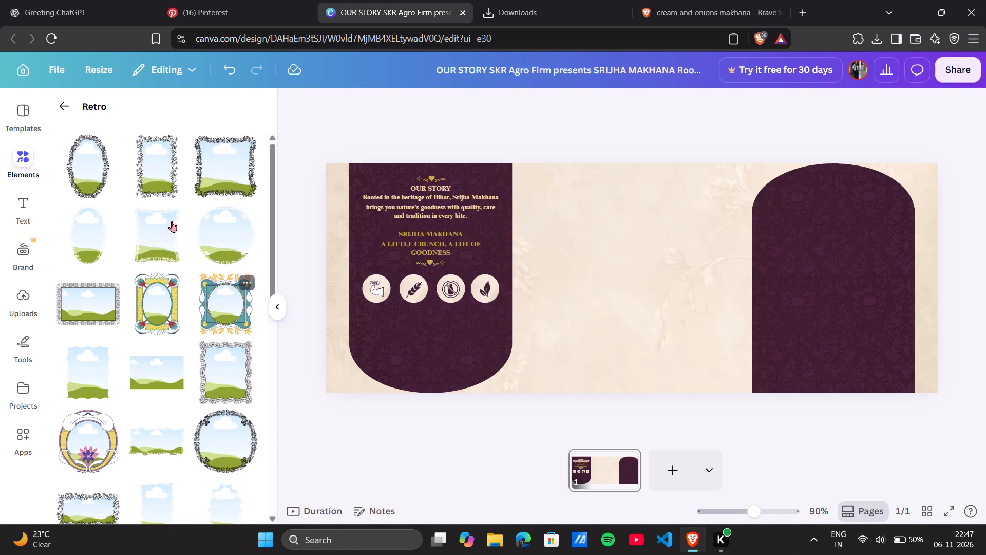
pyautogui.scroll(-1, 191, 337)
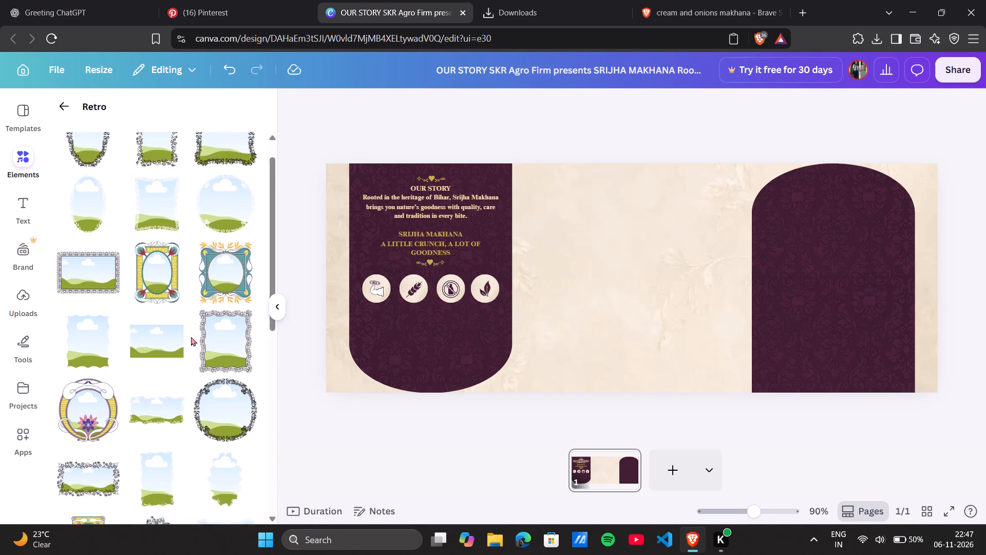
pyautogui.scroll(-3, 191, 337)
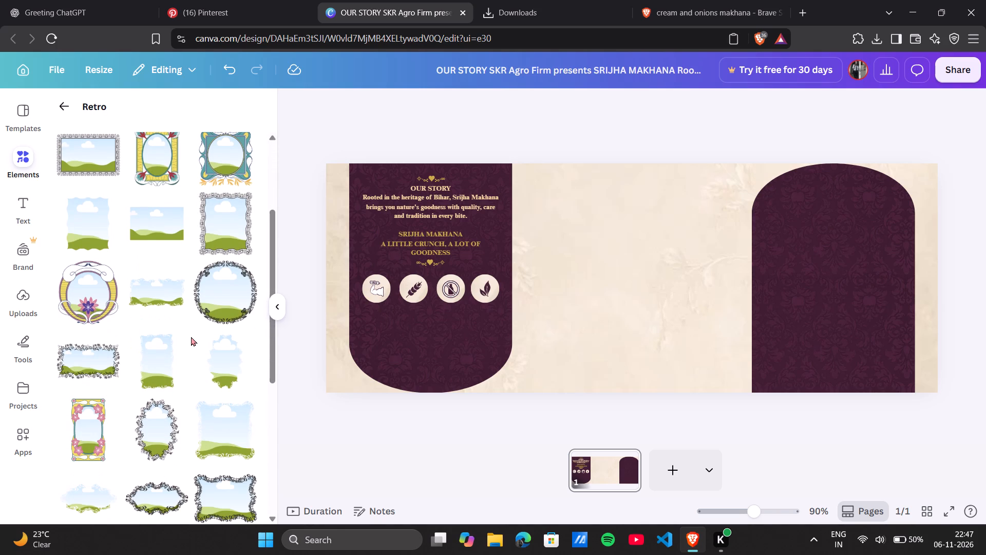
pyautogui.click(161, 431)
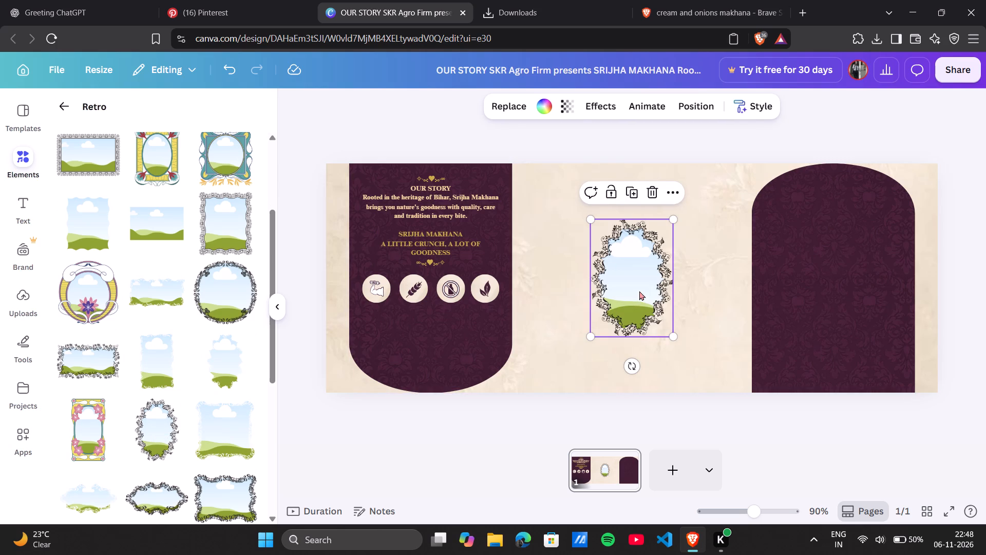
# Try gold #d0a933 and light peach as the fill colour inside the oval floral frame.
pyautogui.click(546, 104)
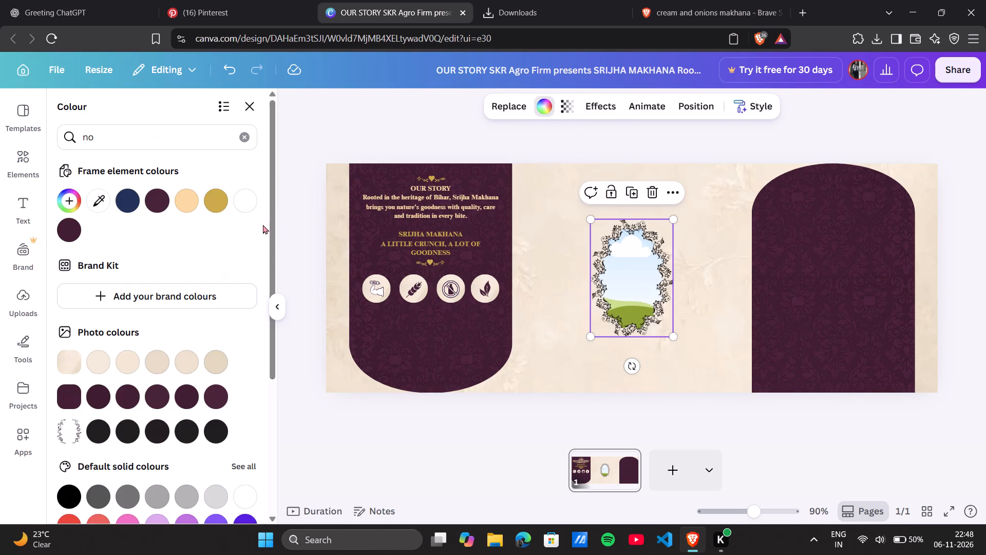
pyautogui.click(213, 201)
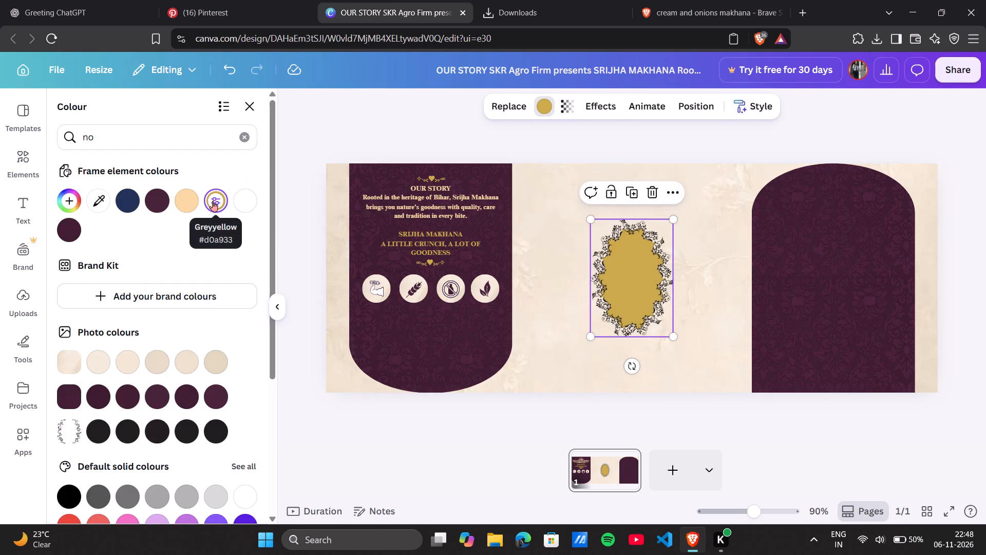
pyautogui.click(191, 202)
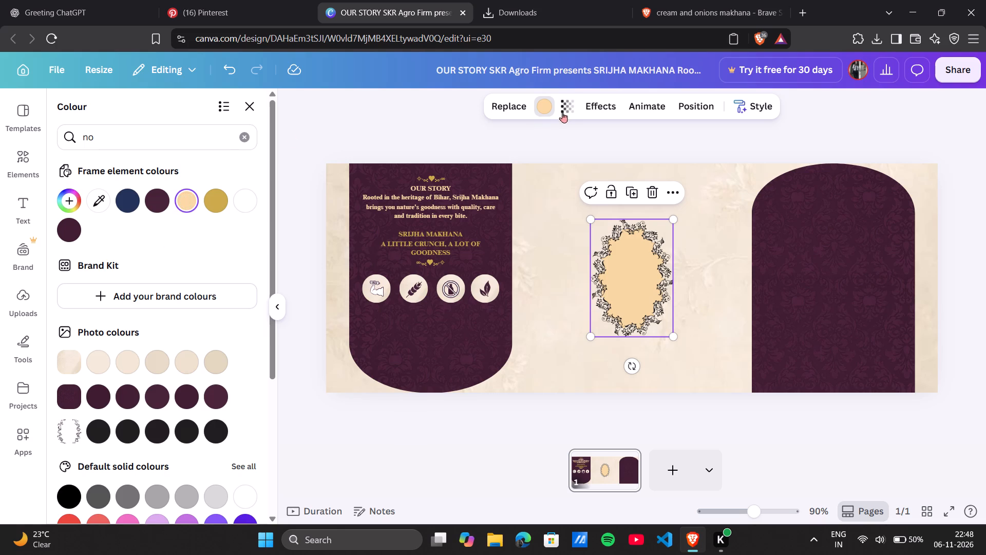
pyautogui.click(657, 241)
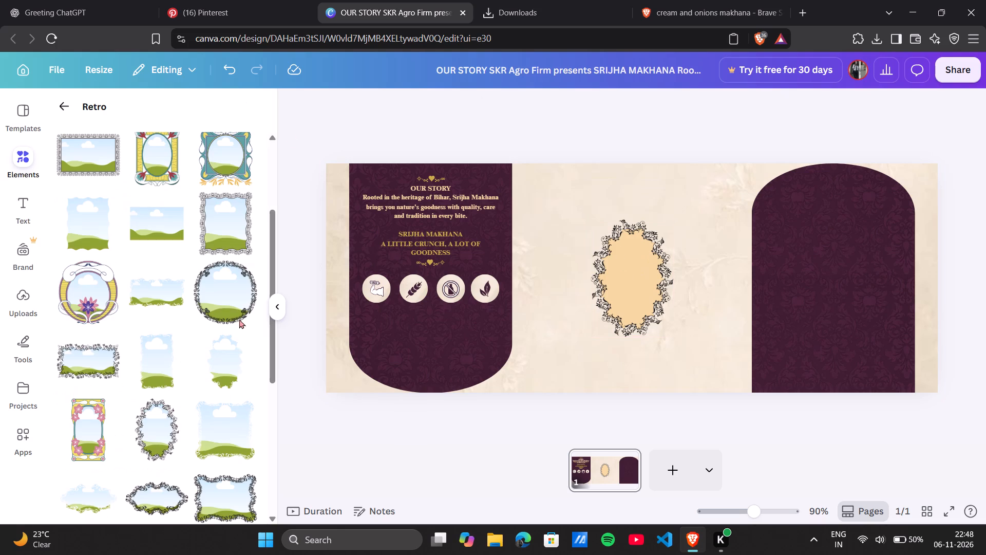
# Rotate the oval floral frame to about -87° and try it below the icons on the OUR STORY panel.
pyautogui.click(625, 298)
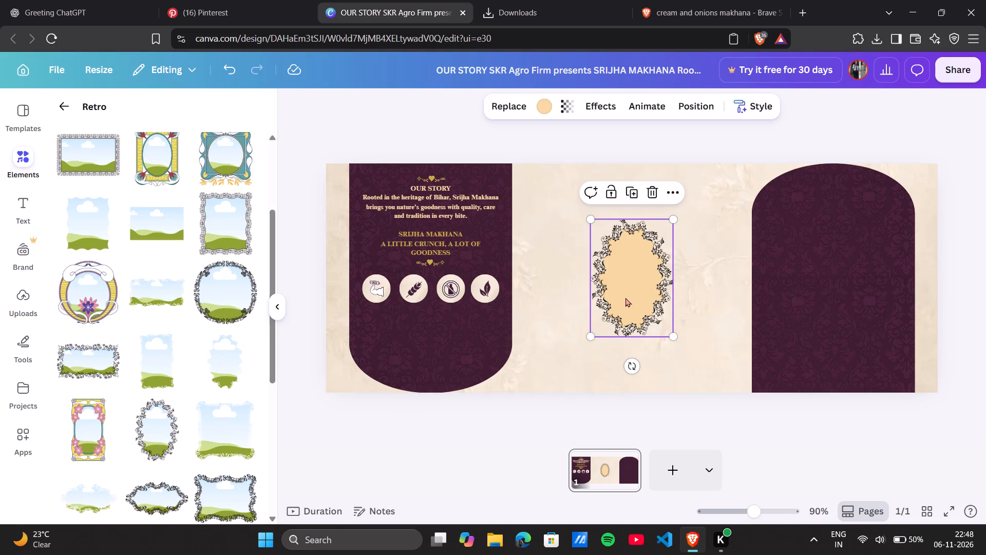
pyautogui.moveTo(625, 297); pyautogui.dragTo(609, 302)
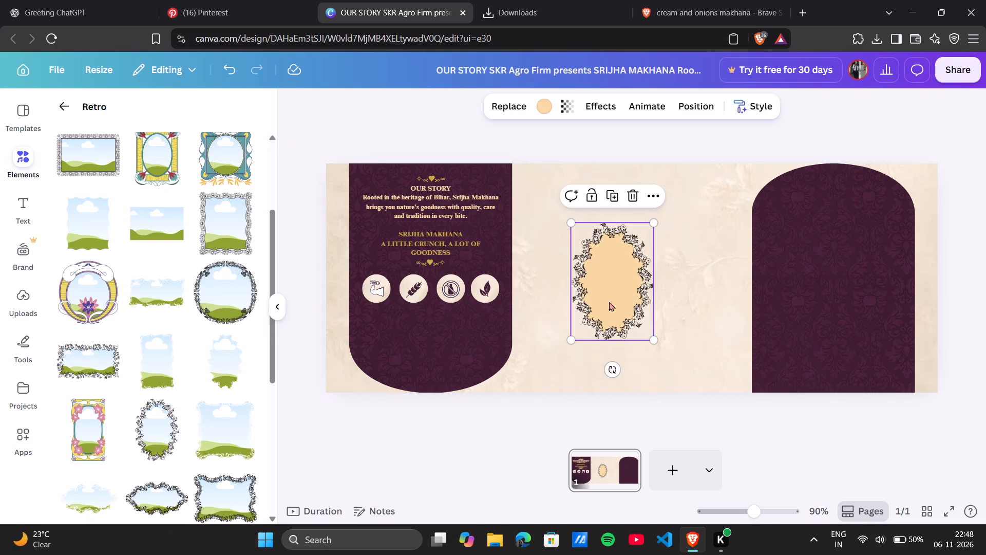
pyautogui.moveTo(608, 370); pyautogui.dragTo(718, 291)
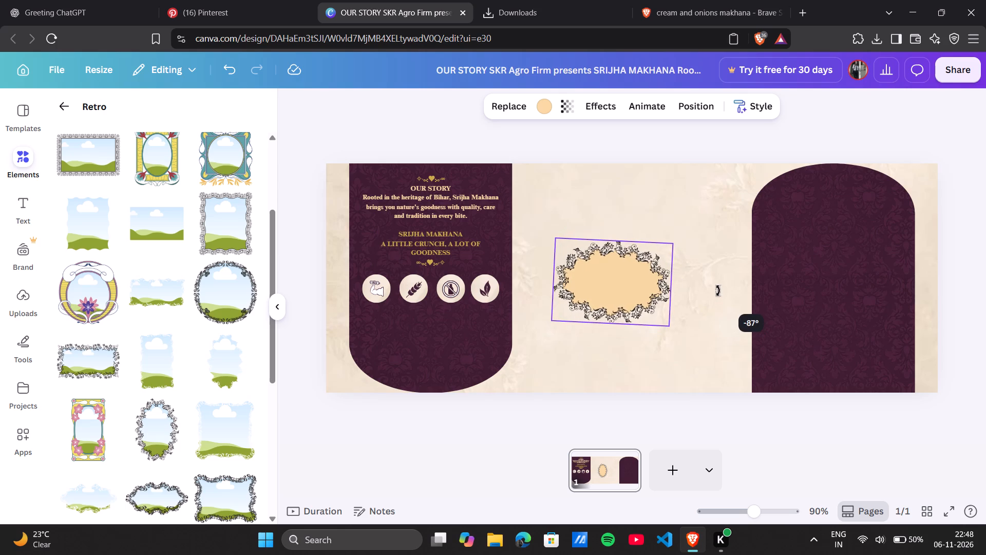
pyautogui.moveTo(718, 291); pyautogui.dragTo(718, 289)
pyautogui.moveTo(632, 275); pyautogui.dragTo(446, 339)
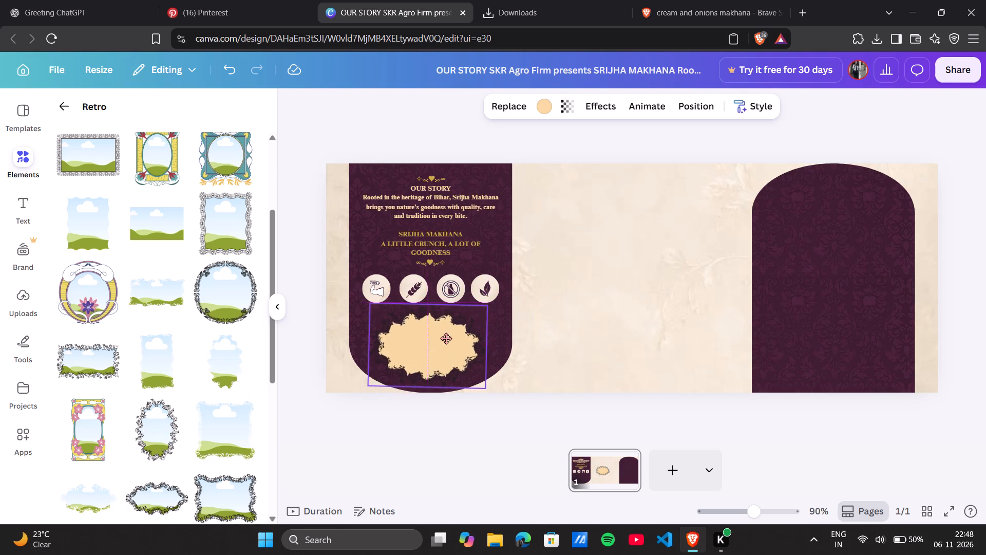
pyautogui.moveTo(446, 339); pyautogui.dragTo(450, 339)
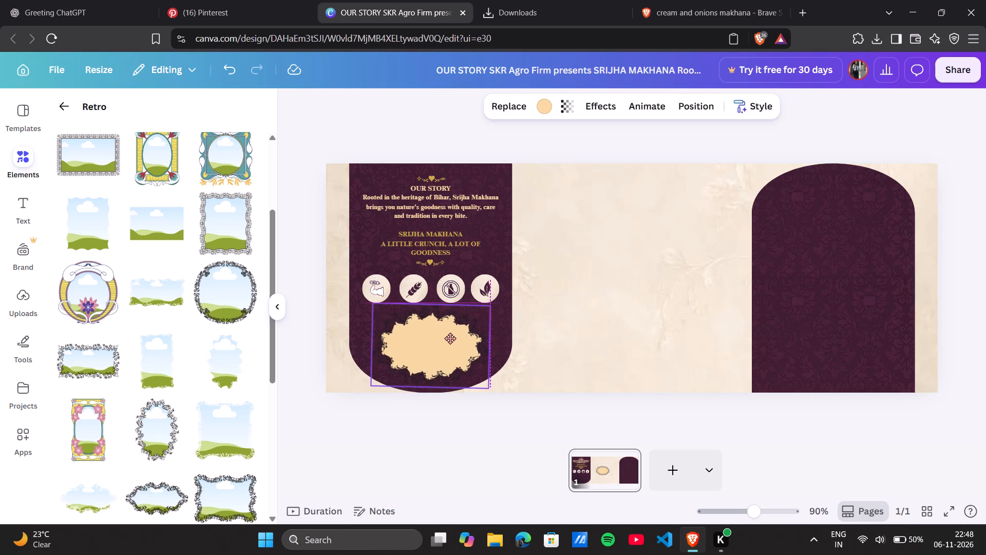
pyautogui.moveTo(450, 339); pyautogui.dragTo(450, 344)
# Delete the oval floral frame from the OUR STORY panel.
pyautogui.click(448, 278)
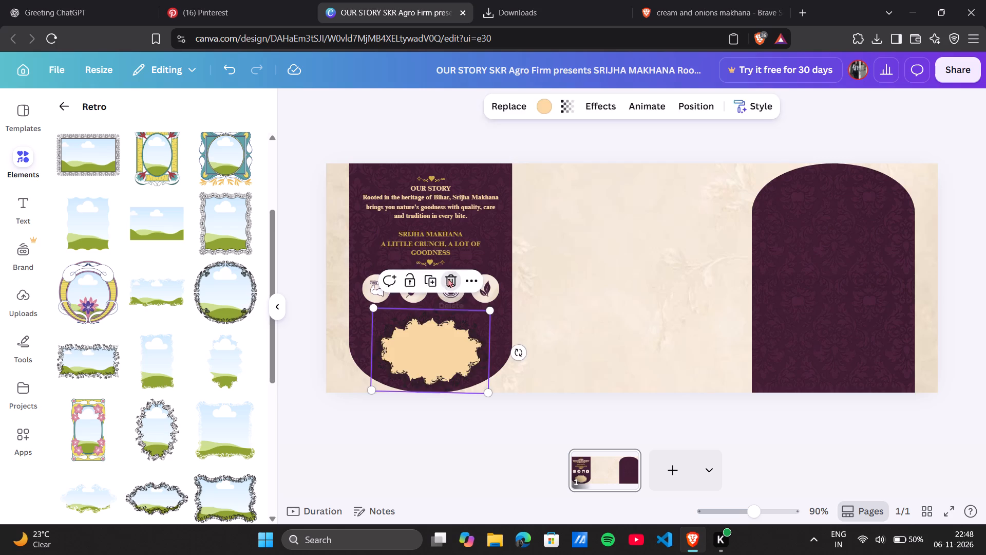
# Insert the wide frame with the black scrollwork border from the Retro group on the cream area between the dark panels.
pyautogui.scroll(-2, 204, 369)
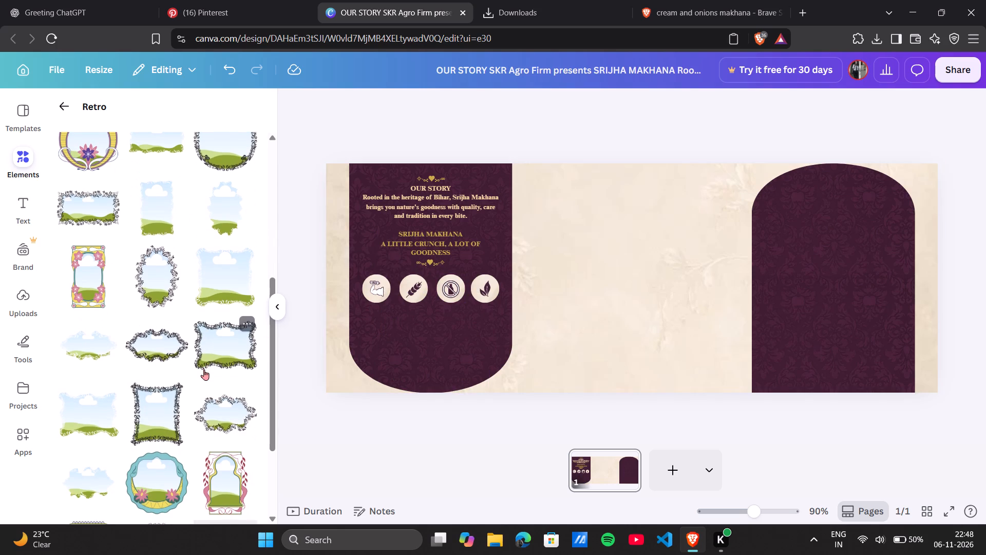
pyautogui.click(167, 353)
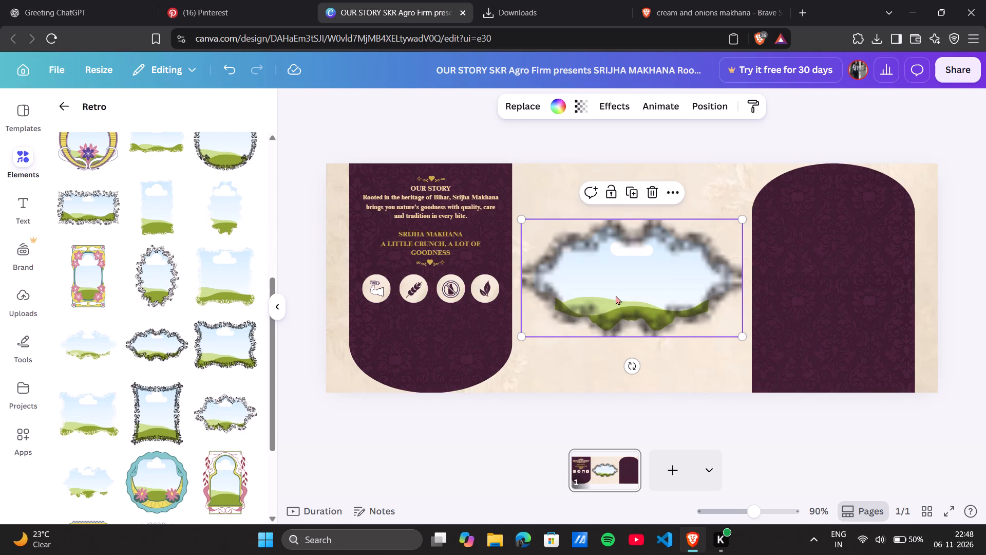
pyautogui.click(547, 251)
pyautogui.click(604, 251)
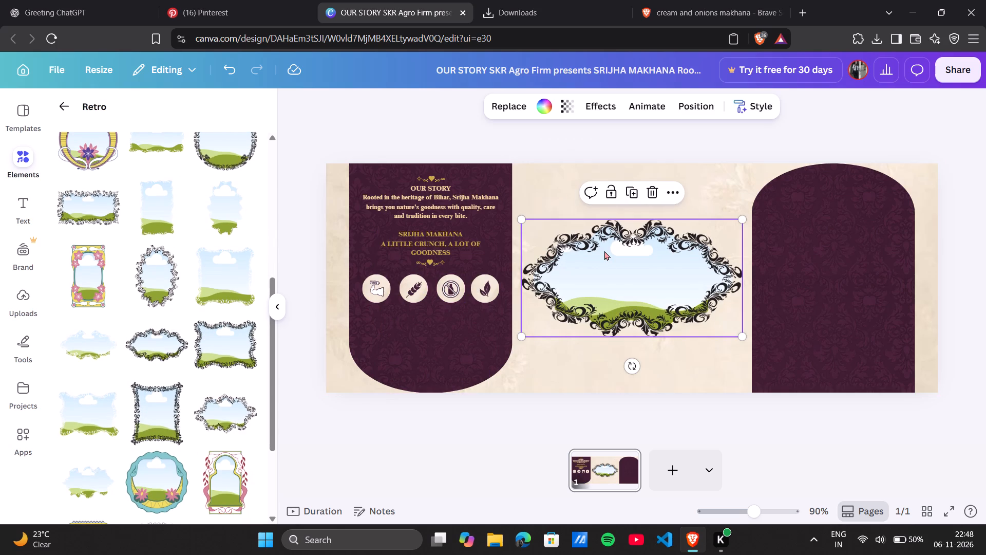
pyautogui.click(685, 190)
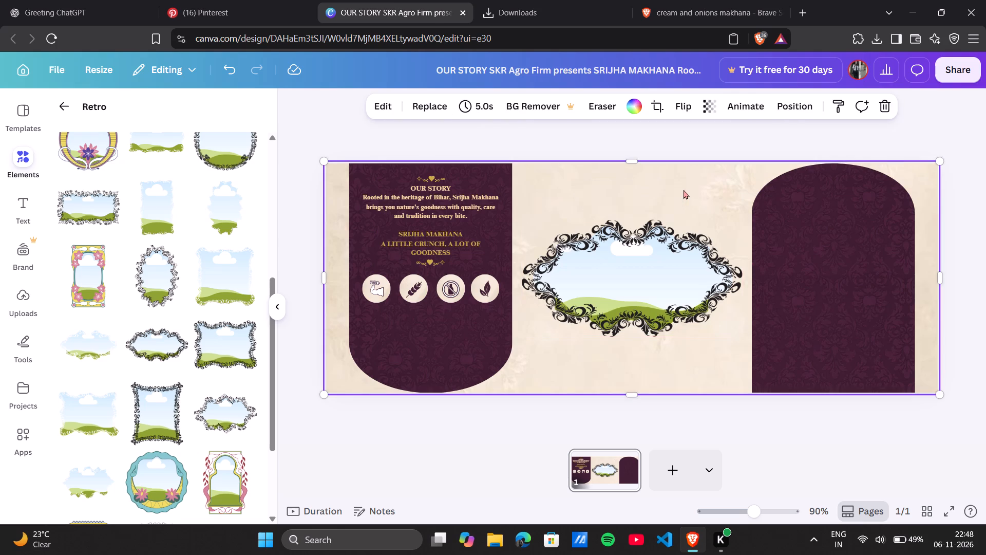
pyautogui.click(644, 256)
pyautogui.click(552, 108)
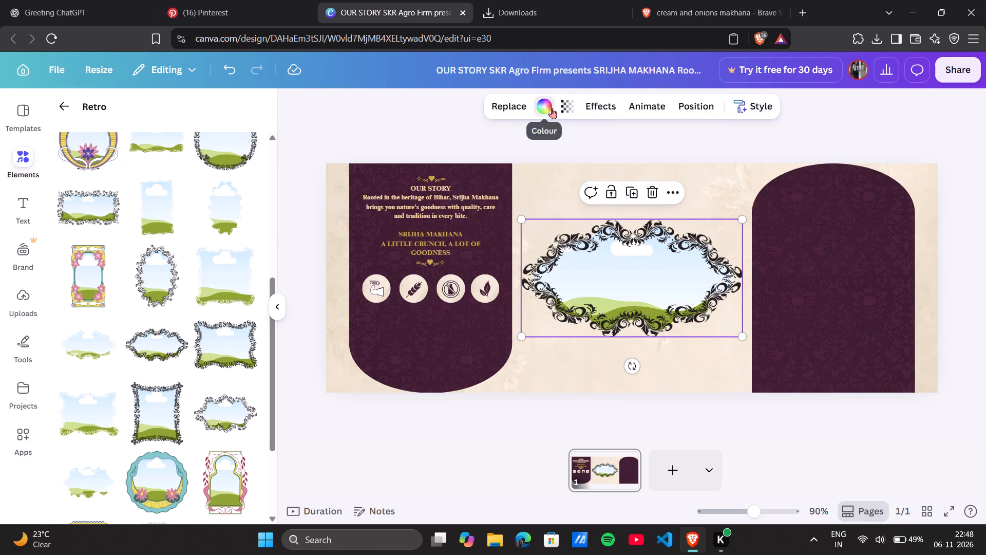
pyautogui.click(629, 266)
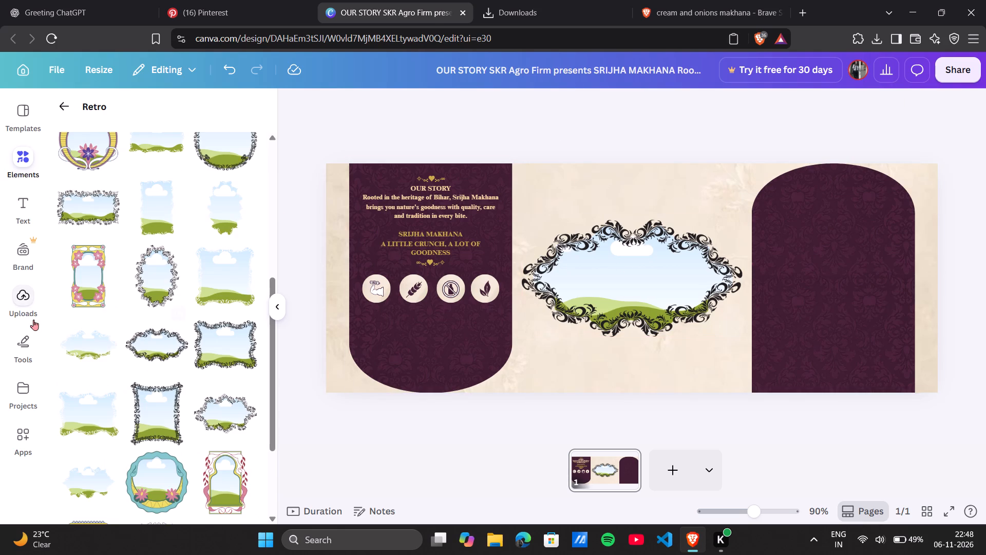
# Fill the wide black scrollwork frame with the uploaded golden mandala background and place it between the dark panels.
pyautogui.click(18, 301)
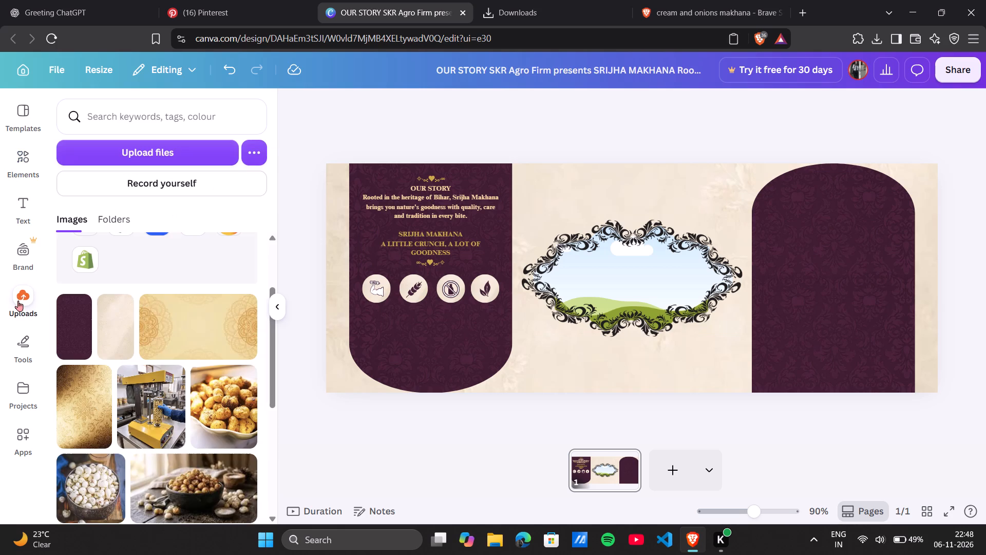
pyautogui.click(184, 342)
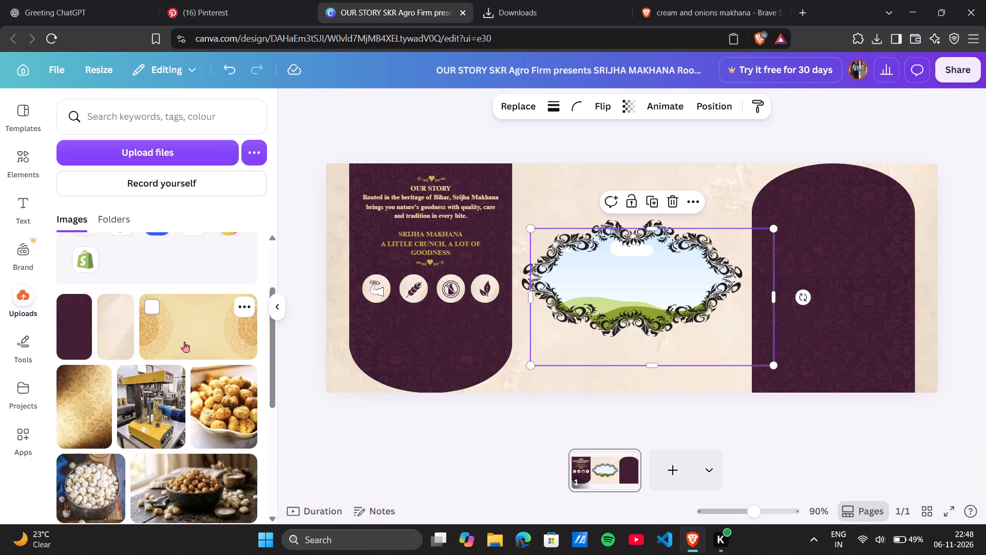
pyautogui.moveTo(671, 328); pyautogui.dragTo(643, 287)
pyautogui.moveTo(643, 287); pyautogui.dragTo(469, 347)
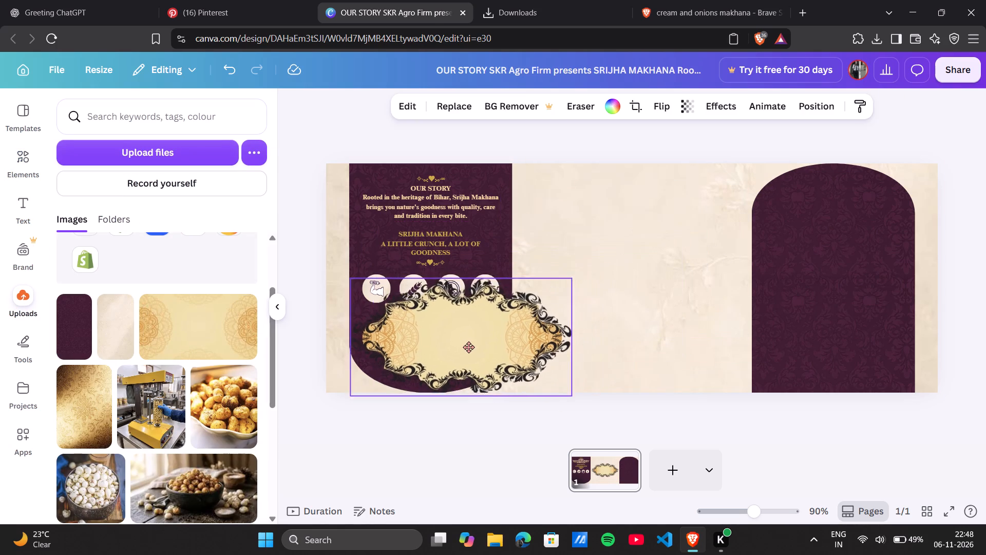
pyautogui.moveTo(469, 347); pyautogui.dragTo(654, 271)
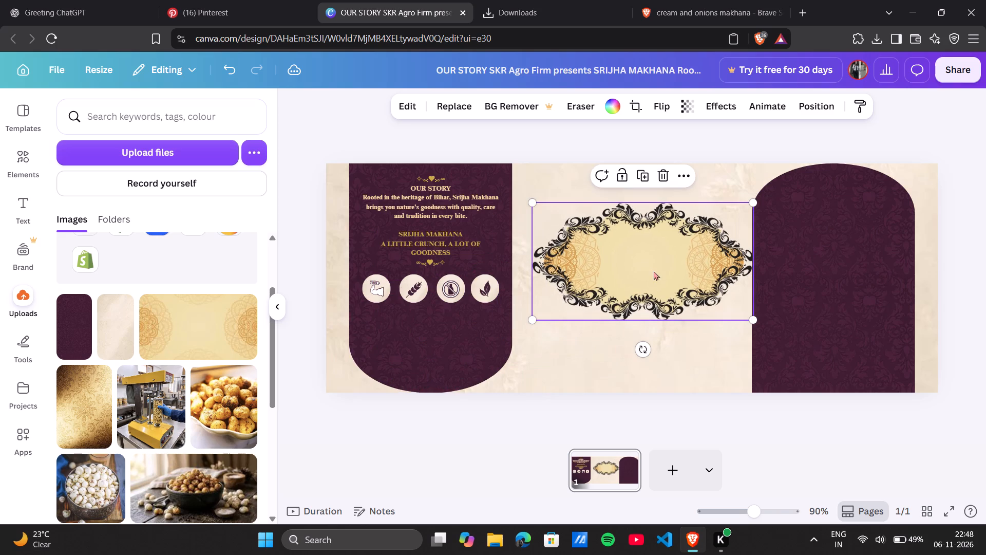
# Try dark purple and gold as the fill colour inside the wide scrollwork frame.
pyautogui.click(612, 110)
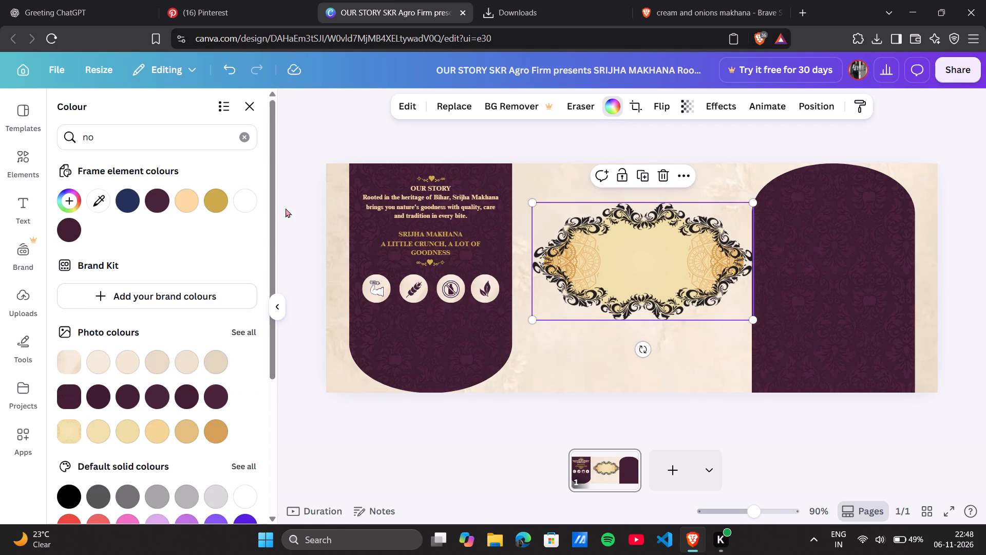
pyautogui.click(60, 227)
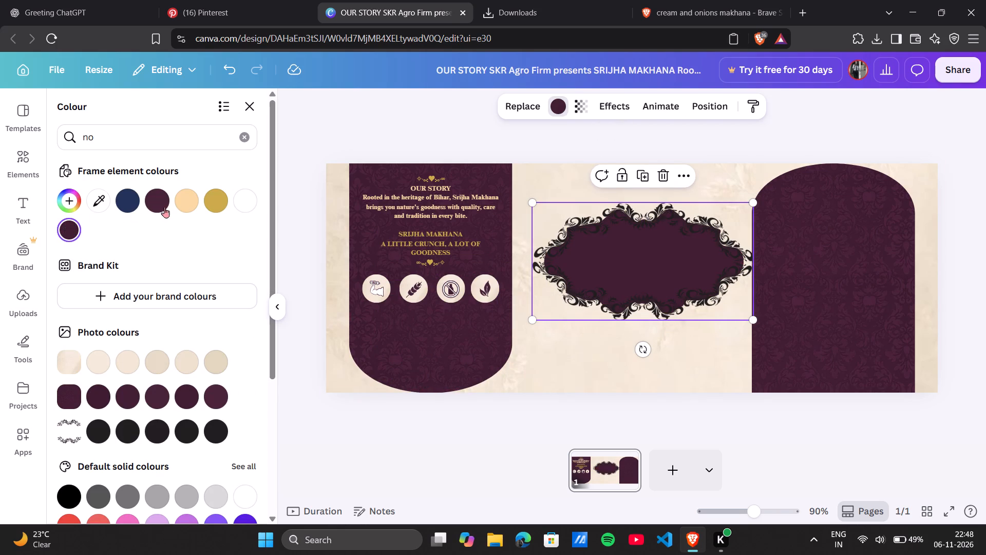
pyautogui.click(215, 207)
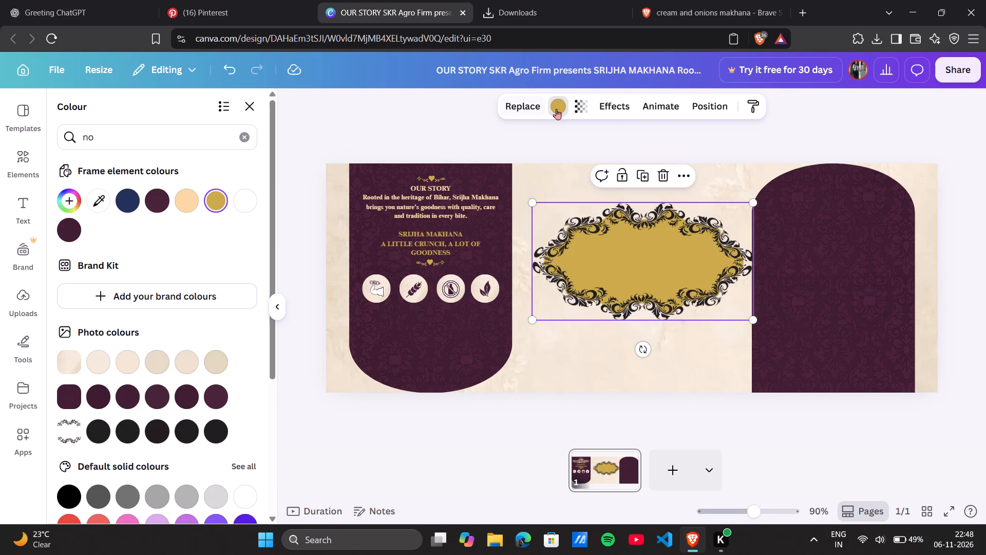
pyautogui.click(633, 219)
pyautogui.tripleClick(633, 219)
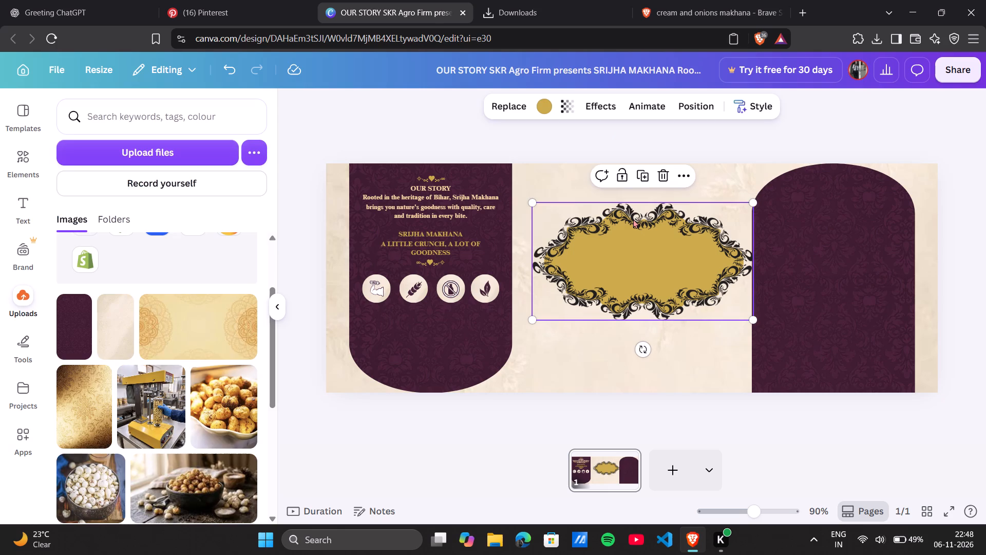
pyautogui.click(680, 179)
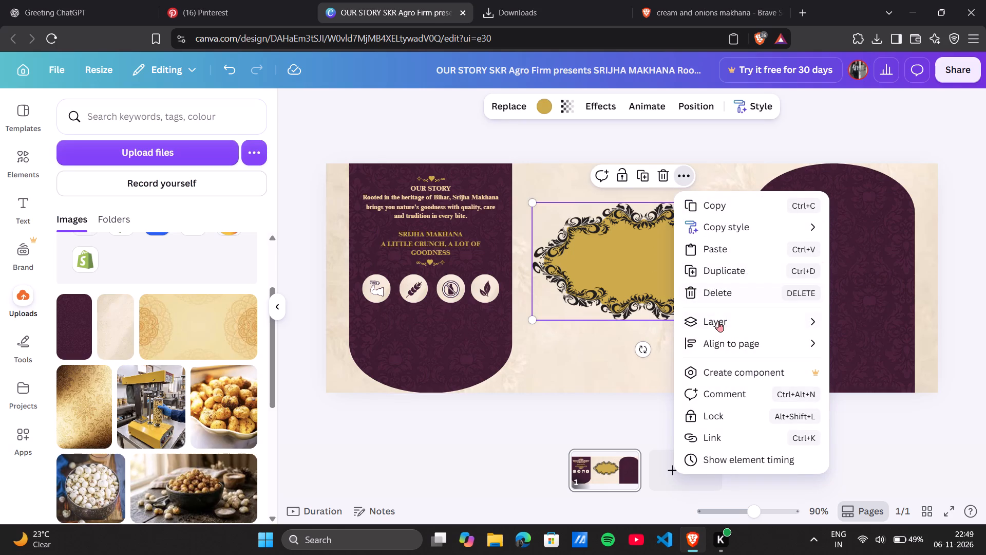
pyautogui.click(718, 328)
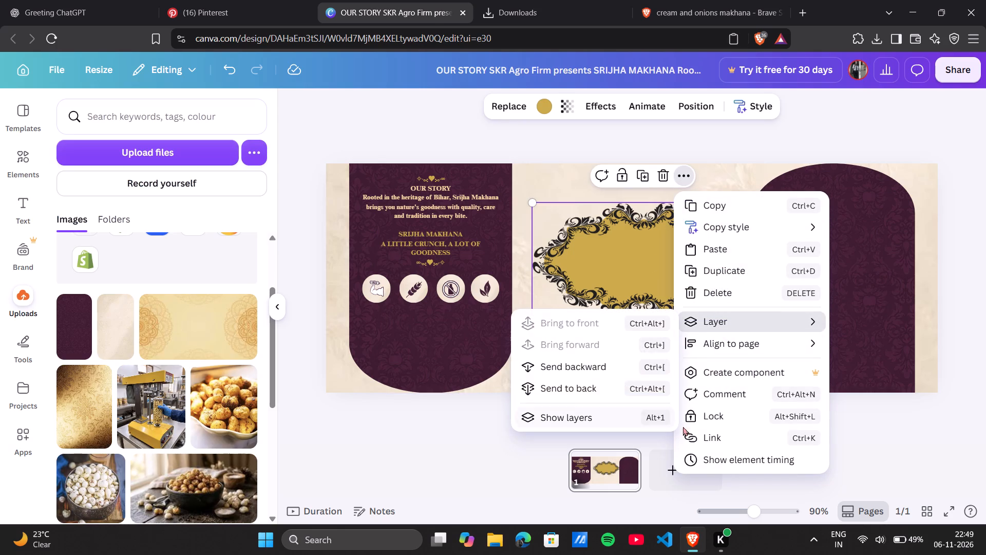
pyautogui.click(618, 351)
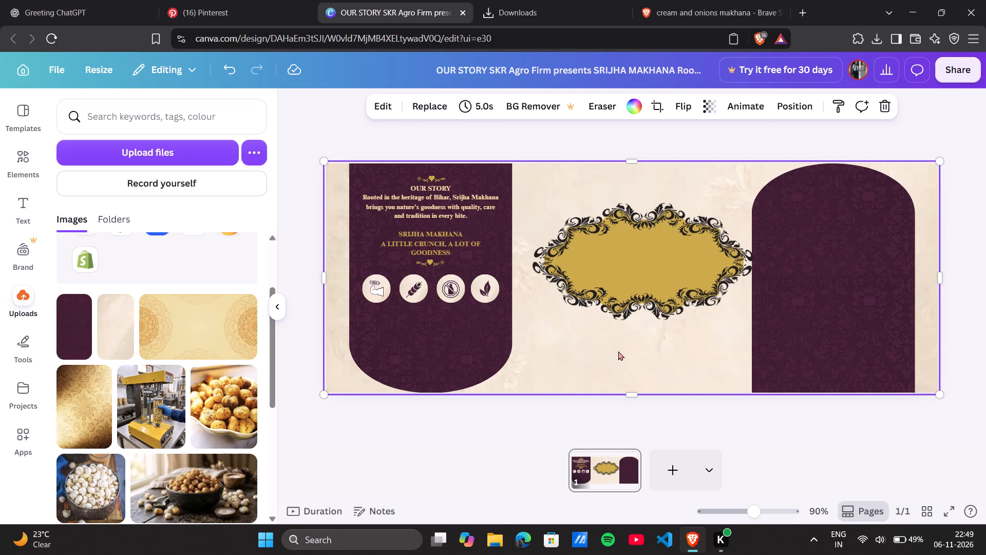
# Delete the wide scrollwork frame from the cream area.
pyautogui.click(628, 287)
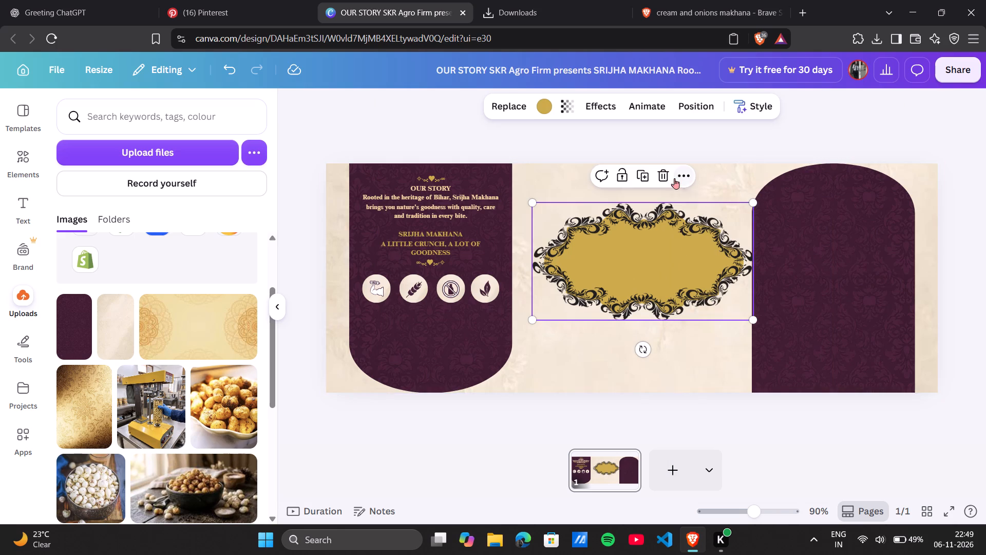
pyautogui.click(671, 179)
# Look through the rest of the Retro frames for another decorative frame that suits the label.
pyautogui.scroll(1, 177, 306)
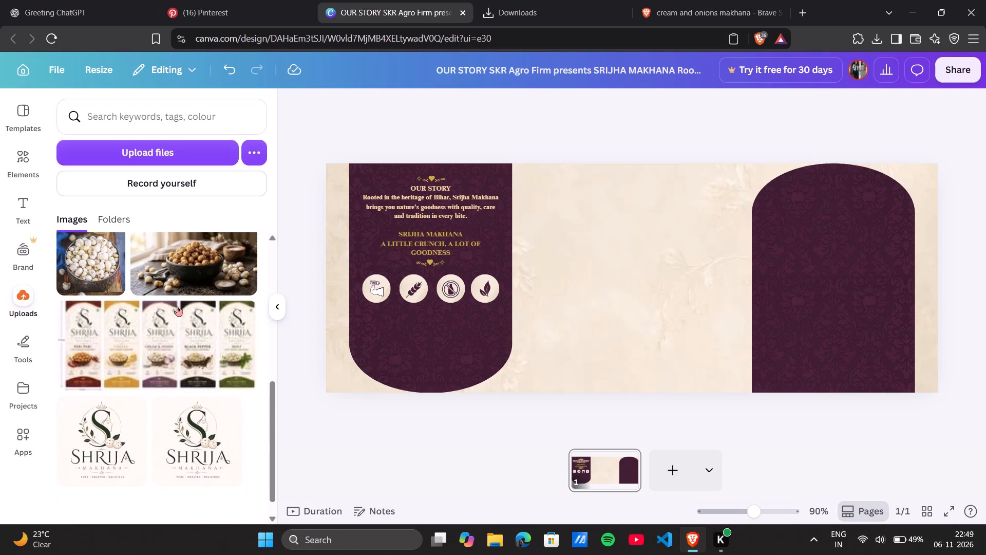
pyautogui.scroll(2, 177, 306)
pyautogui.click(29, 150)
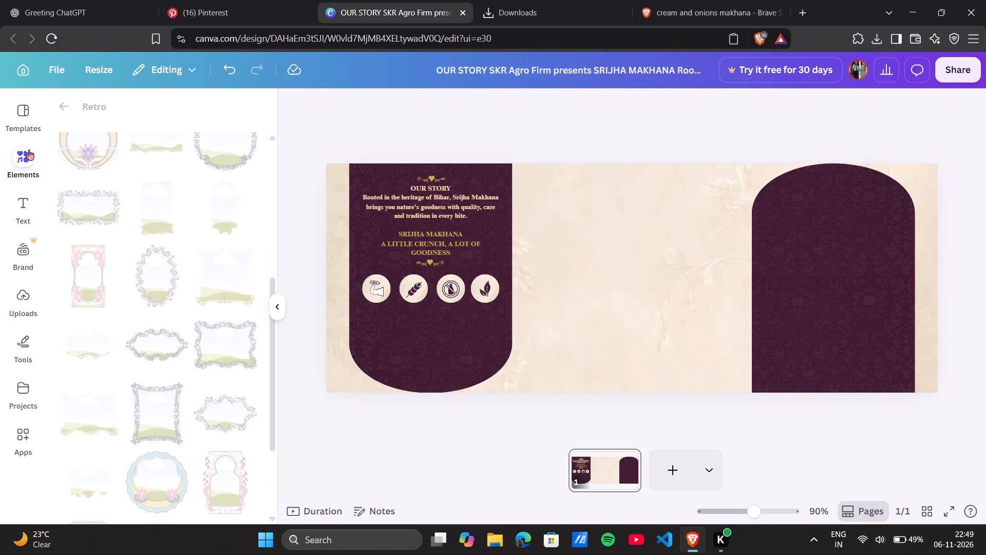
pyautogui.scroll(-5, 126, 297)
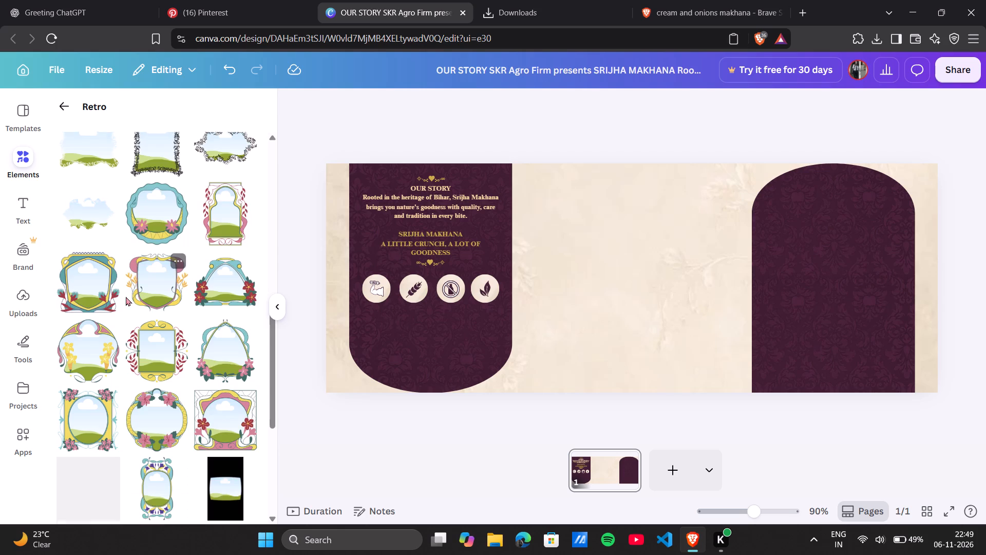
pyautogui.scroll(-4, 126, 297)
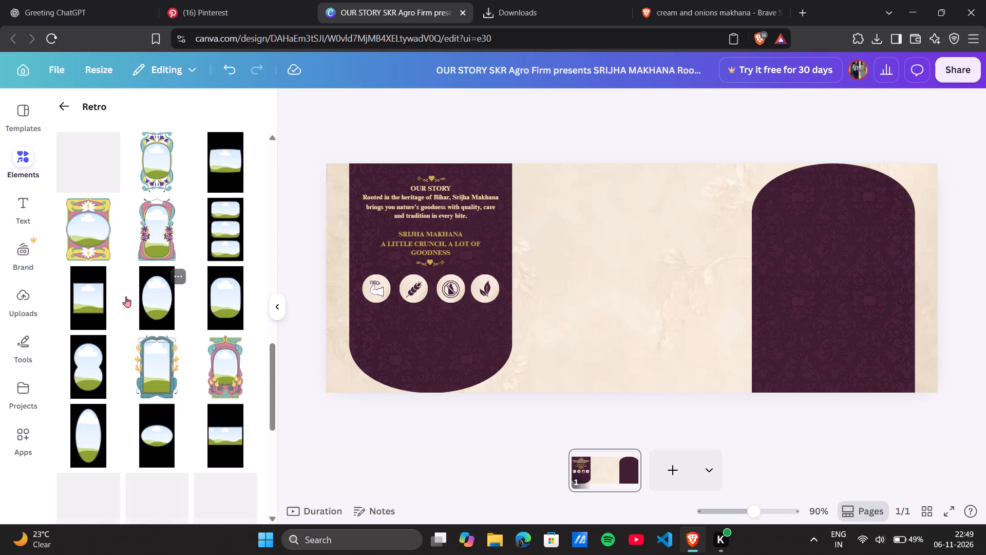
pyautogui.scroll(-5, 126, 297)
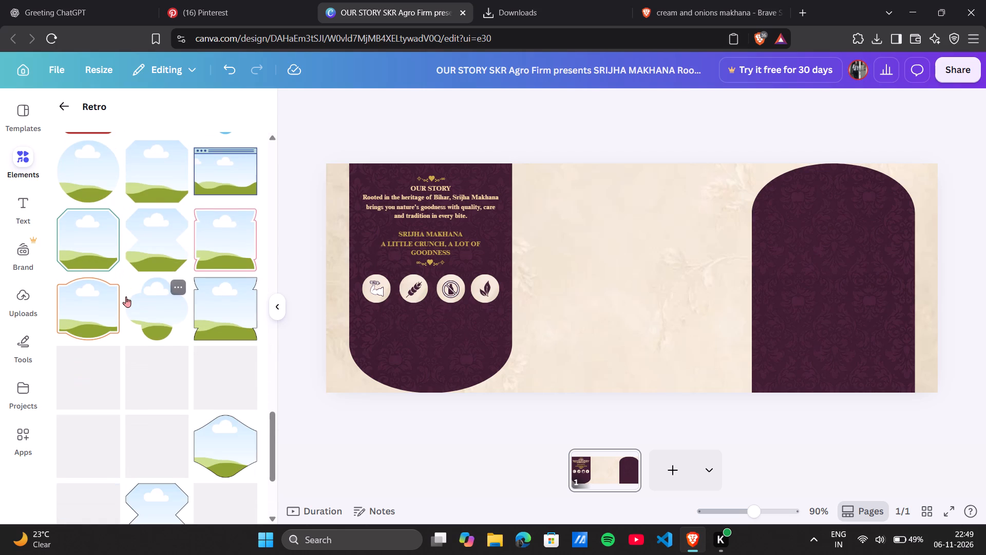
pyautogui.scroll(-4, 126, 297)
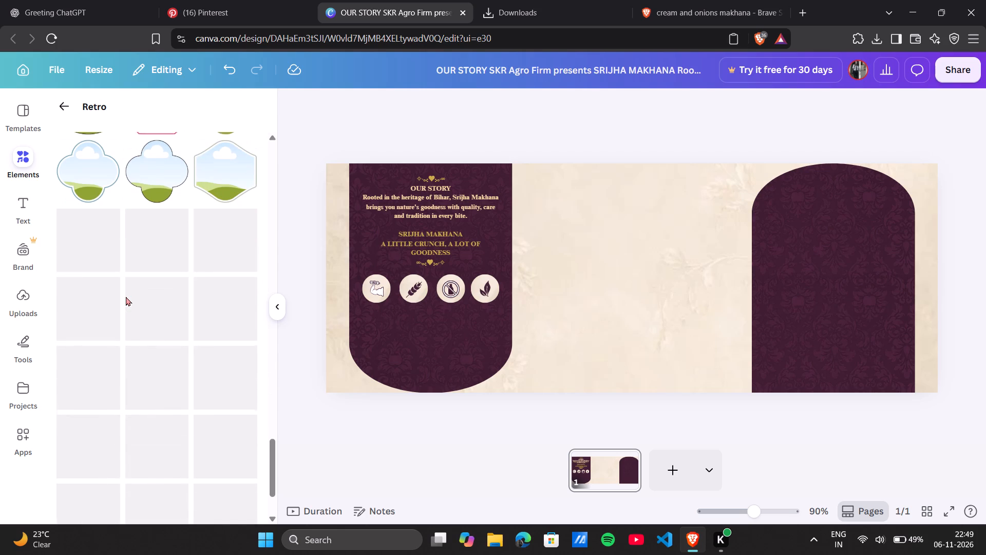
pyautogui.scroll(-2, 126, 297)
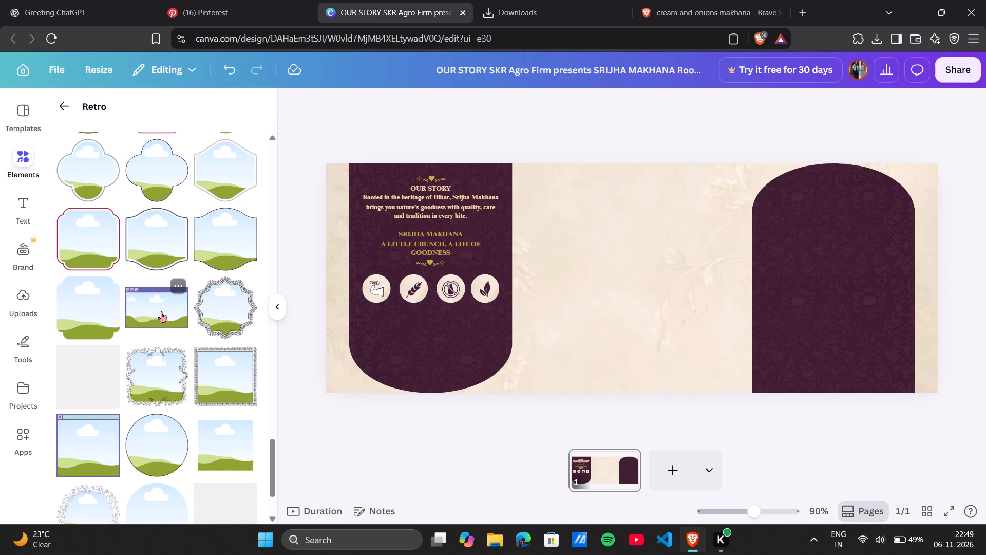
pyautogui.scroll(-2, 148, 414)
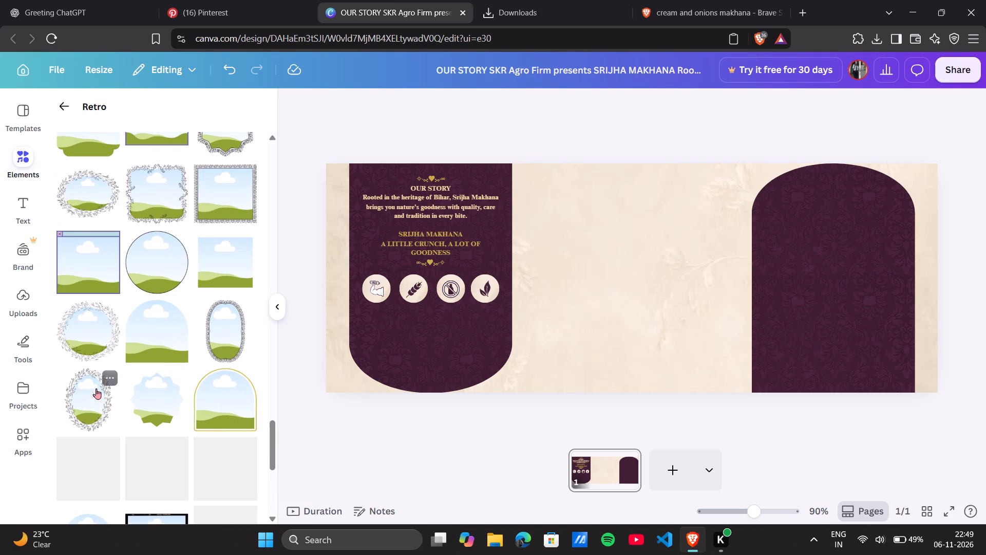
pyautogui.scroll(-4, 181, 382)
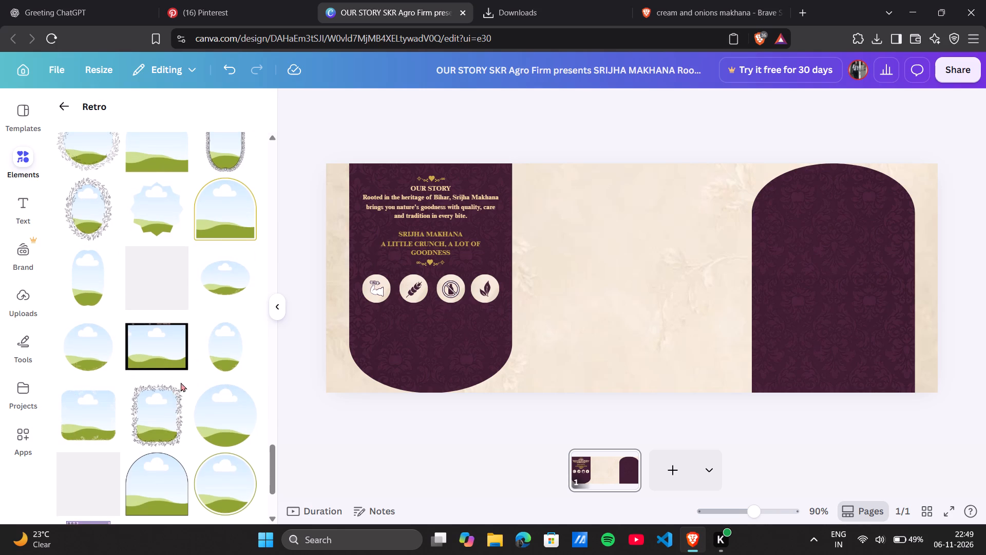
pyautogui.scroll(-4, 181, 382)
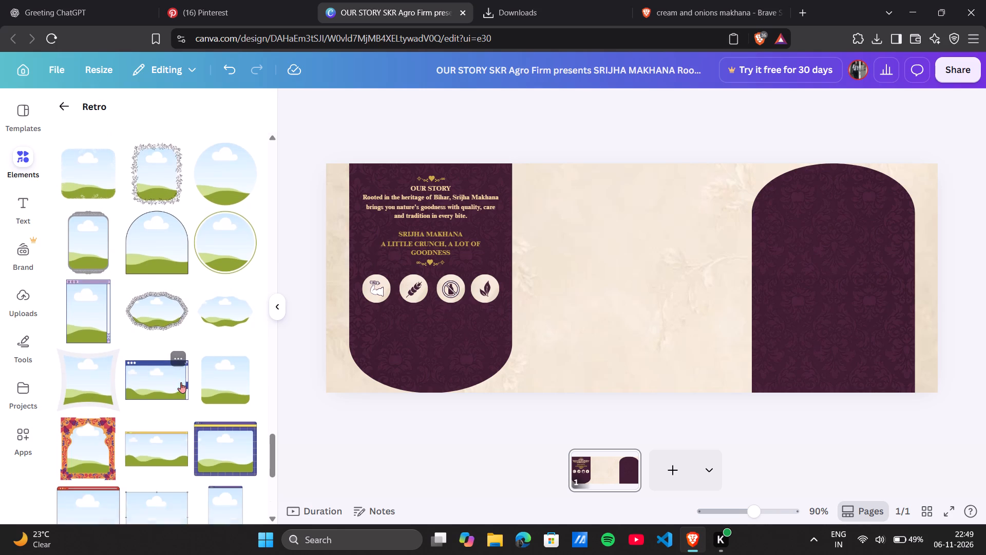
pyautogui.scroll(-1, 181, 382)
pyautogui.scroll(11, 159, 232)
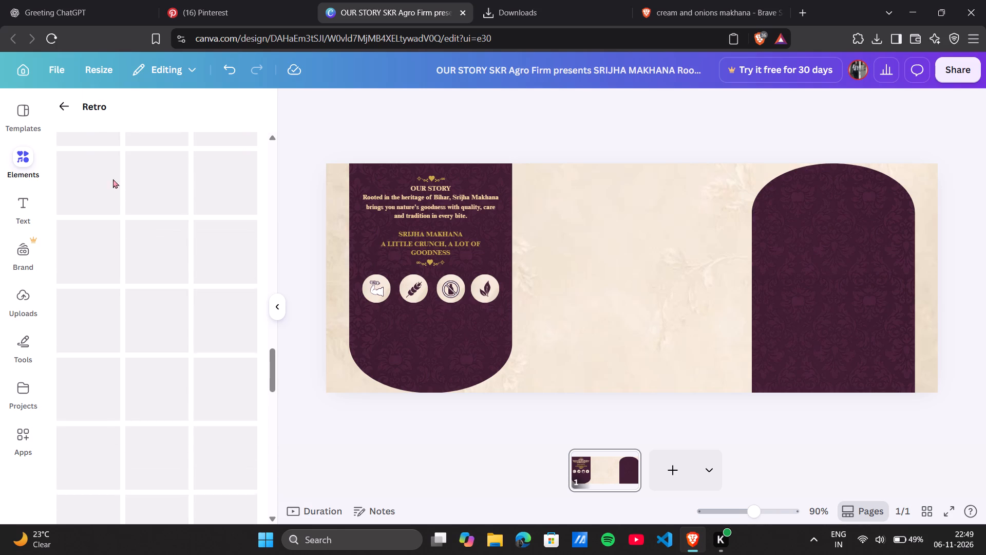
# Return to the full Frames collection and browse its groups and trending shapes for a suitable frame.
pyautogui.click(57, 94)
pyautogui.scroll(-1, 140, 288)
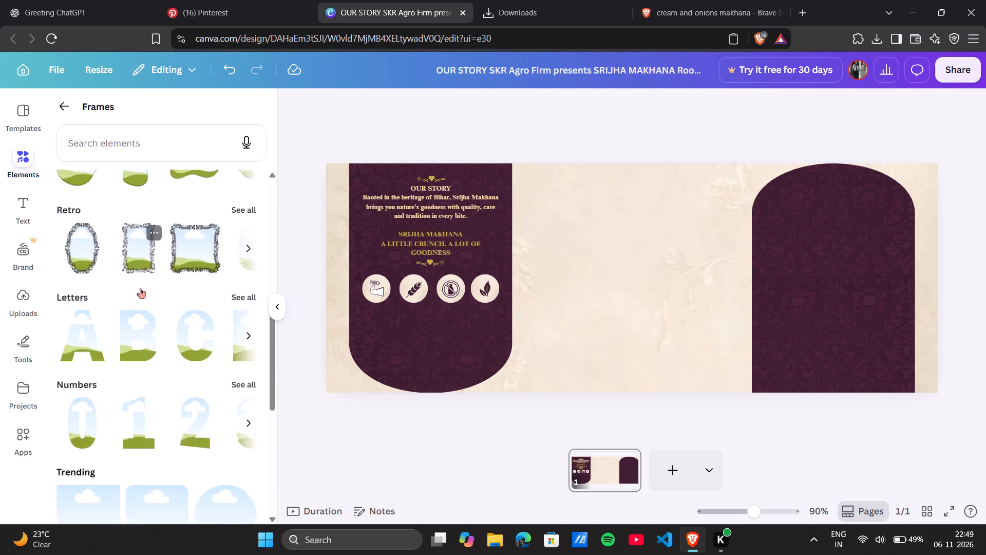
pyautogui.scroll(-5, 140, 288)
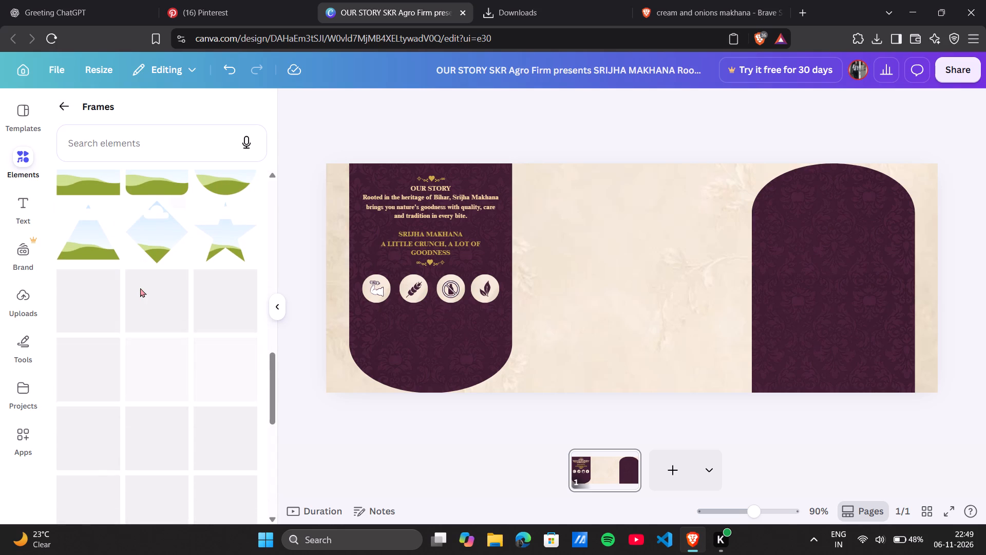
pyautogui.scroll(-6, 140, 288)
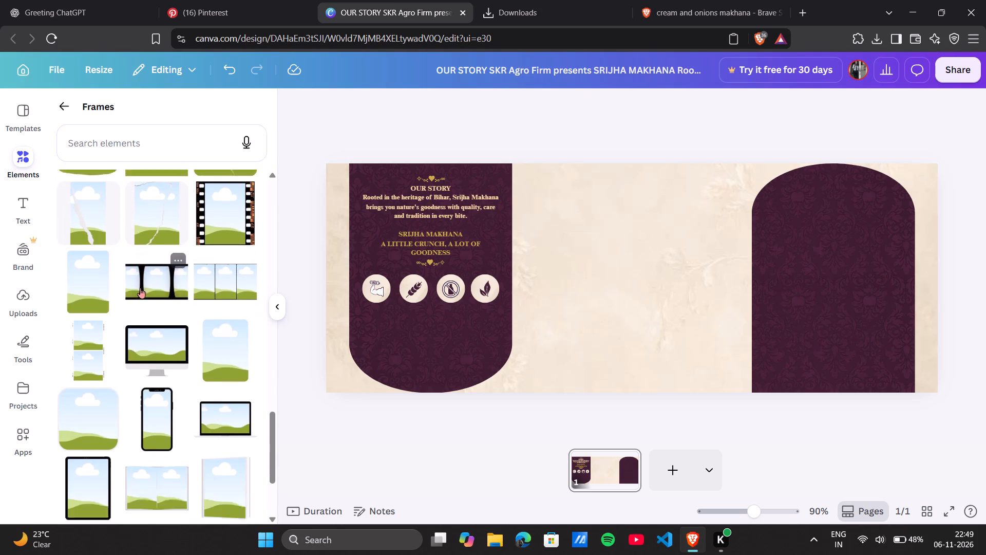
pyautogui.scroll(-6, 140, 288)
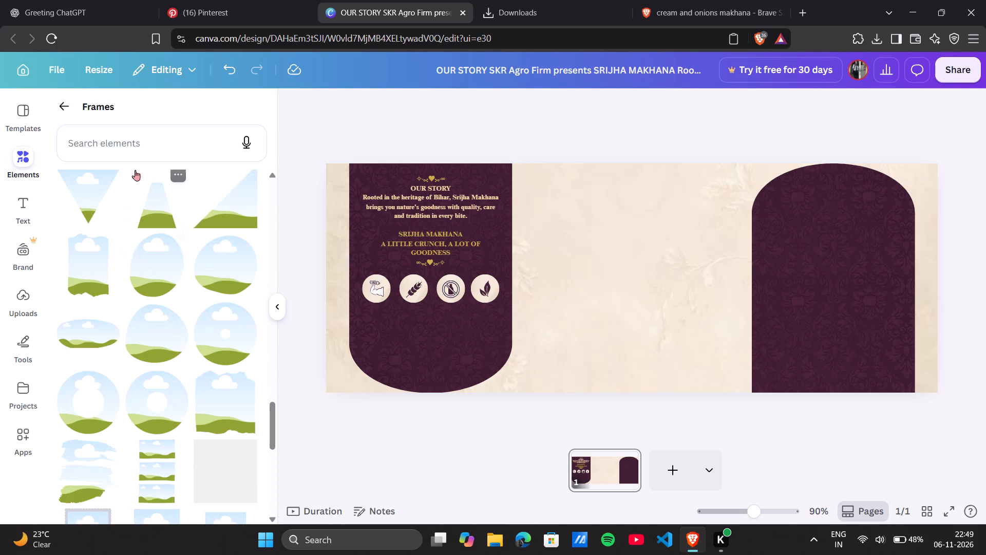
# Search the frames for "golden".
pyautogui.click(148, 141)
pyautogui.write('golden')
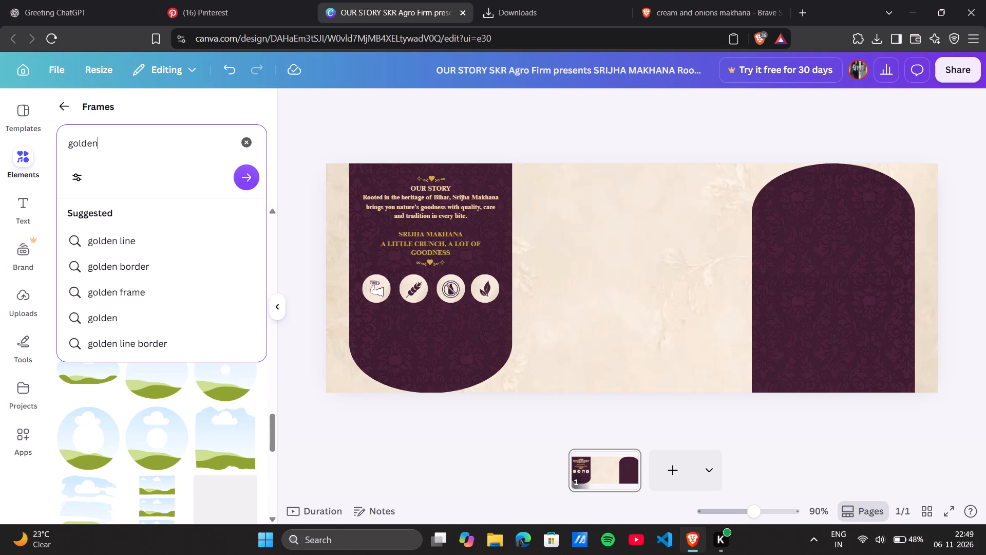
pyautogui.press('Return')
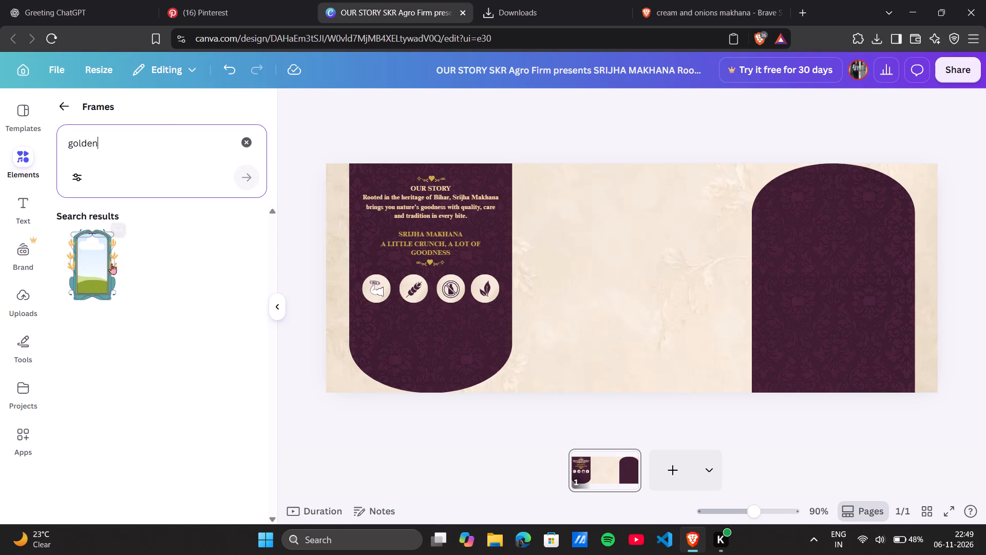
# Search the frames for "ivory" and clear the search.
pyautogui.click(249, 138)
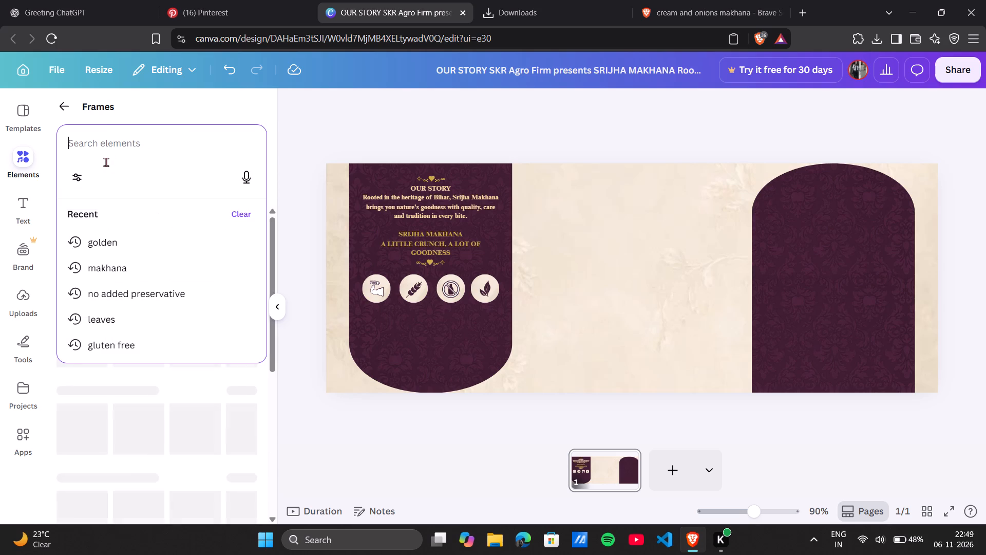
pyautogui.write('ivory')
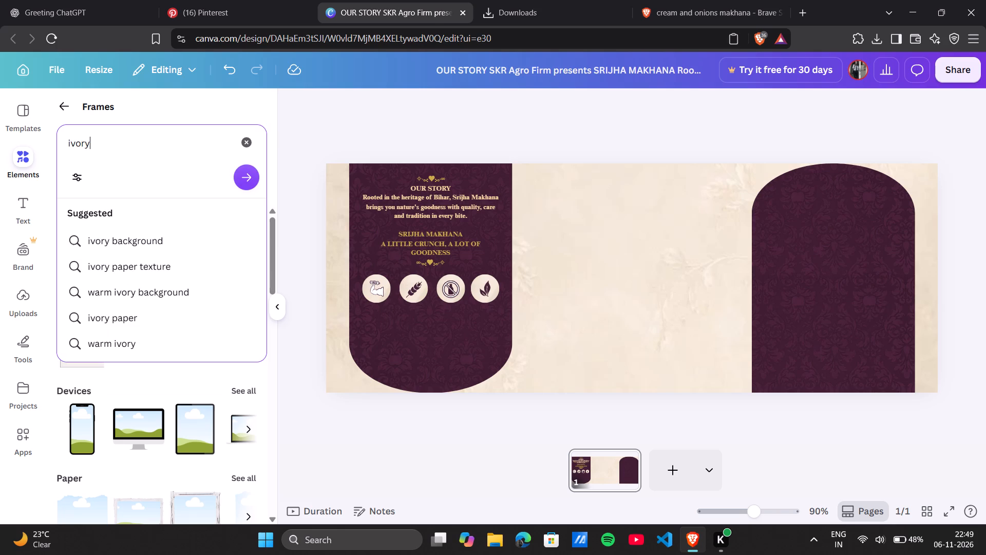
pyautogui.press('Return')
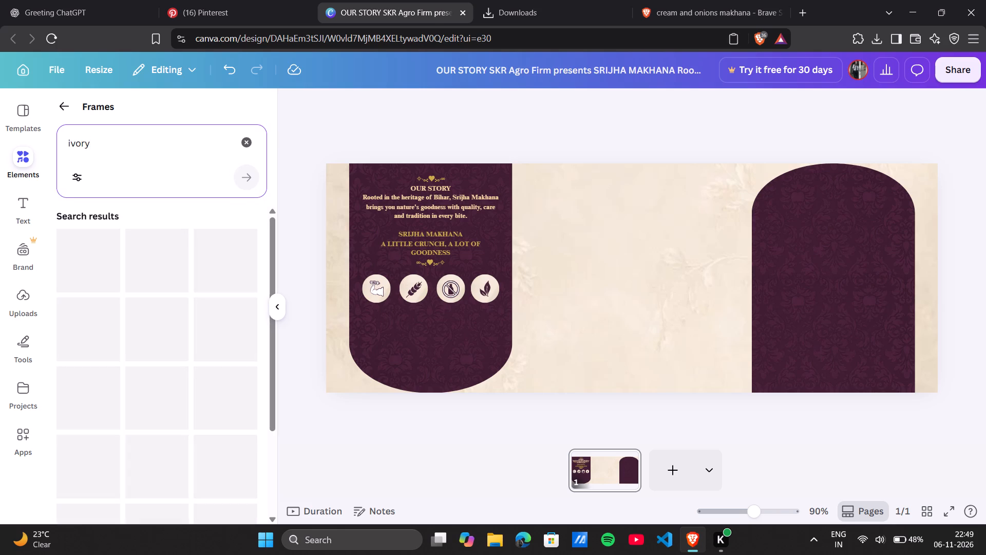
pyautogui.click(240, 142)
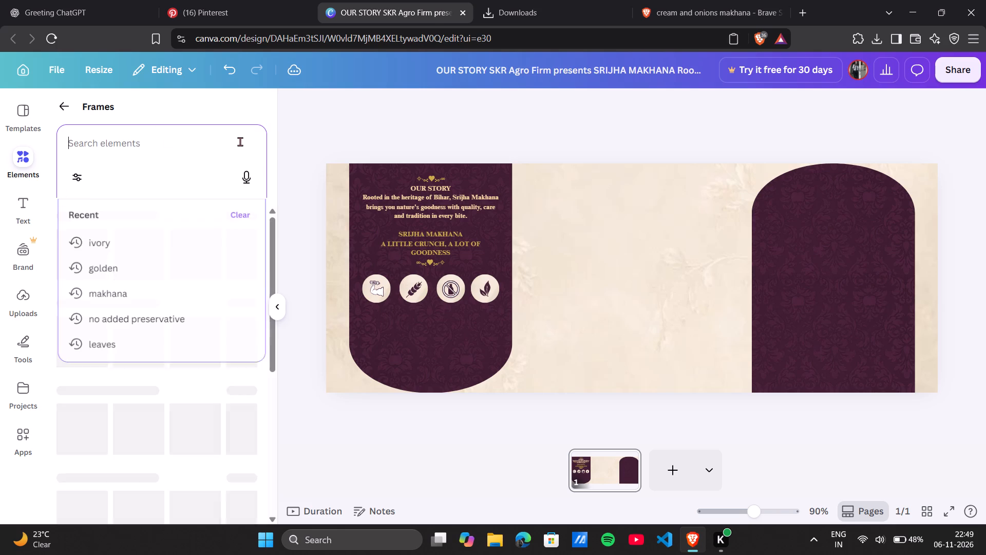
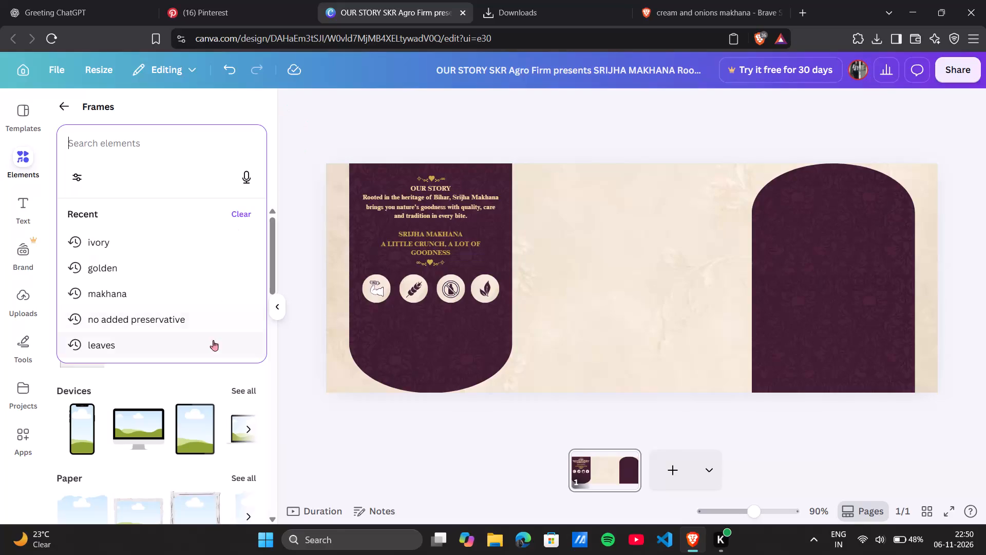
# Search the Frames collection for "golden" and look through the matching frames.
pyautogui.click(166, 271)
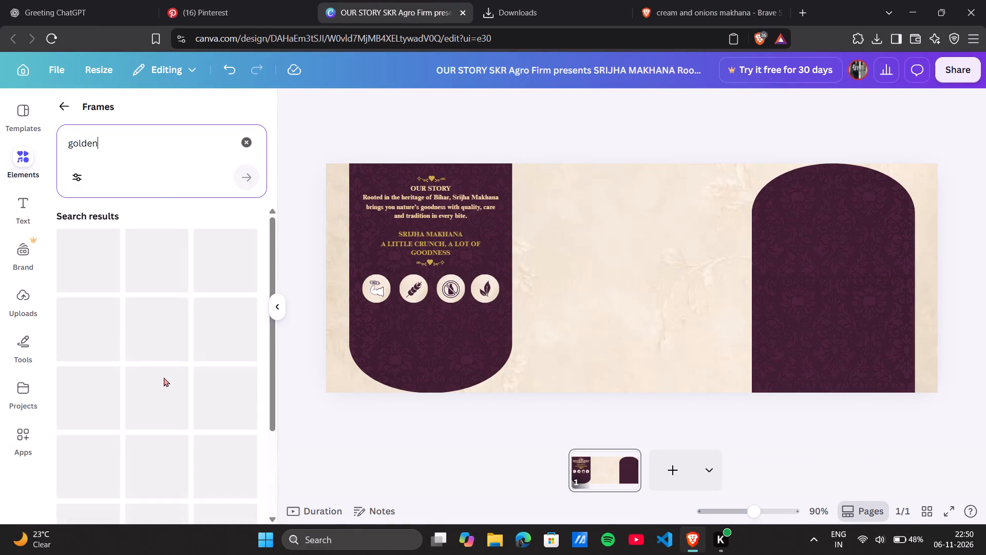
pyautogui.scroll(-5, 164, 377)
pyautogui.scroll(14, 164, 377)
pyautogui.scroll(-11, 164, 377)
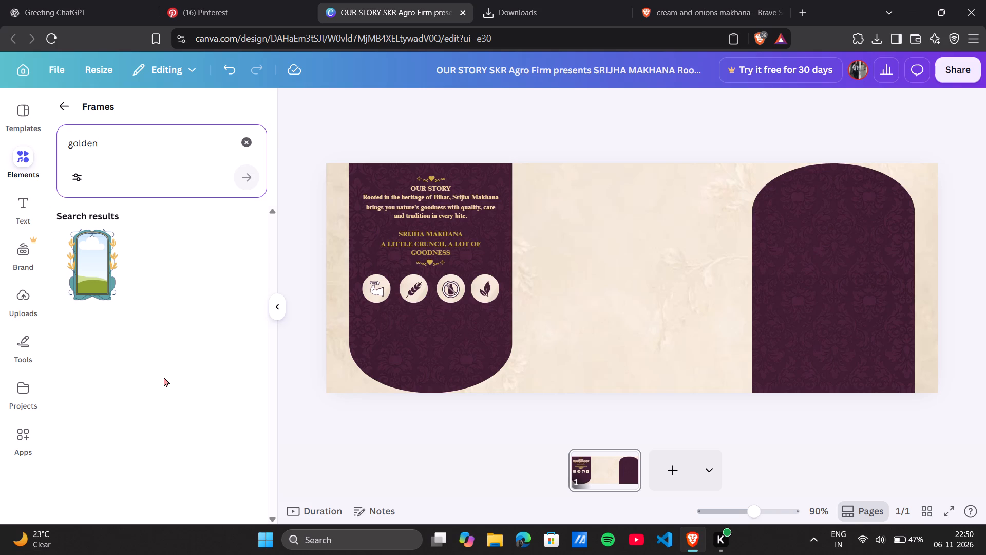
# Clear the frame search and browse the full Frames collection for a frame that suits the makhana label design.
pyautogui.click(237, 136)
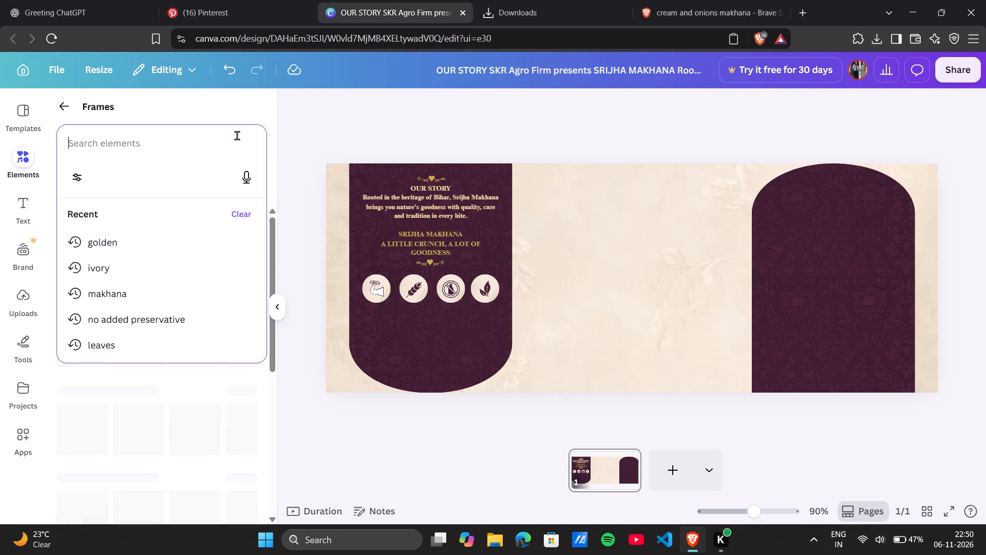
pyautogui.scroll(-7, 199, 388)
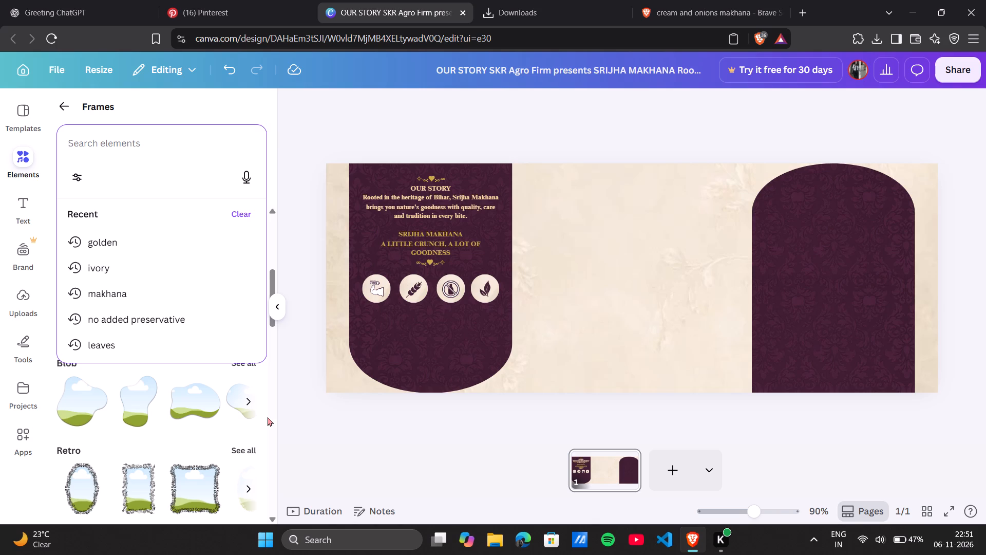
pyautogui.click(402, 440)
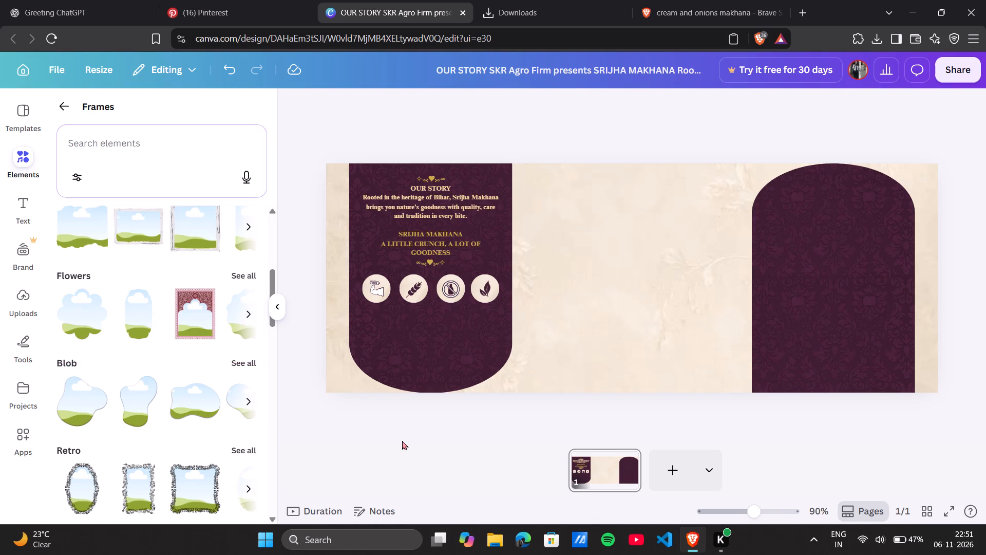
pyautogui.scroll(-12, 171, 418)
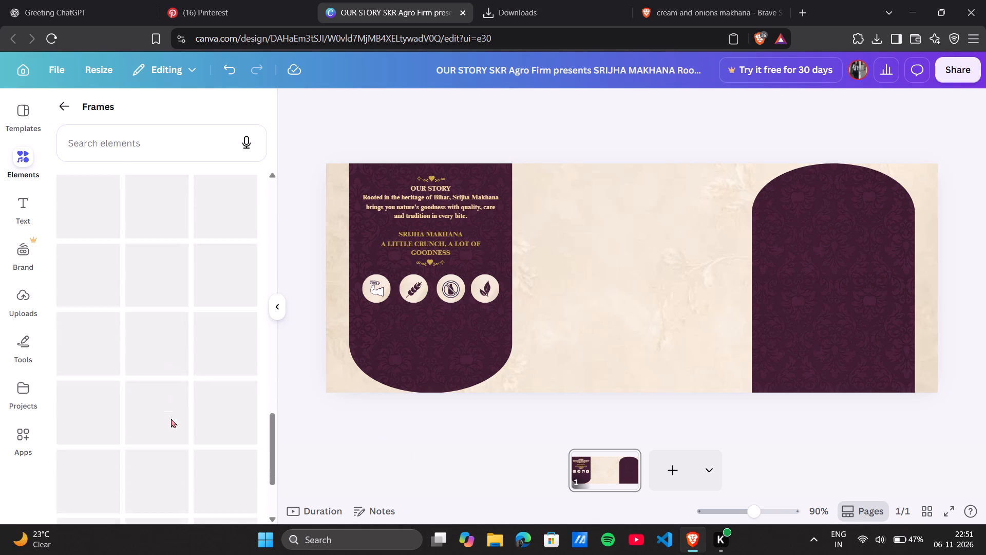
pyautogui.scroll(-2, 171, 418)
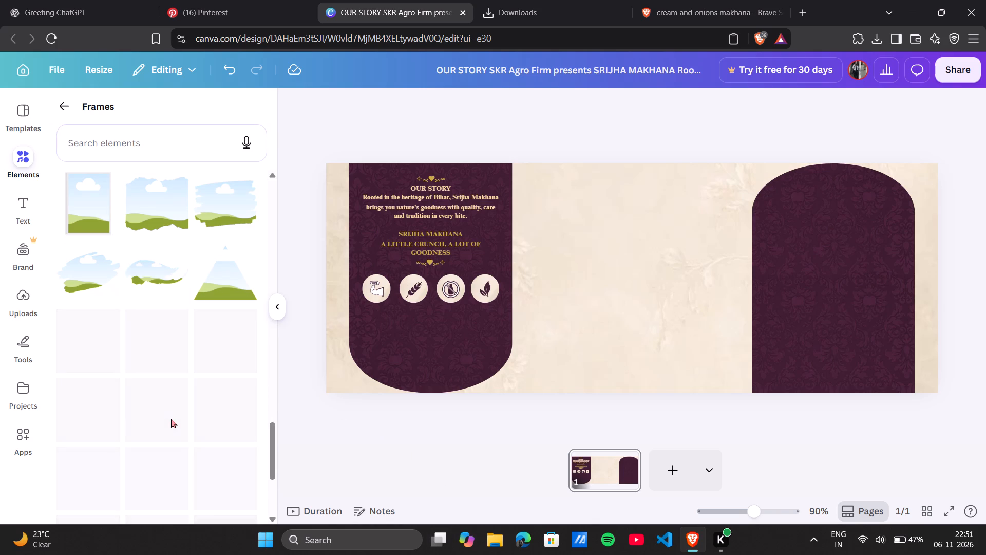
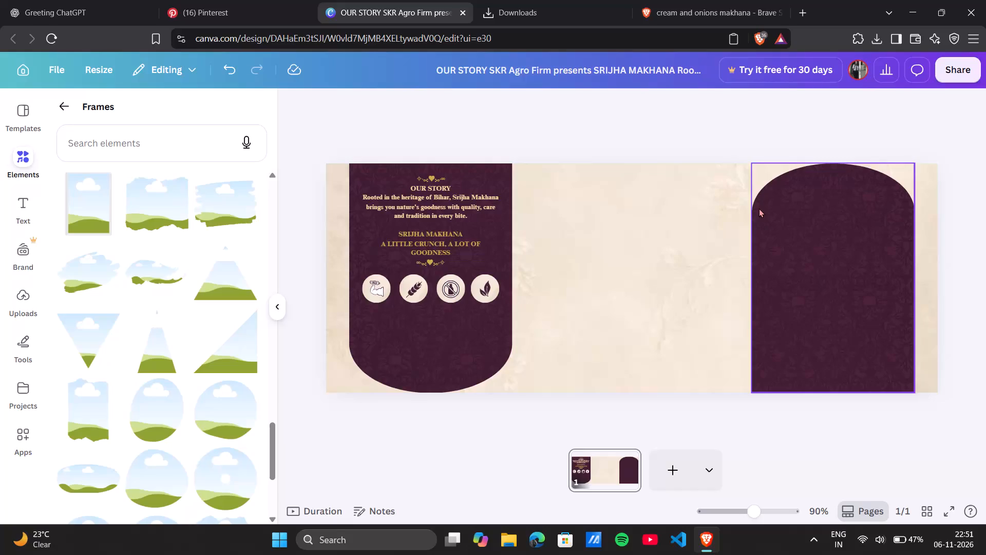
# Minimize the browser window and launch the Kuro app from the desktop.
pyautogui.click(909, 2)
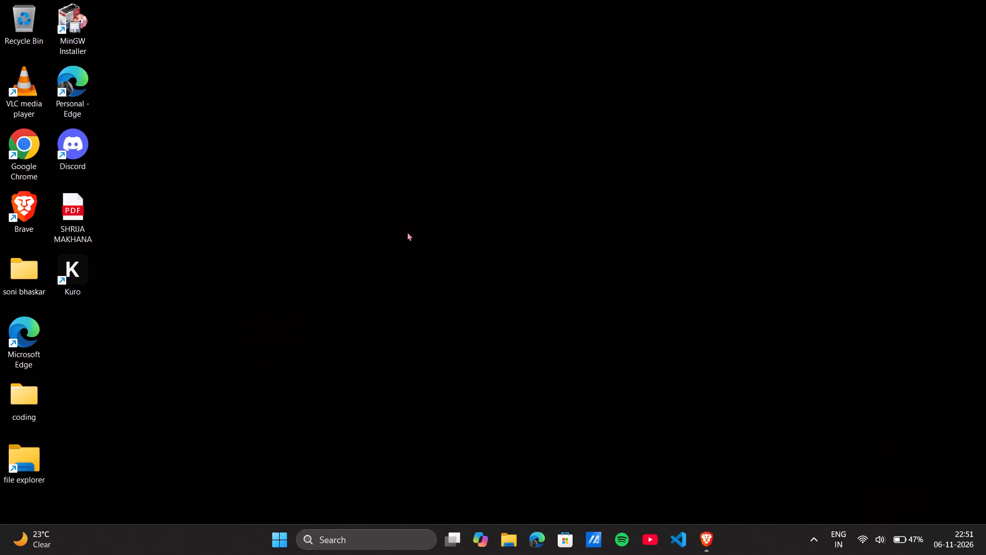
pyautogui.doubleClick(60, 272)
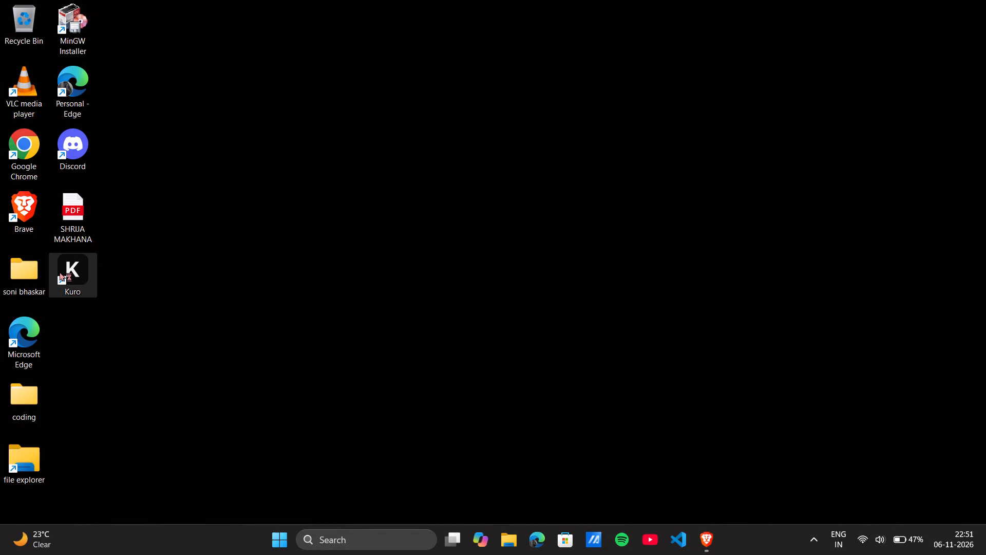
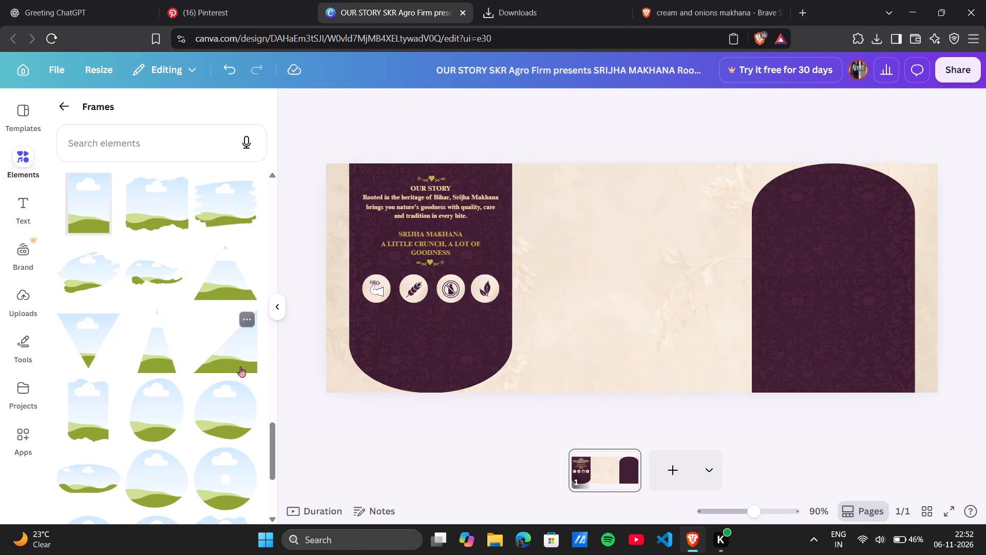
pyautogui.scroll(-3, 240, 366)
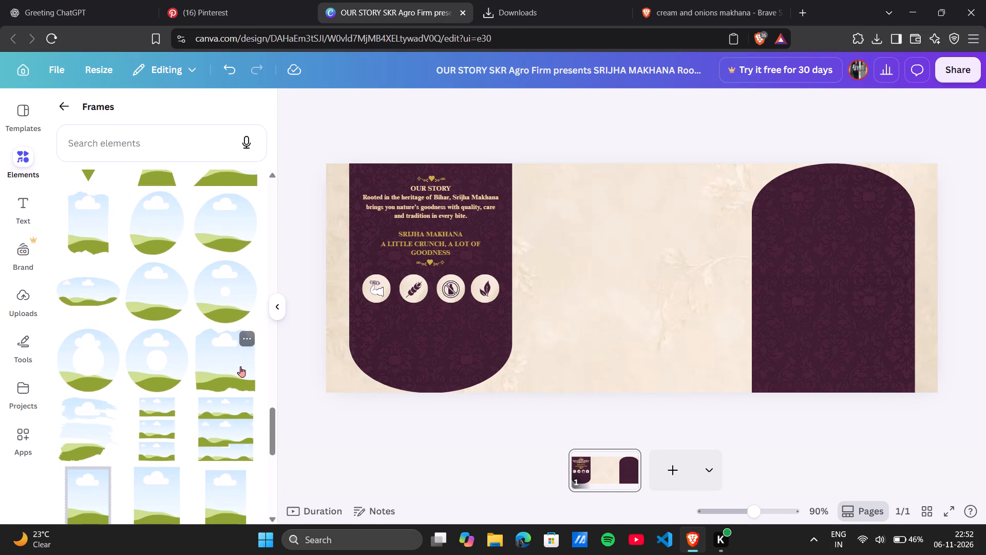
pyautogui.scroll(-3, 240, 366)
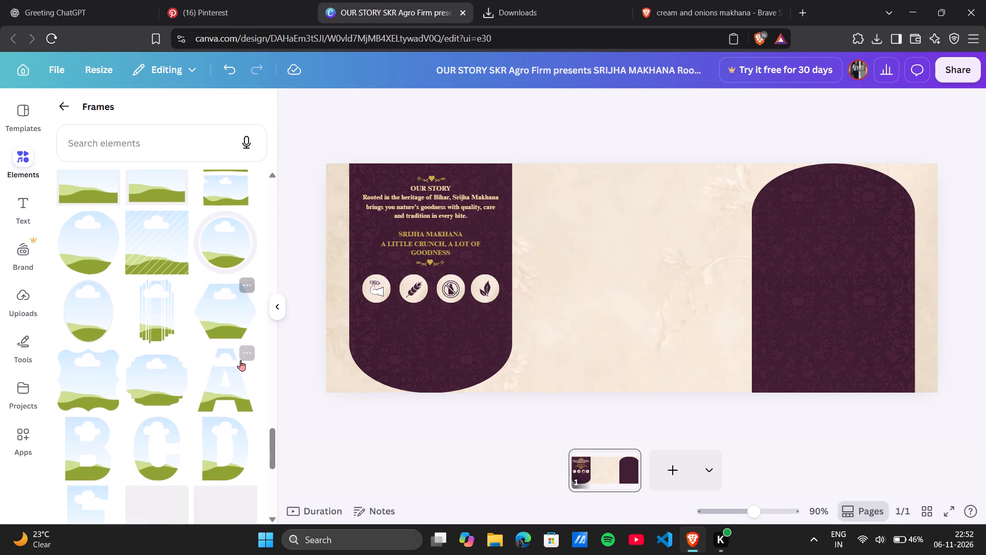
pyautogui.scroll(-4, 240, 360)
pyautogui.scroll(1, 240, 360)
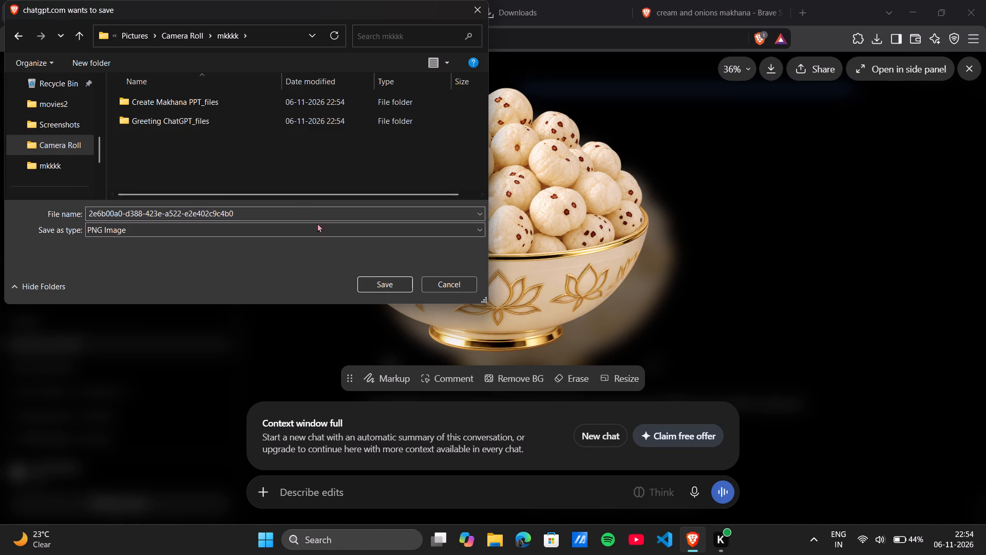
pyautogui.click(262, 213)
pyautogui.press('BackSpace')
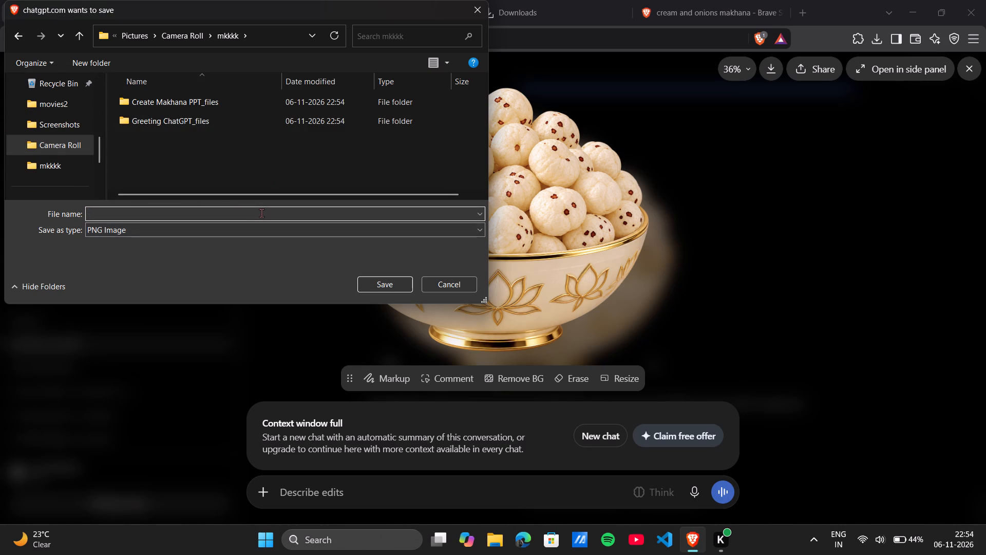
pyautogui.write('10')
pyautogui.press('Return')
# Switch to the Canva label design and upload the image 10 from the mkkkk folder in Camera Roll.
pyautogui.click(396, 14)
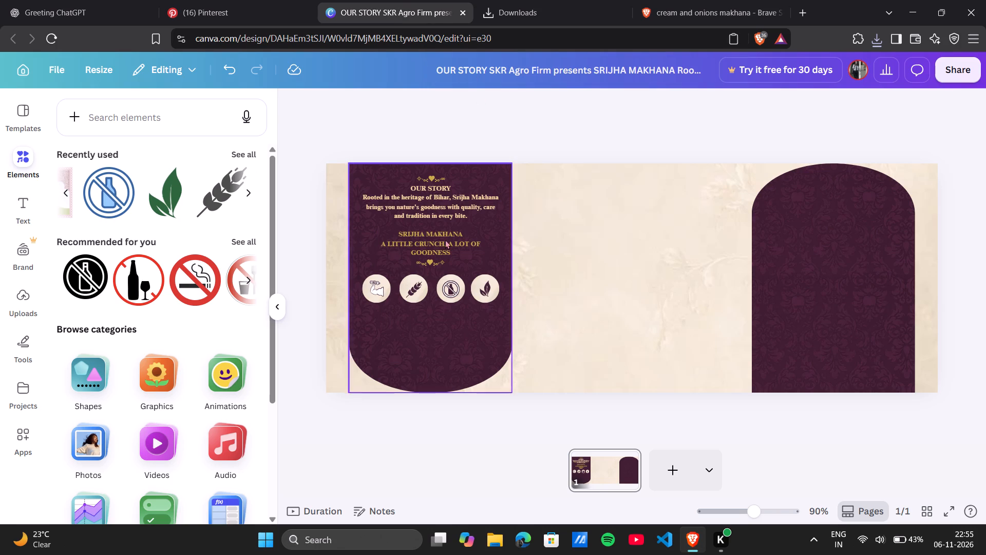
pyautogui.moveTo(388, 452); pyautogui.dragTo(59, 334)
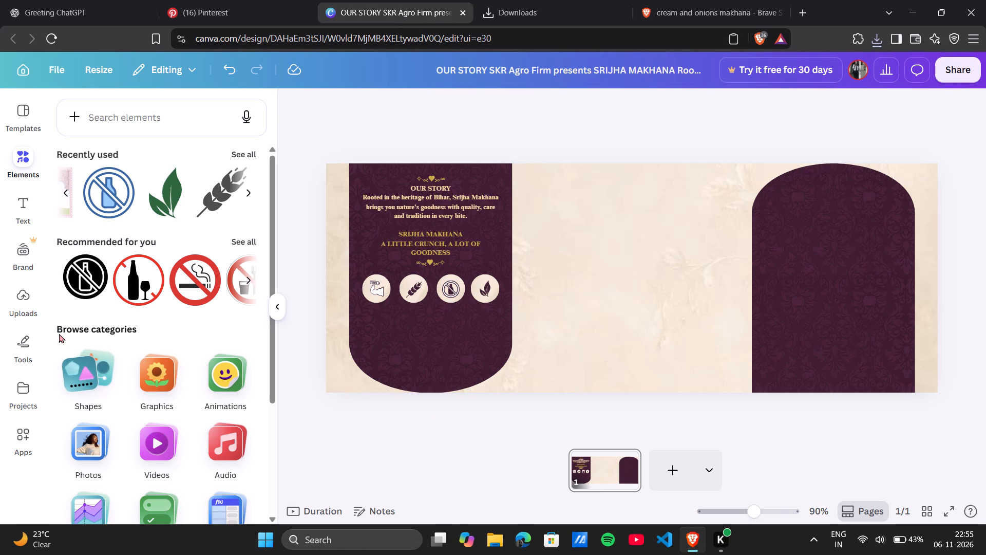
pyautogui.moveTo(59, 334); pyautogui.dragTo(21, 295)
pyautogui.click(21, 295)
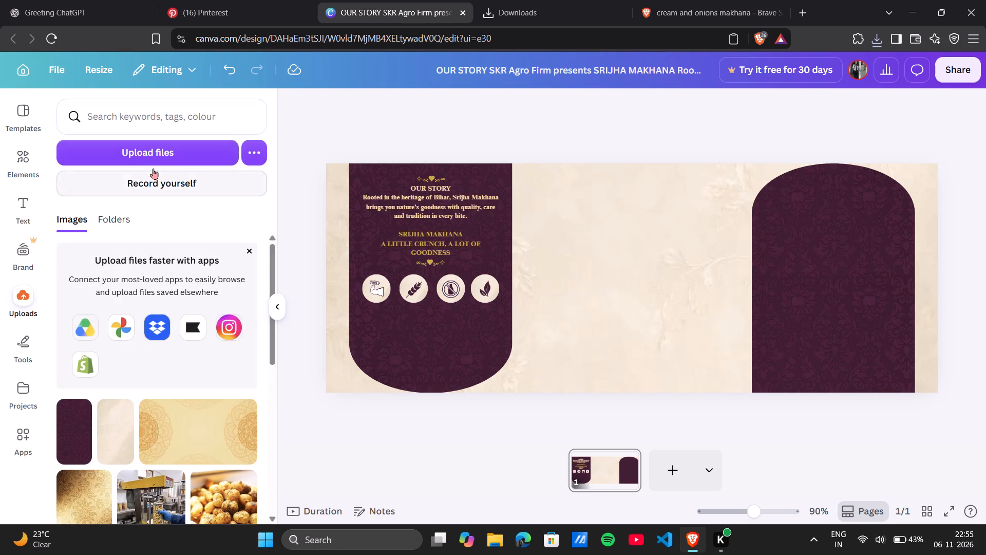
pyautogui.click(150, 156)
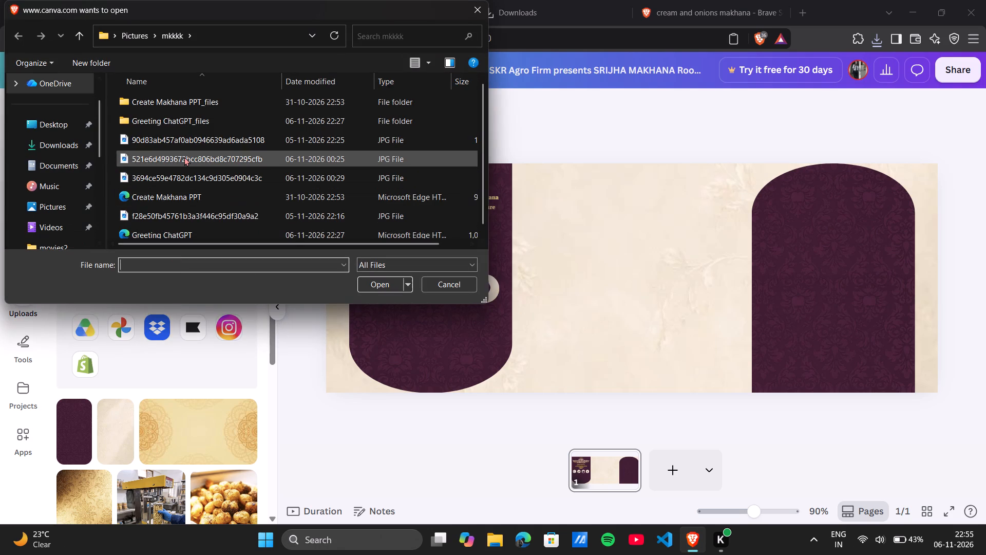
pyautogui.scroll(3, 184, 157)
pyautogui.scroll(-1, 75, 203)
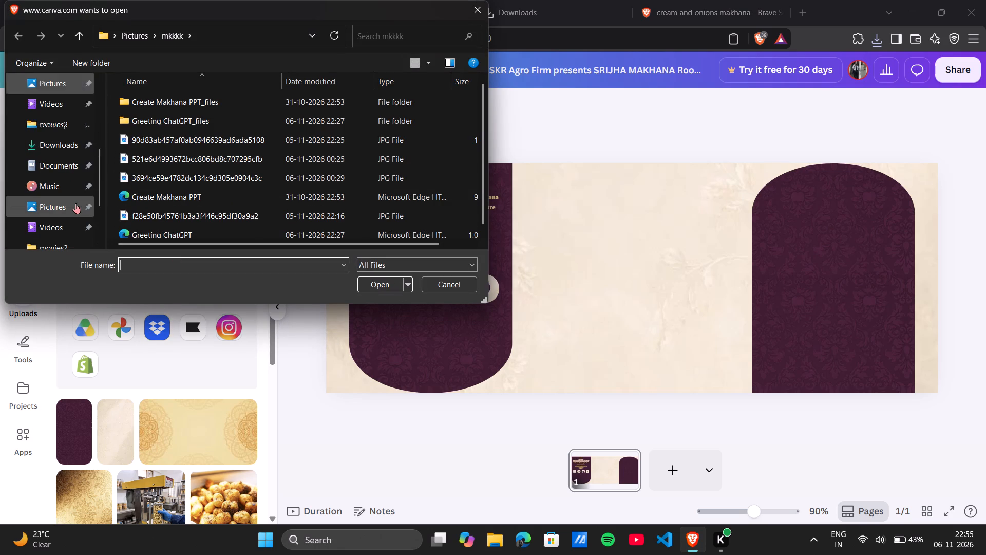
pyautogui.scroll(-1, 75, 203)
pyautogui.scroll(1, 75, 203)
pyautogui.click(51, 91)
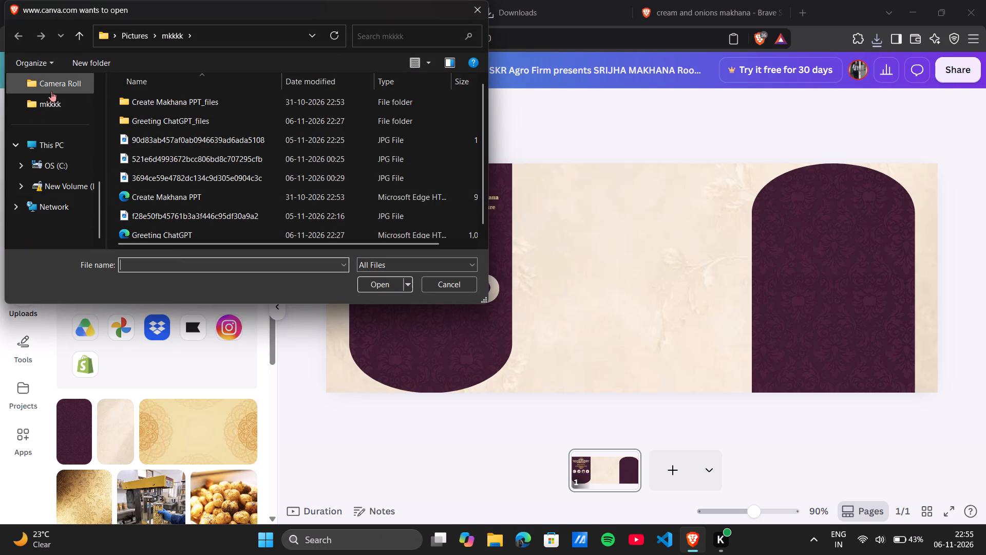
pyautogui.doubleClick(157, 119)
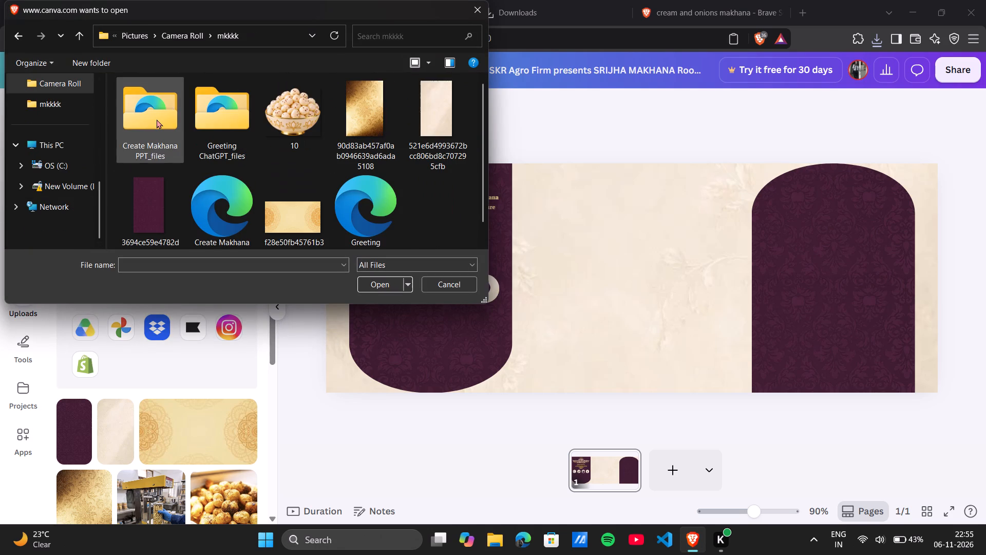
pyautogui.doubleClick(297, 107)
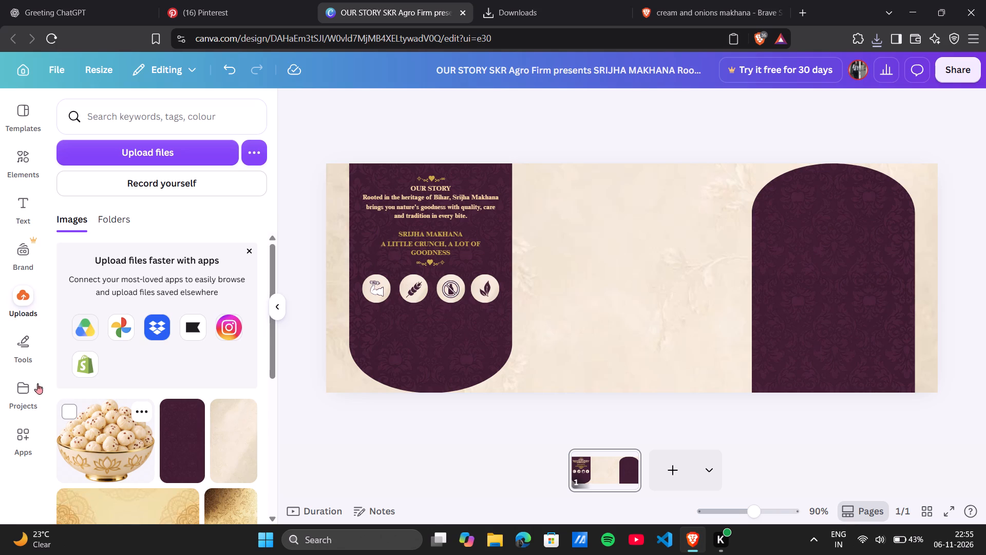
# Add the uploaded makhana bowl to the label, shrink it and move it to the lower part of the Our Story panel.
pyautogui.click(119, 438)
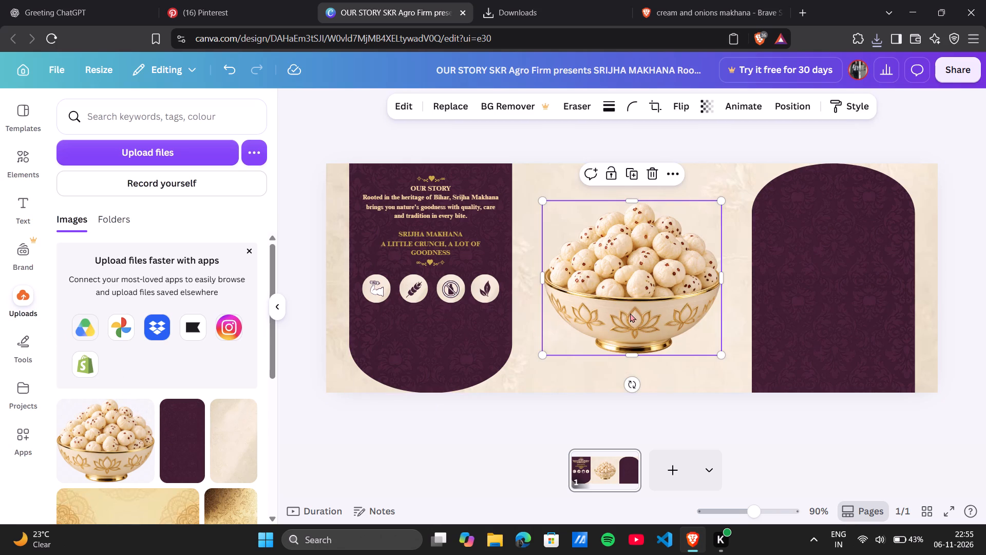
pyautogui.click(642, 282)
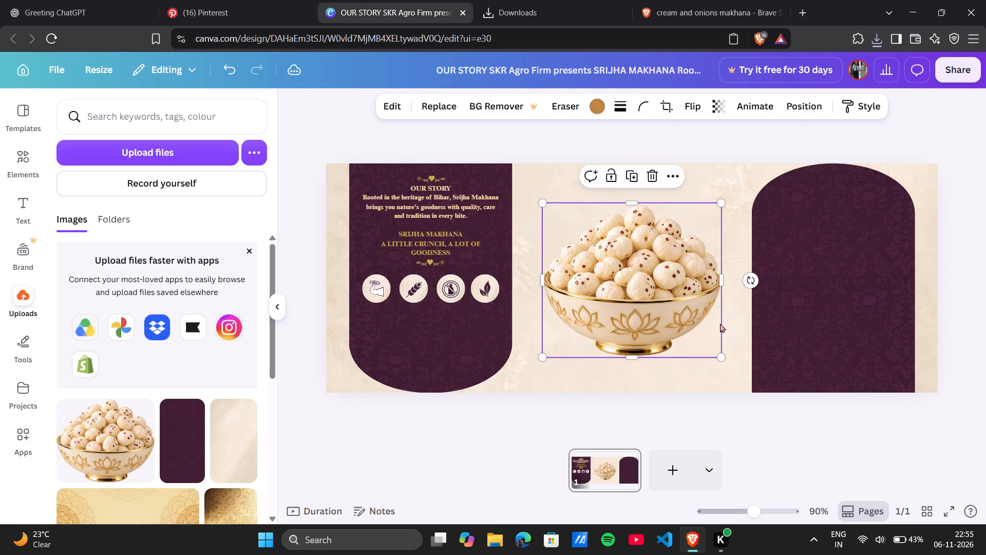
pyautogui.moveTo(720, 363); pyautogui.dragTo(710, 327)
pyautogui.click(699, 422)
pyautogui.click(647, 298)
pyautogui.moveTo(725, 355); pyautogui.dragTo(658, 303)
pyautogui.moveTo(624, 272); pyautogui.dragTo(464, 357)
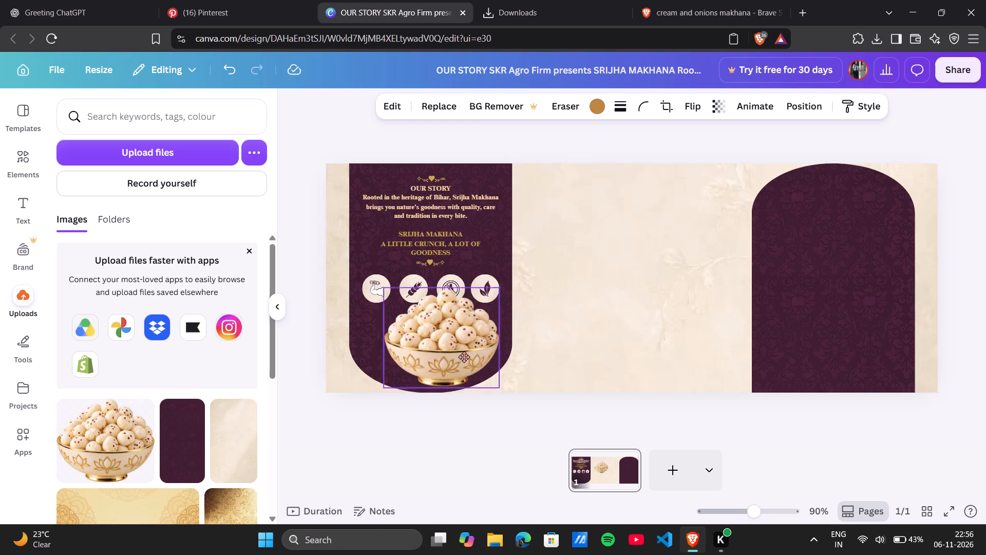
pyautogui.moveTo(464, 357); pyautogui.dragTo(455, 358)
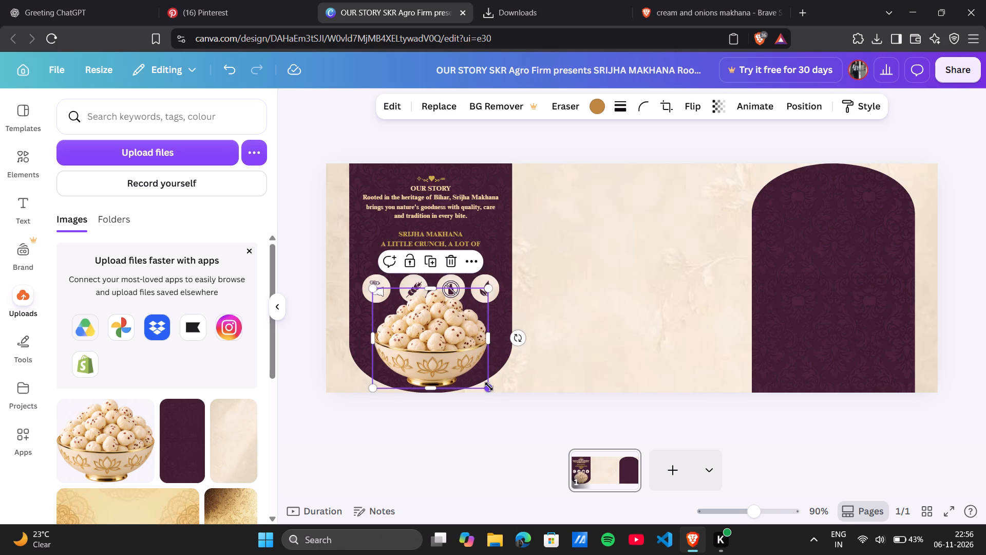
# Reduce the makhana bowl further and centre it beneath the four round icons on the Our Story panel.
pyautogui.moveTo(489, 387); pyautogui.dragTo(448, 352)
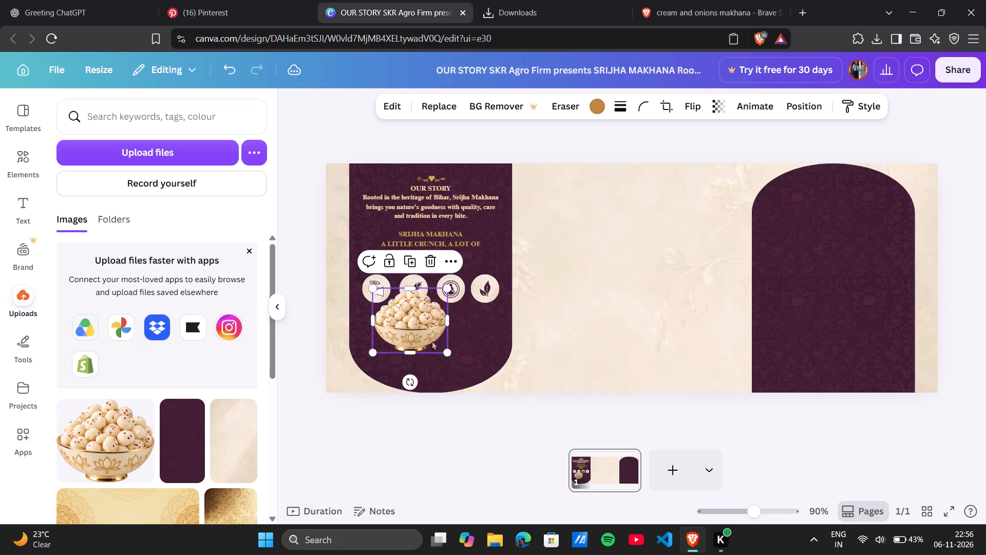
pyautogui.moveTo(431, 339); pyautogui.dragTo(445, 367)
pyautogui.moveTo(461, 348); pyautogui.dragTo(456, 345)
pyautogui.moveTo(460, 317); pyautogui.dragTo(470, 312)
pyautogui.click(454, 340)
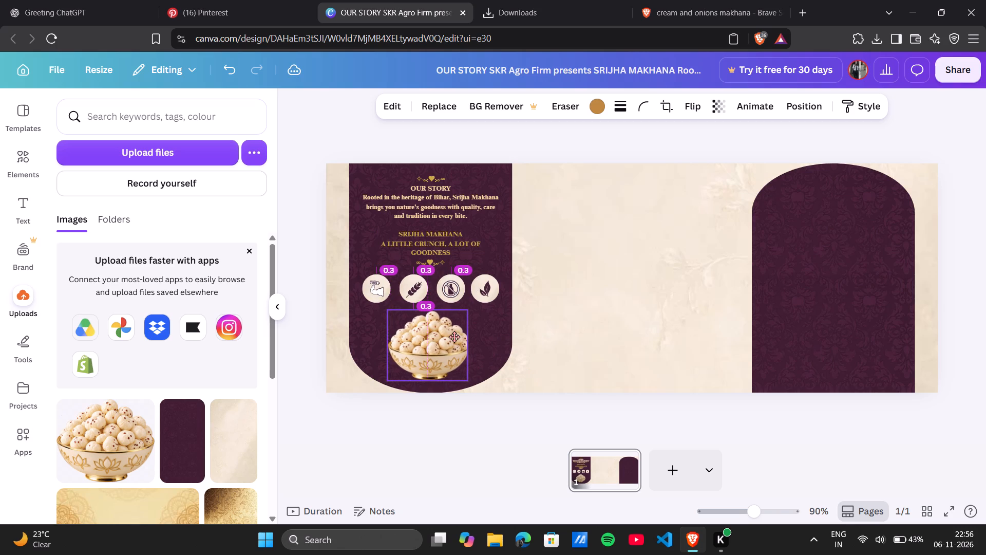
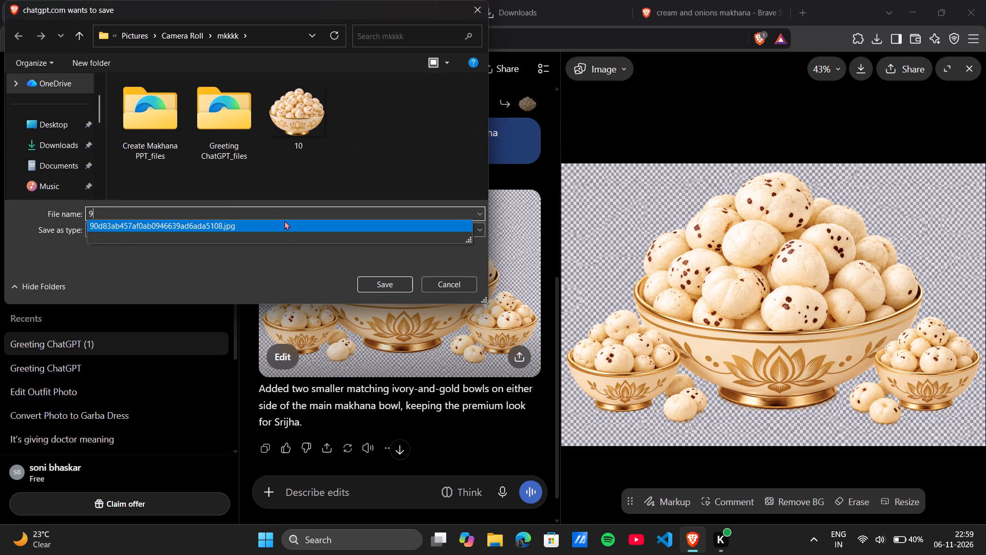
pyautogui.press('Return')
# Switch to the Canva label design and delete the single makhana bowl from the Our Story panel.
pyautogui.click(342, 0)
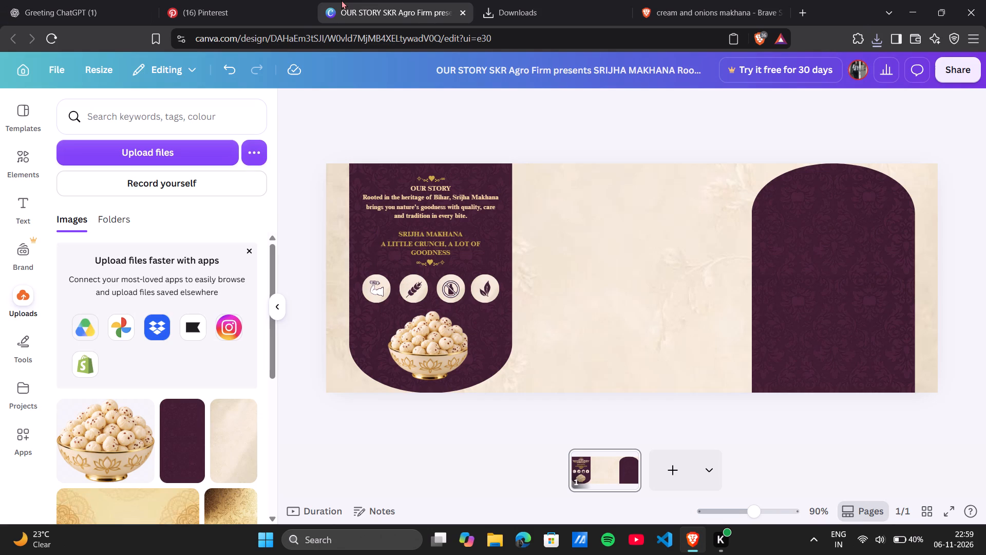
pyautogui.click(411, 323)
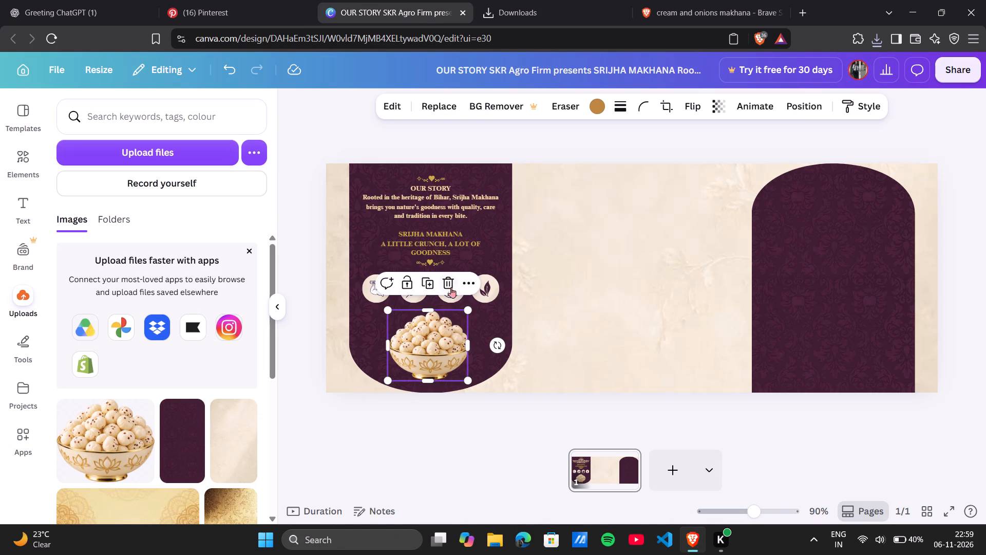
pyautogui.click(450, 286)
# Upload image file 9 from the mkkkk folder and add it to the label page.
pyautogui.click(106, 187)
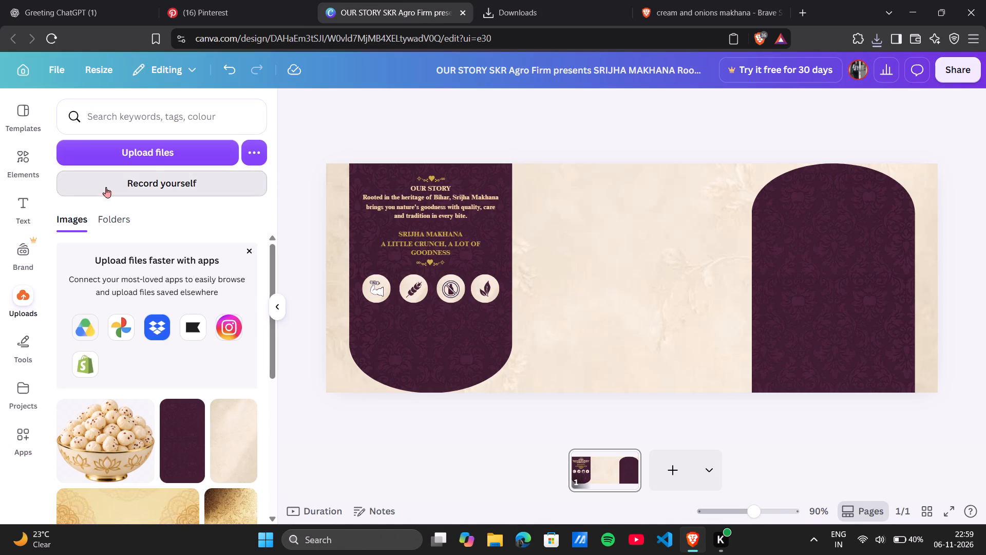
pyautogui.click(67, 110)
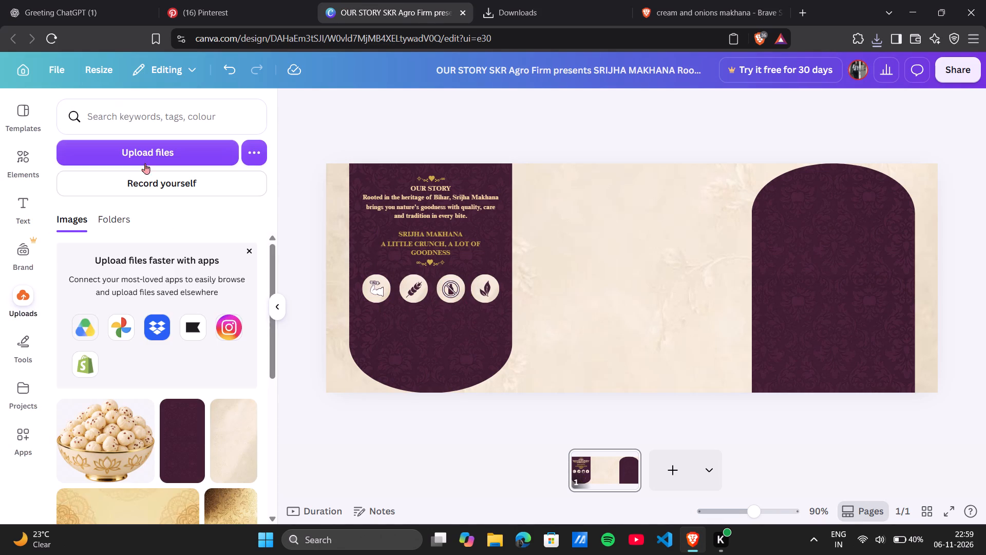
pyautogui.click(154, 155)
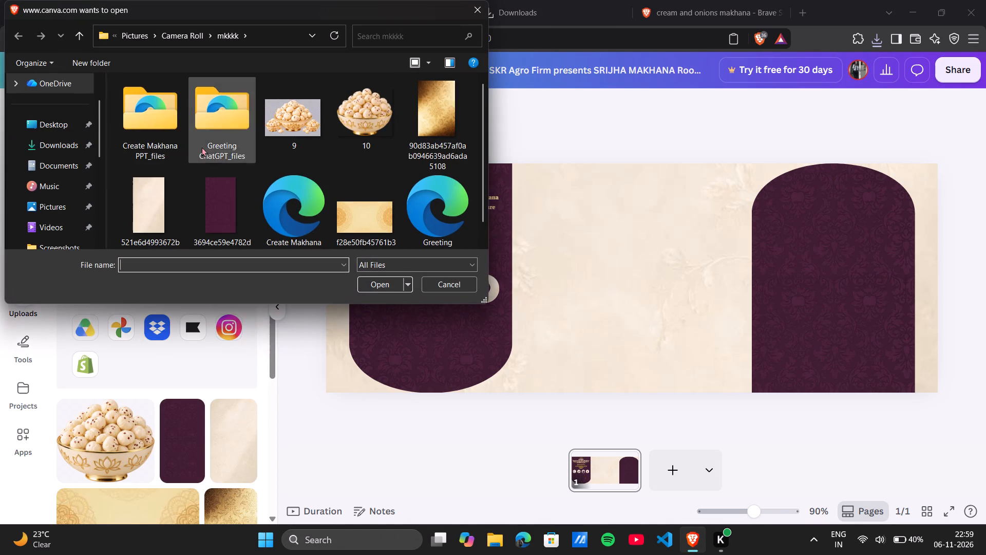
pyautogui.click(310, 124)
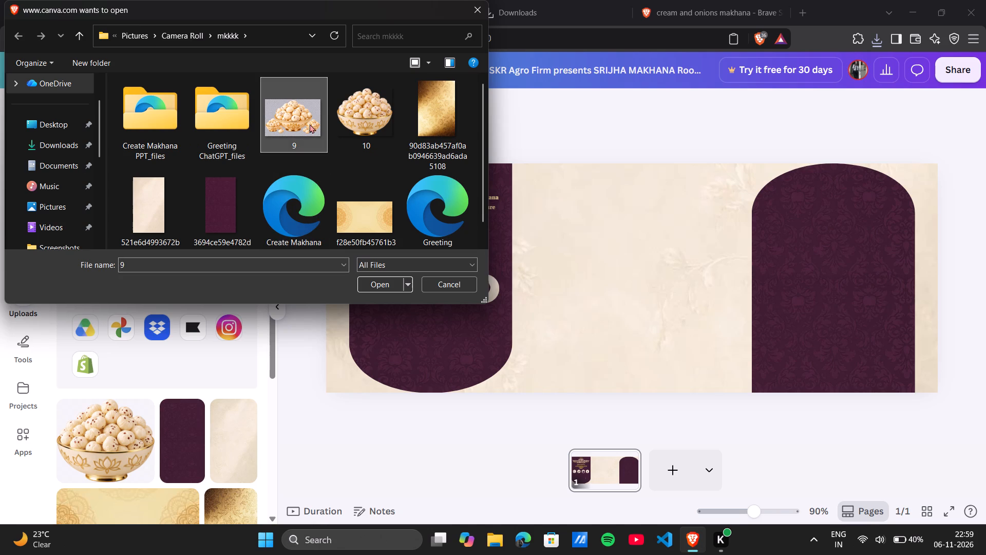
pyautogui.doubleClick(310, 124)
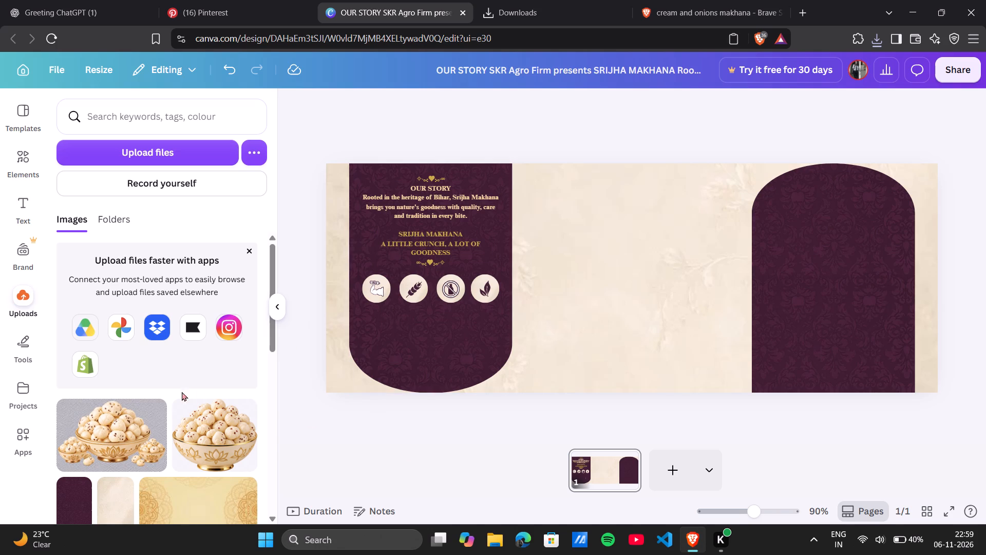
pyautogui.click(132, 448)
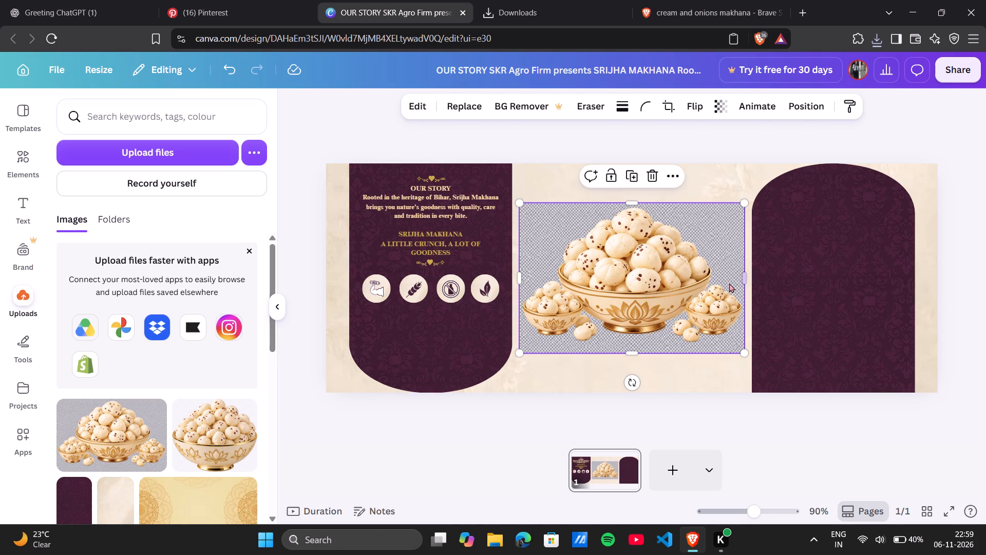
pyautogui.click(679, 313)
pyautogui.click(660, 420)
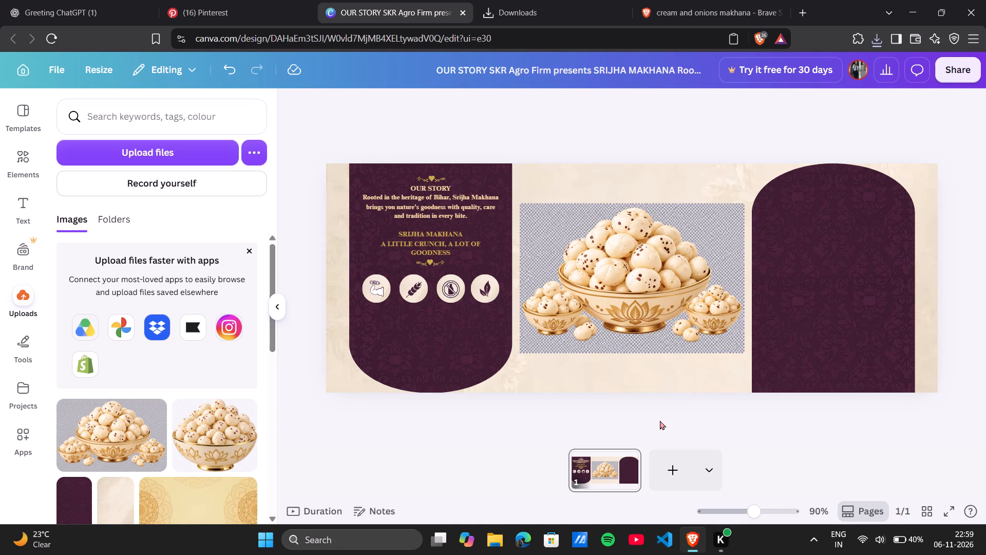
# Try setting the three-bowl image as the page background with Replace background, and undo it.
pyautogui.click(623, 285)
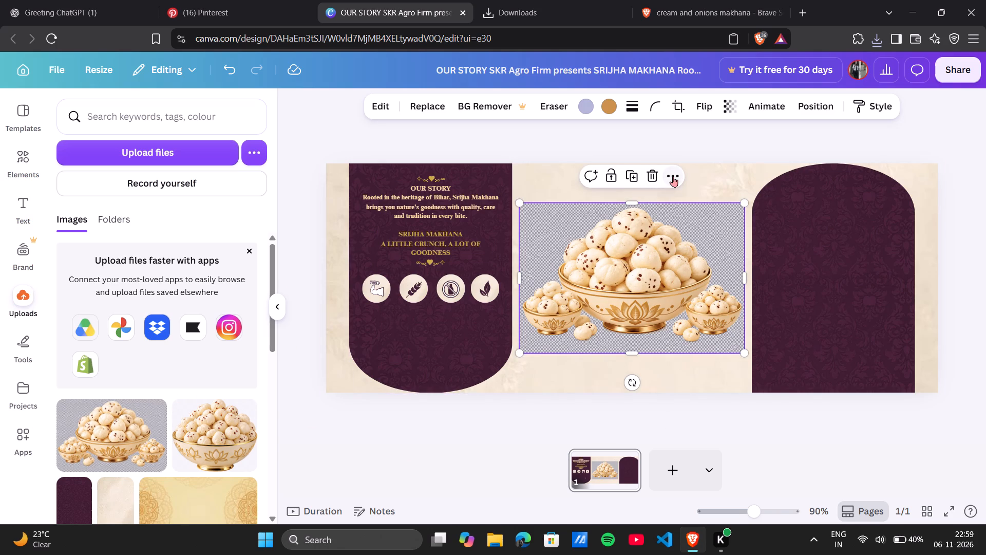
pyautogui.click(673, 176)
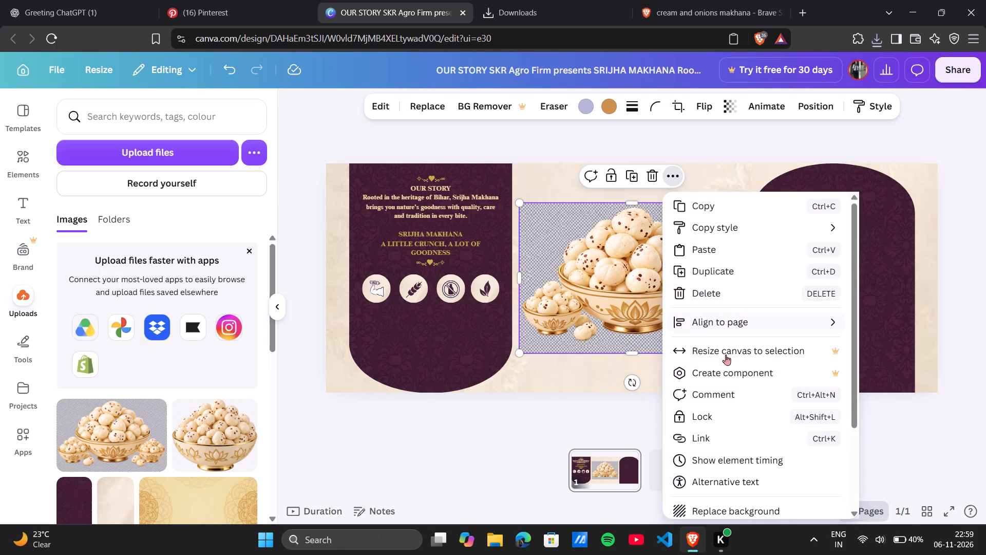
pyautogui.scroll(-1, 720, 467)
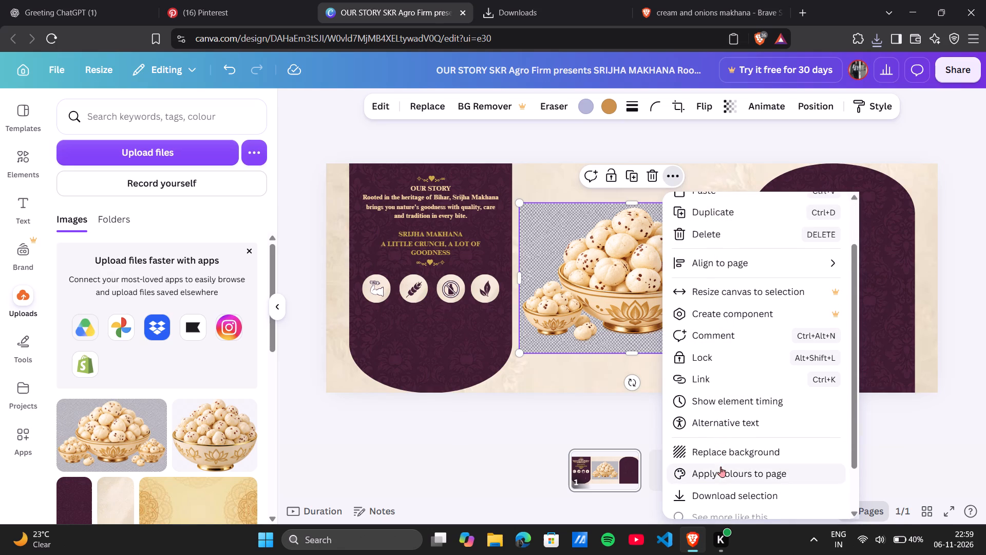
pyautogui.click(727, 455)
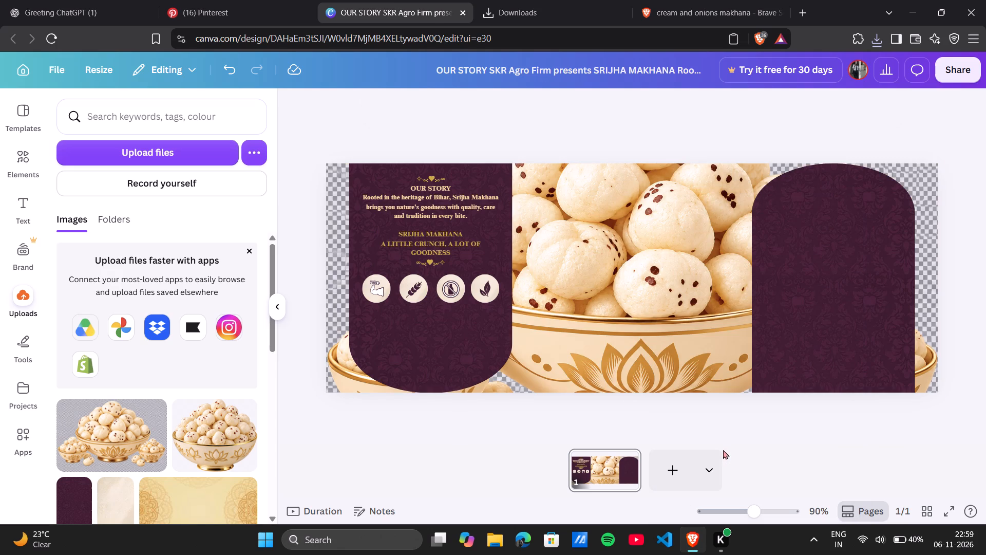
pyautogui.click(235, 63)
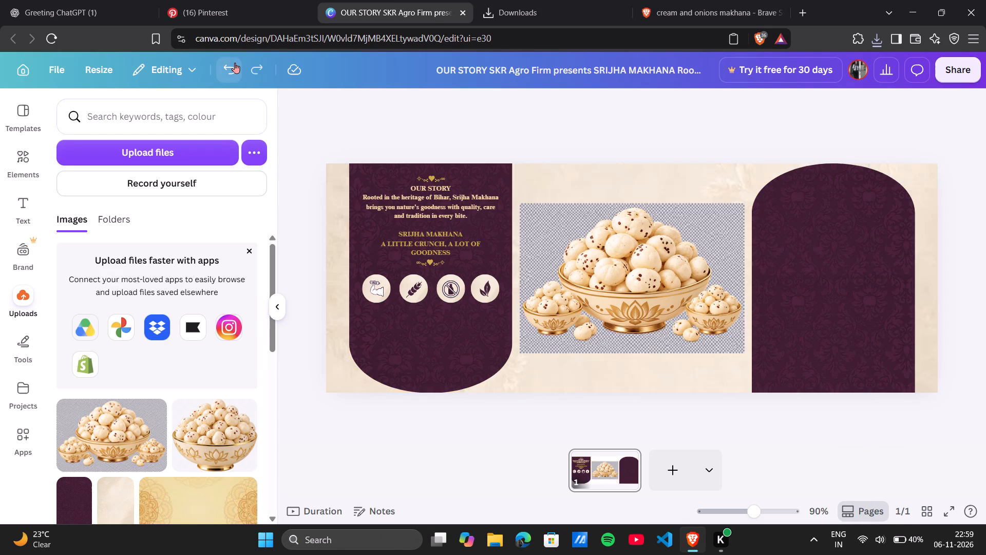
# Erase the checkered background around the upper-left corner of the three-bowl image with the Pixel Eraser.
pyautogui.click(598, 263)
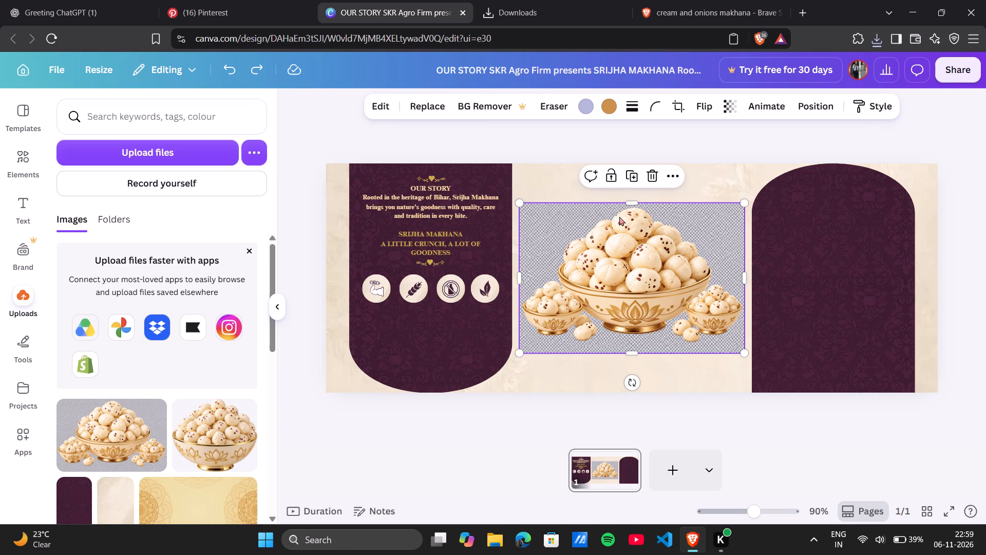
pyautogui.click(728, 100)
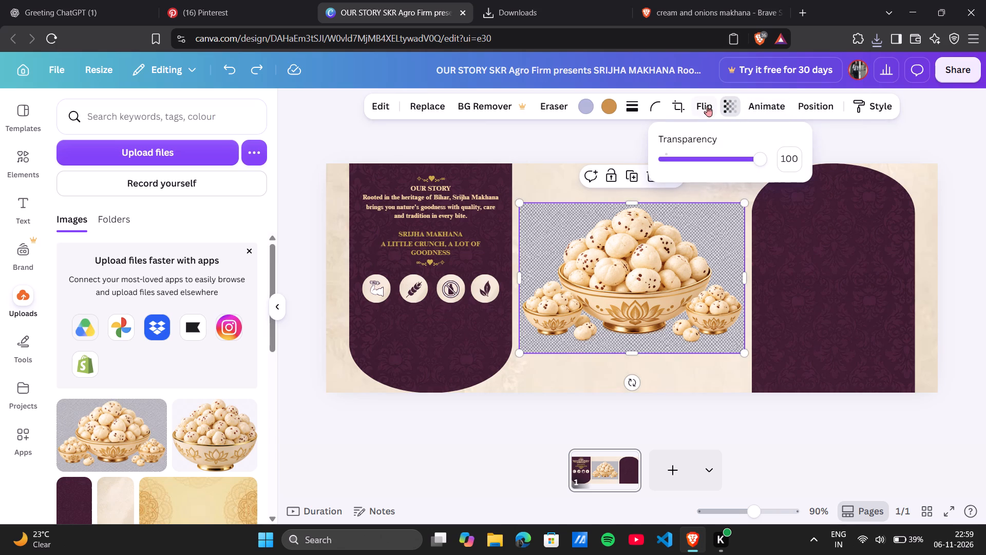
pyautogui.click(545, 114)
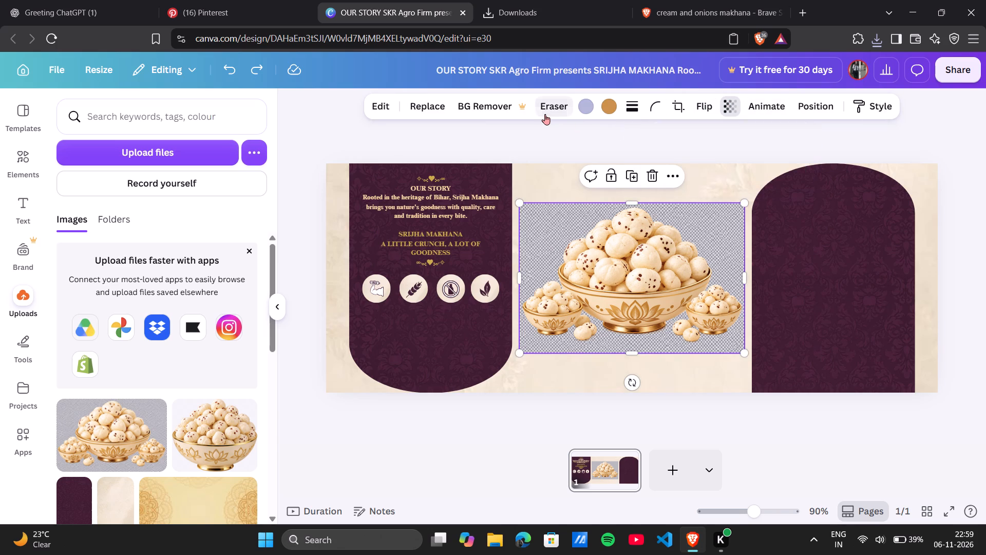
pyautogui.click(563, 168)
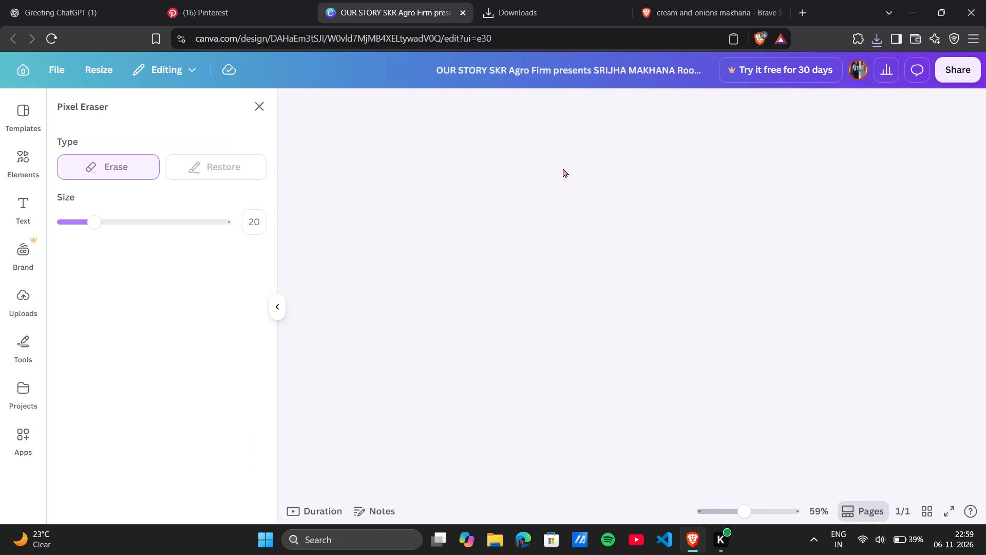
pyautogui.moveTo(406, 218); pyautogui.dragTo(466, 113)
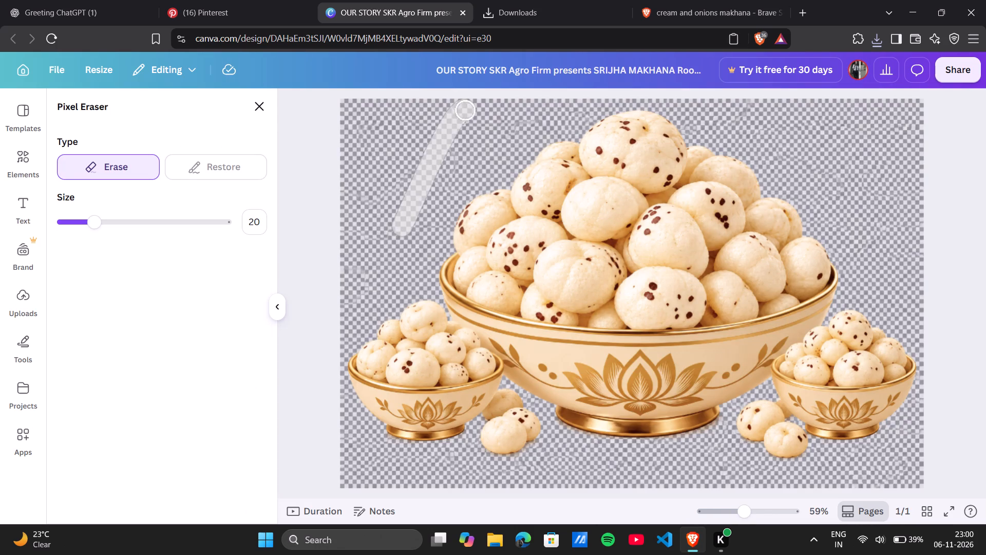
pyautogui.moveTo(466, 113); pyautogui.dragTo(350, 120)
pyautogui.moveTo(357, 162); pyautogui.dragTo(339, 300)
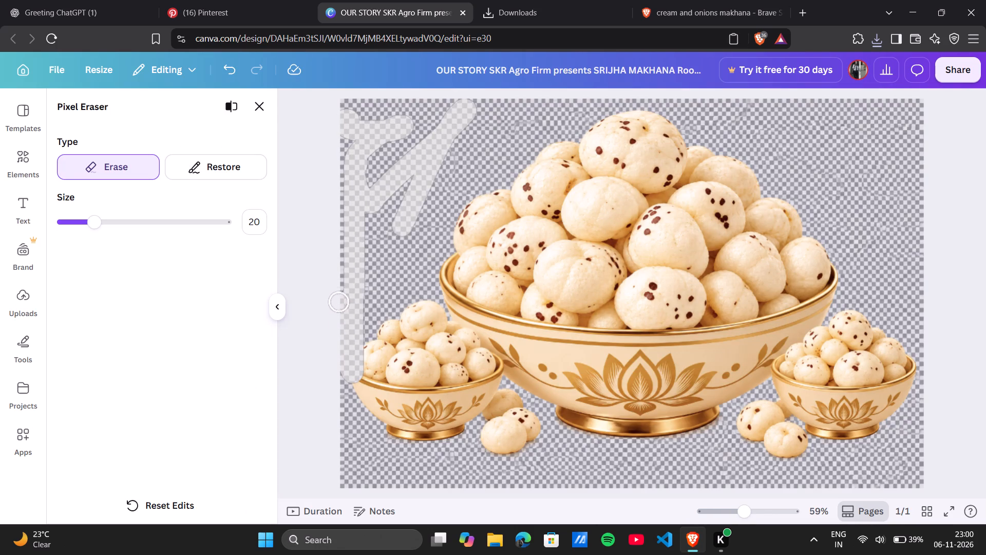
pyautogui.moveTo(339, 300); pyautogui.dragTo(340, 290)
pyautogui.click(229, 76)
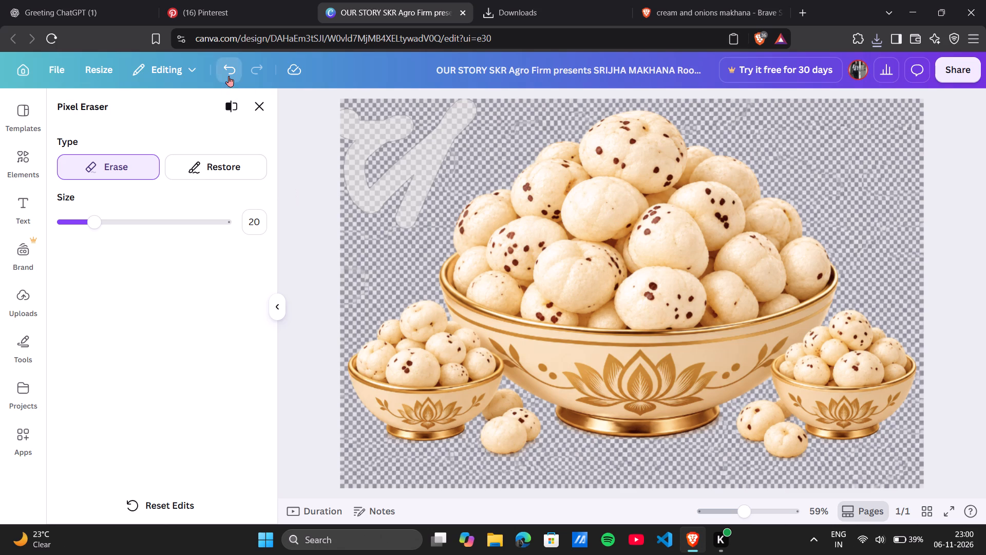
pyautogui.moveTo(366, 227); pyautogui.dragTo(451, 25)
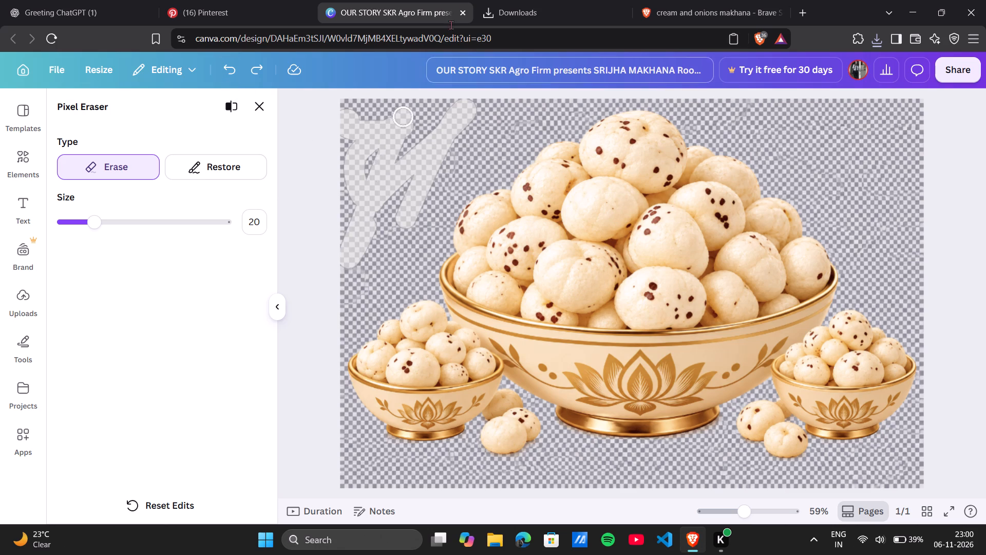
pyautogui.moveTo(451, 25); pyautogui.dragTo(356, 184)
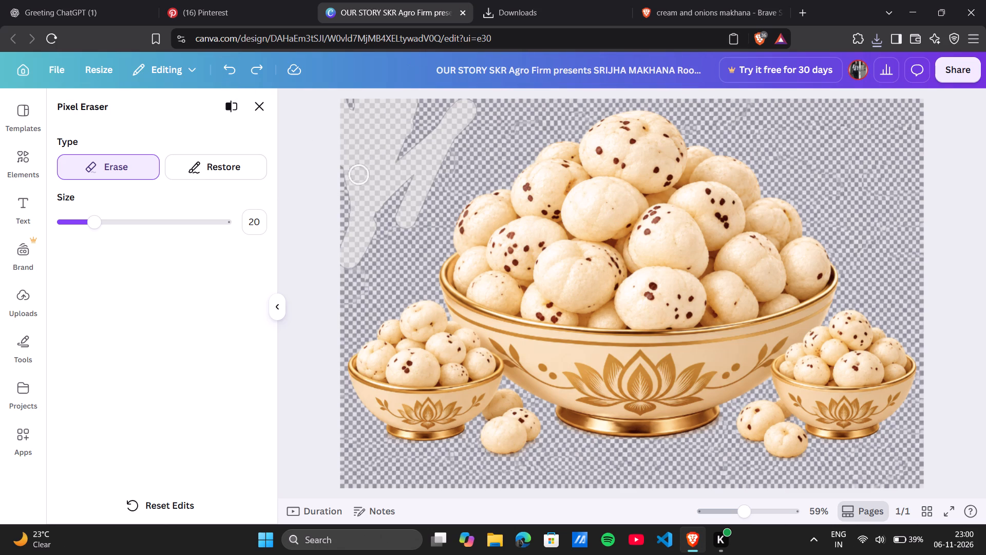
pyautogui.moveTo(356, 184); pyautogui.dragTo(411, 209)
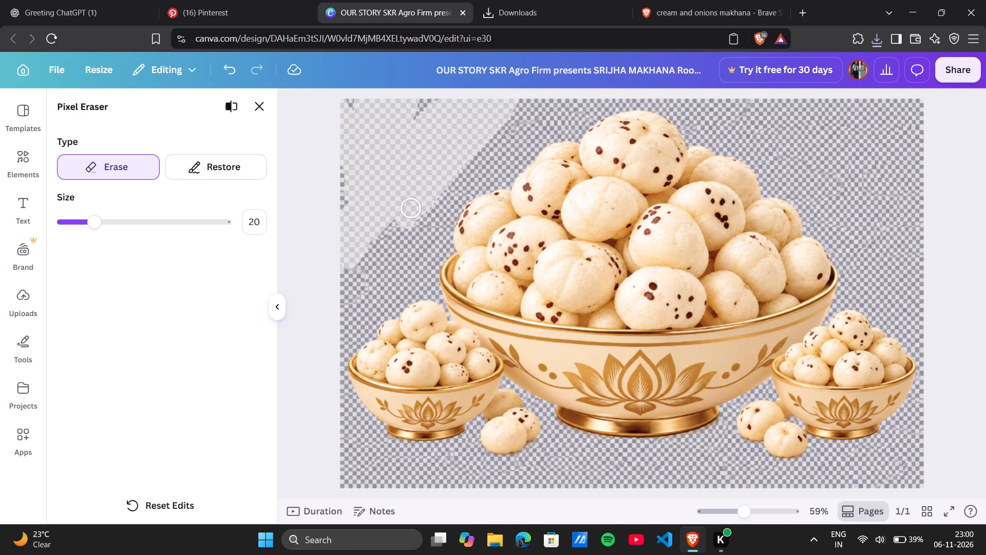
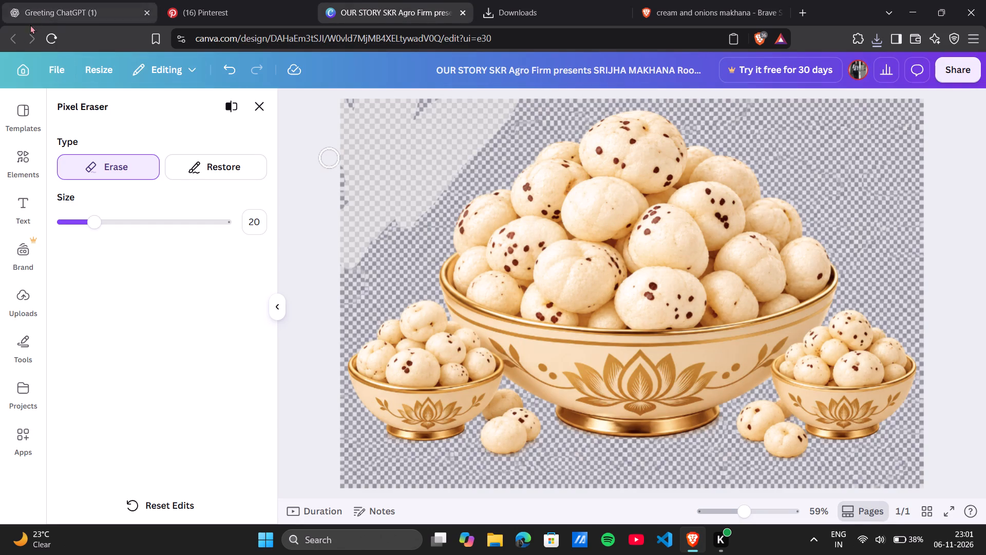
pyautogui.click(257, 108)
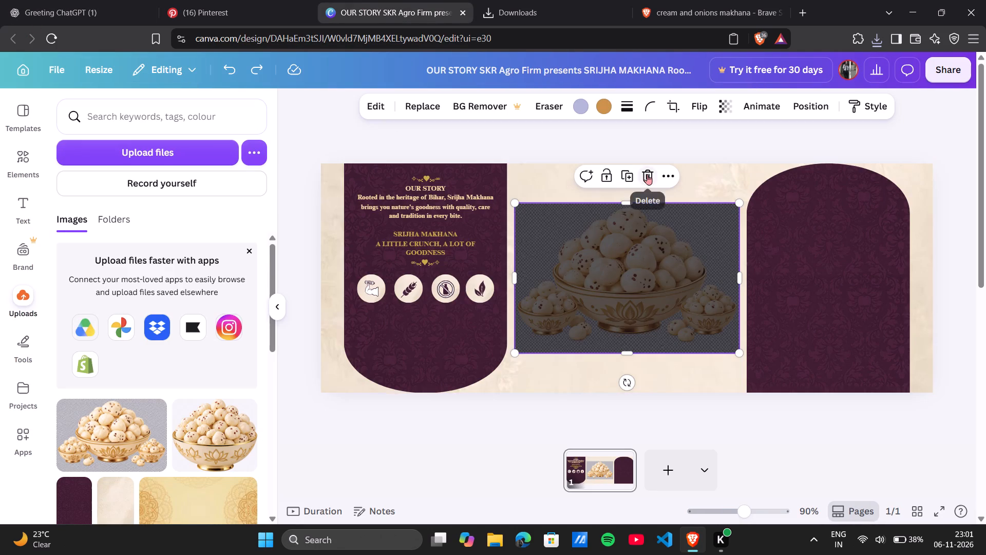
pyautogui.click(647, 174)
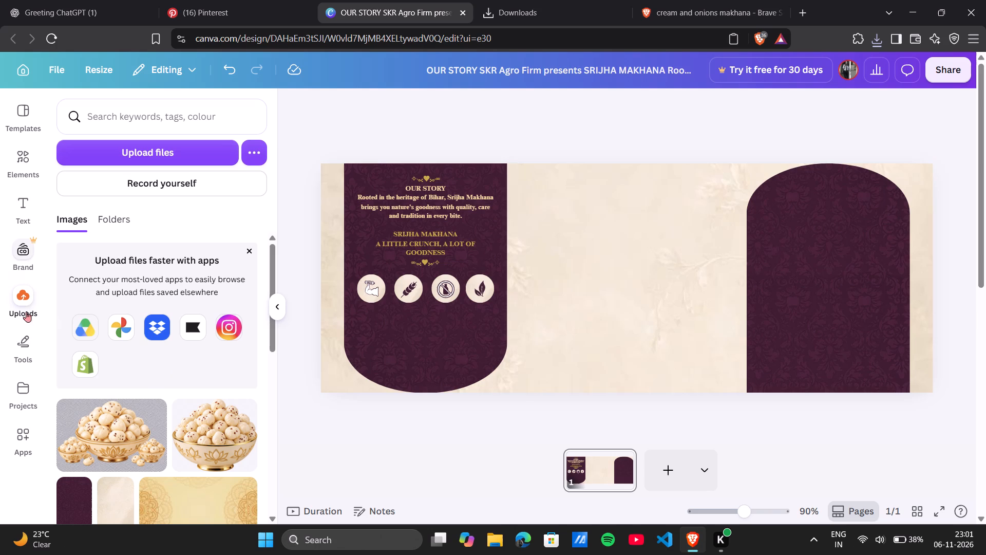
# Upload image file 8 from the mkkkk folder and add it to the label page.
pyautogui.click(150, 149)
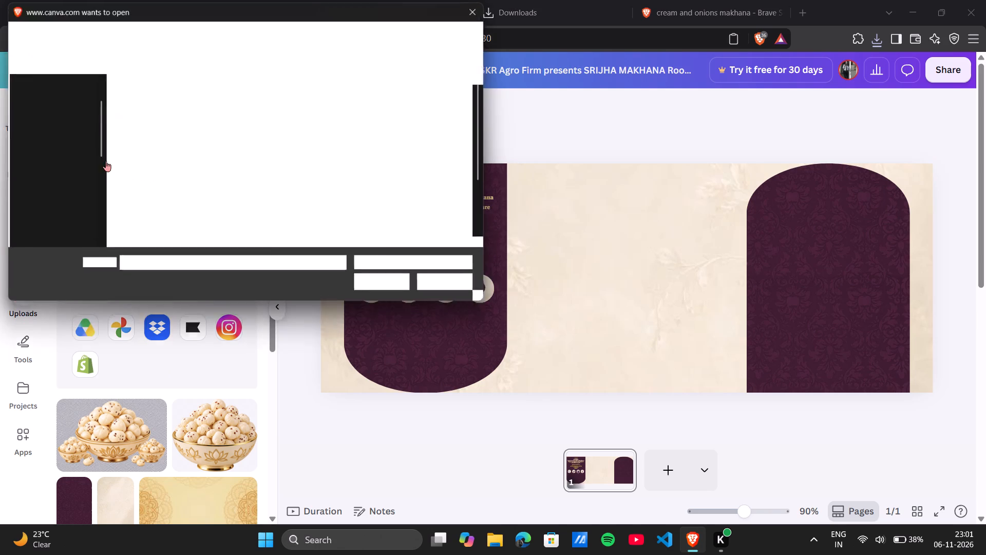
pyautogui.click(298, 138)
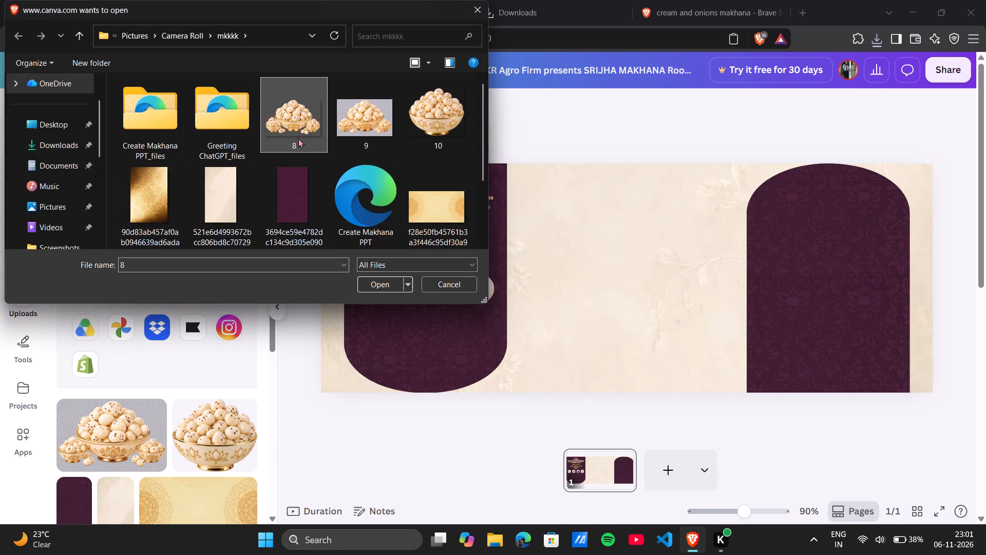
pyautogui.doubleClick(298, 138)
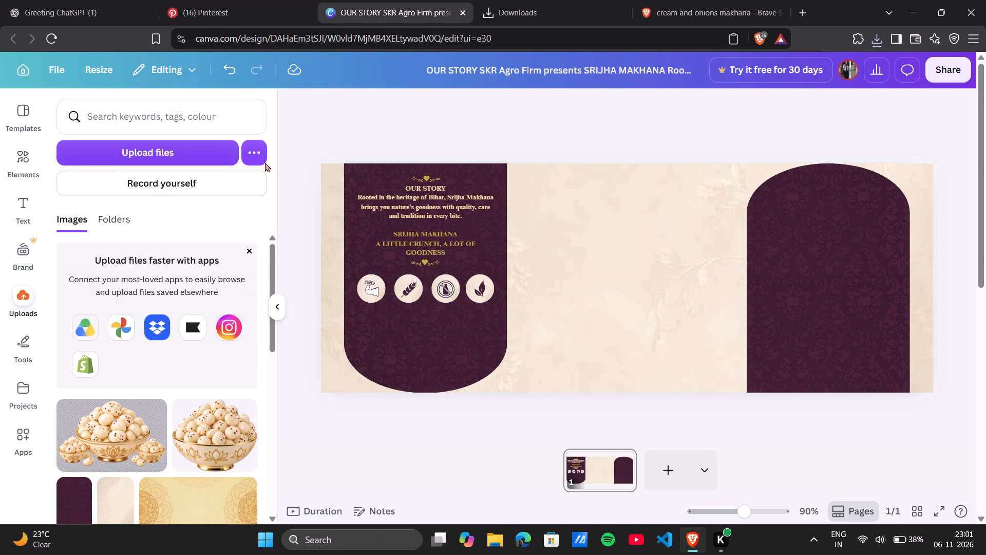
pyautogui.scroll(-2, 159, 364)
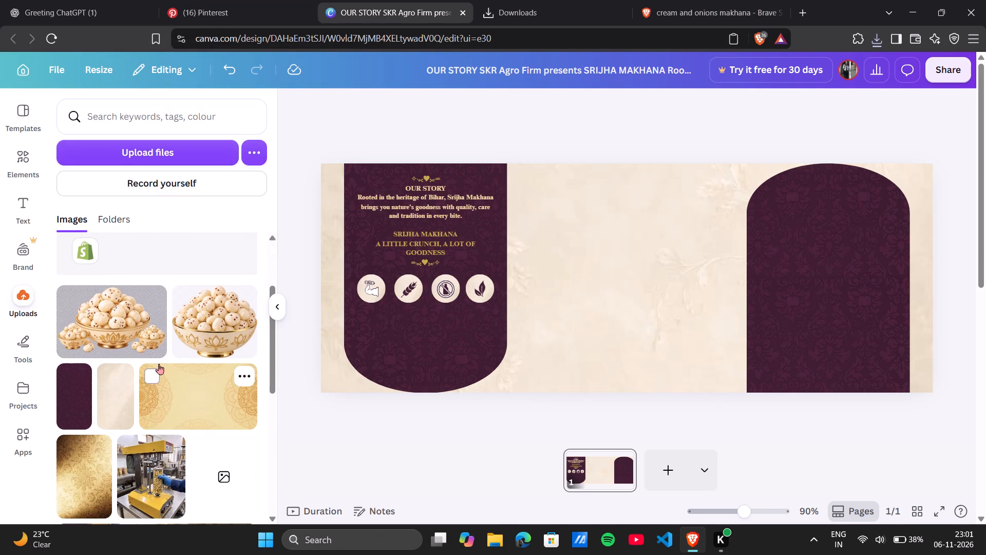
pyautogui.scroll(2, 159, 364)
pyautogui.scroll(1, 205, 464)
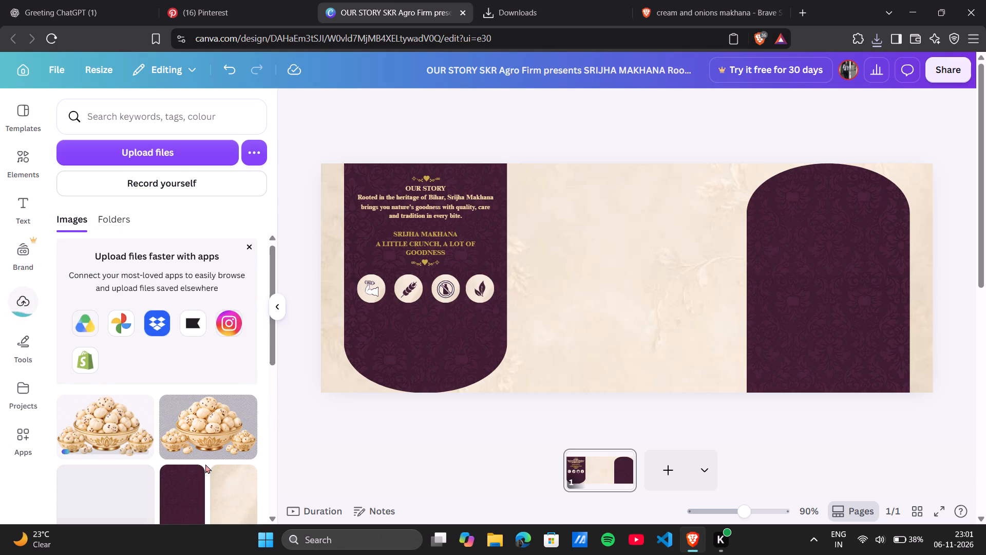
pyautogui.scroll(1, 205, 464)
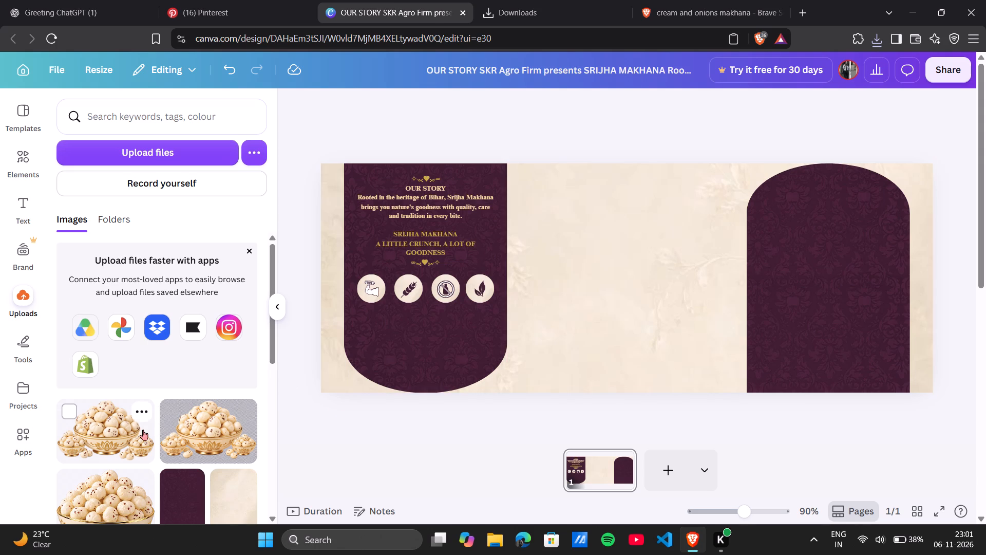
pyautogui.click(103, 435)
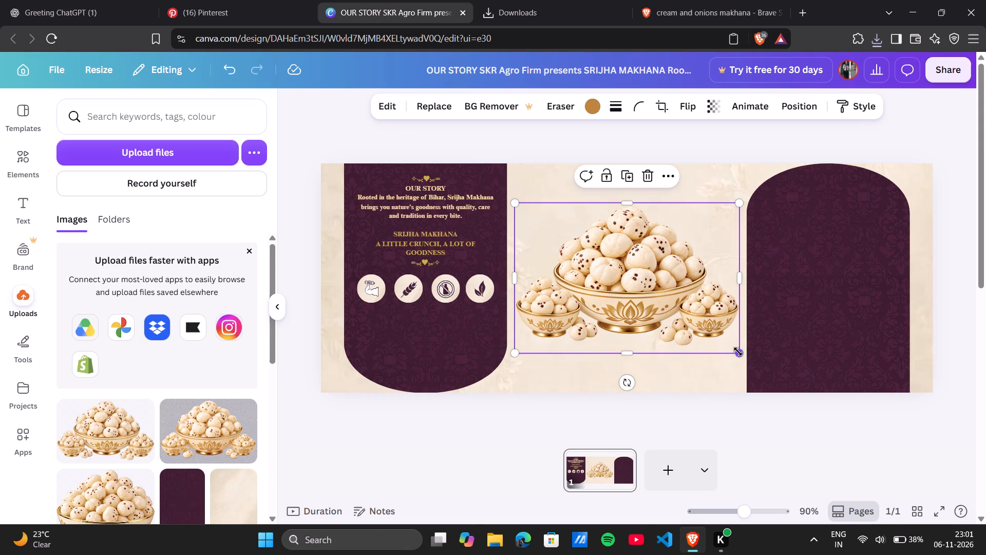
# Shrink the three-bowl image and place it on the maroon OUR STORY panel, below the row of four round icons.
pyautogui.moveTo(738, 351); pyautogui.dragTo(677, 301)
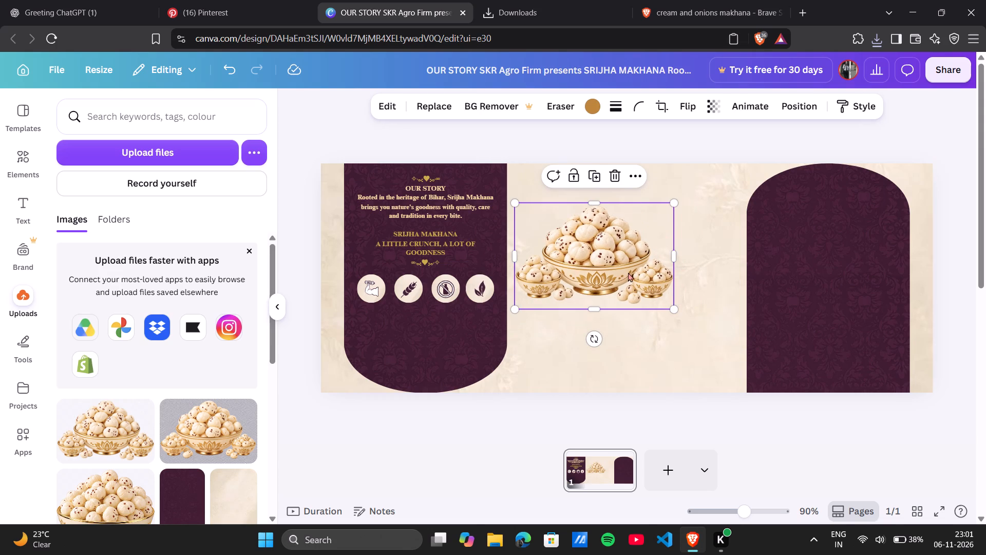
pyautogui.moveTo(625, 270); pyautogui.dragTo(456, 363)
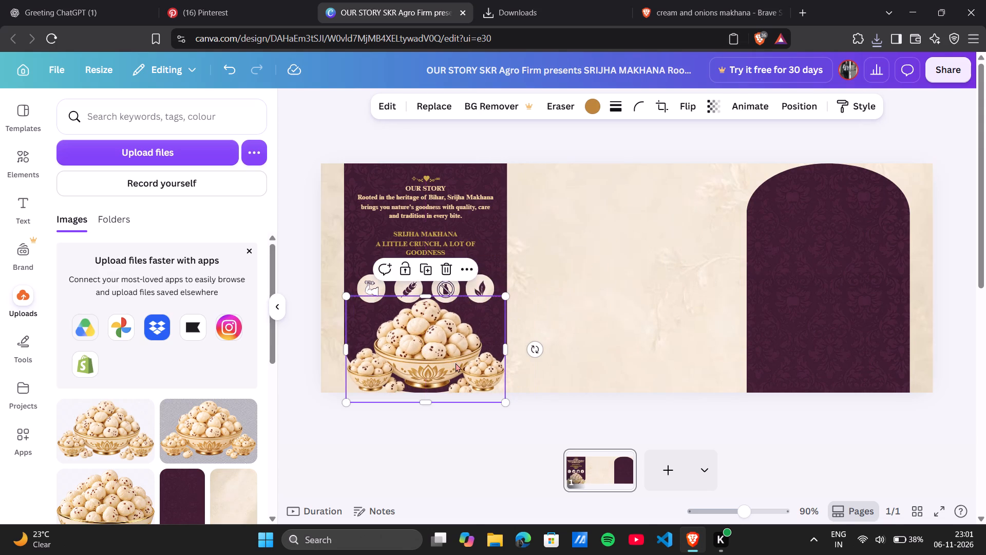
pyautogui.moveTo(504, 400); pyautogui.dragTo(480, 369)
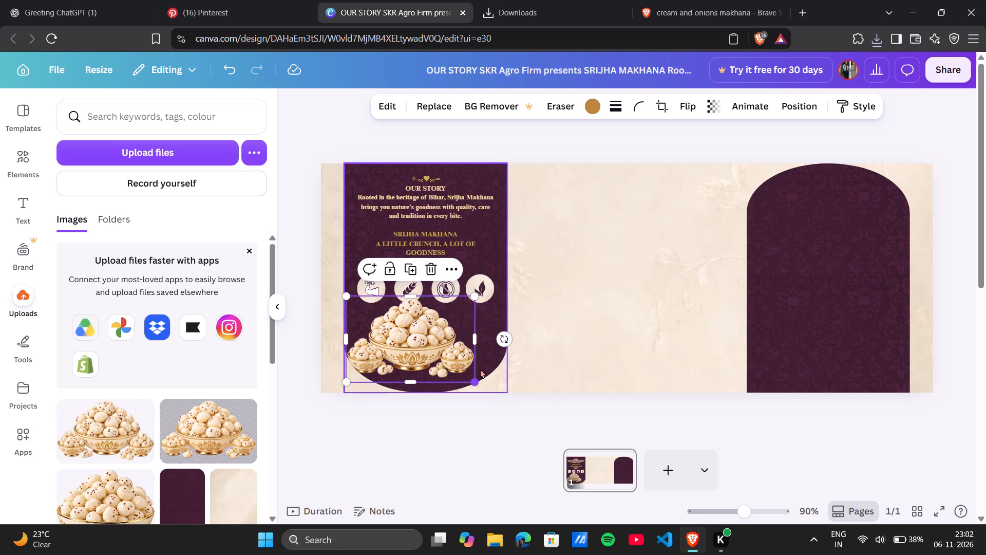
pyautogui.moveTo(444, 358); pyautogui.dragTo(459, 362)
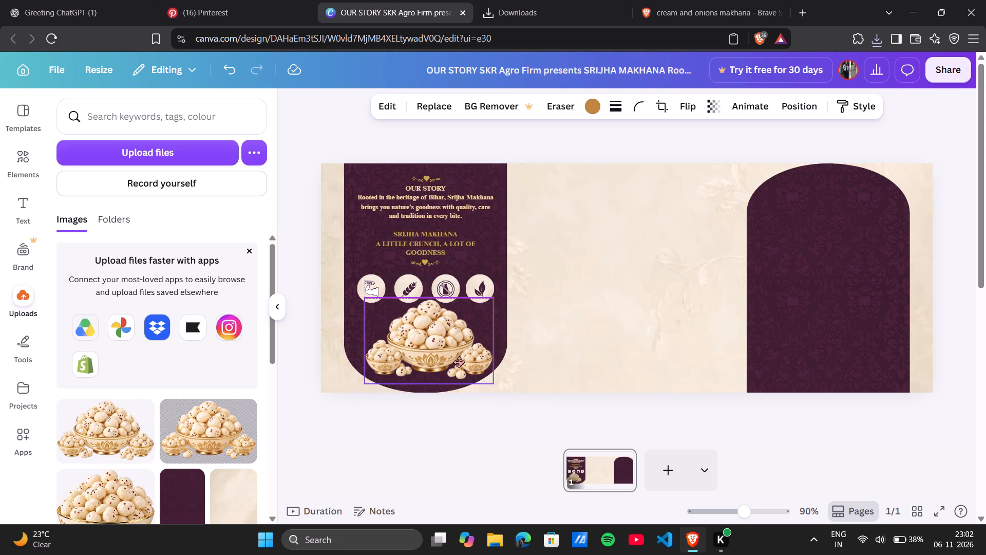
pyautogui.moveTo(459, 362); pyautogui.dragTo(458, 364)
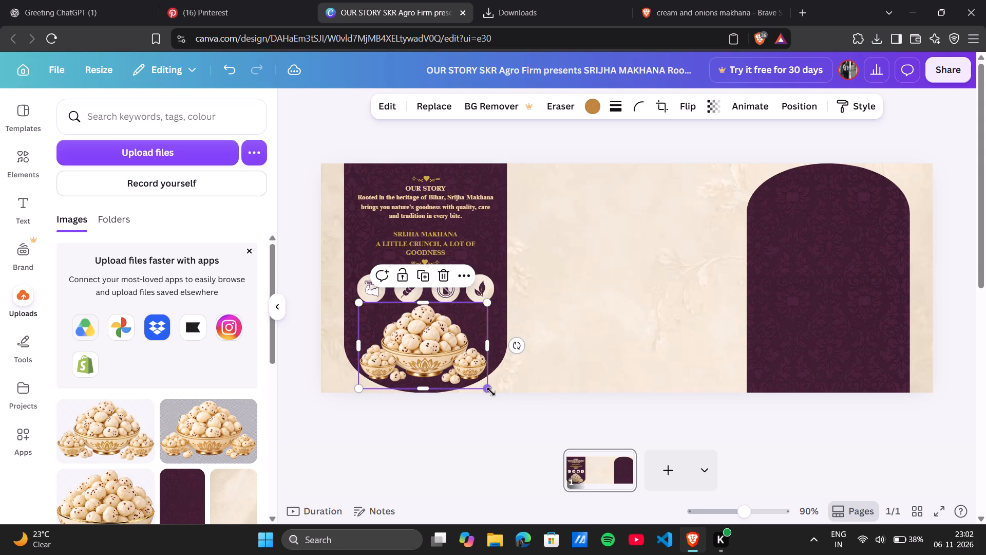
pyautogui.moveTo(491, 392); pyautogui.dragTo(475, 378)
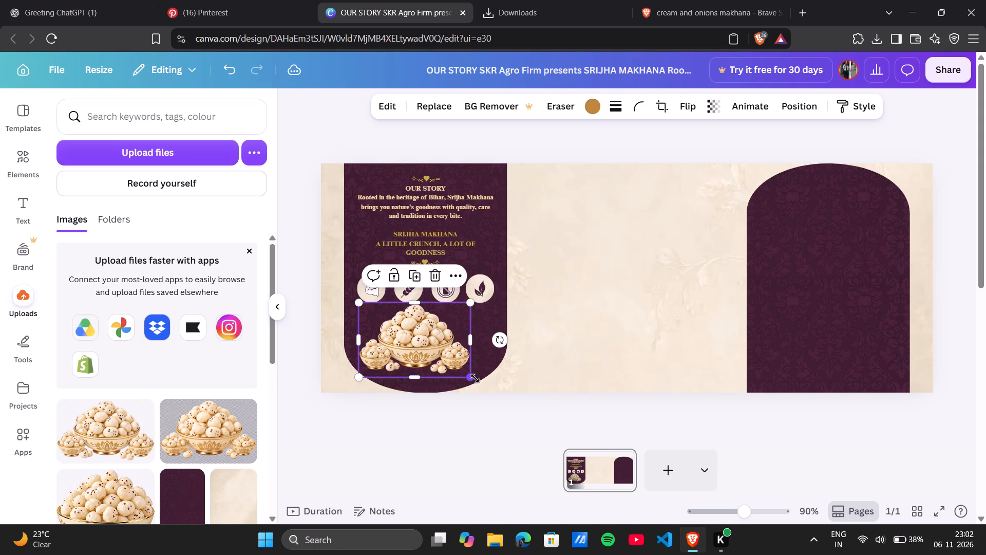
pyautogui.moveTo(435, 361); pyautogui.dragTo(446, 362)
pyautogui.click(463, 417)
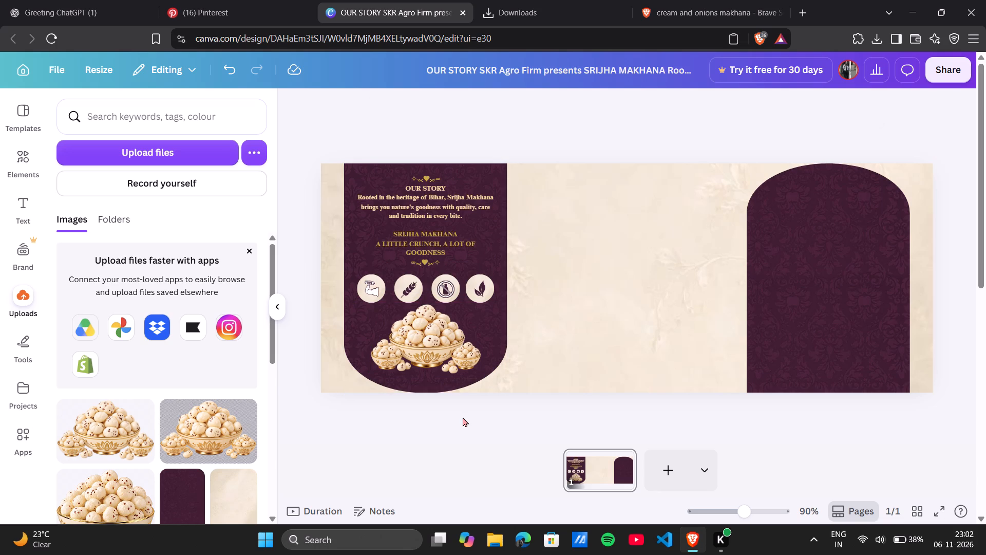
# Fine-tune the three-bowl image to about 5 wide by 3.1 high, centred slightly lower beneath the four round icons.
pyautogui.moveTo(431, 353); pyautogui.dragTo(432, 360)
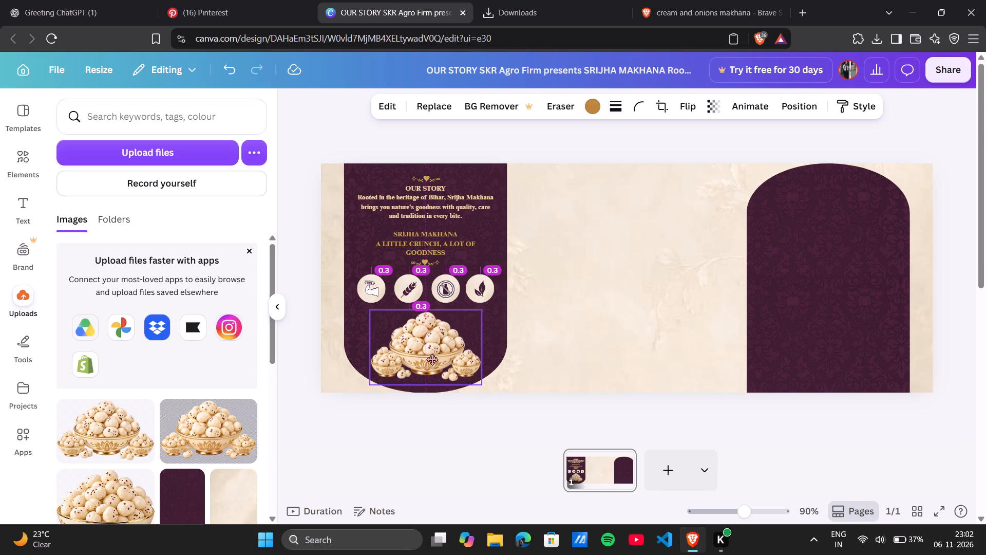
pyautogui.moveTo(432, 360); pyautogui.dragTo(432, 360)
pyautogui.click(454, 418)
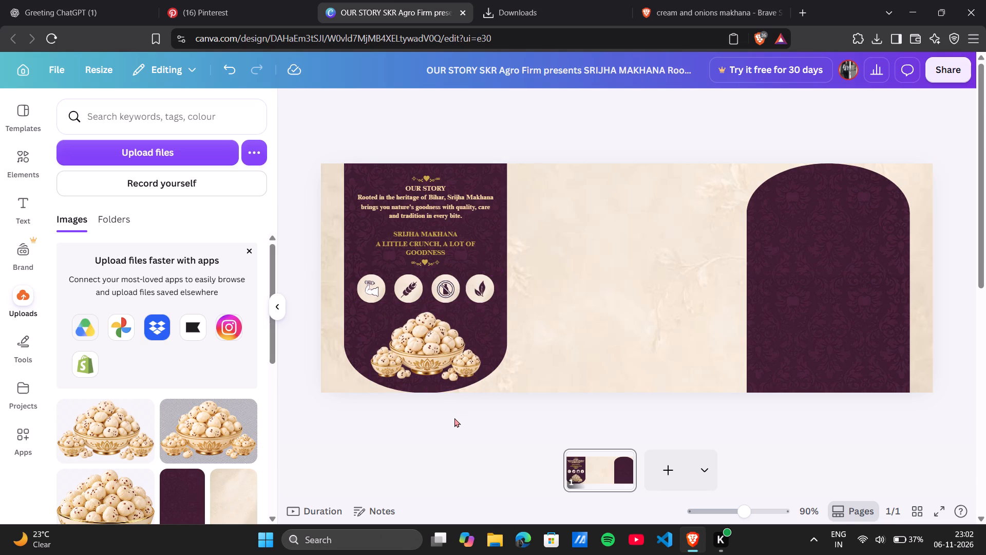
pyautogui.click(454, 355)
pyautogui.moveTo(479, 348); pyautogui.dragTo(488, 348)
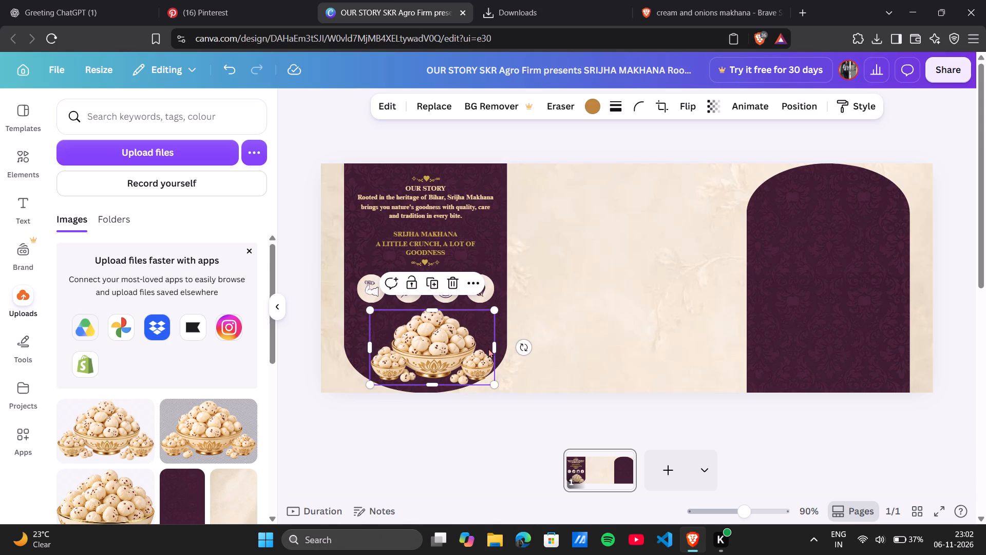
pyautogui.moveTo(500, 384); pyautogui.dragTo(483, 375)
pyautogui.moveTo(496, 386); pyautogui.dragTo(478, 375)
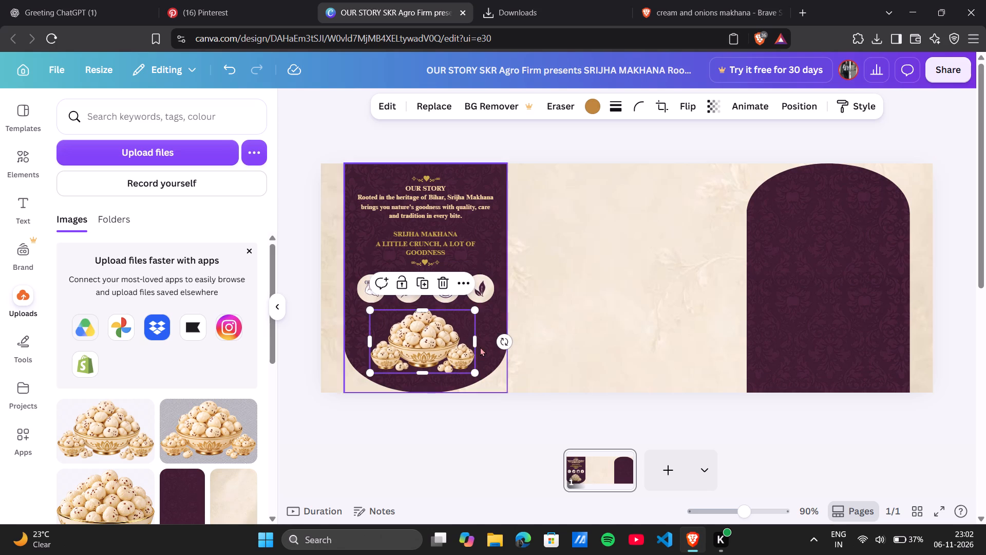
pyautogui.click(473, 343)
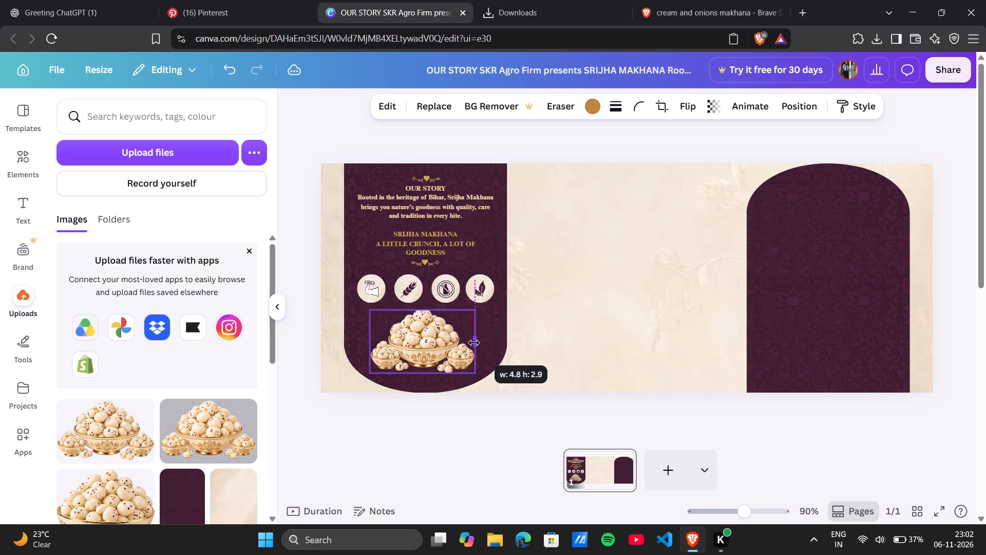
pyautogui.moveTo(475, 371); pyautogui.dragTo(480, 374)
pyautogui.click(470, 395)
pyautogui.moveTo(453, 355); pyautogui.dragTo(454, 365)
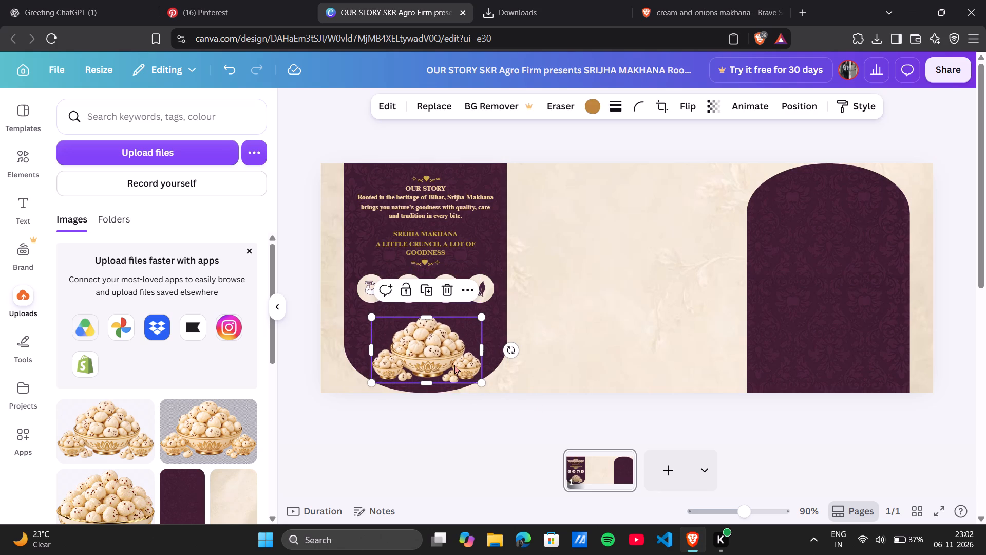
pyautogui.click(428, 315)
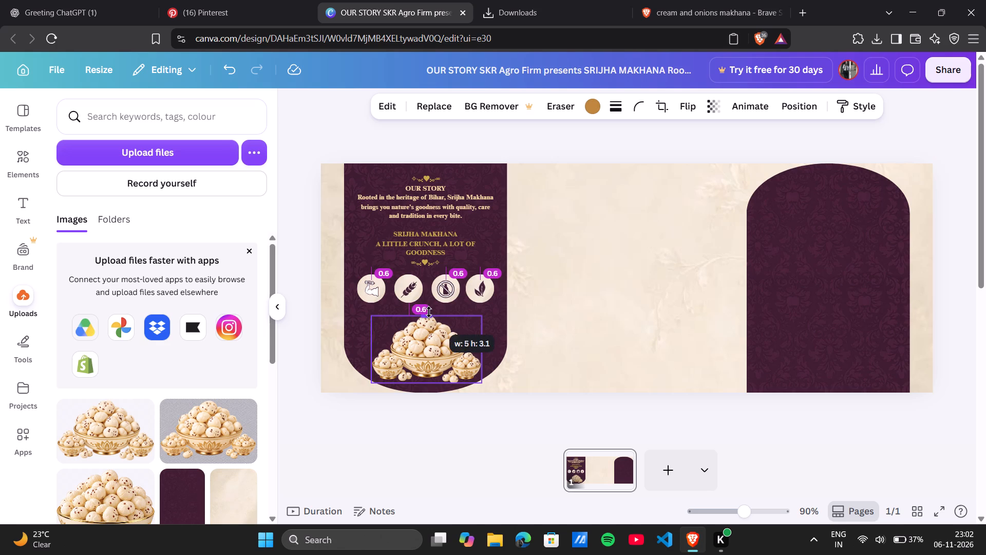
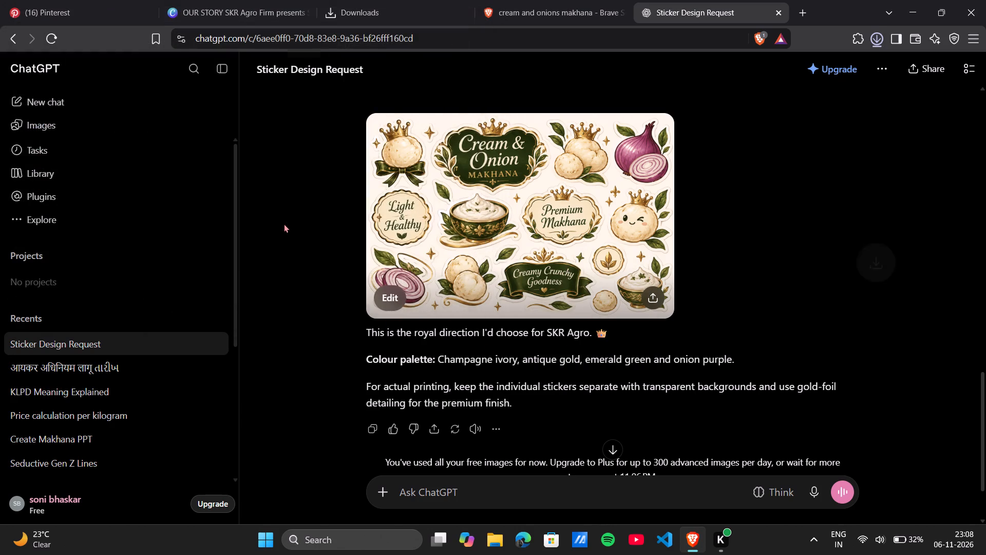
# Switch to the Canva label design and upload image 7 from the mkkkk folder.
pyautogui.click(375, 0)
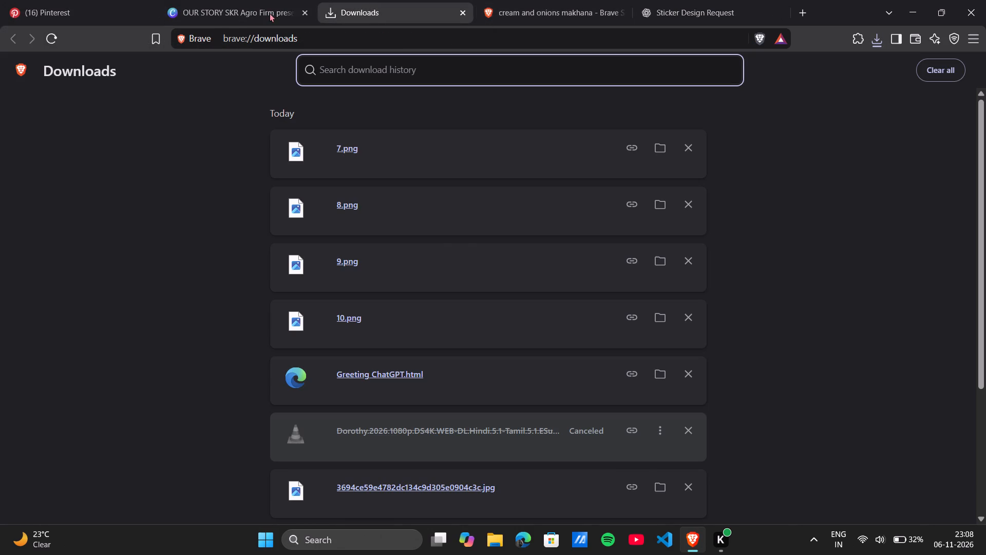
pyautogui.click(213, 0)
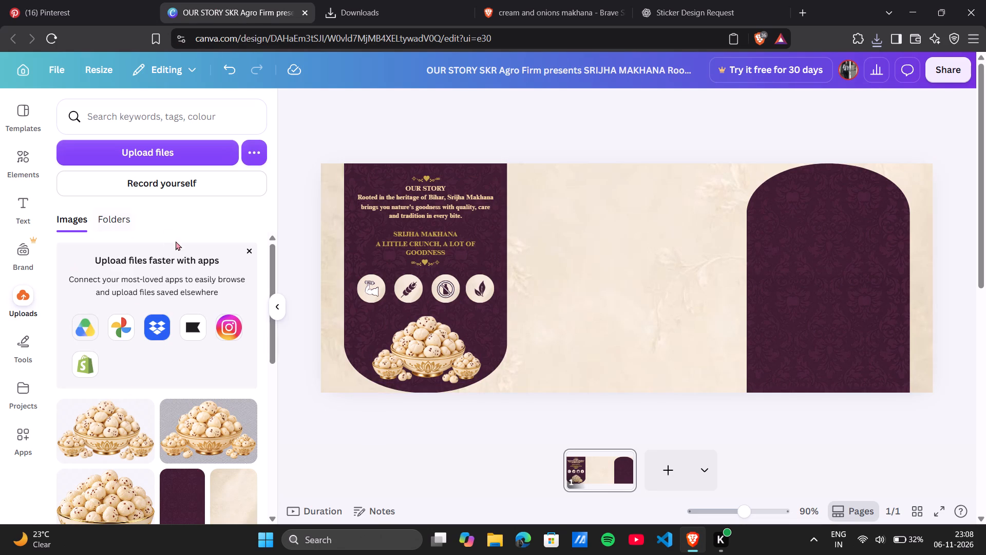
pyautogui.click(24, 305)
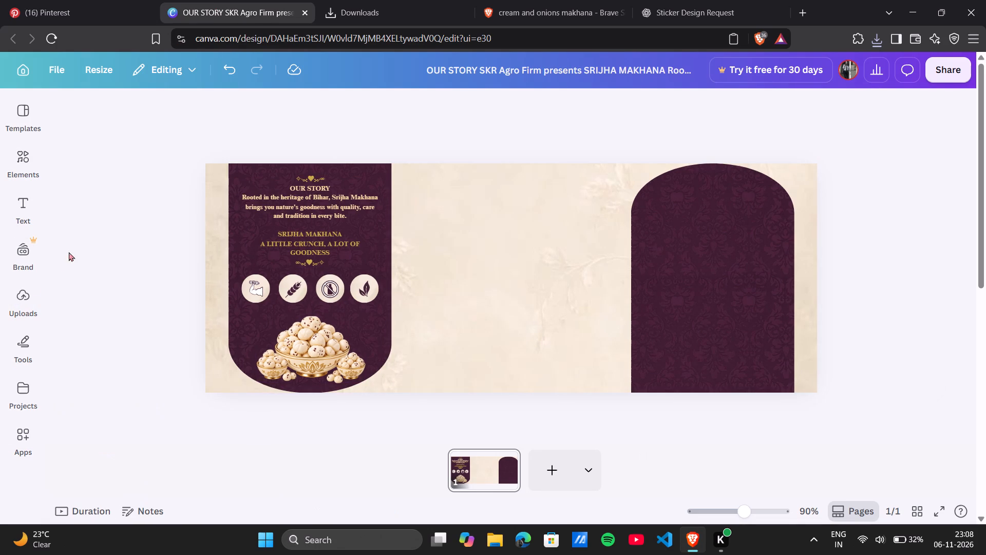
pyautogui.click(22, 291)
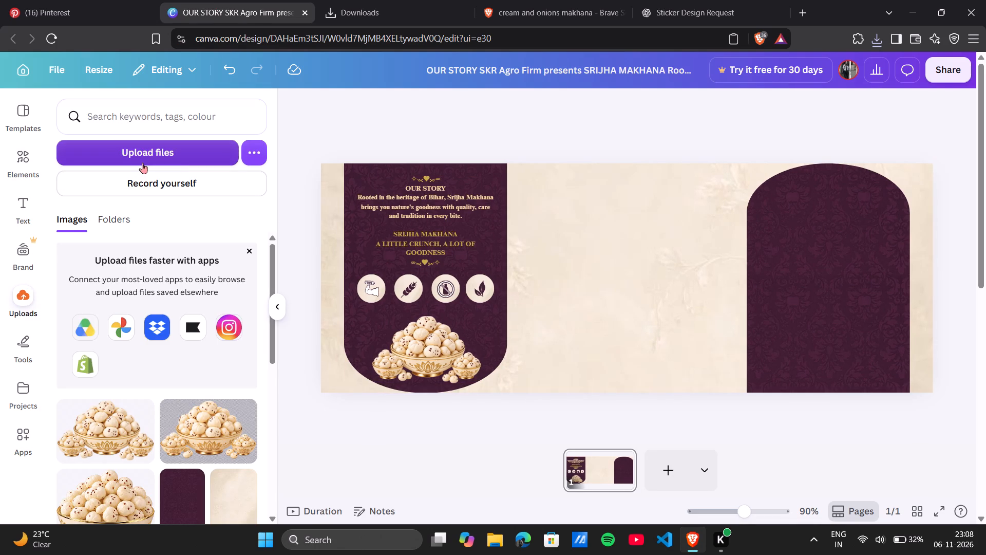
pyautogui.click(142, 163)
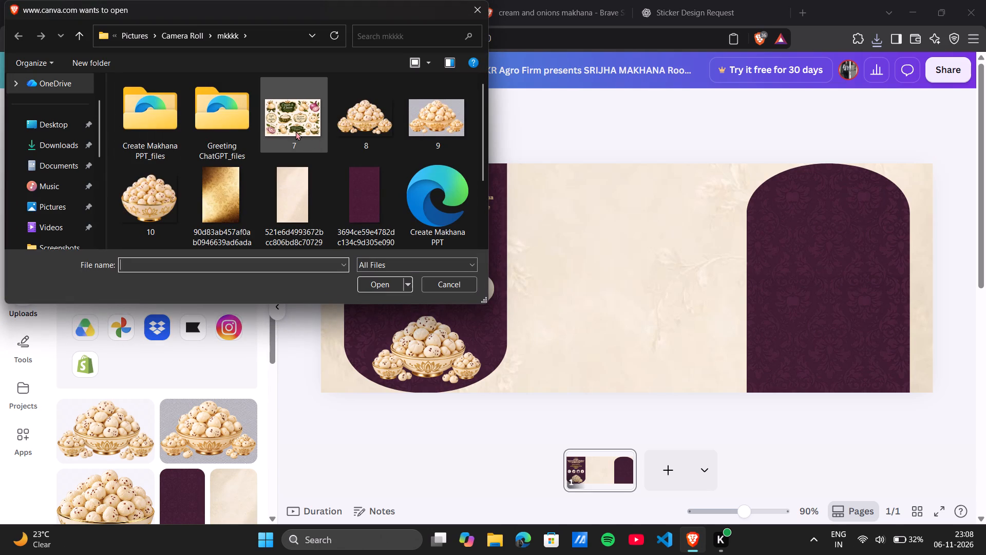
pyautogui.click(296, 131)
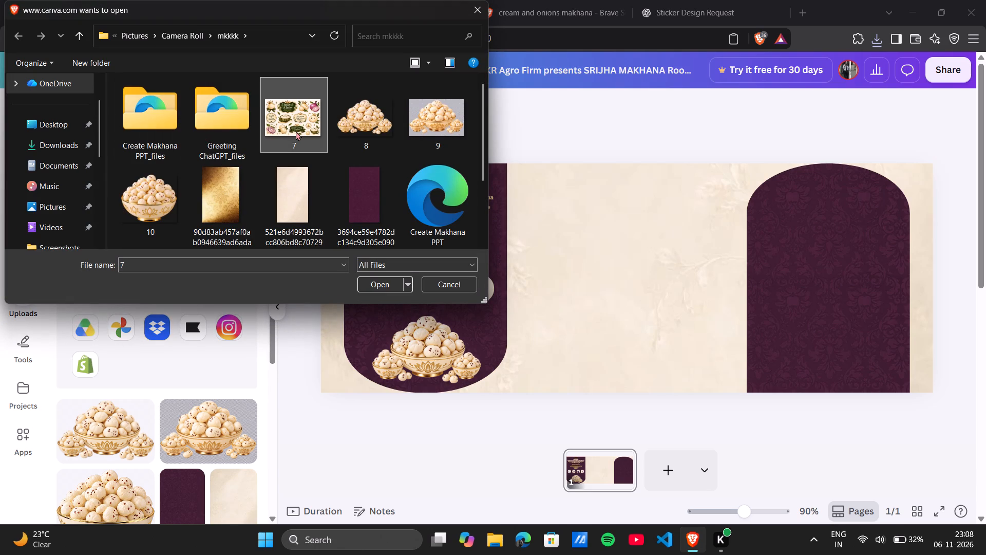
pyautogui.doubleClick(296, 131)
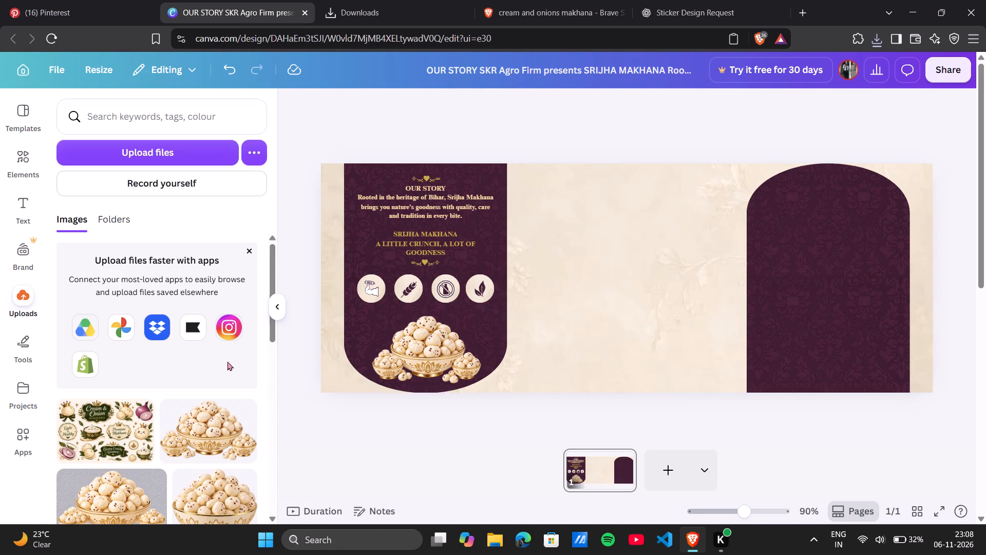
# Add the uploaded sticker sheet to the label page between the two purple panels.
pyautogui.click(124, 426)
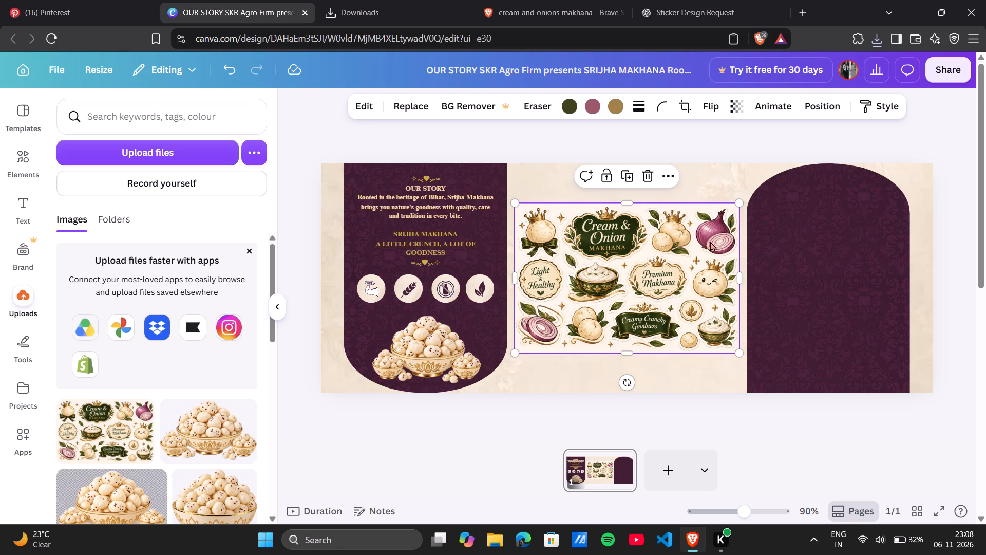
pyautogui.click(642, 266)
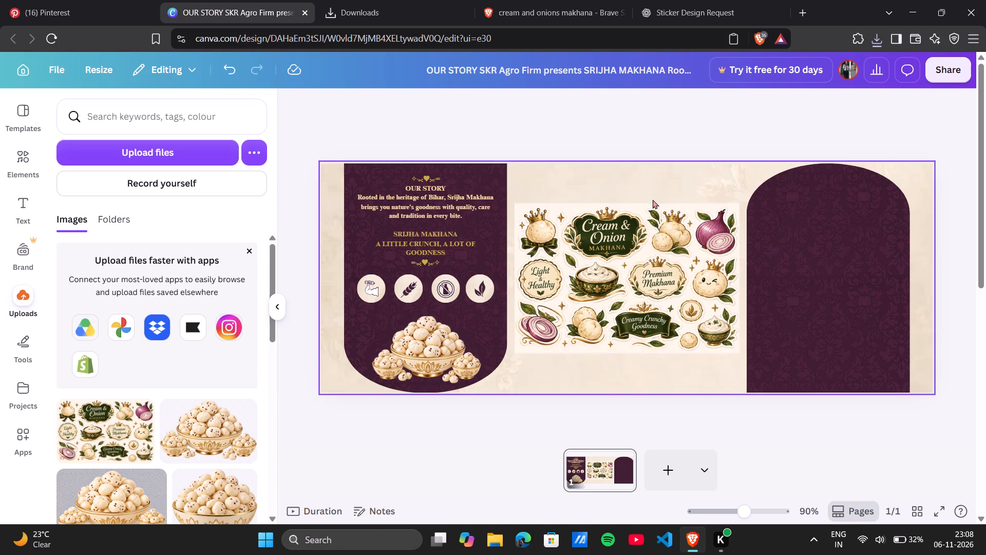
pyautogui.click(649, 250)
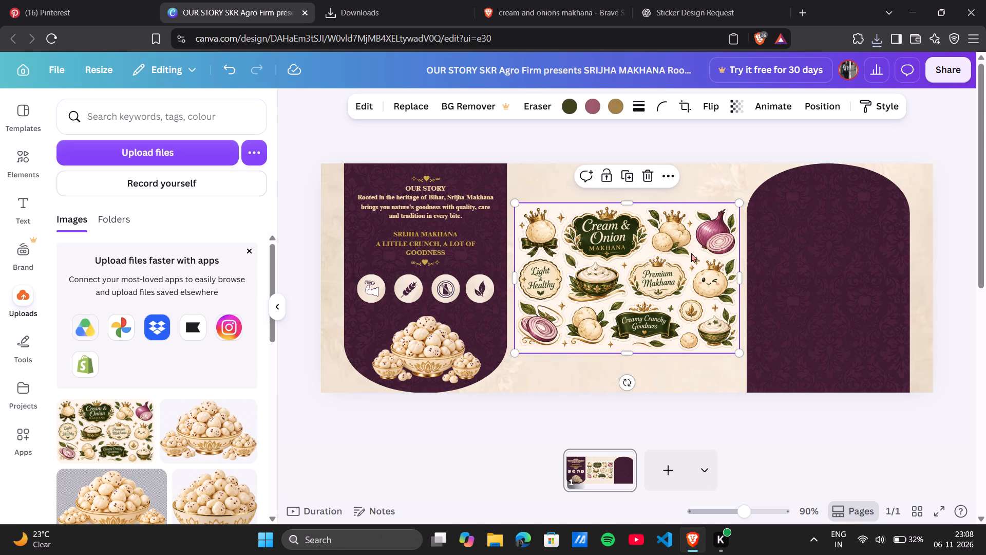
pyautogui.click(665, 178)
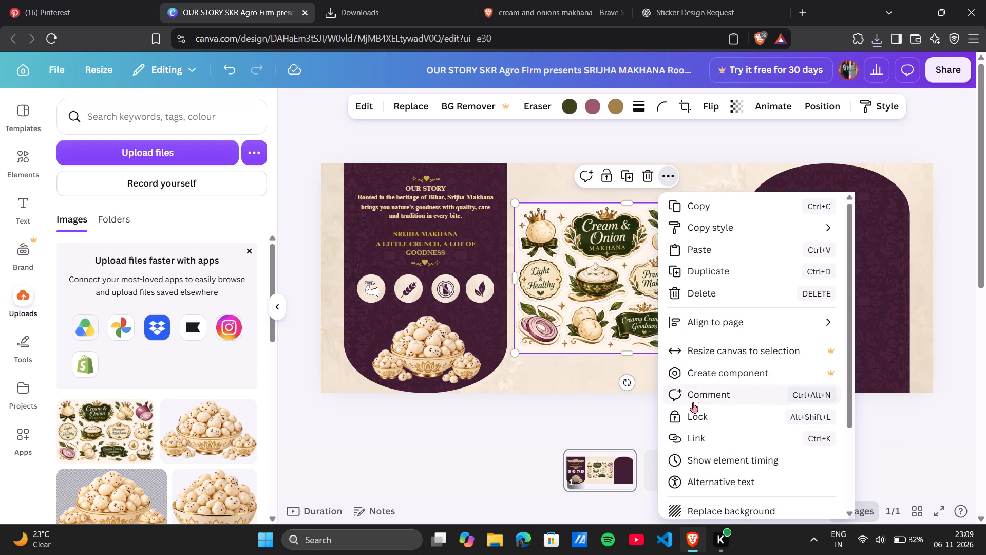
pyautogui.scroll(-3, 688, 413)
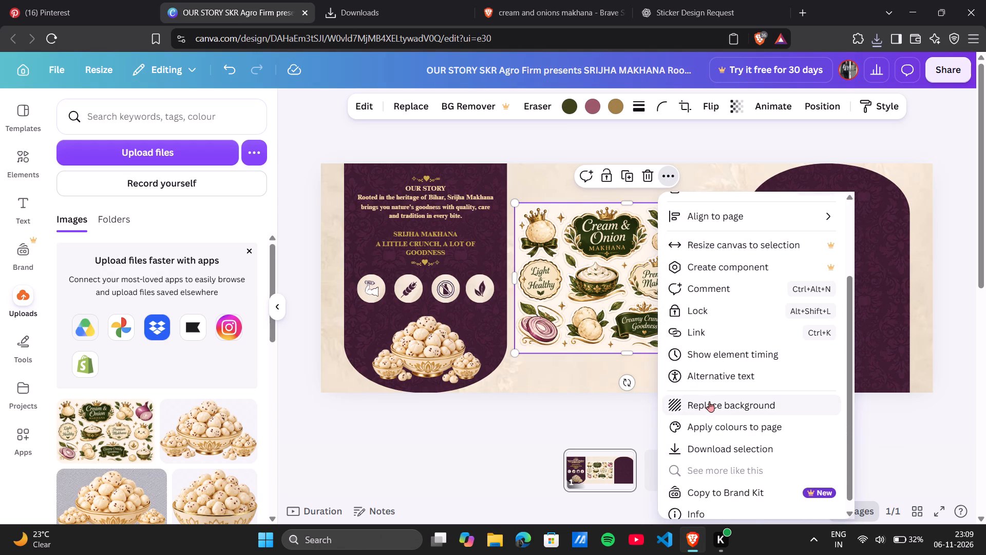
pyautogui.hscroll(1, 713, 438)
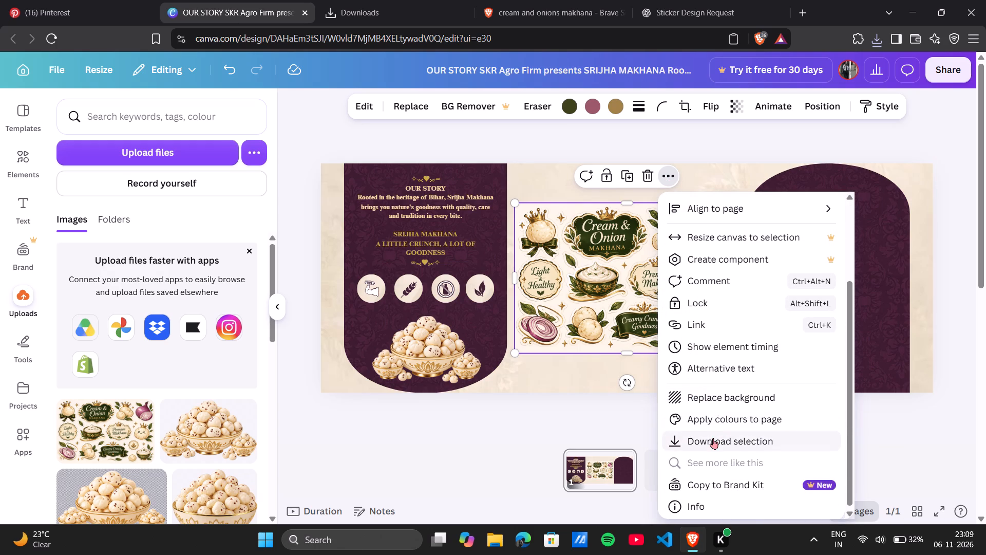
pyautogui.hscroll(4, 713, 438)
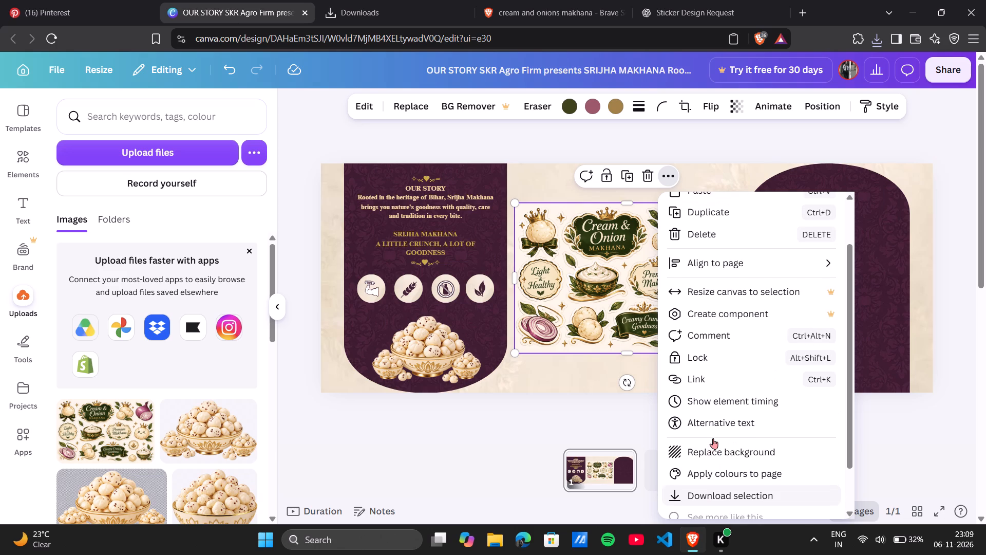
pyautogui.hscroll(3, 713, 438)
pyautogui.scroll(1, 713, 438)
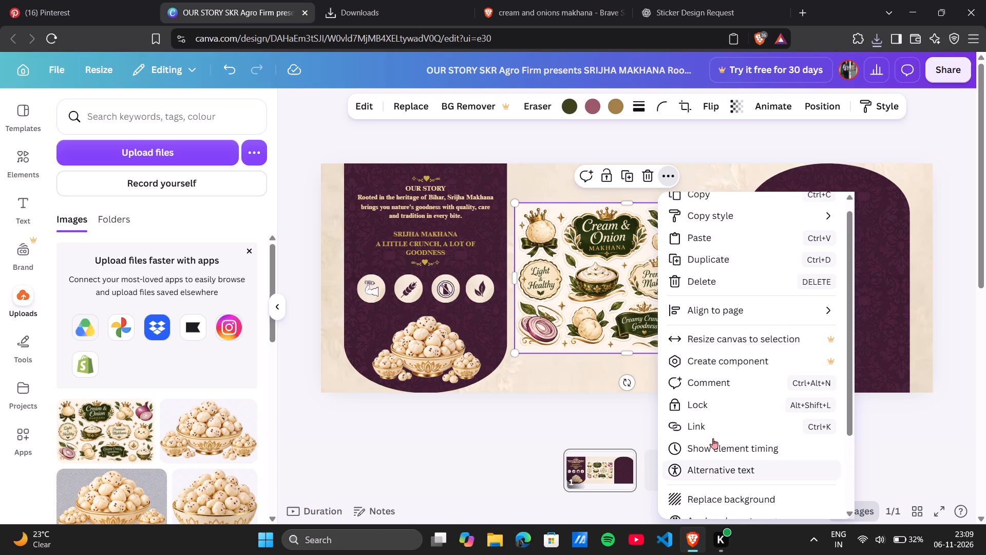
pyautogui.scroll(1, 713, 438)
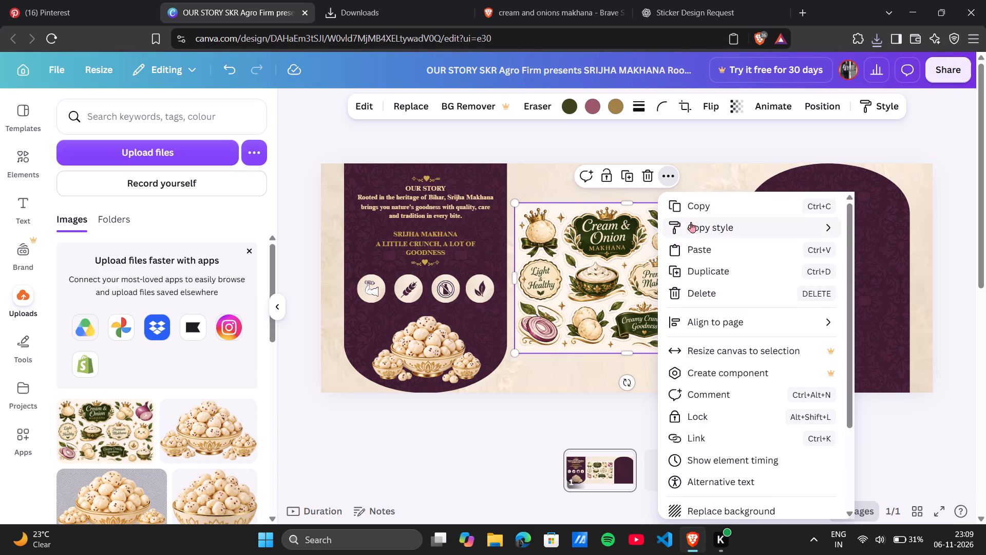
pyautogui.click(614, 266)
# Use the Pixel Eraser at size 100 to erase every sticker on the sheet except the onion in the top corner.
pyautogui.click(622, 261)
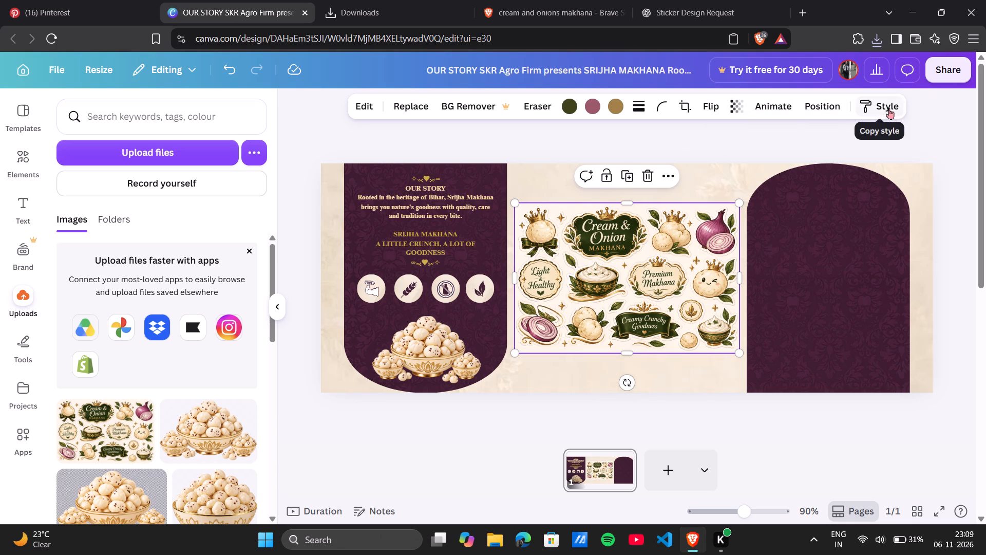
pyautogui.click(528, 113)
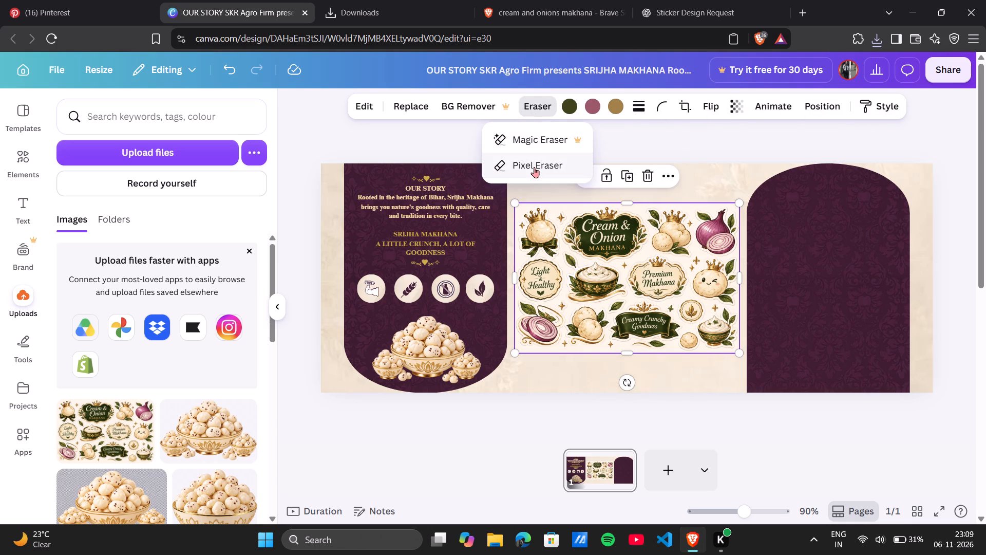
pyautogui.click(534, 167)
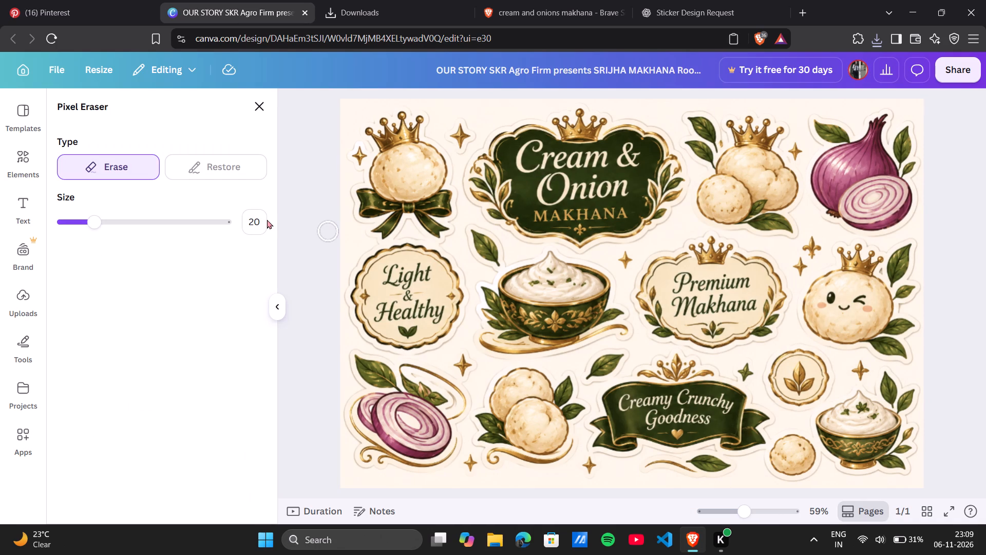
pyautogui.moveTo(109, 221); pyautogui.dragTo(231, 231)
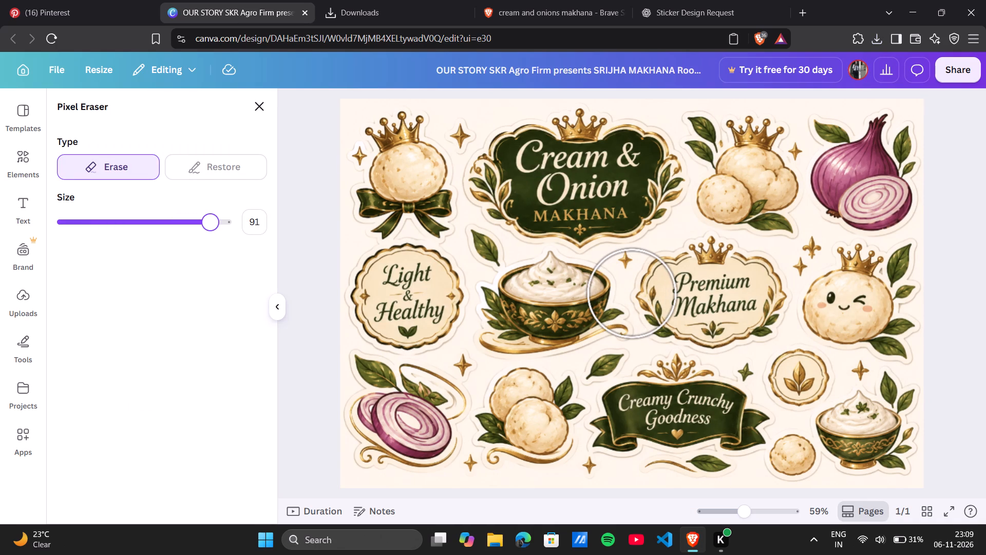
pyautogui.moveTo(408, 201); pyautogui.dragTo(396, 274)
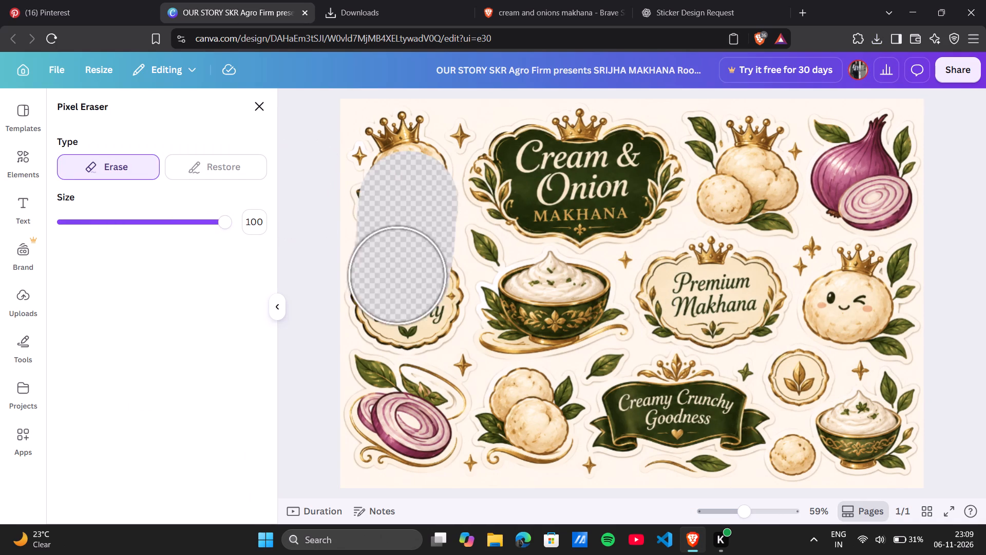
pyautogui.moveTo(396, 274); pyautogui.dragTo(813, 306)
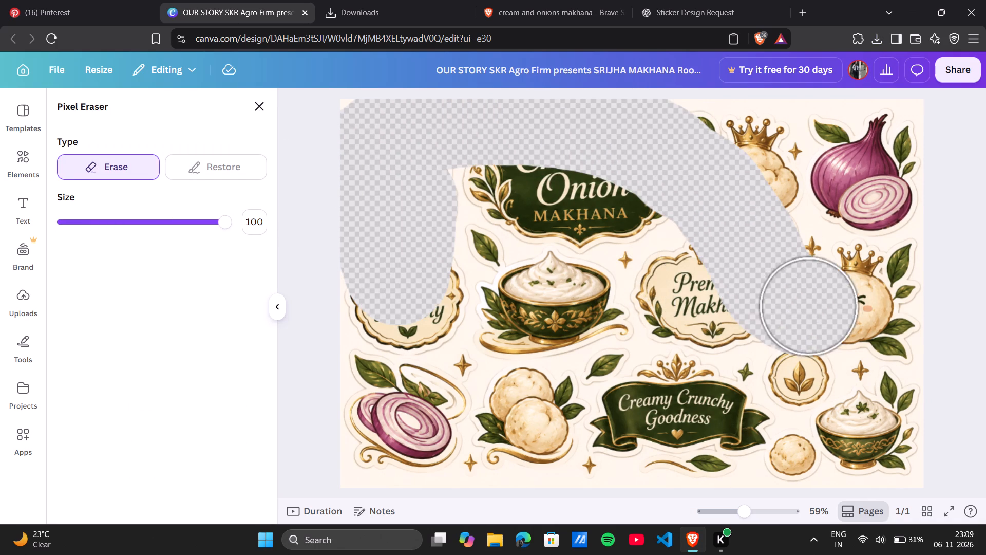
pyautogui.moveTo(813, 306); pyautogui.dragTo(508, 441)
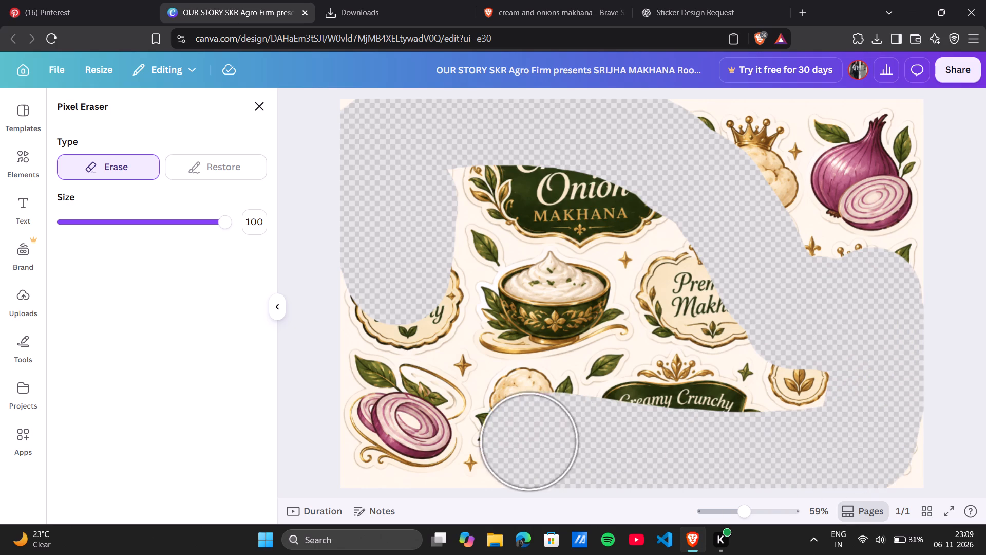
pyautogui.moveTo(508, 441); pyautogui.dragTo(495, 252)
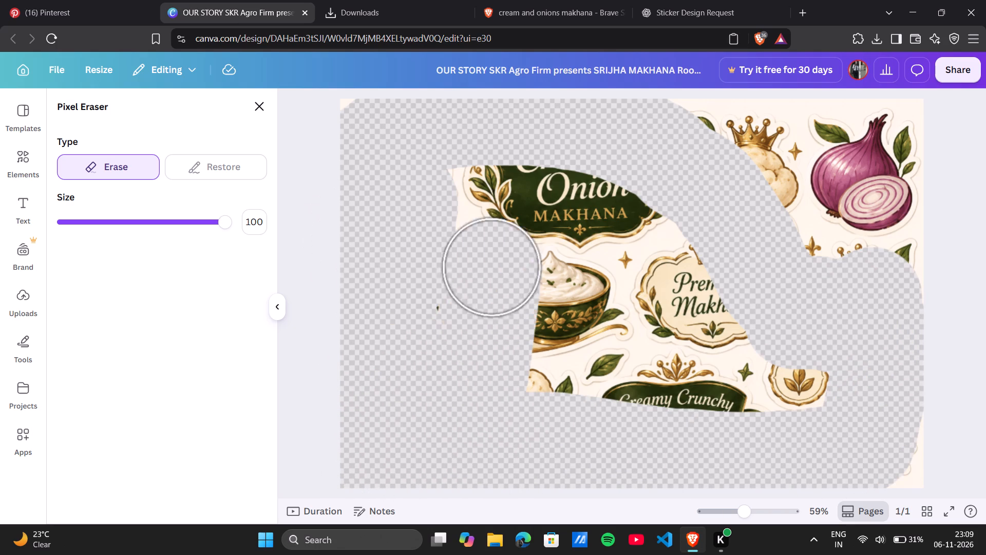
pyautogui.moveTo(495, 252); pyautogui.dragTo(371, 191)
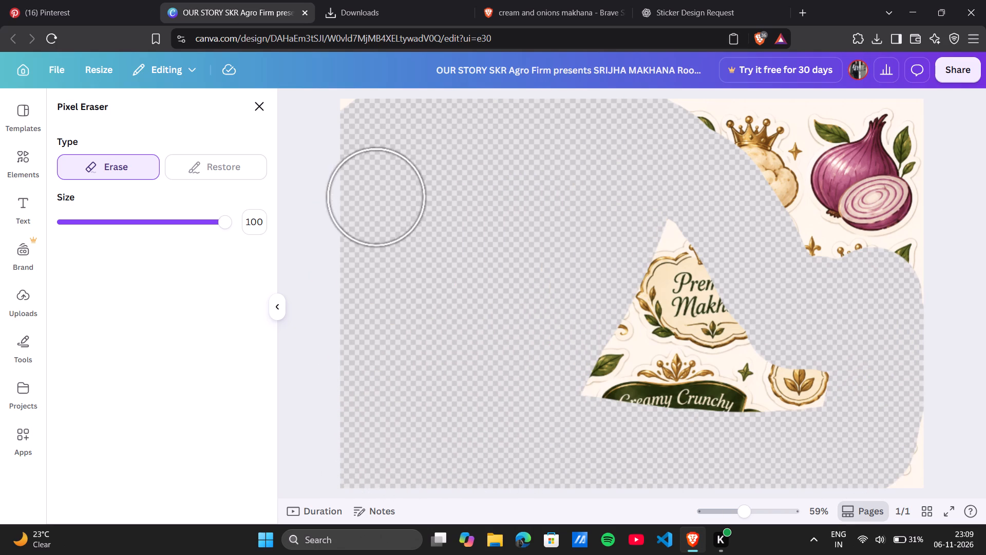
pyautogui.moveTo(371, 191); pyautogui.dragTo(698, 115)
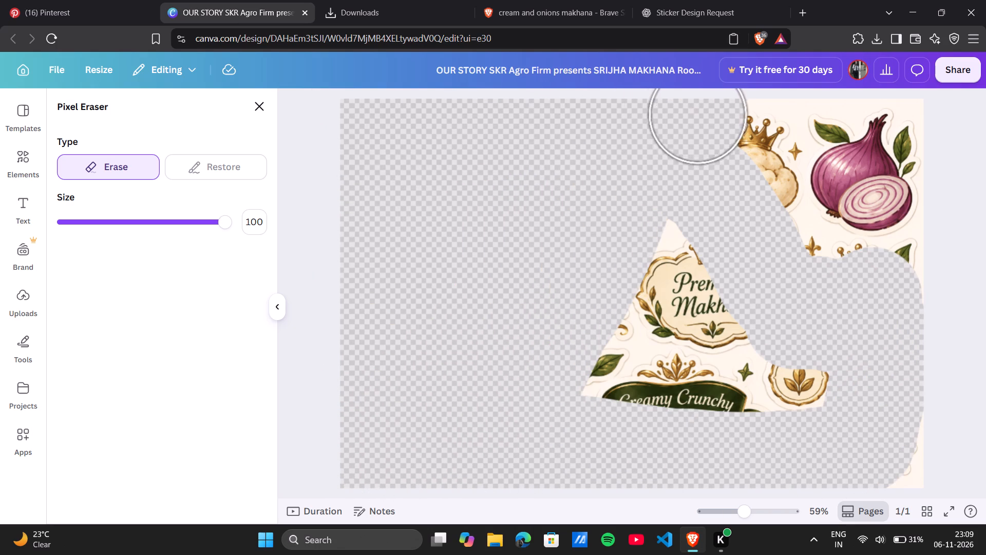
pyautogui.moveTo(698, 115); pyautogui.dragTo(770, 233)
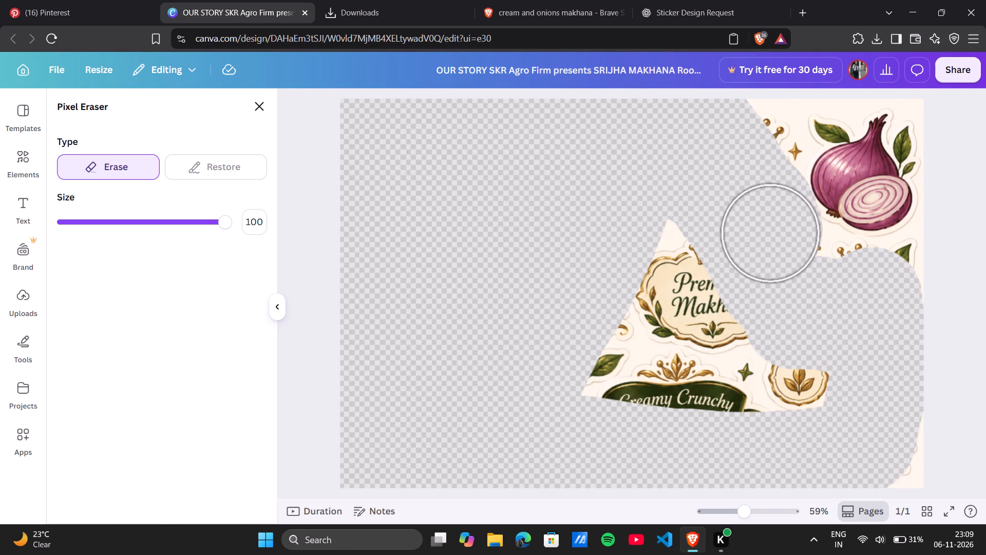
pyautogui.moveTo(770, 233); pyautogui.dragTo(911, 502)
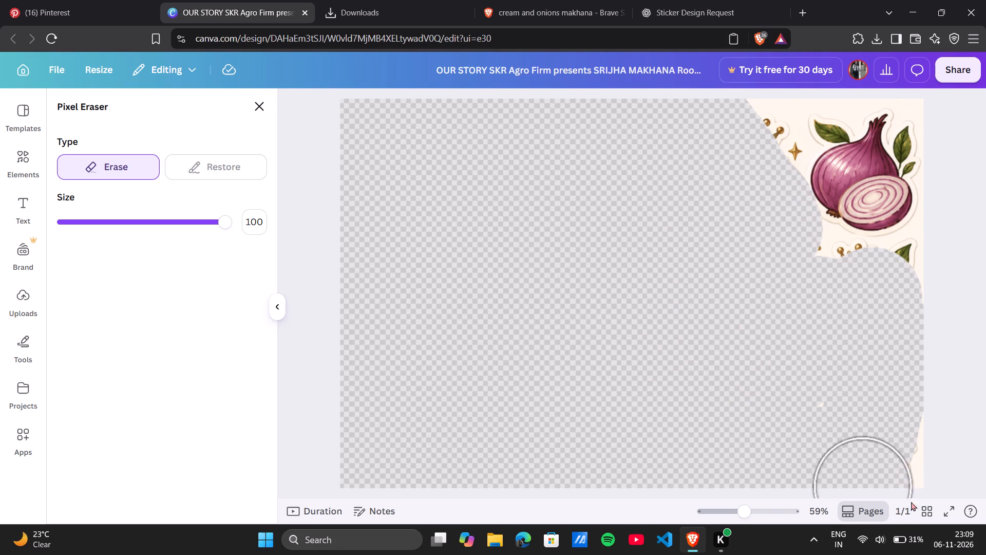
pyautogui.moveTo(911, 502); pyautogui.dragTo(805, 287)
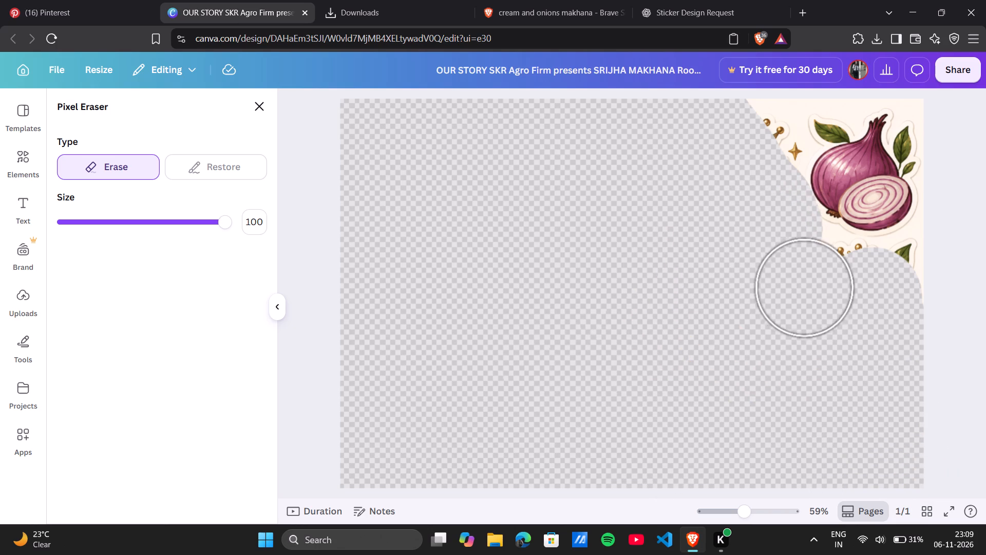
pyautogui.moveTo(805, 287); pyautogui.dragTo(870, 289)
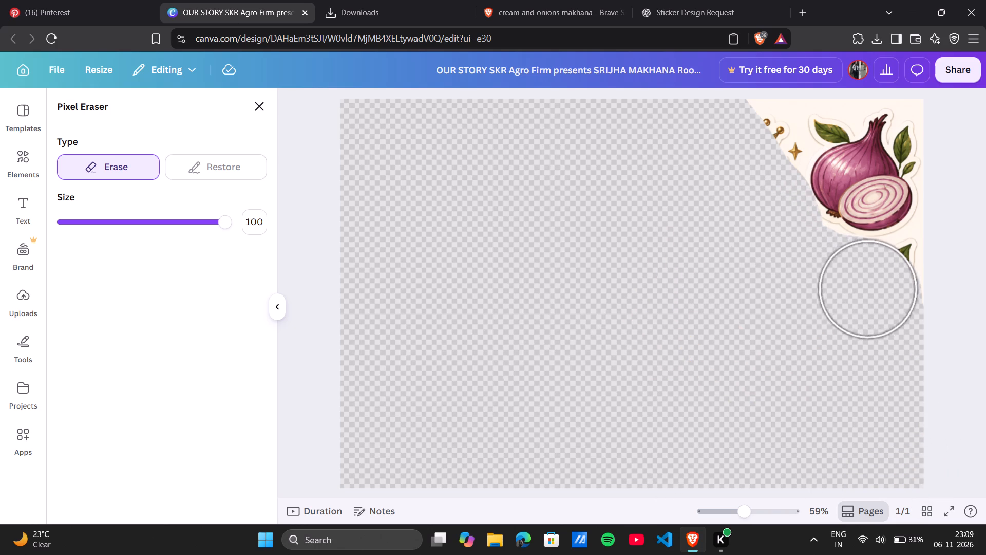
pyautogui.moveTo(870, 289); pyautogui.dragTo(891, 294)
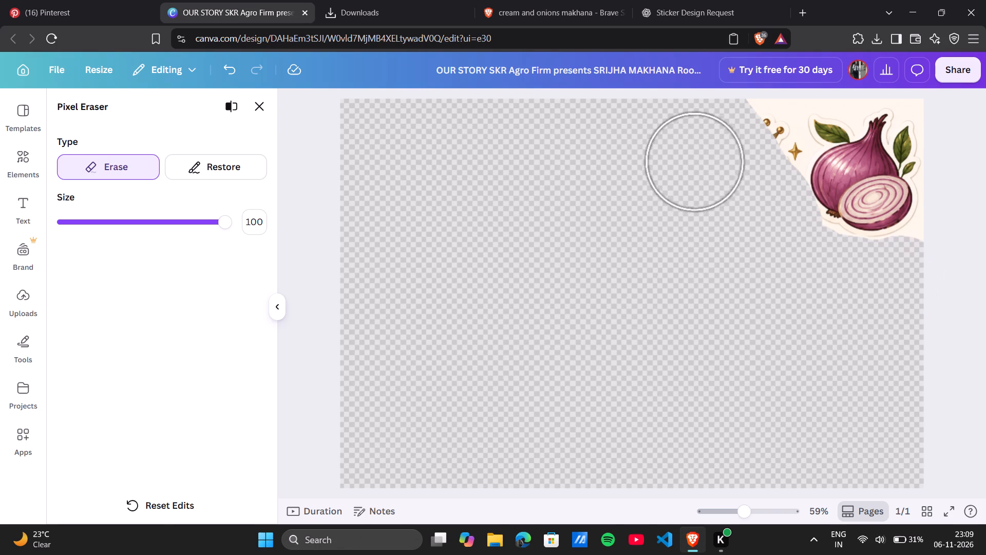
# Erase the leftover crown fragments beside the onion, undoing the first stroke and repeating it.
pyautogui.moveTo(701, 162); pyautogui.dragTo(757, 120)
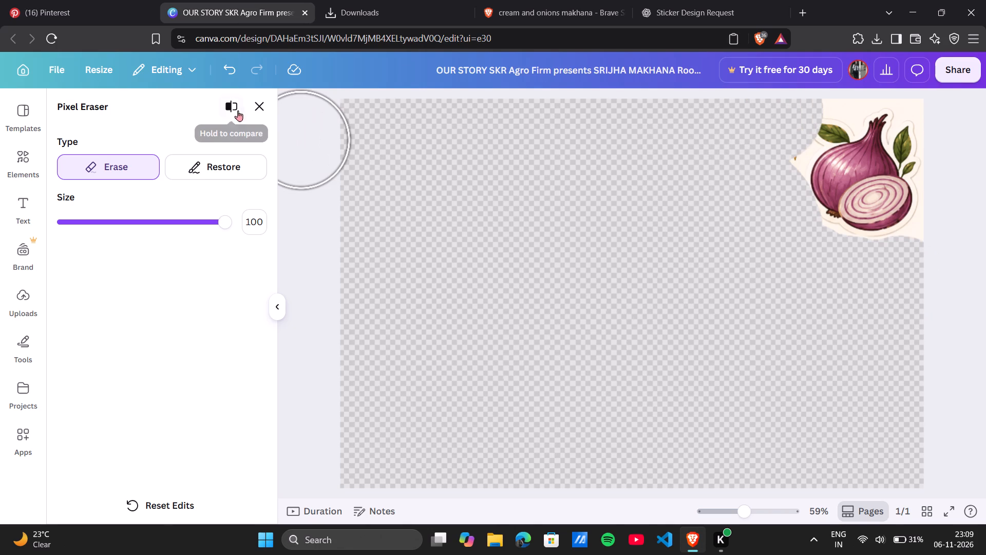
pyautogui.click(225, 76)
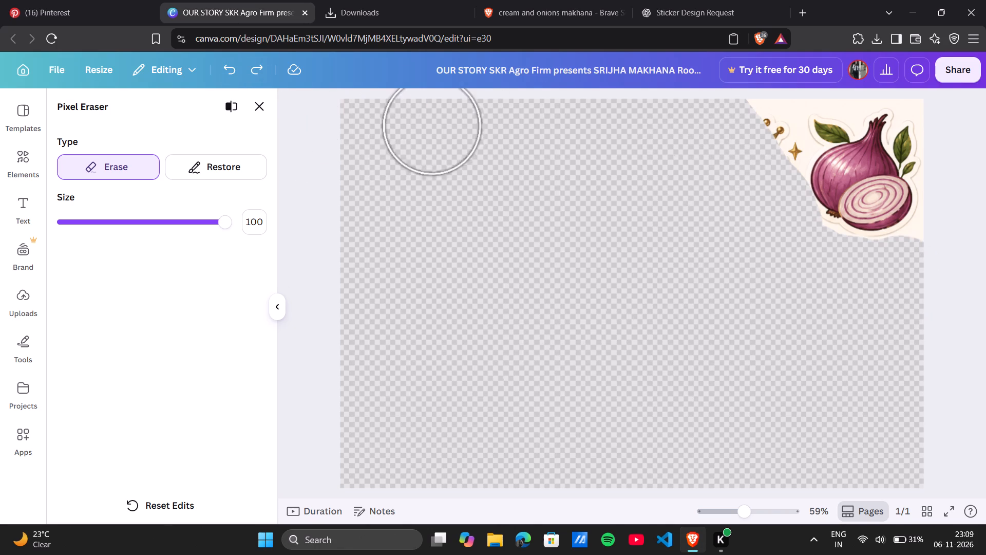
pyautogui.moveTo(726, 225); pyautogui.dragTo(756, 113)
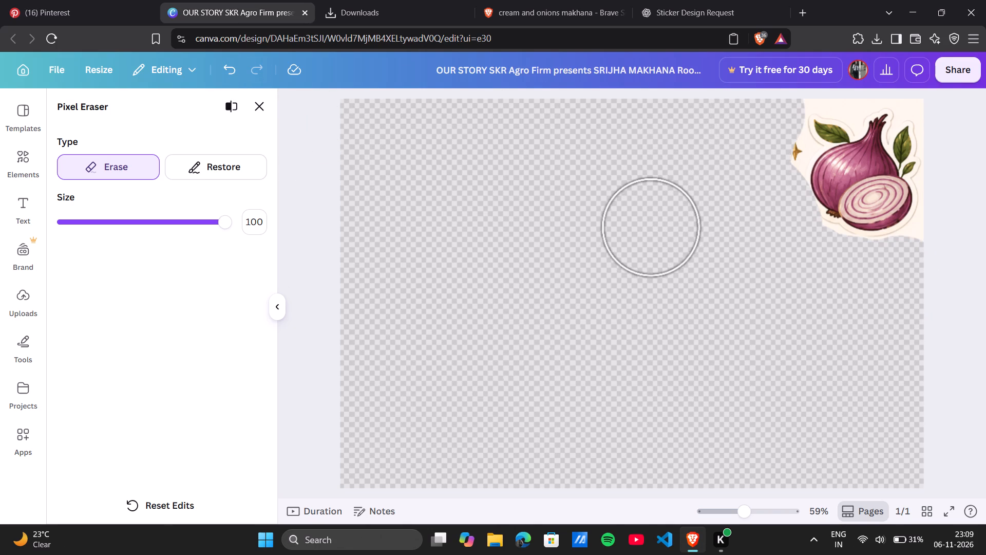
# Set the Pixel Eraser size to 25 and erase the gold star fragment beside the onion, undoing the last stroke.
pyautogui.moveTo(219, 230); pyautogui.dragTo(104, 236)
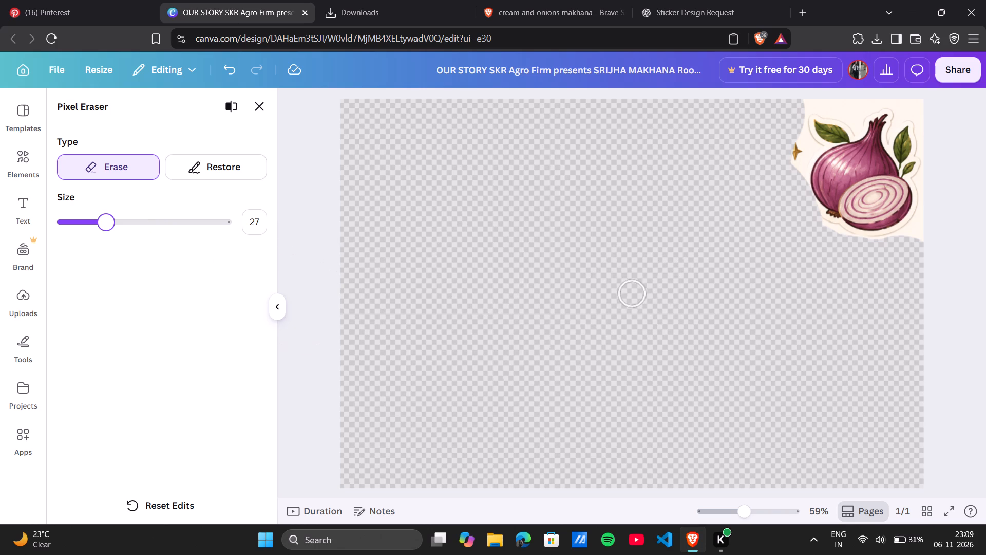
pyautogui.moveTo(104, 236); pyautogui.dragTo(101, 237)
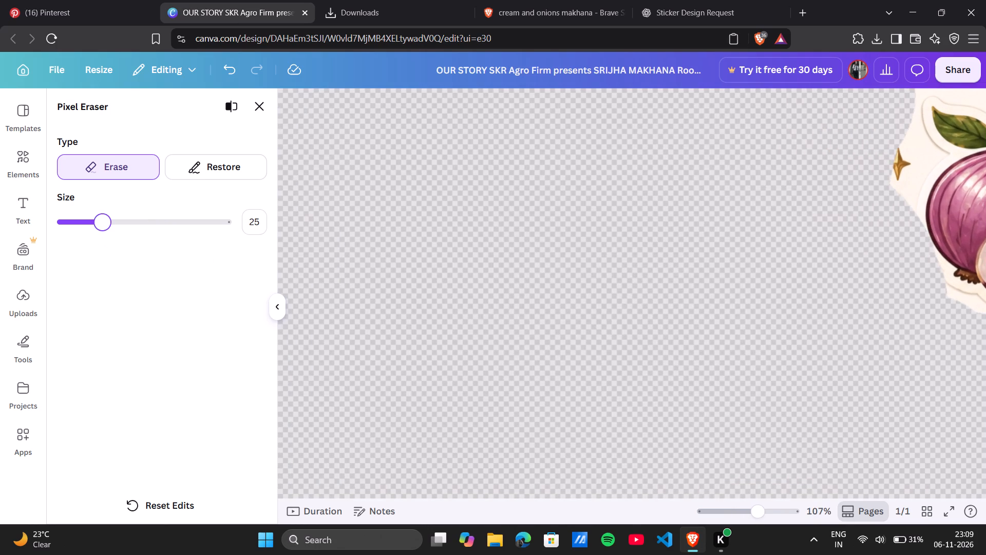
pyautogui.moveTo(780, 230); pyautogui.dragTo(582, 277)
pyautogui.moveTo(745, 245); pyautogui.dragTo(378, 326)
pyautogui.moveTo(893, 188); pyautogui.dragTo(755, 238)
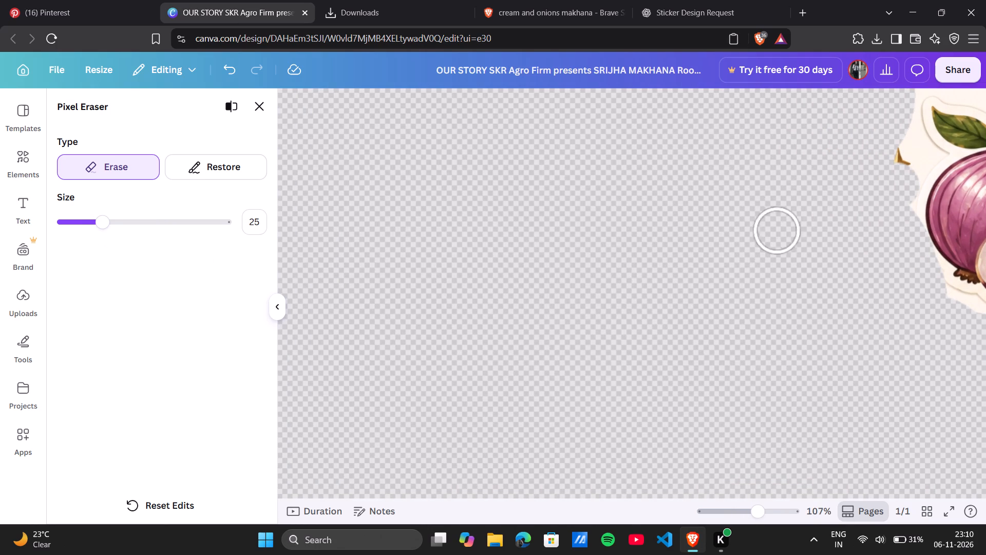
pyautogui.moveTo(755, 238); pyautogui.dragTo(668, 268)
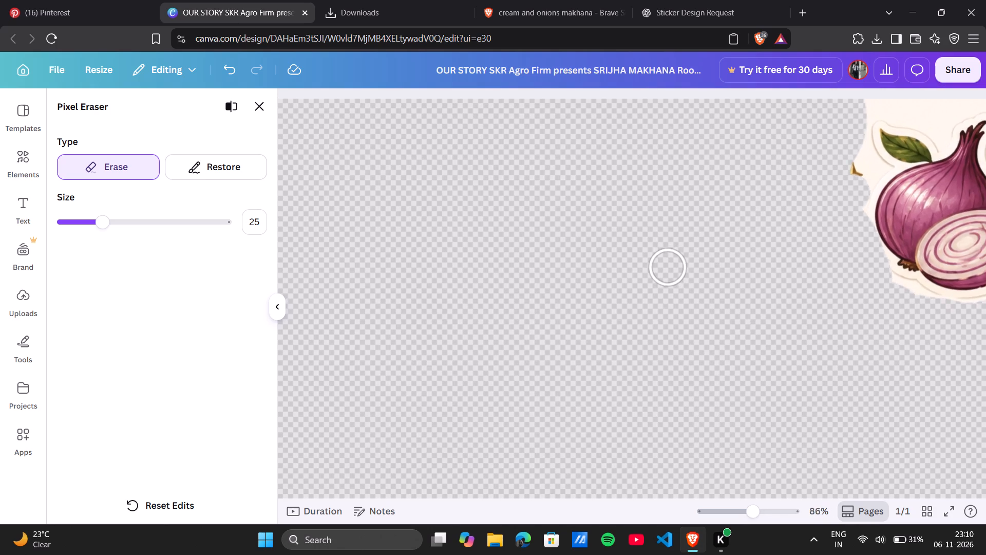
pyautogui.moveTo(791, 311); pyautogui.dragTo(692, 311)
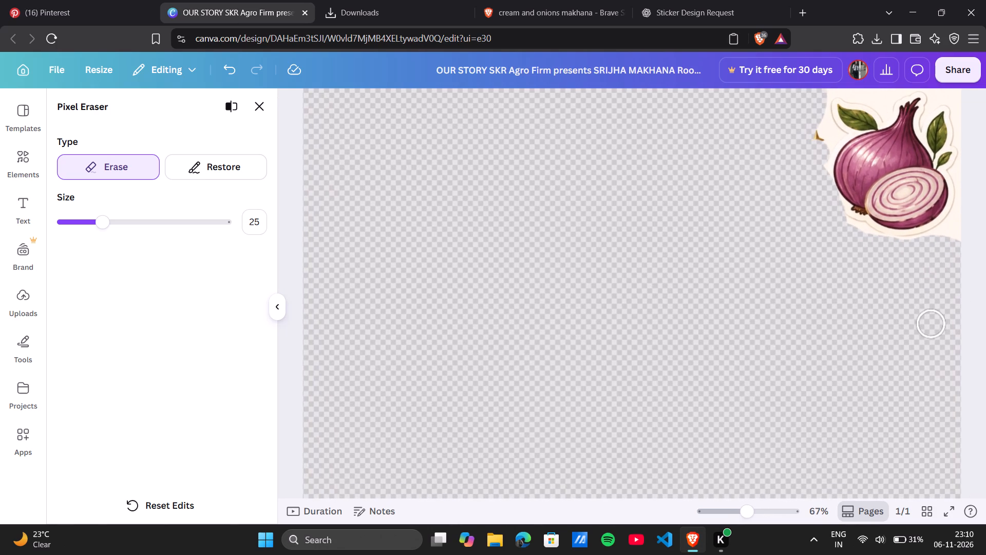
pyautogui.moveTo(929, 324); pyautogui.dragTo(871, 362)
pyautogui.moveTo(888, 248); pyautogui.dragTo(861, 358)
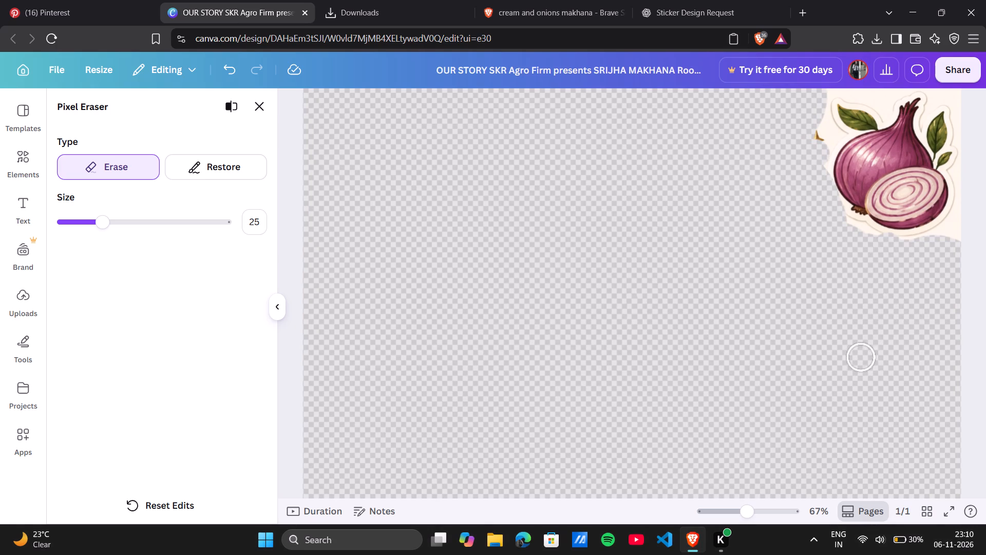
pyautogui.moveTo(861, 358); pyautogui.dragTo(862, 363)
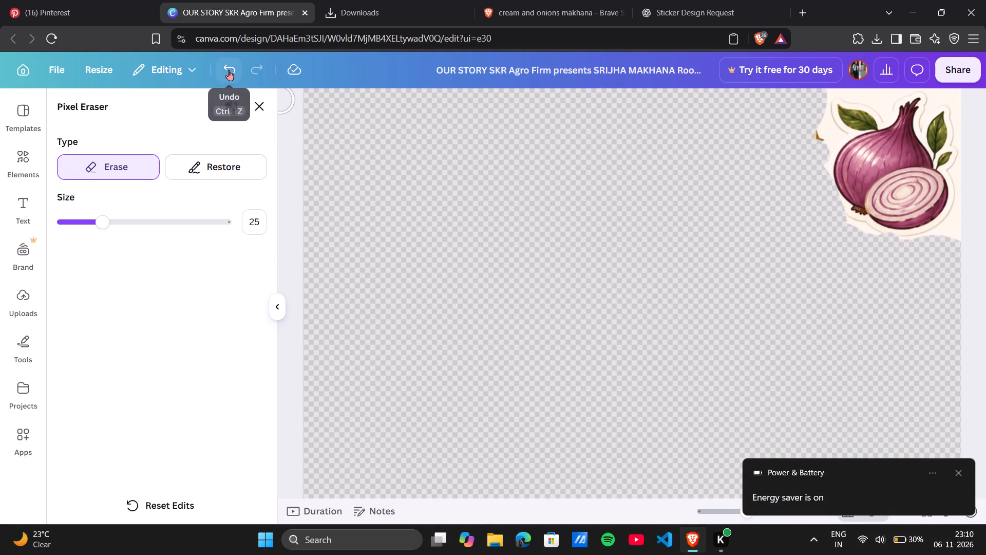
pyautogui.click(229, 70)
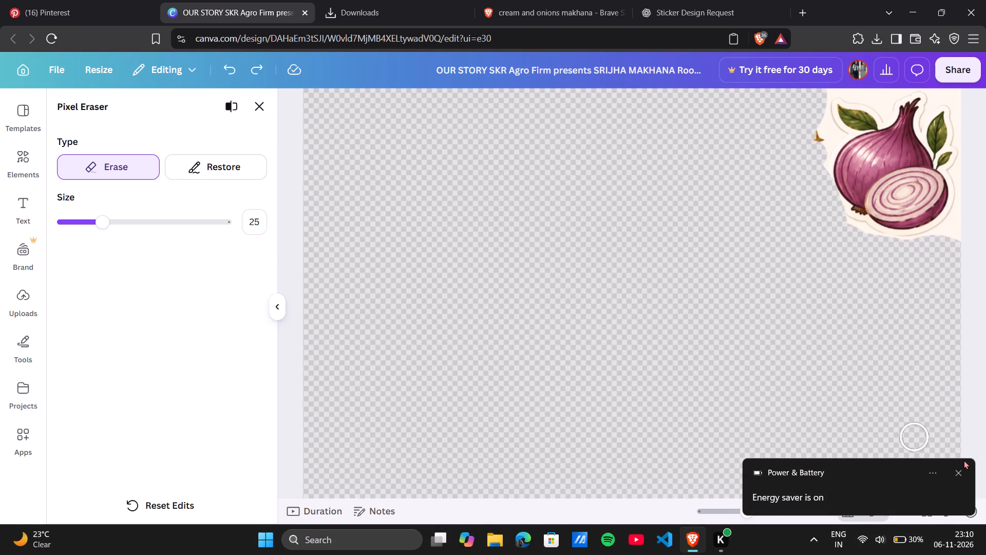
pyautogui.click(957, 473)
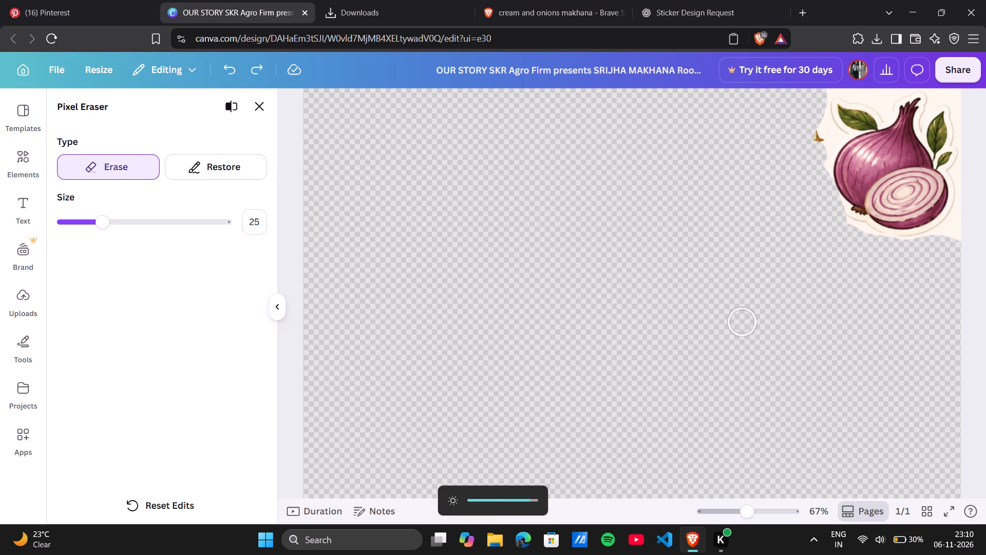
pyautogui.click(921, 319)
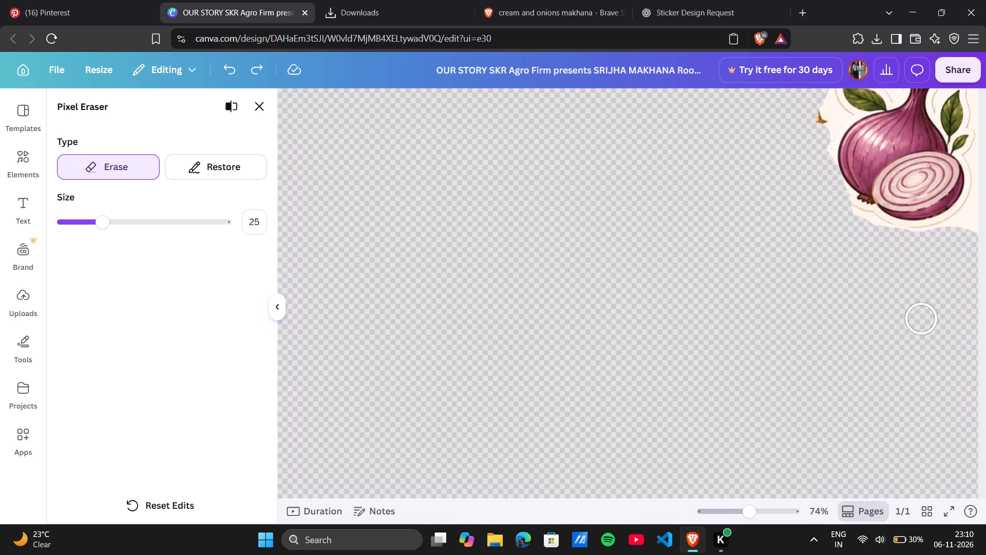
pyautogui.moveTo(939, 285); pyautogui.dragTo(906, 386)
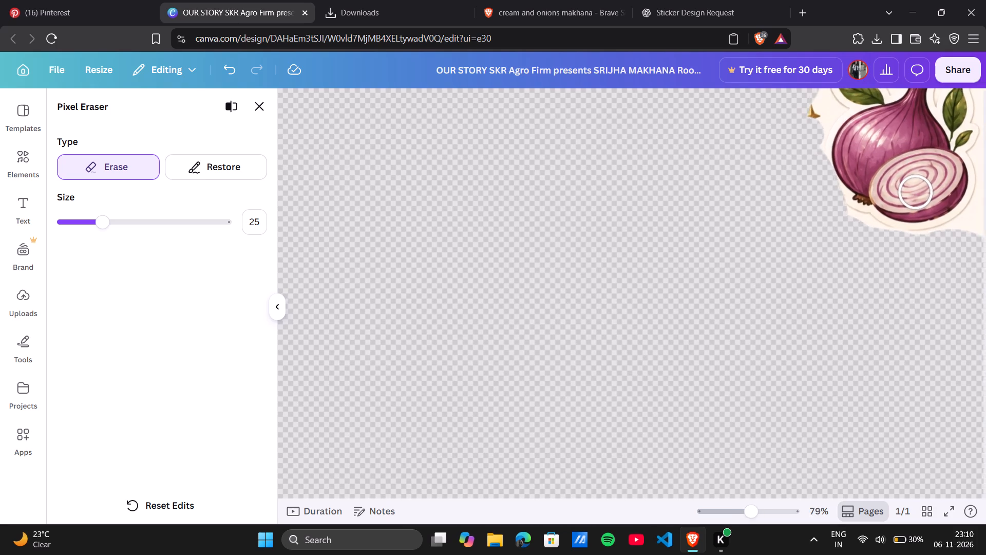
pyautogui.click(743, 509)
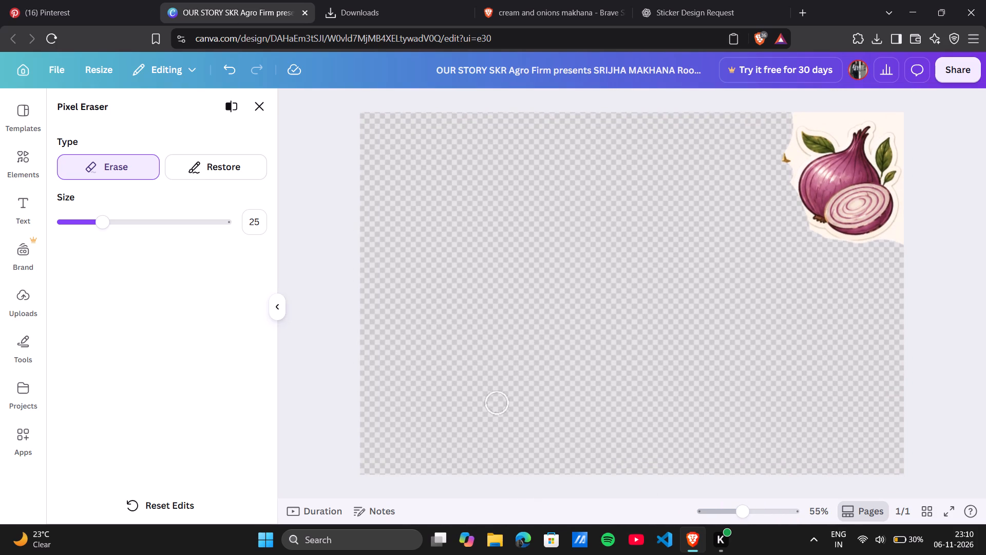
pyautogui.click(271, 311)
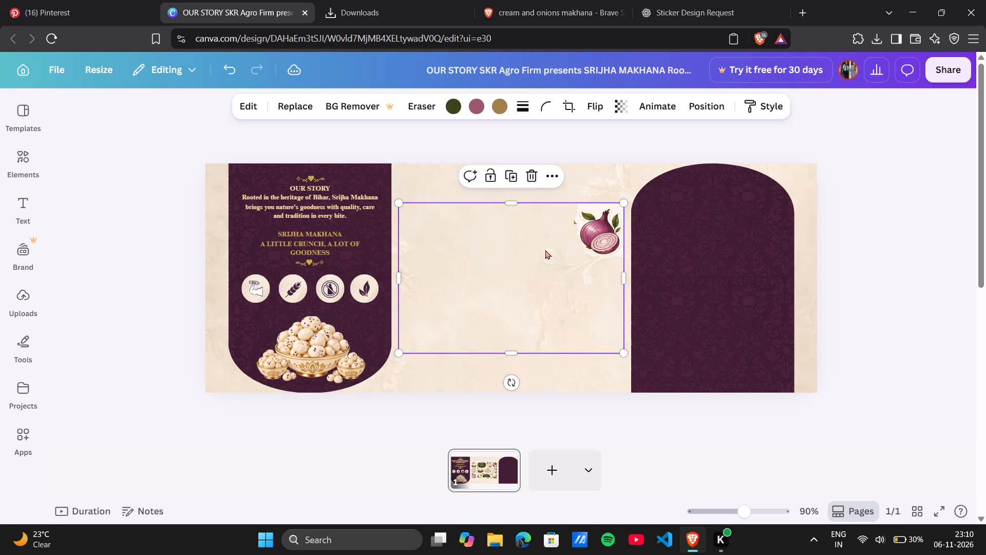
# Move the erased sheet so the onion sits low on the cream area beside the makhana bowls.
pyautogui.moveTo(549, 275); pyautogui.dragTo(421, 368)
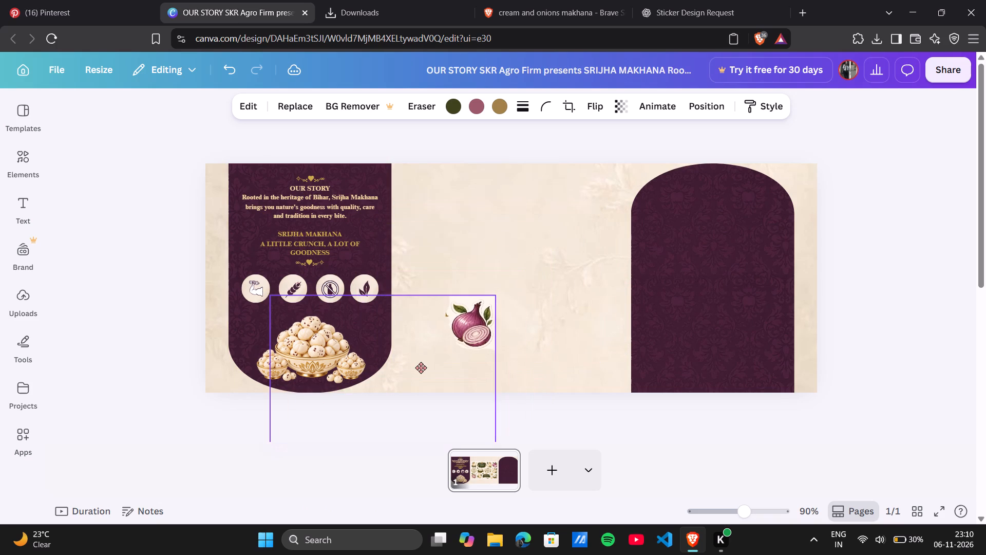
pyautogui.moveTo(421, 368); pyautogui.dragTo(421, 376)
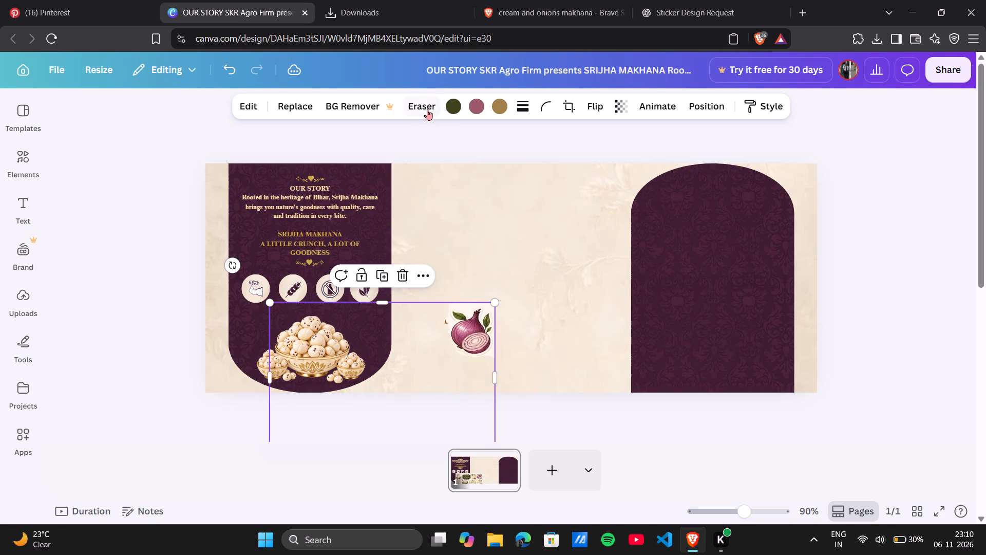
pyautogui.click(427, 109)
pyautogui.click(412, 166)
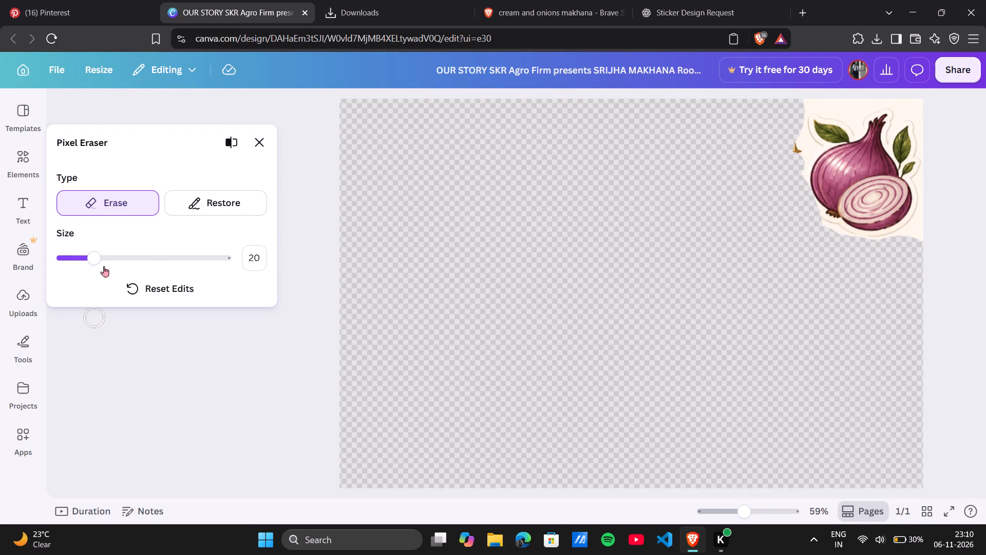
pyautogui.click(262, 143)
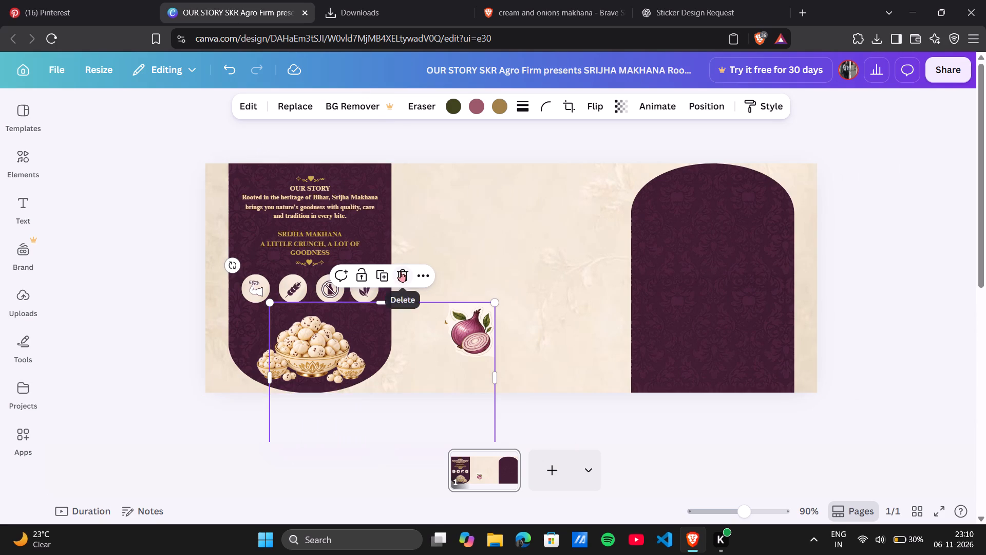
# Delete the erased sheet and add a fresh copy of the uploaded Cream & Onion sticker sheet to the label.
pyautogui.click(401, 271)
pyautogui.click(16, 307)
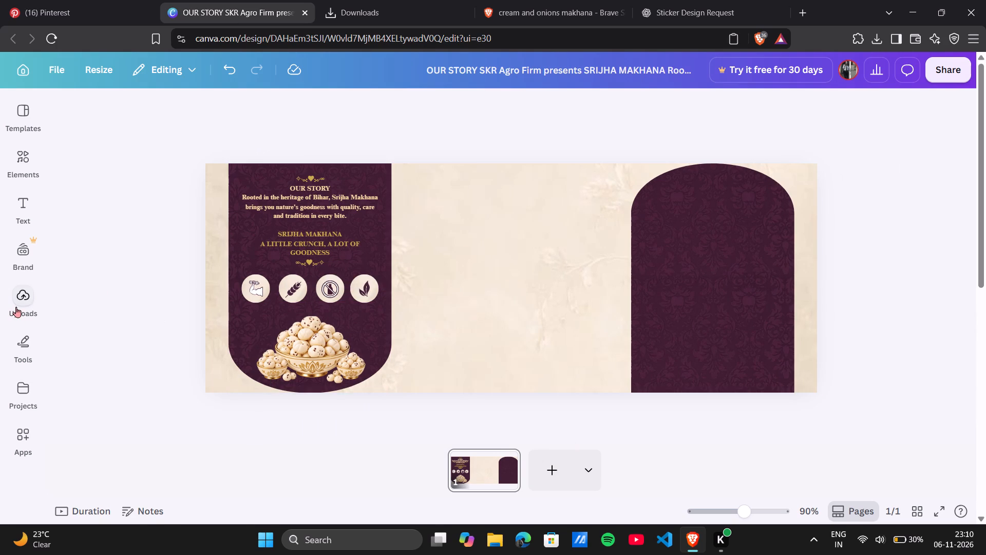
pyautogui.click(96, 434)
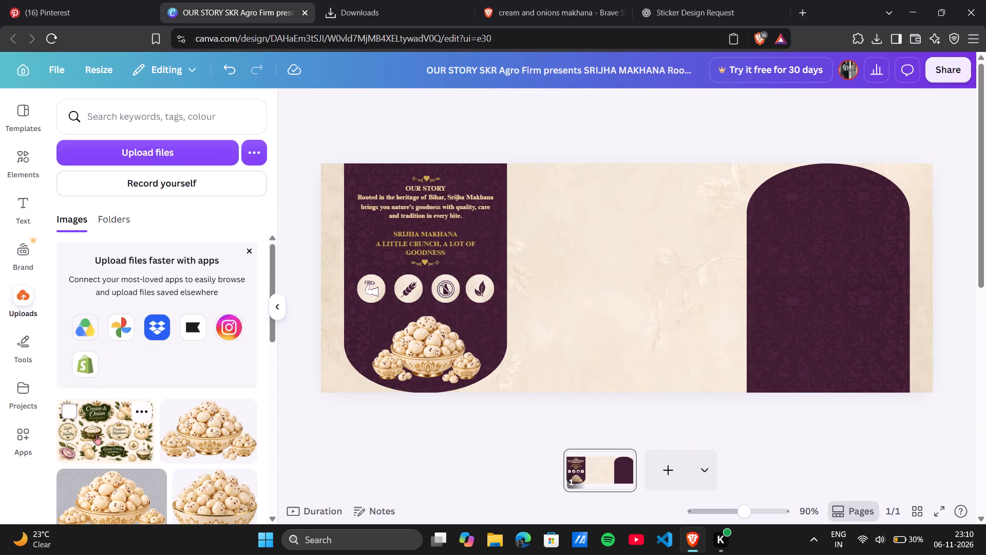
# Crop the sticker sheet down to the whole-and-halved onion sticker in its corner.
pyautogui.moveTo(514, 279); pyautogui.dragTo(684, 302)
pyautogui.moveTo(712, 350); pyautogui.dragTo(726, 261)
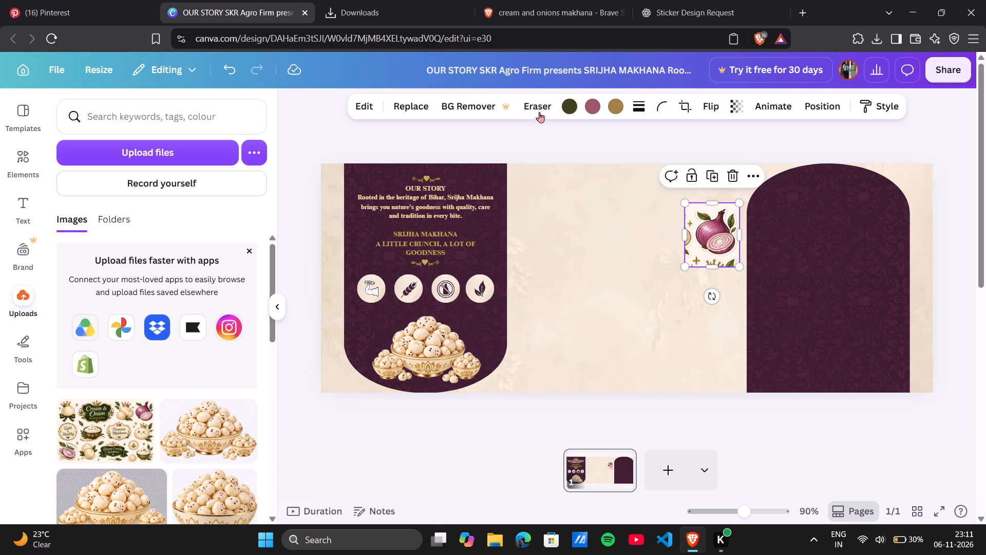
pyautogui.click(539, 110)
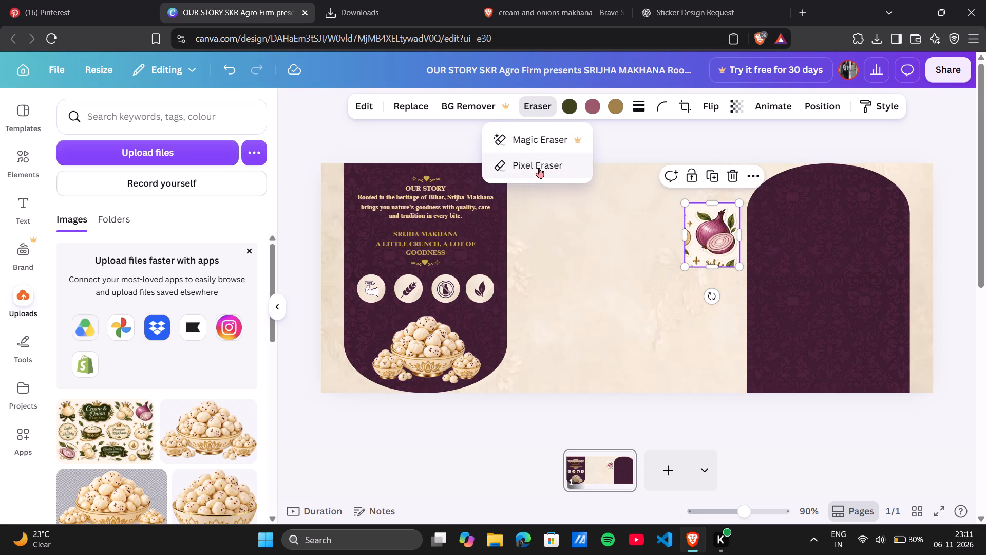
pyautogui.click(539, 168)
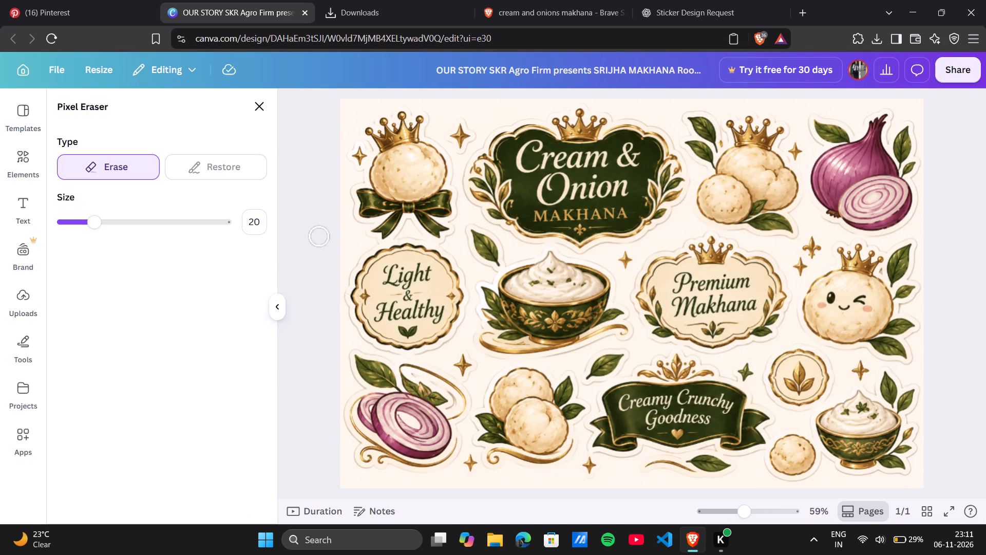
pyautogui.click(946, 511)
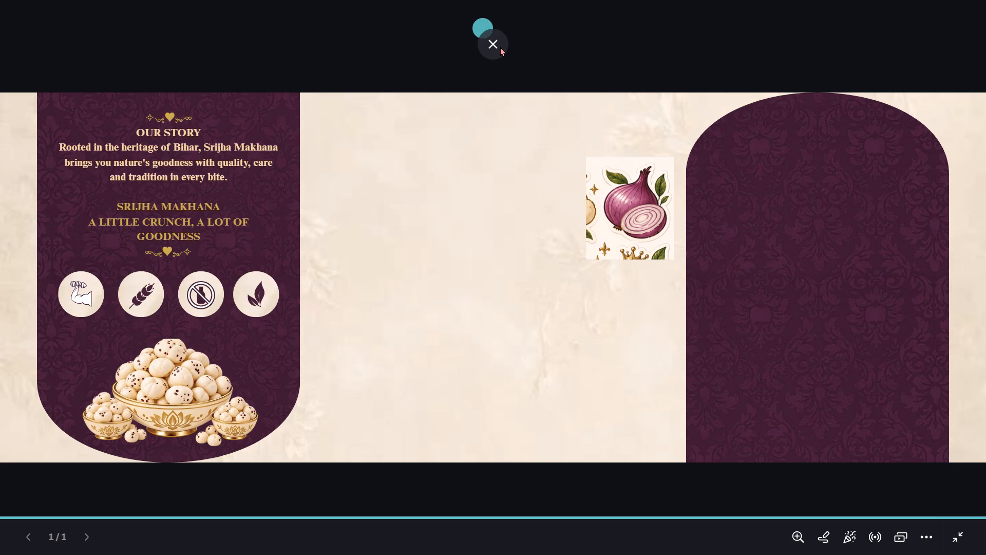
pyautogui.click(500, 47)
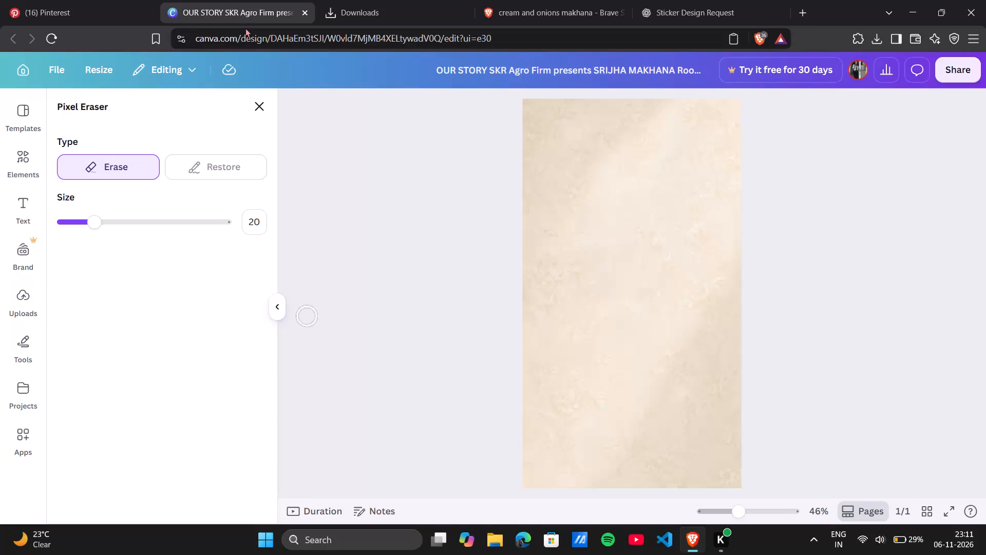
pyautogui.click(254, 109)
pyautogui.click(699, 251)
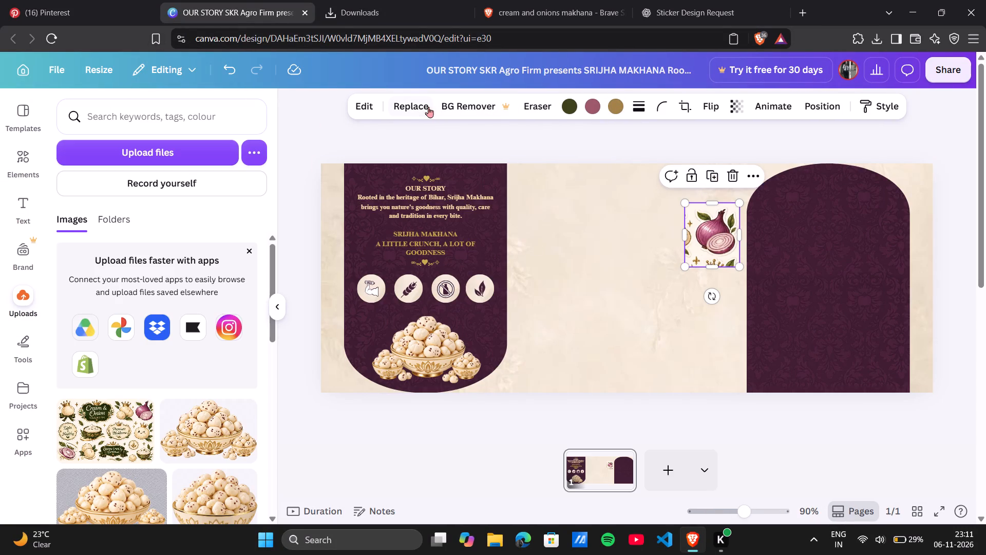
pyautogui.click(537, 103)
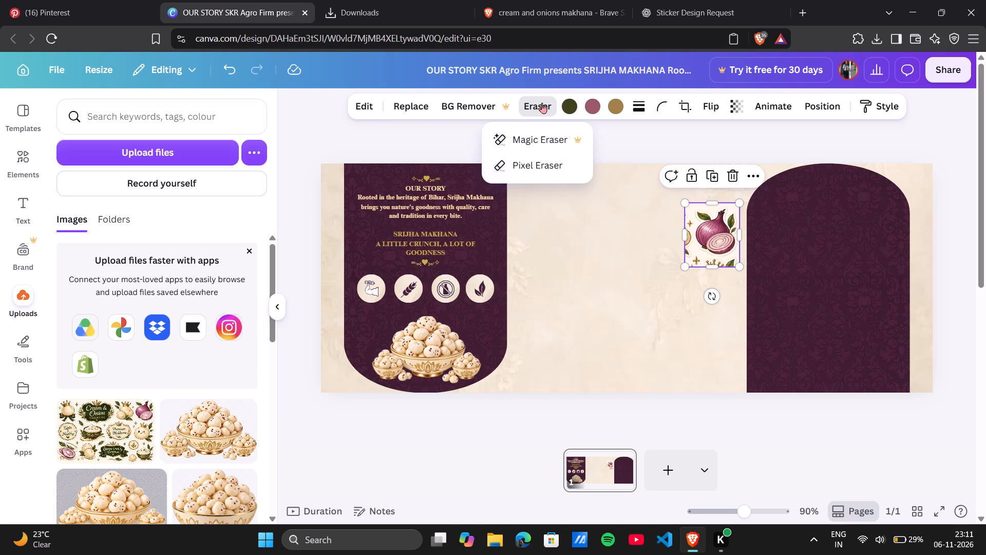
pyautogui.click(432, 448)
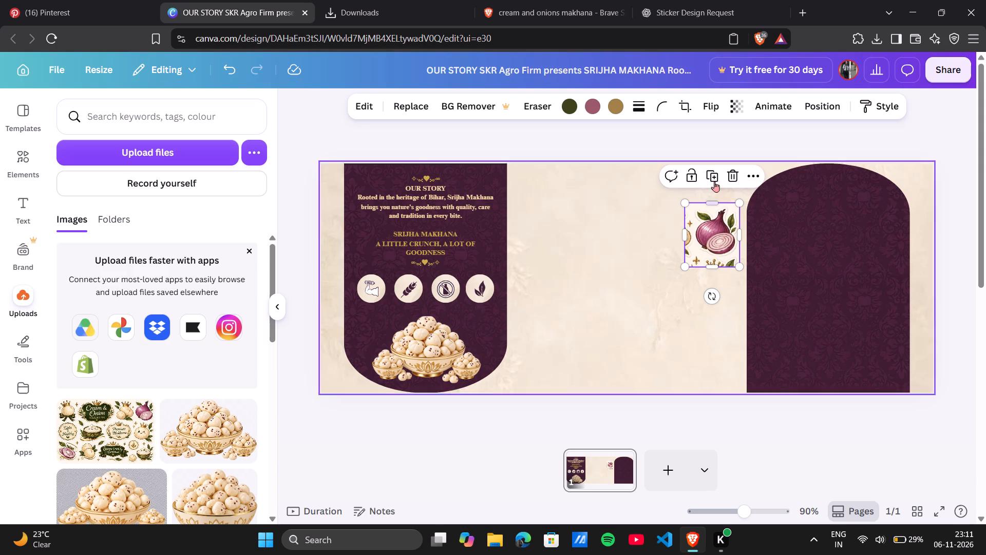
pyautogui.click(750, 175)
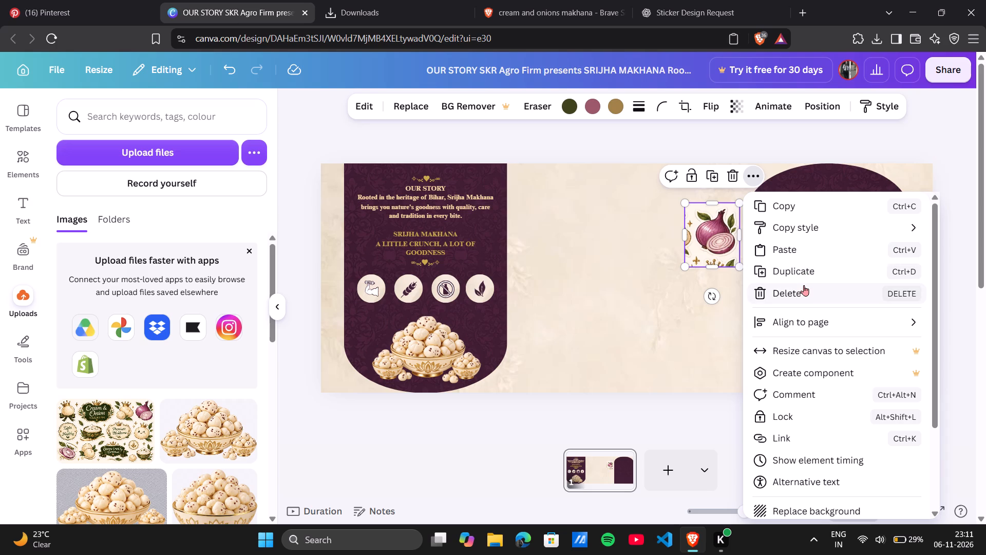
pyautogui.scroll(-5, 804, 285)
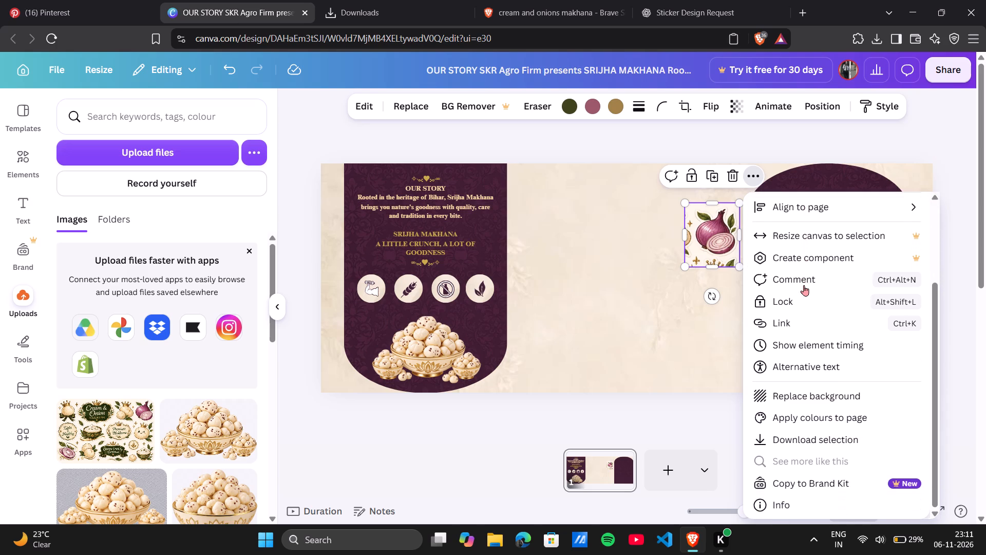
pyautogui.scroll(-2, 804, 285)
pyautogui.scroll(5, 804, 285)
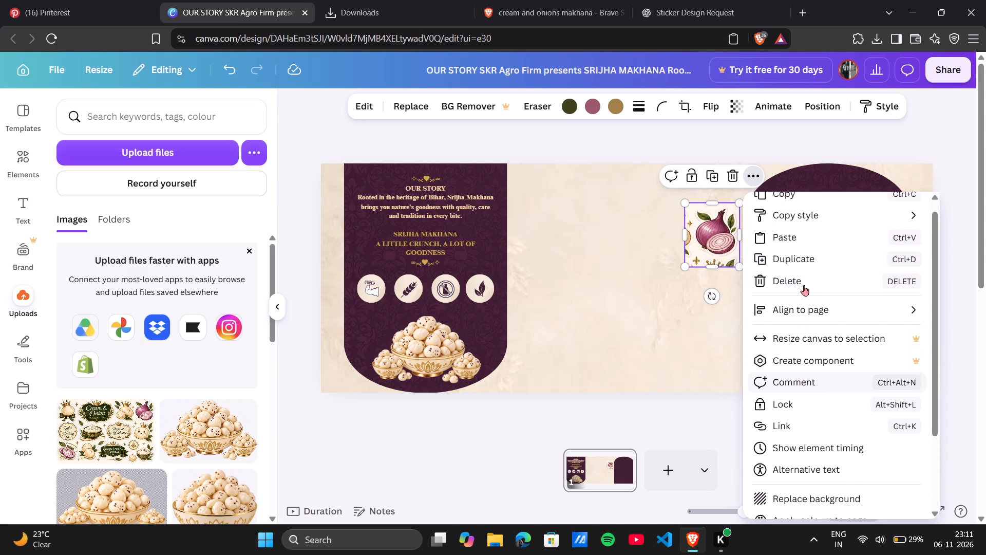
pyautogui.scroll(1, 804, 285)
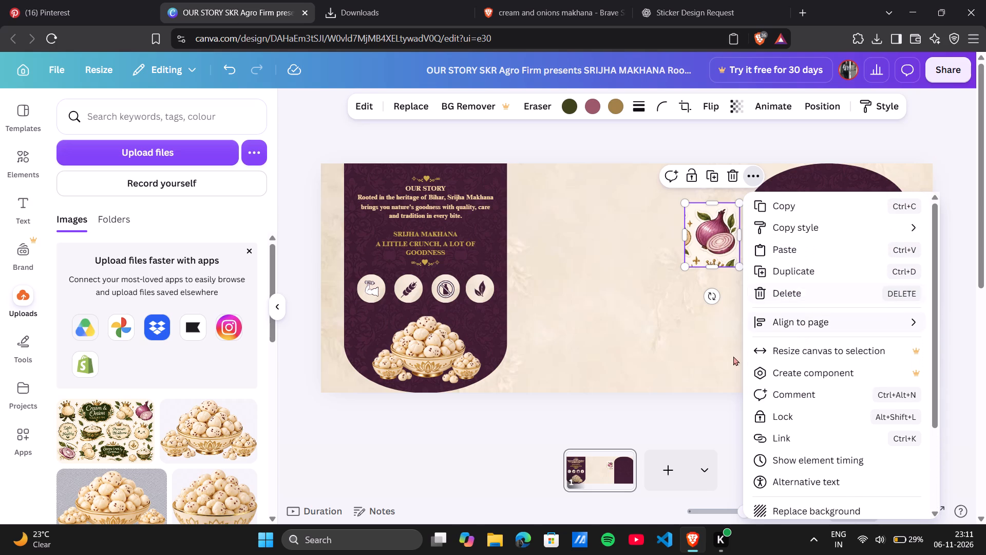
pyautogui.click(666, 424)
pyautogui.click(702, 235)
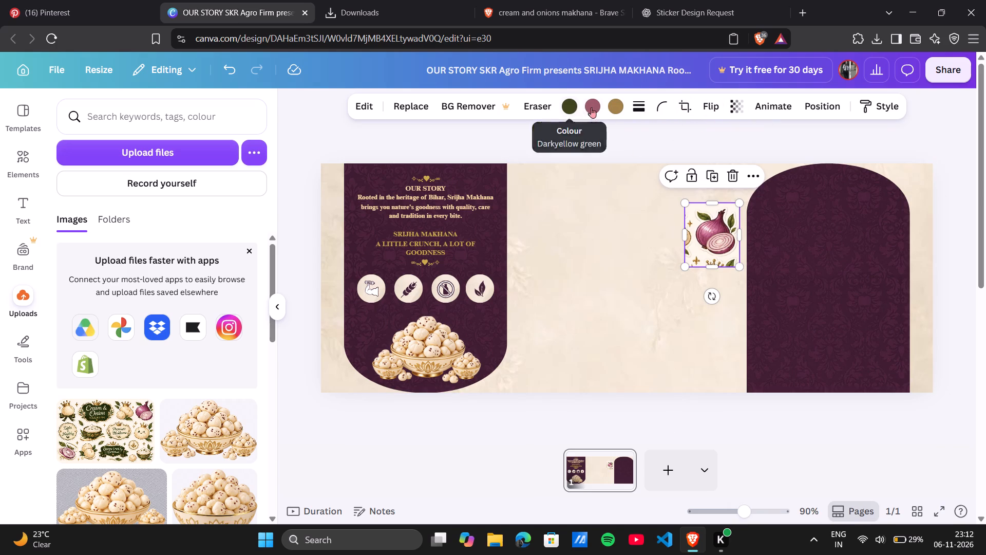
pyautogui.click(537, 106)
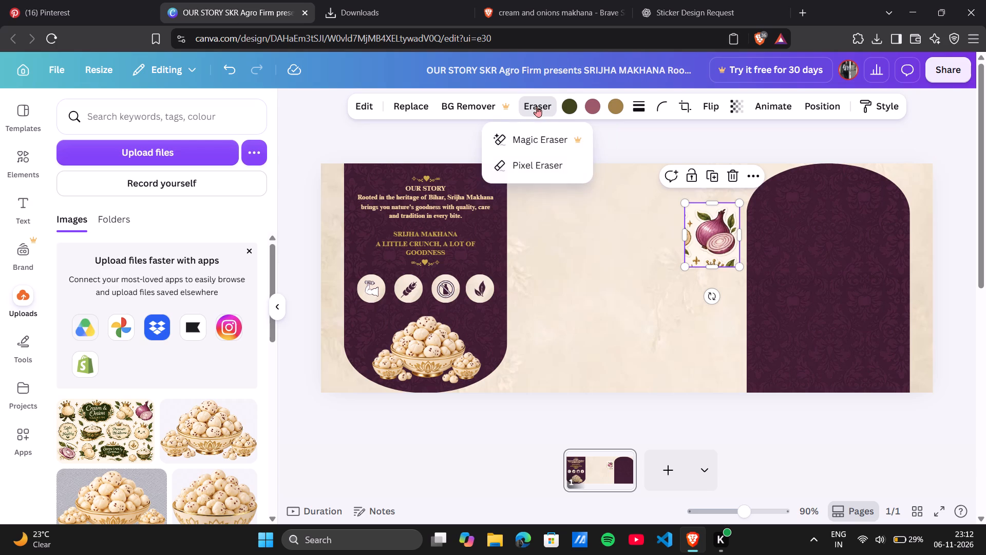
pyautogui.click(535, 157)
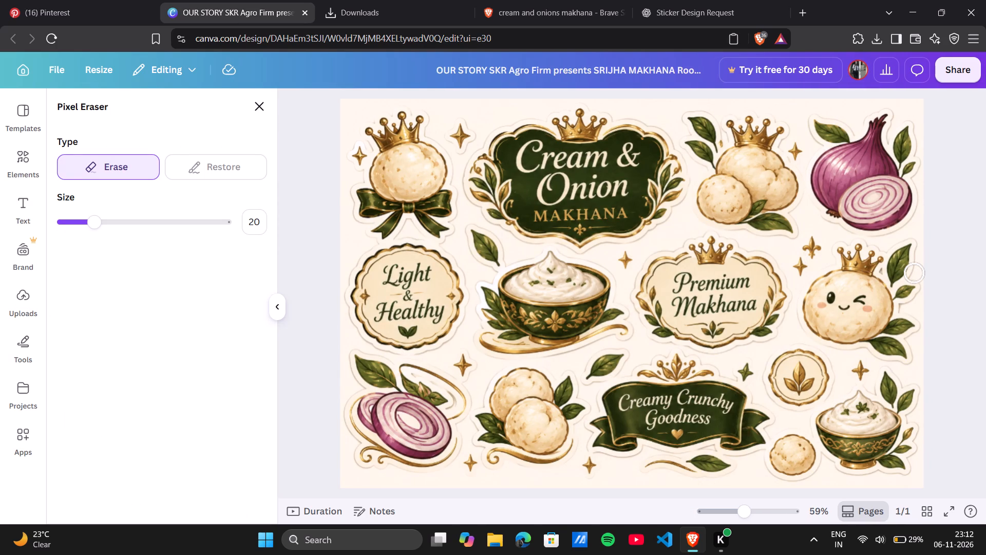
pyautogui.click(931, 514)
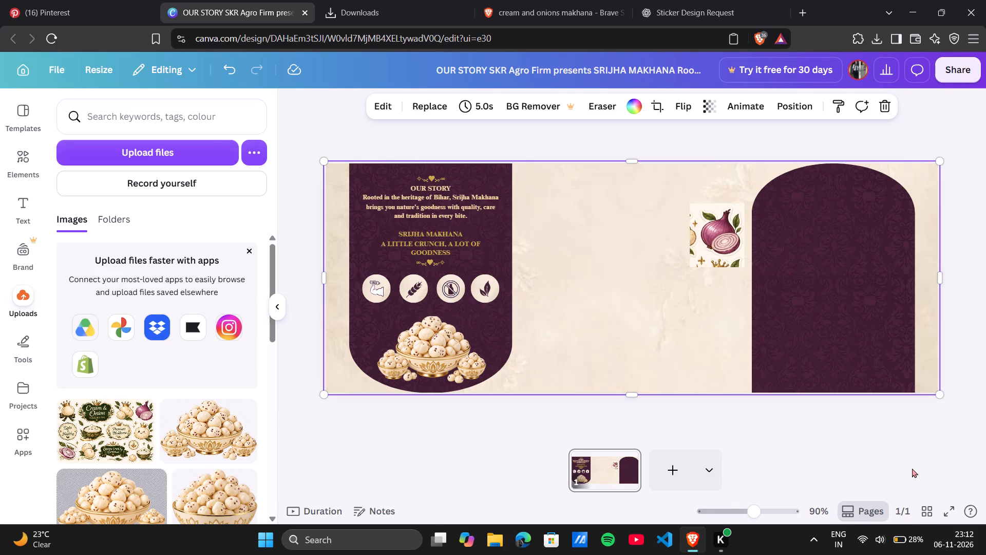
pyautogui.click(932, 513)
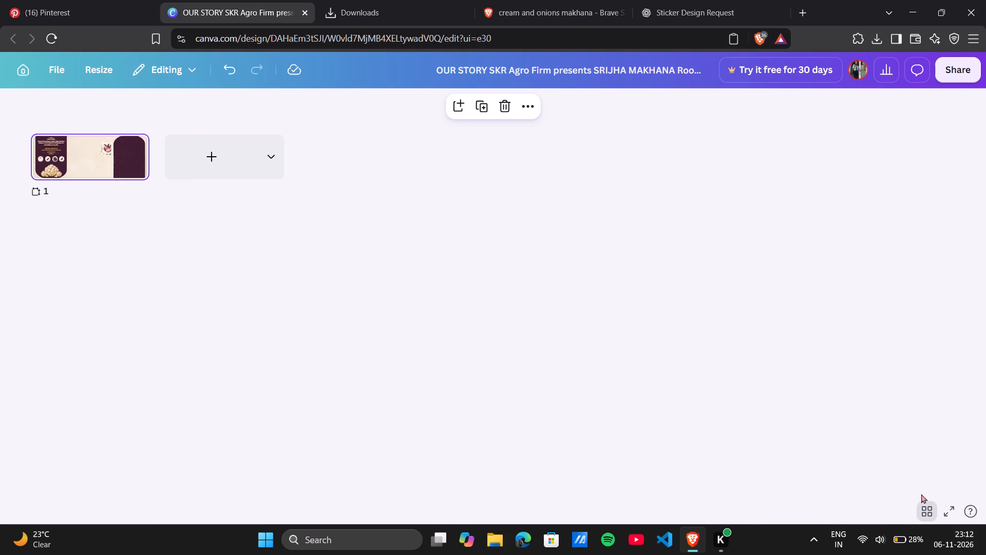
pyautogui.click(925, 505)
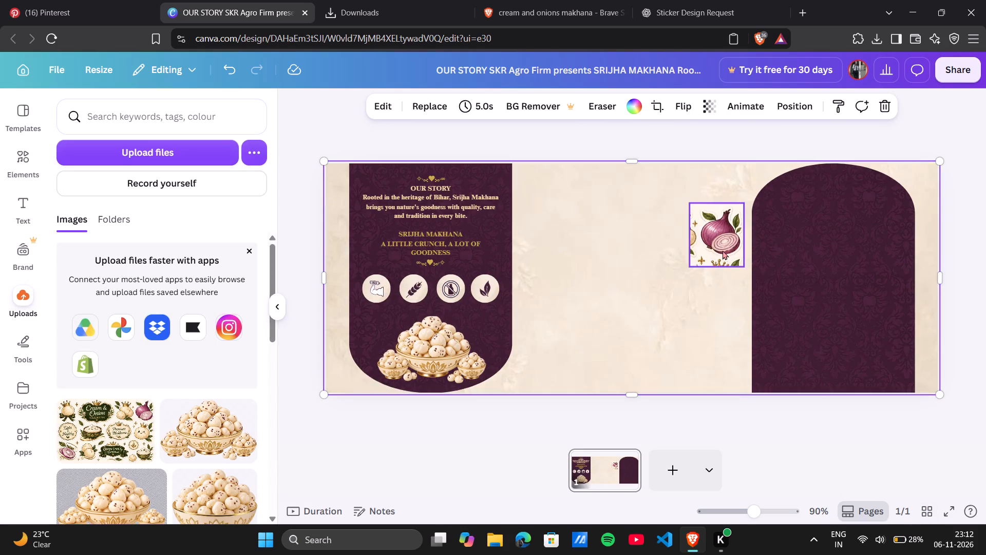
# With the Pixel Eraser at size 100, erase the sticker sheet's left half and its middle and bottom rows on the cropped onion image.
pyautogui.click(723, 250)
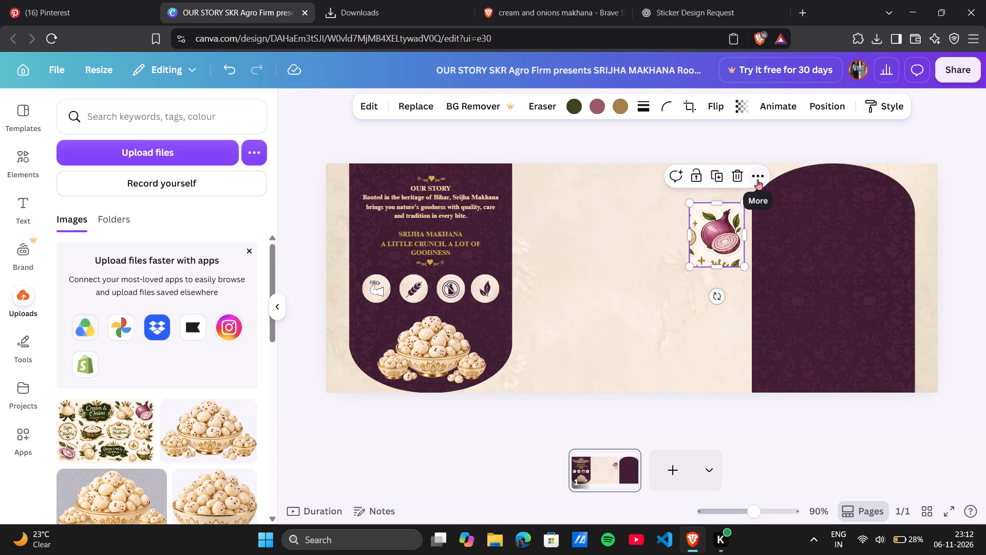
pyautogui.click(540, 100)
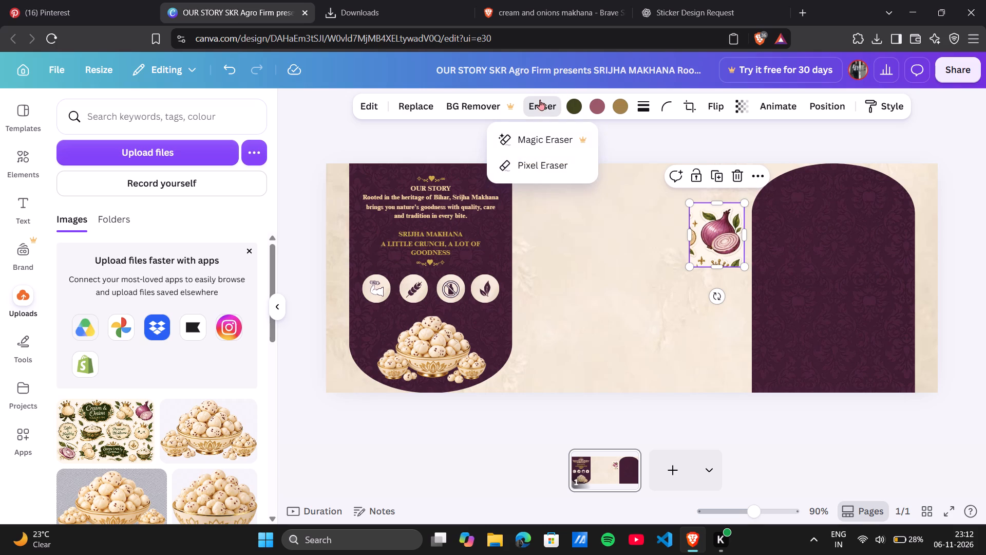
pyautogui.click(536, 159)
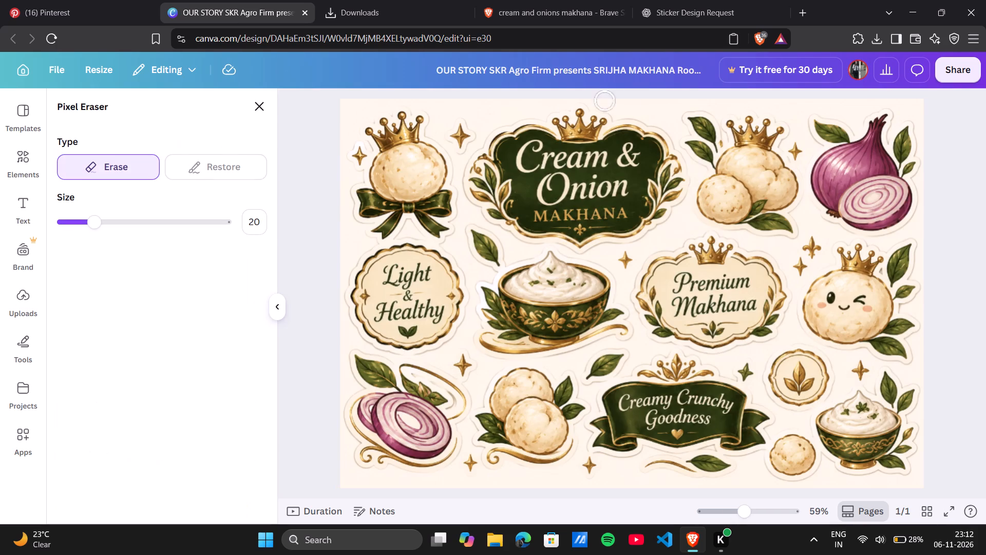
pyautogui.moveTo(136, 220); pyautogui.dragTo(162, 223)
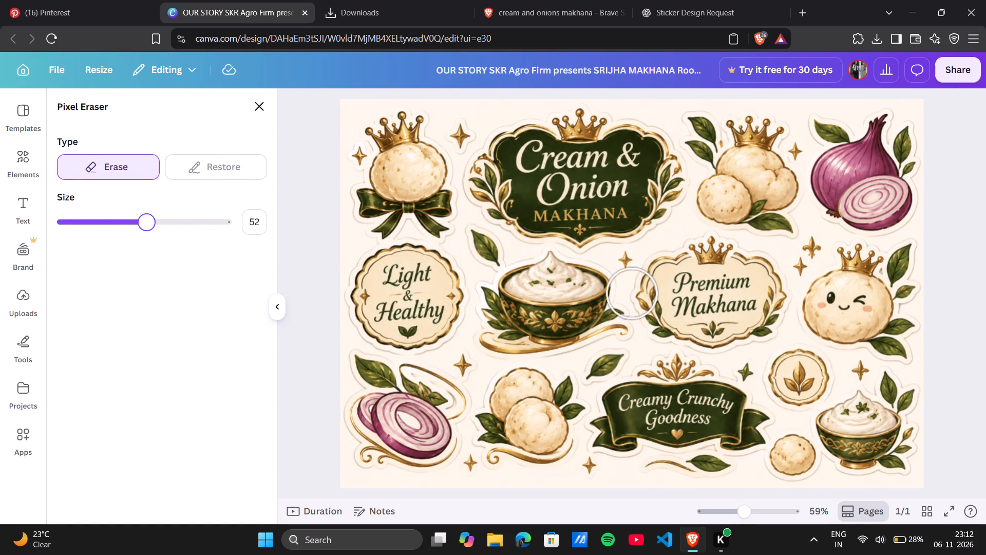
pyautogui.moveTo(162, 223); pyautogui.dragTo(199, 229)
pyautogui.moveTo(203, 226); pyautogui.dragTo(243, 231)
pyautogui.moveTo(336, 220); pyautogui.dragTo(514, 128)
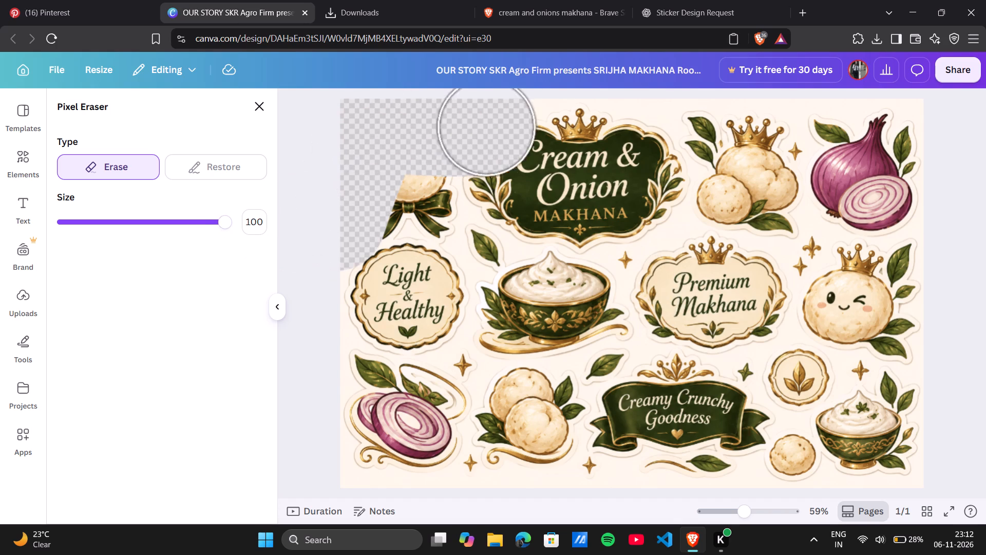
pyautogui.moveTo(514, 128); pyautogui.dragTo(371, 366)
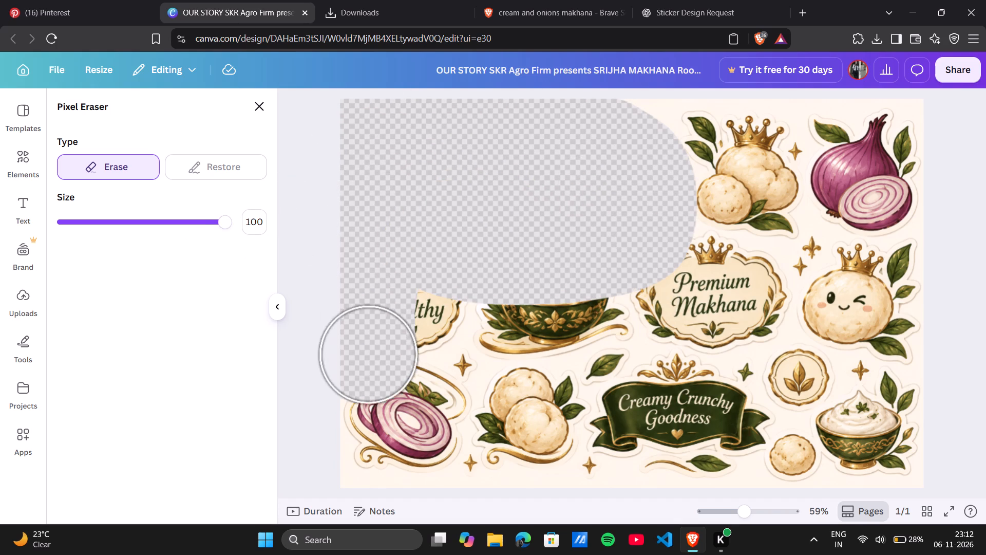
pyautogui.moveTo(371, 366); pyautogui.dragTo(529, 309)
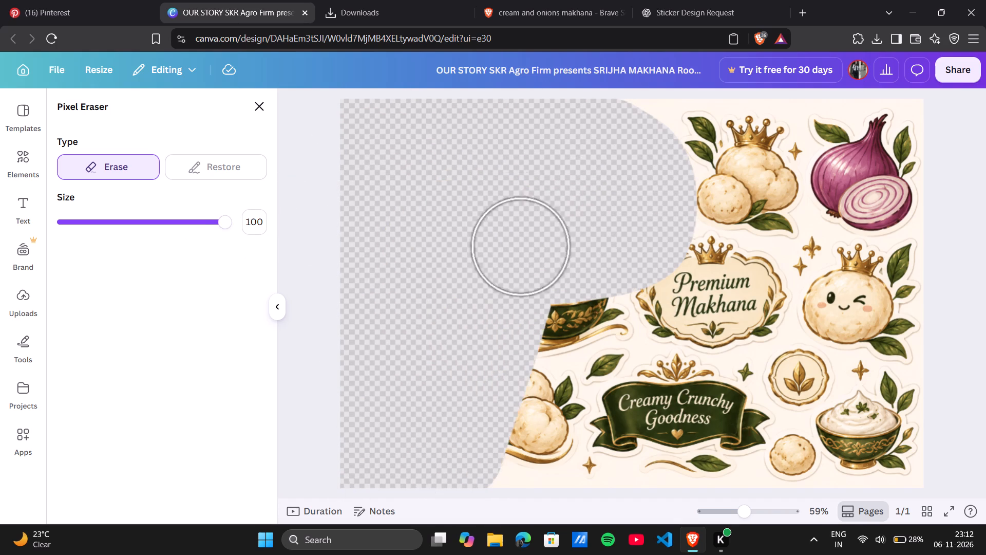
pyautogui.moveTo(529, 309); pyautogui.dragTo(763, 458)
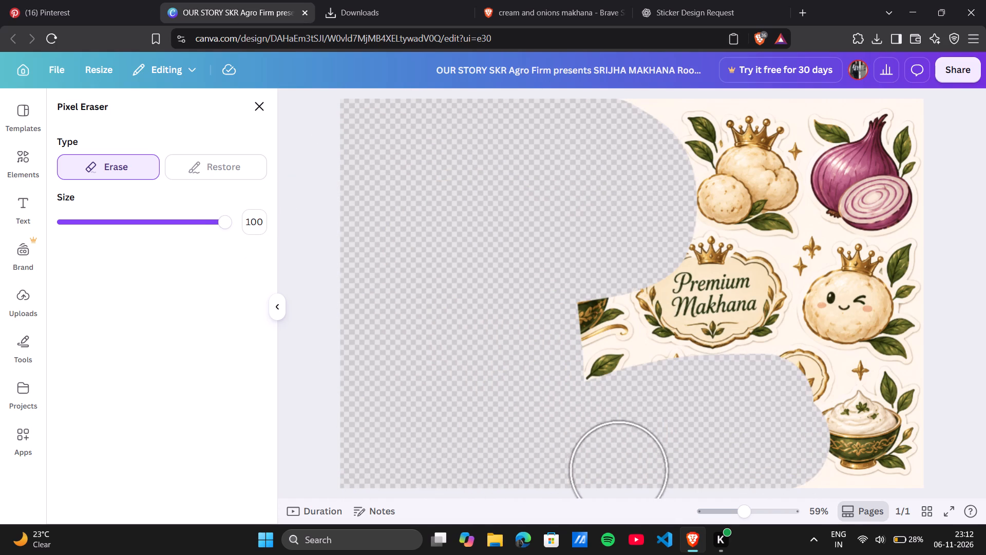
pyautogui.moveTo(763, 458); pyautogui.dragTo(879, 447)
pyautogui.moveTo(879, 447); pyautogui.dragTo(877, 345)
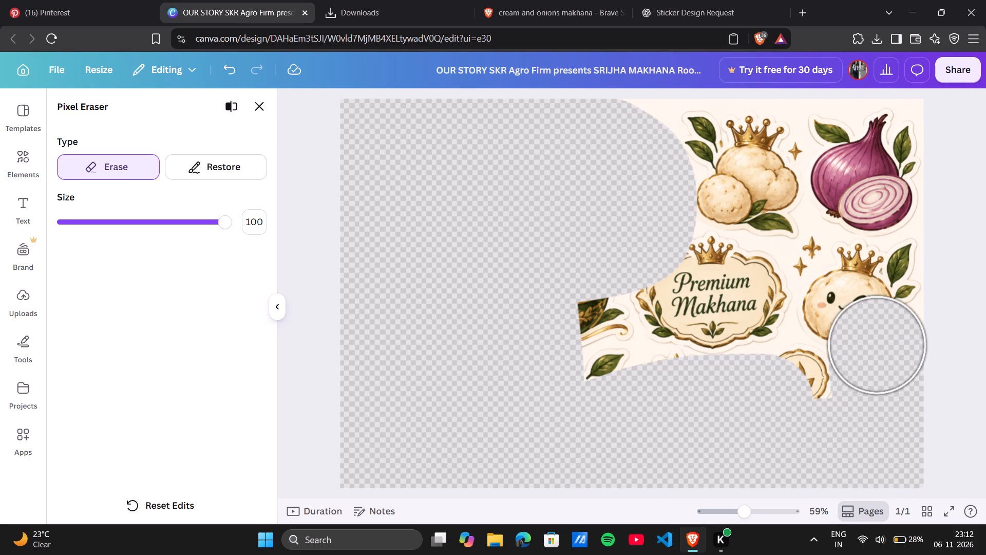
pyautogui.moveTo(877, 345); pyautogui.dragTo(621, 338)
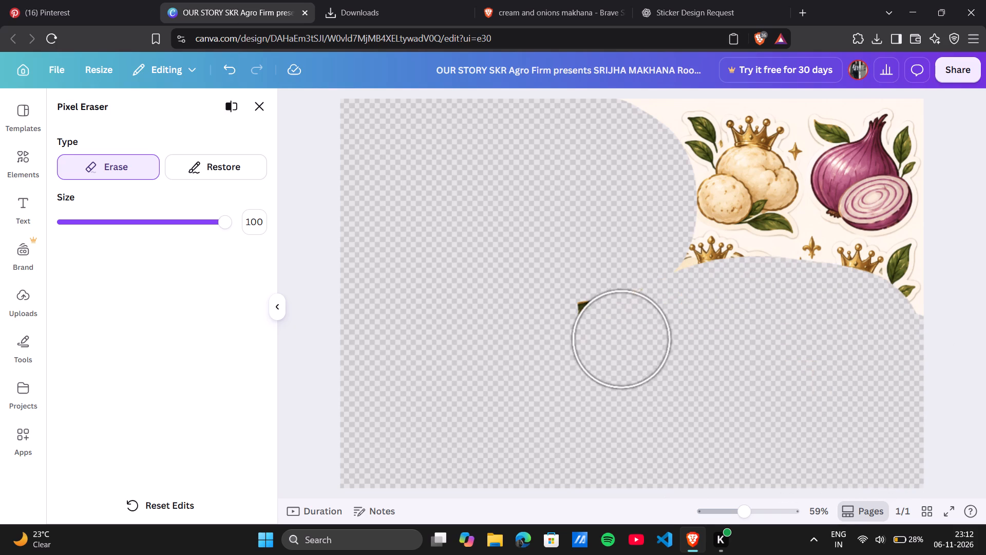
# Erase the crowned makhana cluster beside the onion and the crown, star and leaf fragments below it.
pyautogui.moveTo(621, 338); pyautogui.dragTo(670, 141)
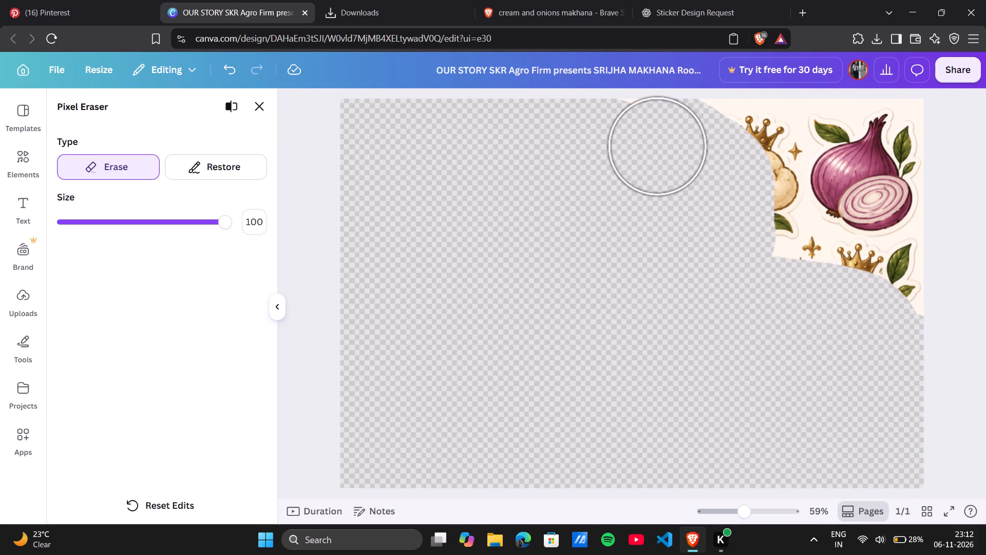
pyautogui.moveTo(615, 152); pyautogui.dragTo(739, 125)
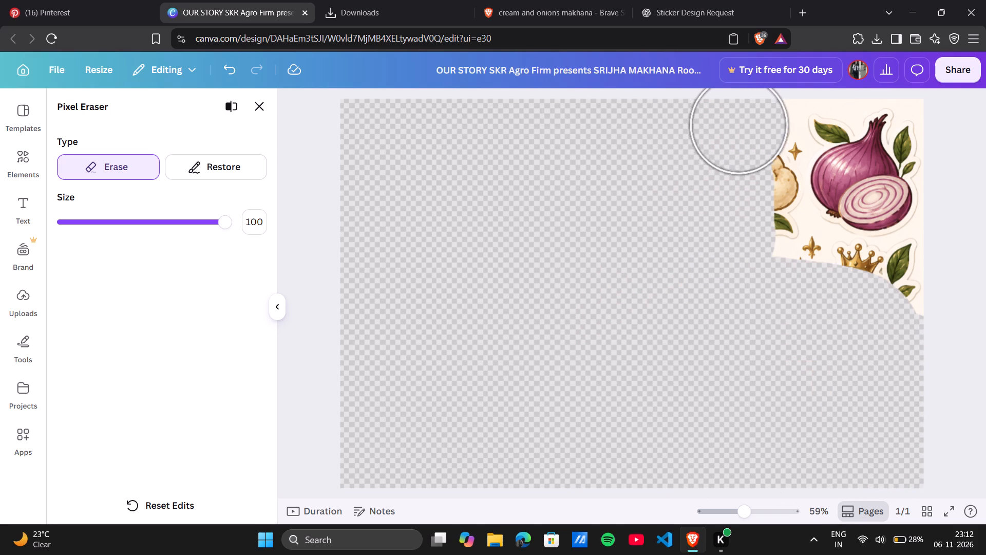
pyautogui.moveTo(739, 125); pyautogui.dragTo(749, 160)
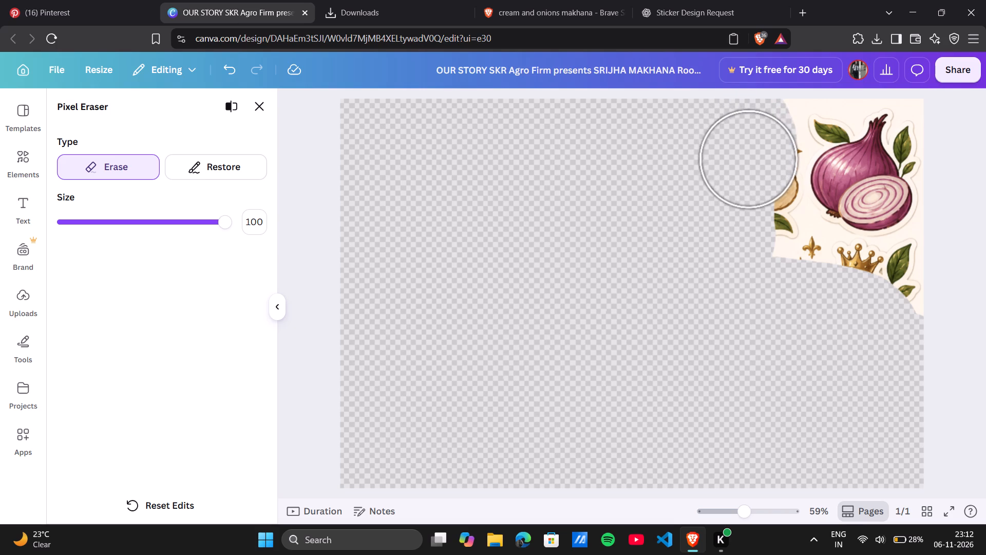
pyautogui.moveTo(749, 160); pyautogui.dragTo(756, 210)
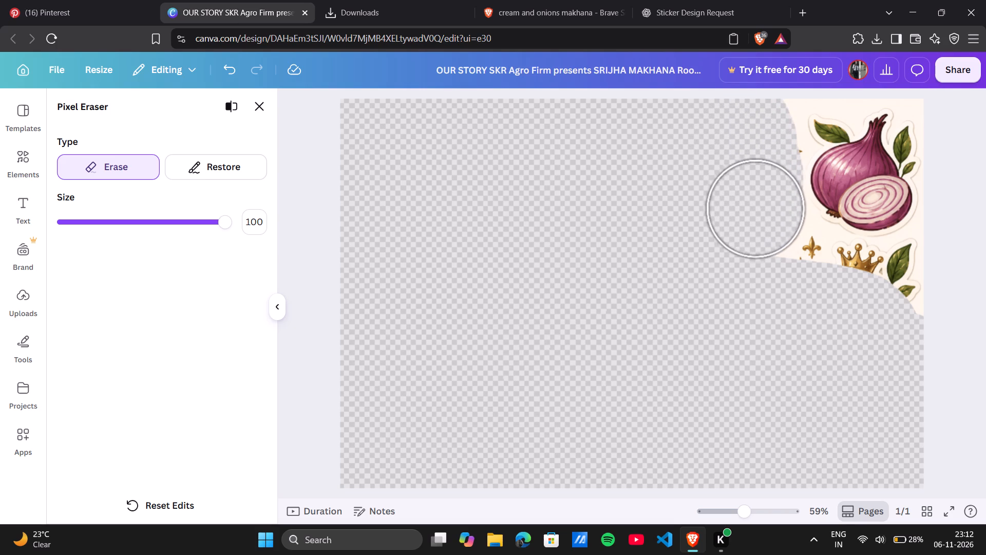
pyautogui.moveTo(756, 210); pyautogui.dragTo(786, 258)
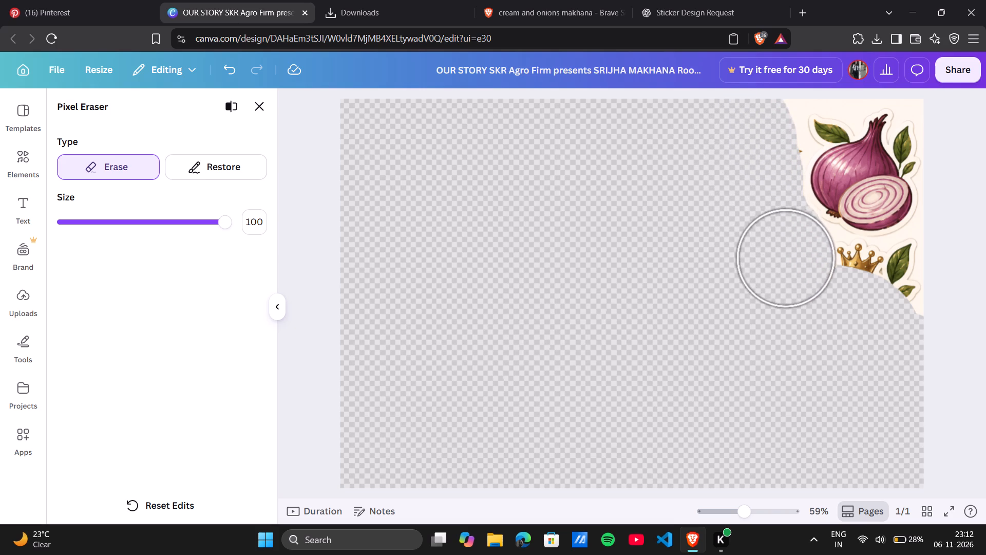
pyautogui.moveTo(786, 258); pyautogui.dragTo(897, 288)
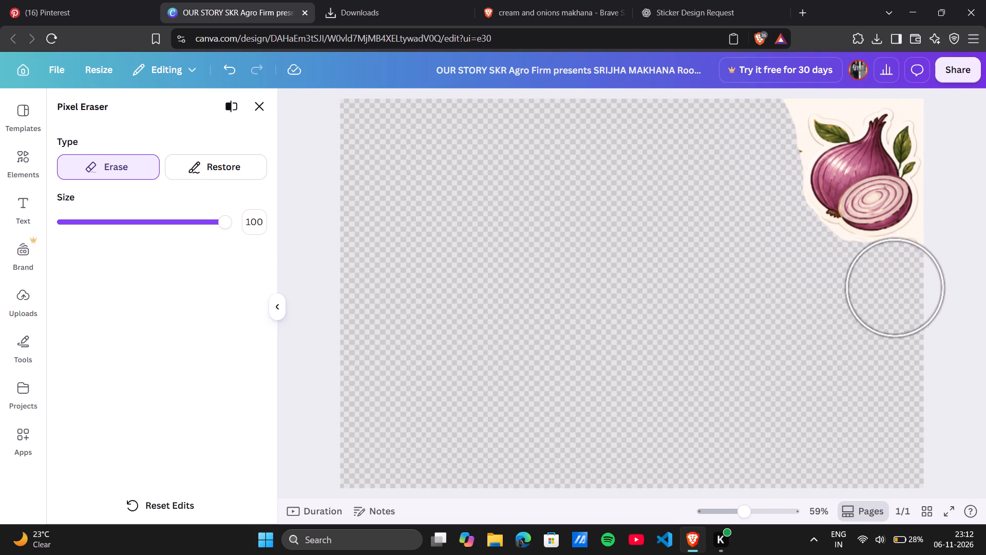
pyautogui.moveTo(897, 288); pyautogui.dragTo(903, 289)
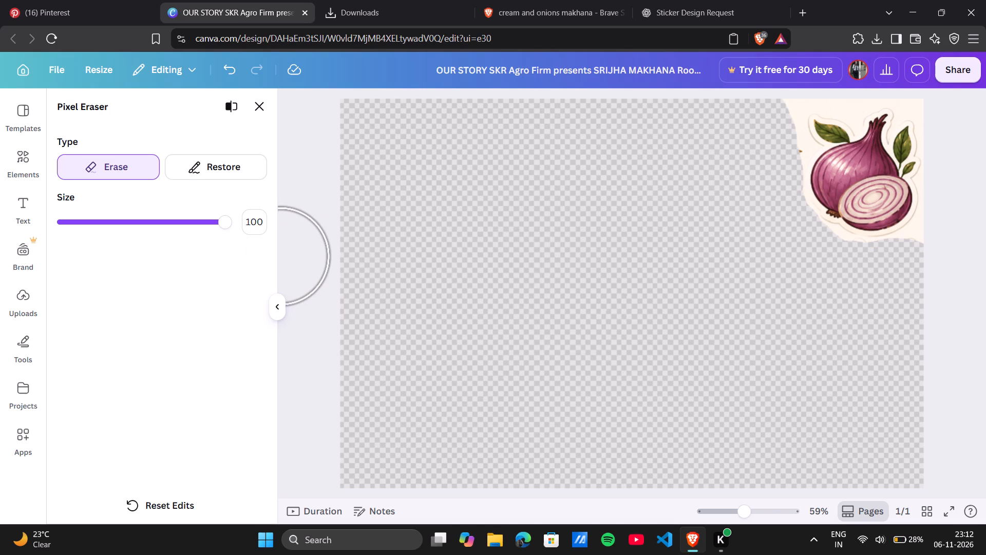
# Set the Pixel Eraser size to 43 and erase the cream corner below and beside the halved onion.
pyautogui.moveTo(227, 227); pyautogui.dragTo(121, 234)
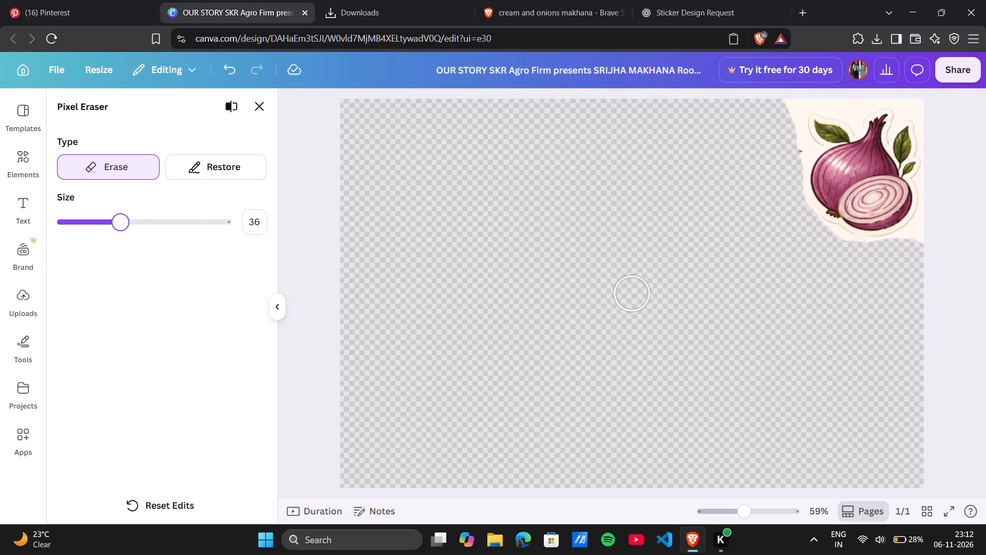
pyautogui.moveTo(121, 234); pyautogui.dragTo(132, 235)
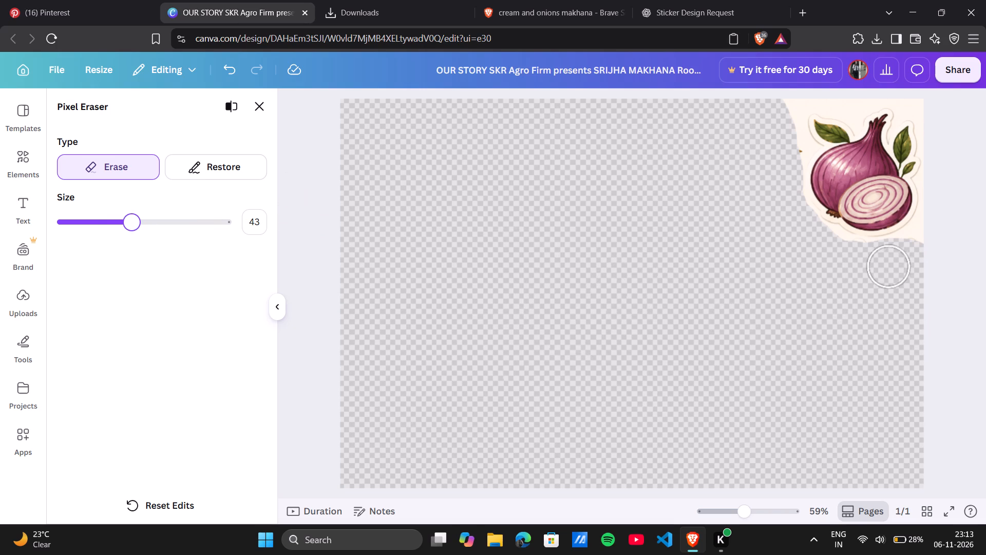
pyautogui.moveTo(935, 236); pyautogui.dragTo(925, 243)
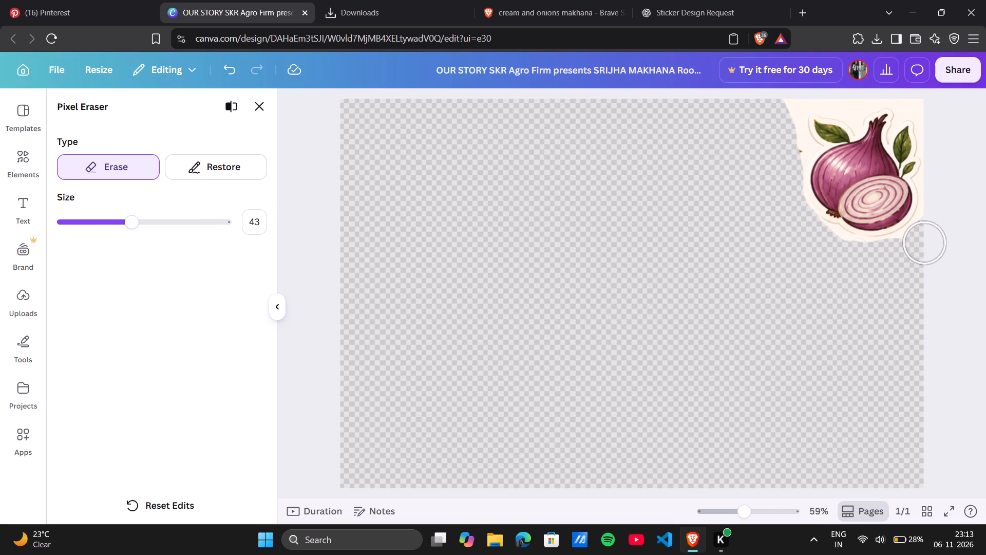
pyautogui.moveTo(925, 243); pyautogui.dragTo(930, 235)
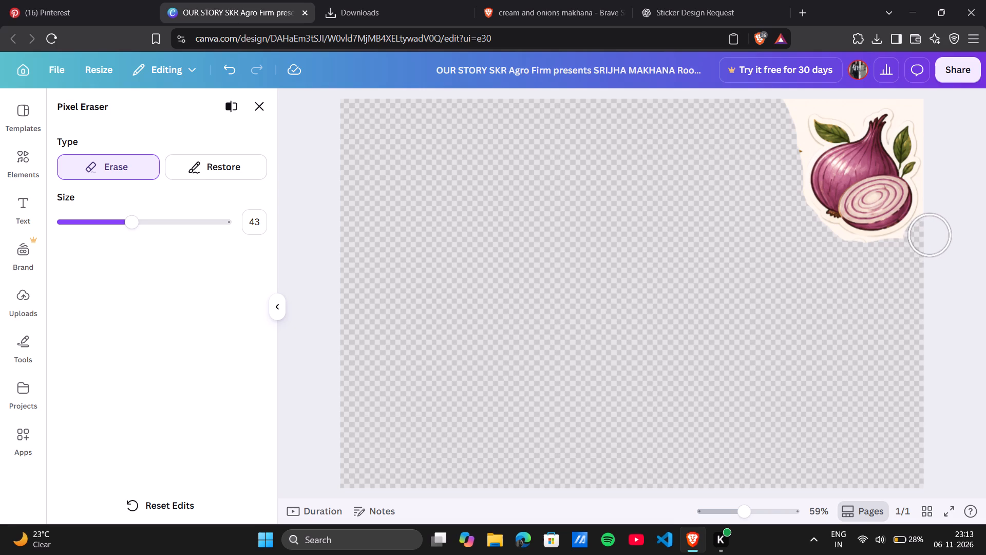
pyautogui.moveTo(930, 235); pyautogui.dragTo(935, 226)
# Set the Pixel Eraser size to 3 and erase the cream background along the whole onion's left outline, below the left leaf.
pyautogui.moveTo(135, 217); pyautogui.dragTo(66, 220)
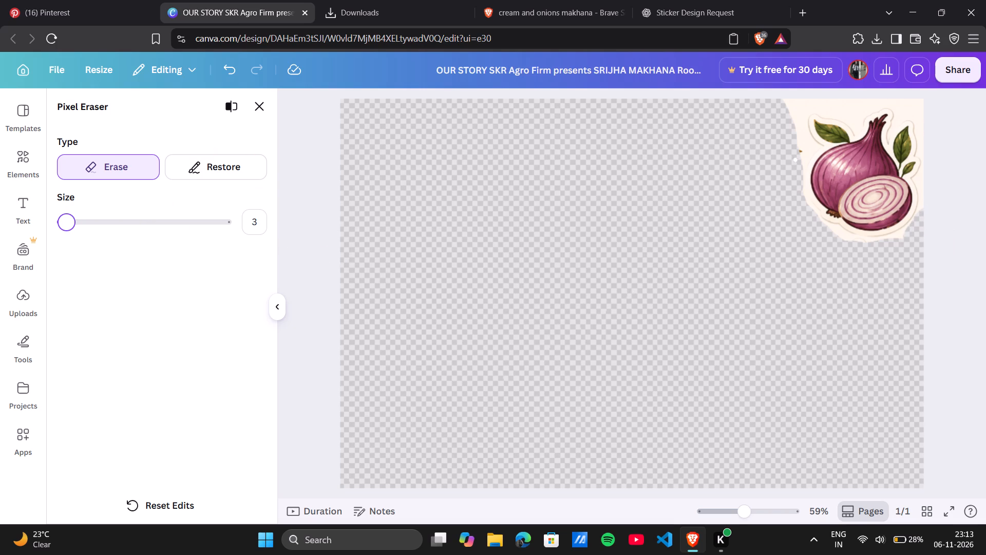
pyautogui.moveTo(800, 149); pyautogui.dragTo(802, 166)
pyautogui.moveTo(802, 166); pyautogui.dragTo(812, 152)
pyautogui.moveTo(812, 152); pyautogui.dragTo(806, 160)
pyautogui.moveTo(806, 160); pyautogui.dragTo(808, 159)
pyautogui.moveTo(808, 159); pyautogui.dragTo(804, 178)
pyautogui.moveTo(804, 178); pyautogui.dragTo(807, 196)
pyautogui.moveTo(807, 196); pyautogui.dragTo(819, 212)
pyautogui.moveTo(819, 212); pyautogui.dragTo(813, 204)
pyautogui.moveTo(813, 204); pyautogui.dragTo(819, 218)
# Erase the remaining cream background around the bottom and lower-right outline of the onion sticker.
pyautogui.moveTo(819, 218); pyautogui.dragTo(840, 227)
pyautogui.moveTo(840, 227); pyautogui.dragTo(832, 231)
pyautogui.moveTo(832, 231); pyautogui.dragTo(838, 231)
pyautogui.moveTo(838, 231); pyautogui.dragTo(884, 239)
pyautogui.moveTo(884, 239); pyautogui.dragTo(881, 238)
pyautogui.moveTo(881, 238); pyautogui.dragTo(908, 225)
pyautogui.moveTo(913, 227); pyautogui.dragTo(923, 205)
pyautogui.moveTo(923, 205); pyautogui.dragTo(925, 202)
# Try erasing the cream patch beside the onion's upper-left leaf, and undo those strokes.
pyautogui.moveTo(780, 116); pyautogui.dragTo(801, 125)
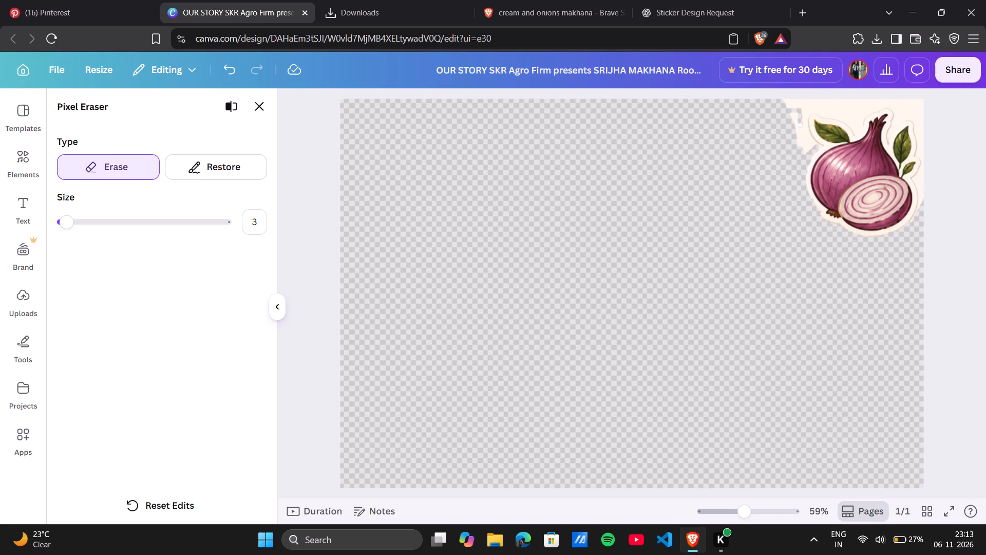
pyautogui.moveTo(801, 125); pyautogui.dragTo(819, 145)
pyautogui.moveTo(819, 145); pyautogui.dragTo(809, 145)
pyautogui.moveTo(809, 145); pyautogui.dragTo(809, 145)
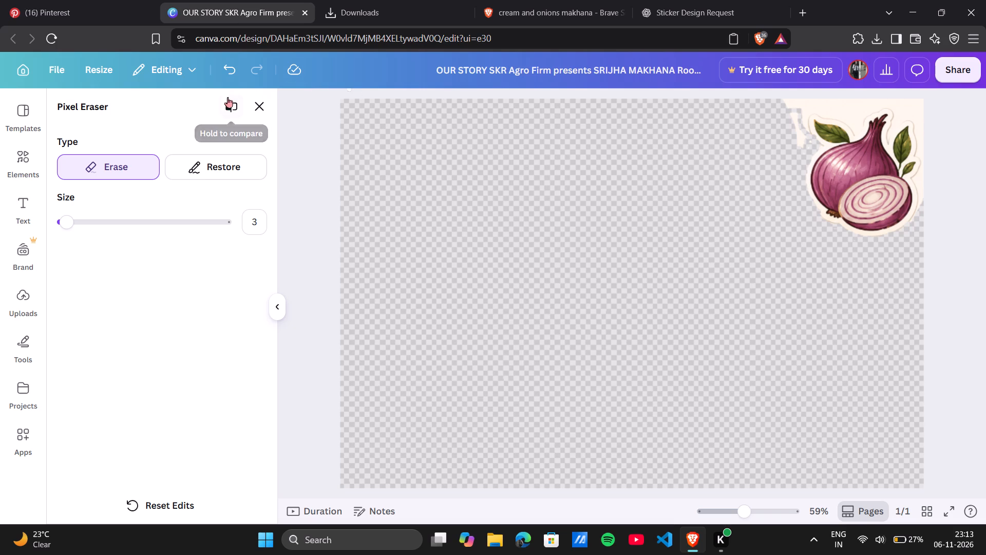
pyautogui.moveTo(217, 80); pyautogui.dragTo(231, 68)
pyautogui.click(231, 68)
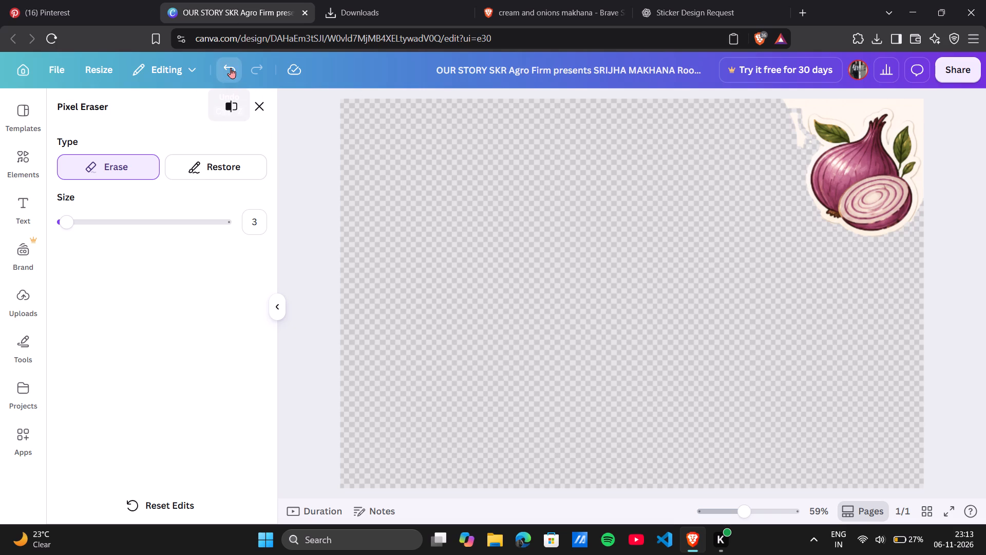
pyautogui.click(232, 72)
# Erase the cream strip along the top edge of the image, above the onion's stem and leaves.
pyautogui.moveTo(785, 101); pyautogui.dragTo(890, 105)
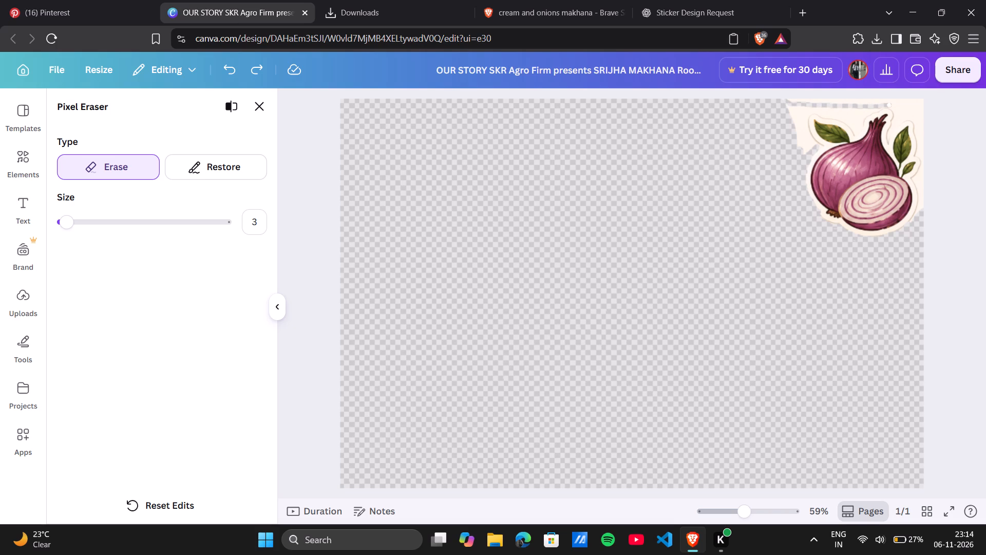
pyautogui.moveTo(890, 105); pyautogui.dragTo(789, 100)
pyautogui.moveTo(789, 100); pyautogui.dragTo(894, 100)
pyautogui.moveTo(894, 100); pyautogui.dragTo(873, 102)
pyautogui.moveTo(873, 102); pyautogui.dragTo(894, 105)
pyautogui.moveTo(894, 105); pyautogui.dragTo(922, 108)
pyautogui.moveTo(922, 108); pyautogui.dragTo(912, 104)
# Erase the cream border down the right edge of the onion sticker, from the upper corner to the halved onion.
pyautogui.moveTo(912, 104); pyautogui.dragTo(921, 123)
pyautogui.moveTo(921, 123); pyautogui.dragTo(924, 136)
pyautogui.moveTo(924, 136); pyautogui.dragTo(923, 188)
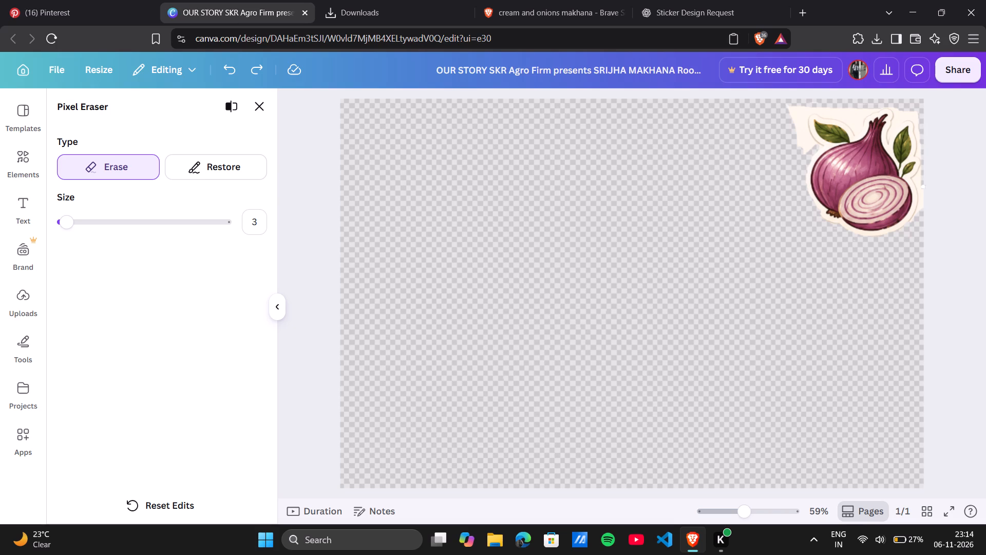
pyautogui.moveTo(923, 188); pyautogui.dragTo(912, 224)
# Erase the leftover cream fringe along the onion sticker's right outline, from the halved onion up past the small leaf.
pyautogui.moveTo(912, 224); pyautogui.dragTo(921, 198)
pyautogui.moveTo(921, 198); pyautogui.dragTo(921, 179)
pyautogui.moveTo(921, 179); pyautogui.dragTo(916, 178)
pyautogui.moveTo(916, 178); pyautogui.dragTo(915, 180)
pyautogui.moveTo(915, 180); pyautogui.dragTo(921, 193)
pyautogui.moveTo(921, 193); pyautogui.dragTo(919, 212)
pyautogui.moveTo(919, 212); pyautogui.dragTo(918, 187)
pyautogui.moveTo(918, 187); pyautogui.dragTo(922, 171)
pyautogui.moveTo(922, 171); pyautogui.dragTo(923, 158)
pyautogui.moveTo(923, 158); pyautogui.dragTo(920, 140)
# Erase the cream corner around the onion's upper-right leaf and in the gap between that leaf and the stem.
pyautogui.moveTo(920, 140); pyautogui.dragTo(918, 127)
pyautogui.moveTo(918, 127); pyautogui.dragTo(919, 137)
pyautogui.moveTo(919, 137); pyautogui.dragTo(916, 127)
pyautogui.moveTo(916, 127); pyautogui.dragTo(906, 111)
pyautogui.moveTo(906, 111); pyautogui.dragTo(896, 112)
pyautogui.moveTo(896, 112); pyautogui.dragTo(897, 121)
pyautogui.moveTo(897, 121); pyautogui.dragTo(896, 119)
pyautogui.moveTo(896, 119); pyautogui.dragTo(893, 130)
pyautogui.moveTo(893, 130); pyautogui.dragTo(893, 129)
pyautogui.moveTo(893, 129); pyautogui.dragTo(902, 115)
# Erase the cream around the tip of the onion's stem and in the gap between the stem and the upper-left leaf.
pyautogui.moveTo(902, 115); pyautogui.dragTo(878, 108)
pyautogui.moveTo(878, 108); pyautogui.dragTo(870, 113)
pyautogui.moveTo(870, 113); pyautogui.dragTo(863, 122)
pyautogui.moveTo(863, 122); pyautogui.dragTo(857, 131)
pyautogui.moveTo(857, 131); pyautogui.dragTo(847, 123)
pyautogui.moveTo(847, 123); pyautogui.dragTo(860, 121)
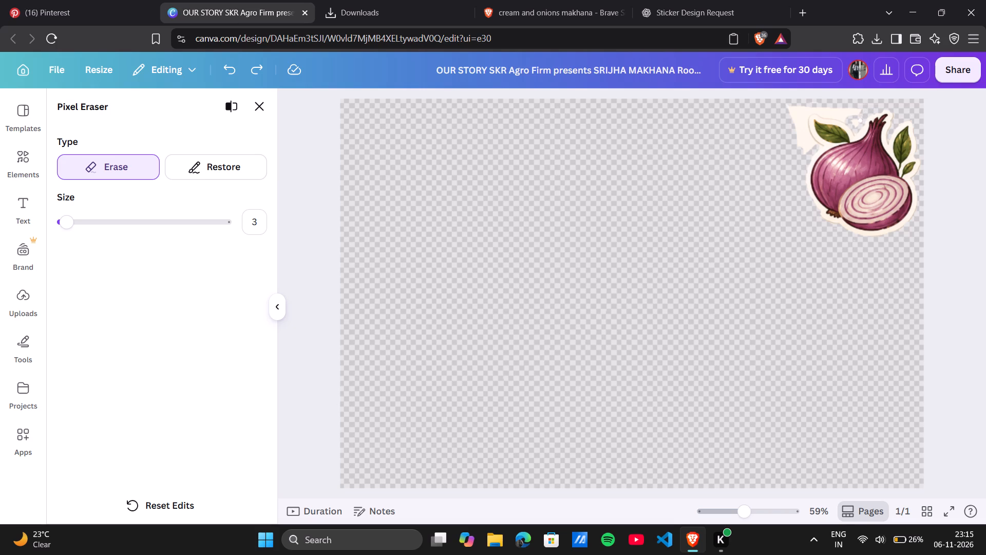
pyautogui.moveTo(860, 121); pyautogui.dragTo(857, 116)
# Erase the cream strip above the onion's upper-left leaf, from the stem gap to the image's upper-left cream corner.
pyautogui.moveTo(857, 116); pyautogui.dragTo(800, 110)
pyautogui.moveTo(800, 110); pyautogui.dragTo(810, 108)
pyautogui.moveTo(810, 108); pyautogui.dragTo(822, 114)
pyautogui.moveTo(822, 114); pyautogui.dragTo(847, 121)
pyautogui.moveTo(847, 121); pyautogui.dragTo(823, 112)
pyautogui.moveTo(823, 112); pyautogui.dragTo(841, 113)
pyautogui.moveTo(841, 113); pyautogui.dragTo(813, 104)
# Erase the remaining cream patch beside the onion's upper-left leaf, clean that leaf's outline, and leave the Pixel Eraser.
pyautogui.moveTo(813, 104); pyautogui.dragTo(812, 140)
pyautogui.moveTo(812, 140); pyautogui.dragTo(807, 156)
pyautogui.moveTo(807, 156); pyautogui.dragTo(803, 146)
pyautogui.moveTo(803, 146); pyautogui.dragTo(794, 129)
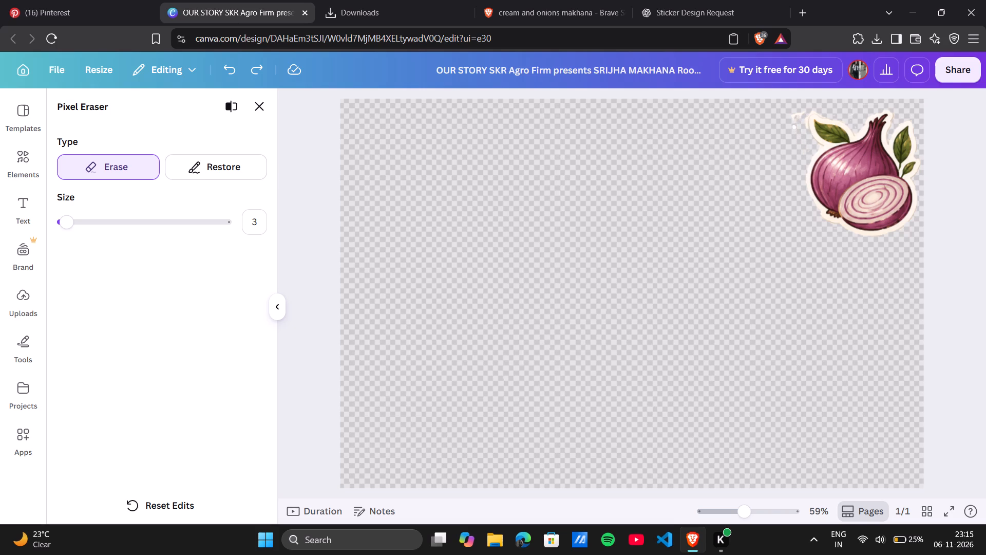
pyautogui.moveTo(794, 129); pyautogui.dragTo(814, 110)
pyautogui.moveTo(814, 110); pyautogui.dragTo(812, 110)
pyautogui.moveTo(812, 110); pyautogui.dragTo(808, 127)
pyautogui.moveTo(808, 127); pyautogui.dragTo(810, 113)
pyautogui.moveTo(810, 113); pyautogui.dragTo(807, 118)
pyautogui.click(281, 312)
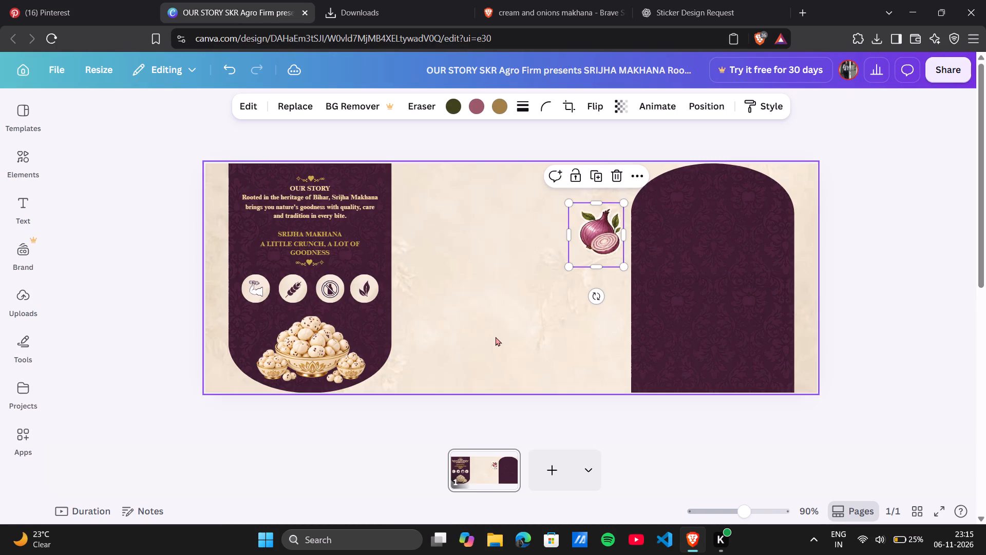
# Move the cut-out onion sticker to the lower part of the cream middle area, near the Our Story panel.
pyautogui.click(536, 313)
pyautogui.moveTo(597, 224); pyautogui.dragTo(449, 305)
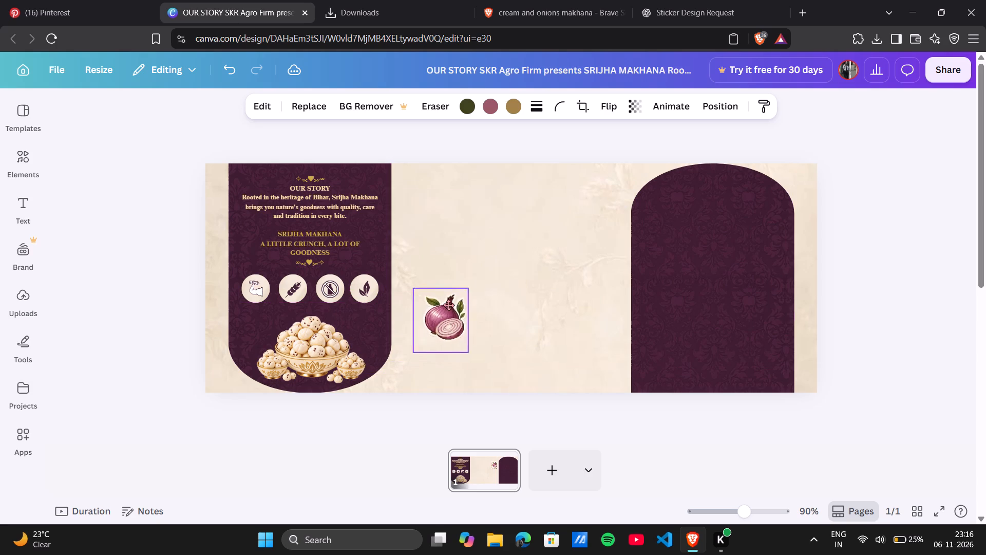
pyautogui.moveTo(449, 305); pyautogui.dragTo(473, 293)
pyautogui.click(473, 293)
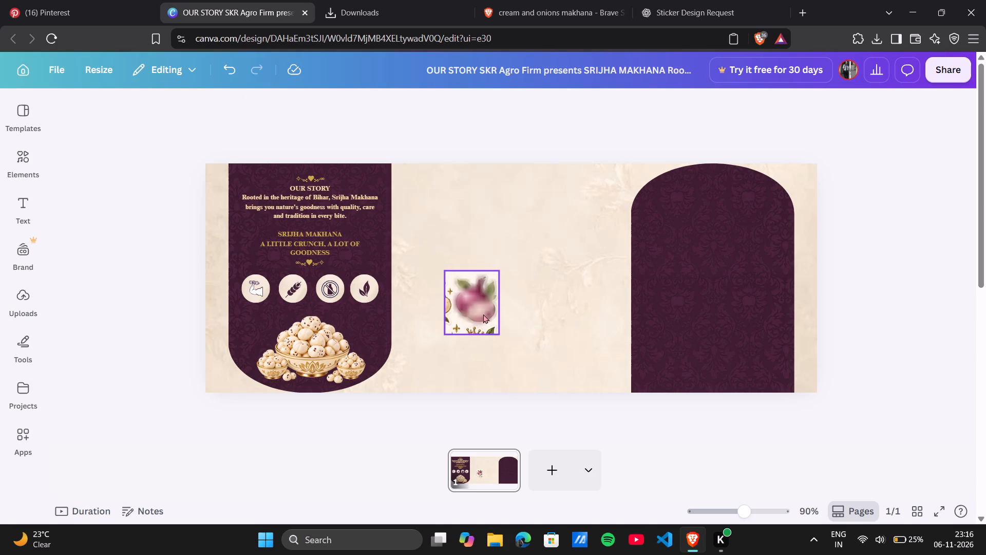
# Duplicate the onion sticker twice and spread the two copies across the upper part of the cream middle area.
pyautogui.click(483, 314)
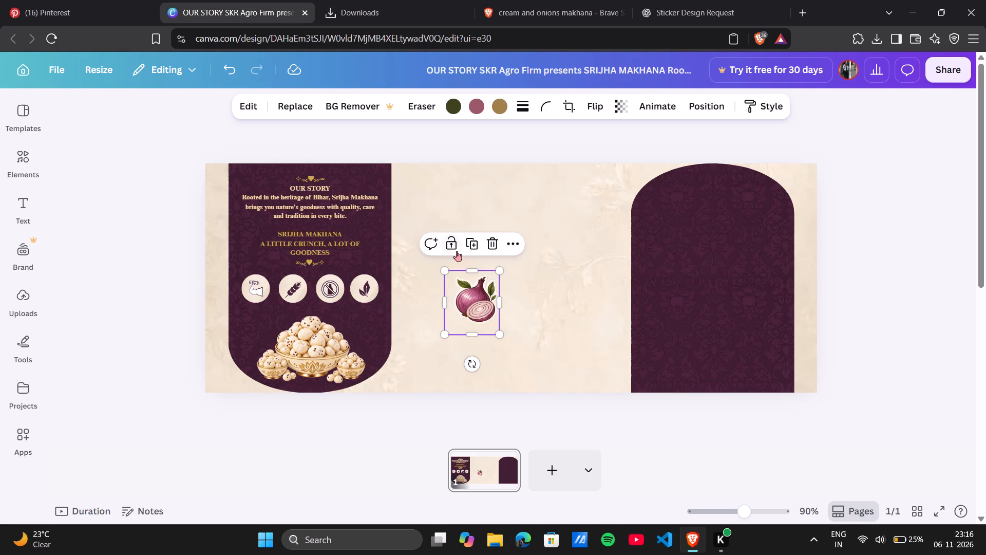
pyautogui.click(474, 246)
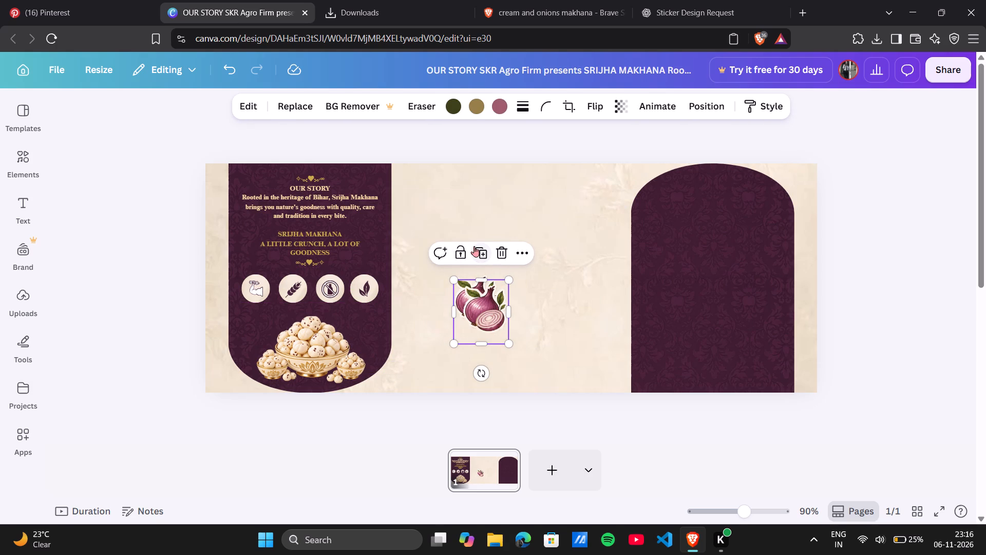
pyautogui.tripleClick(482, 253)
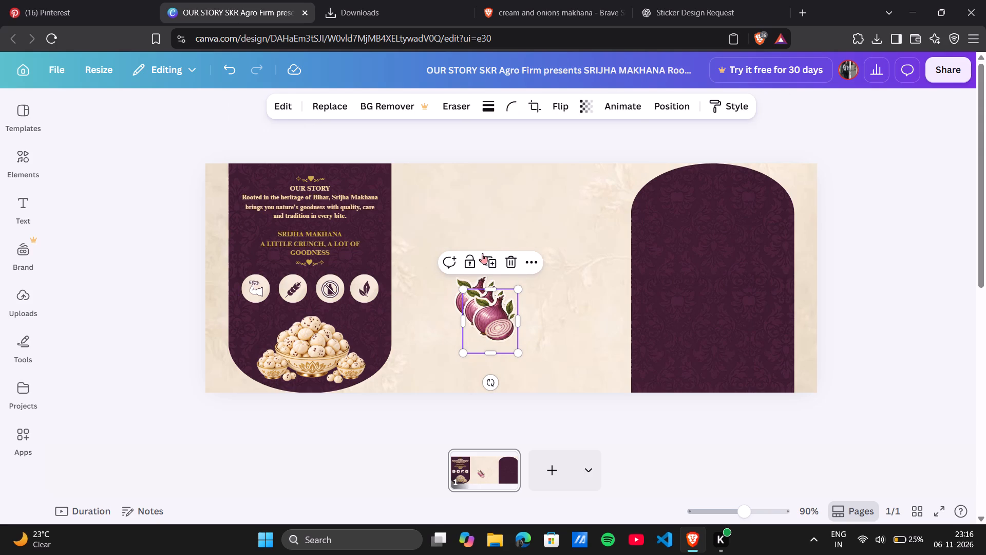
pyautogui.moveTo(485, 314); pyautogui.dragTo(580, 245)
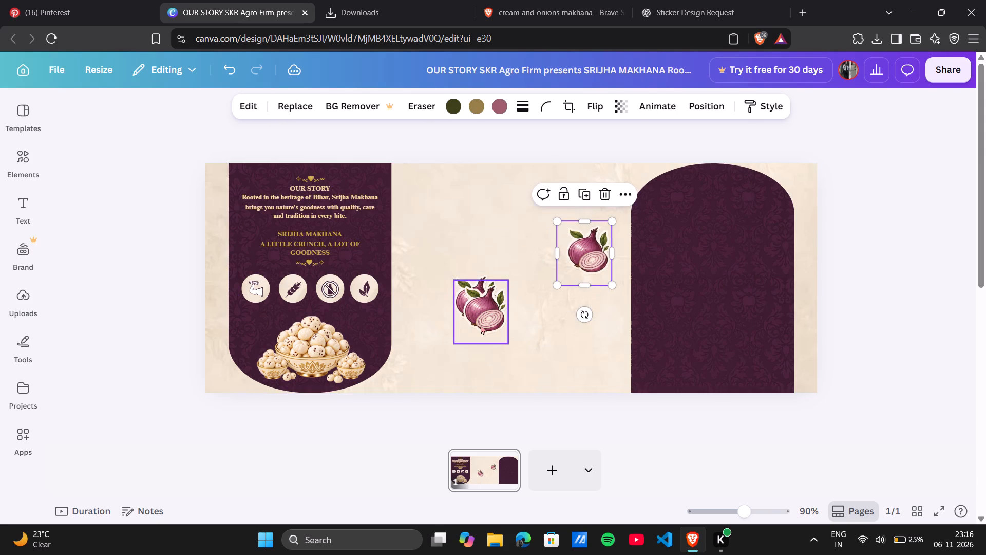
pyautogui.moveTo(481, 325); pyautogui.dragTo(504, 241)
# Shrink the original onion sticker to a bit over half size and place it on the Our Story panel's makhana bowl.
pyautogui.click(473, 302)
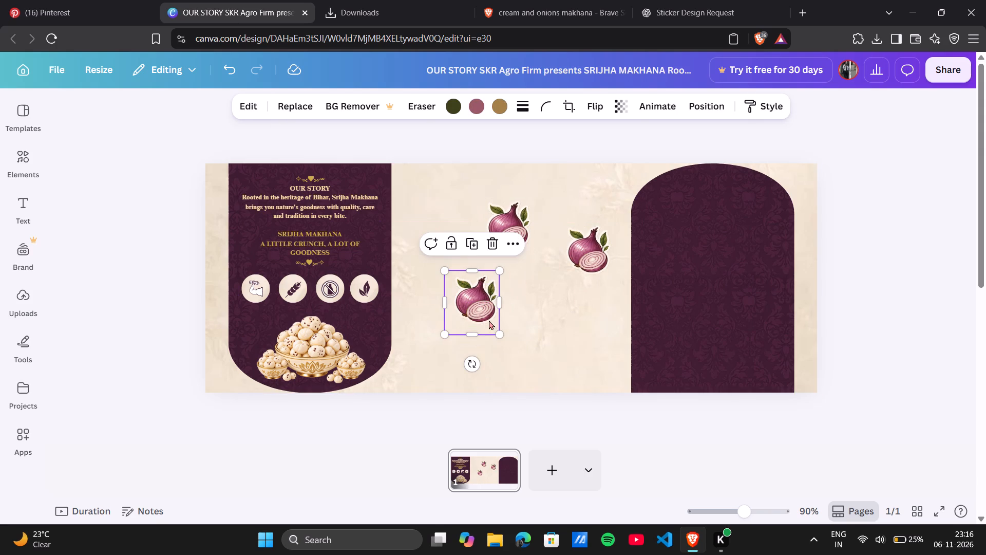
pyautogui.moveTo(501, 337); pyautogui.dragTo(481, 313)
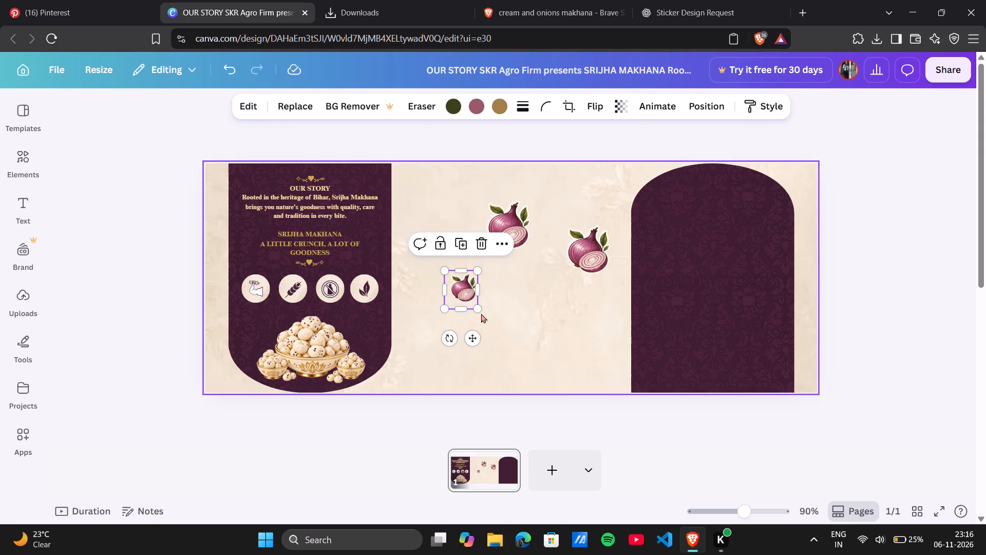
pyautogui.moveTo(463, 291); pyautogui.dragTo(366, 342)
# Pull the makhana bowl image out of the Our Story panel and delete it, shifting the small onion slightly inward.
pyautogui.moveTo(322, 350); pyautogui.dragTo(416, 365)
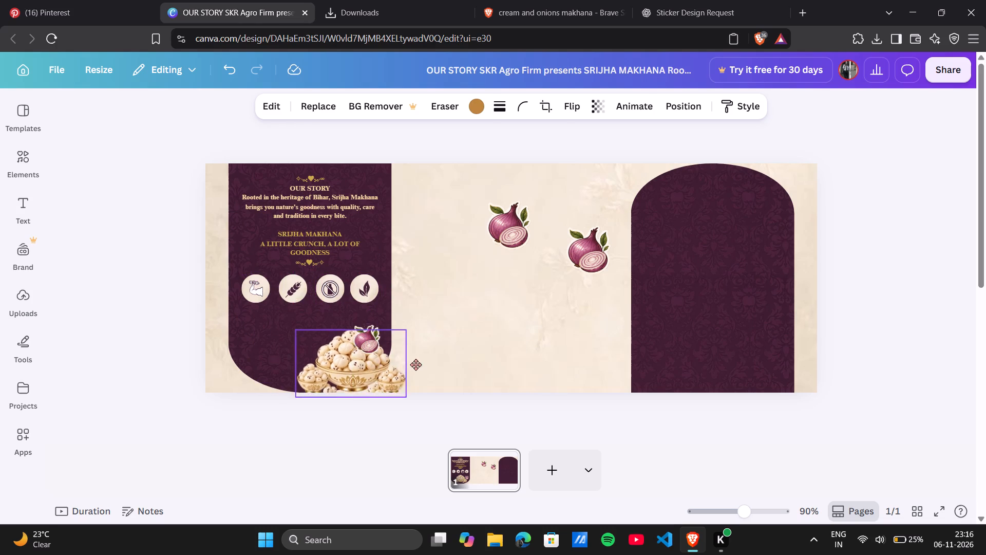
pyautogui.moveTo(416, 365); pyautogui.dragTo(512, 332)
pyautogui.click(522, 270)
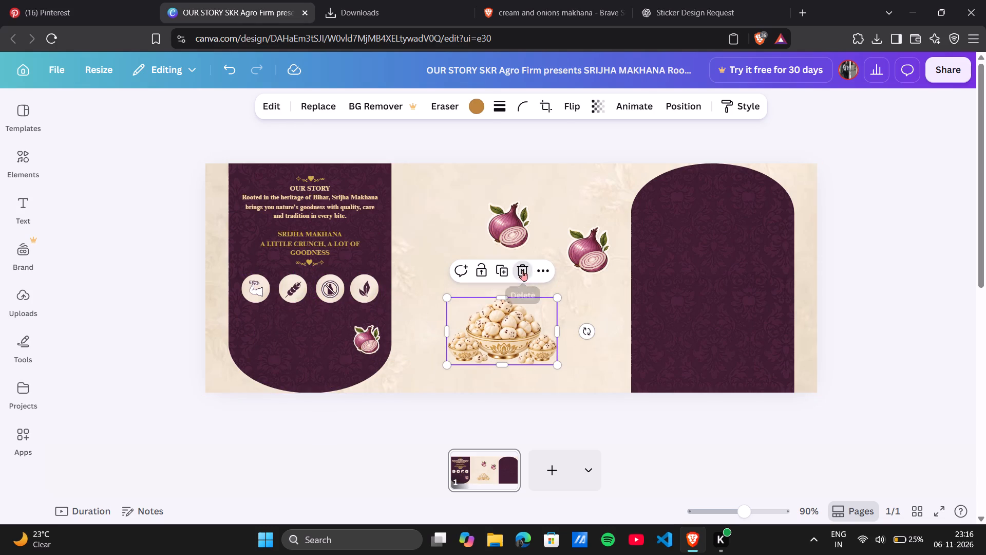
pyautogui.moveTo(369, 341); pyautogui.dragTo(355, 345)
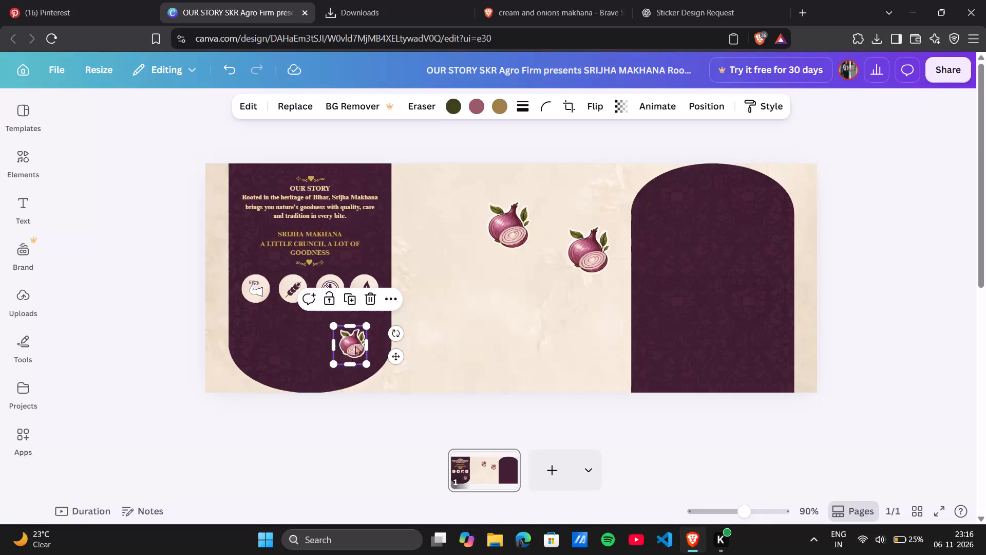
# Add the uploaded makhana bowls image large across the lower cream middle area, and move the small onion above its left side.
pyautogui.click(24, 310)
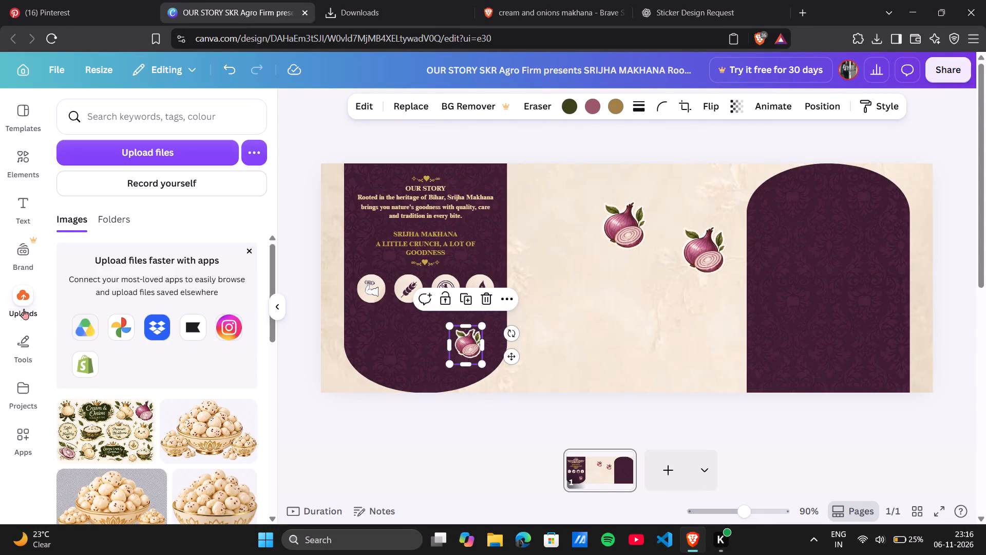
pyautogui.click(202, 430)
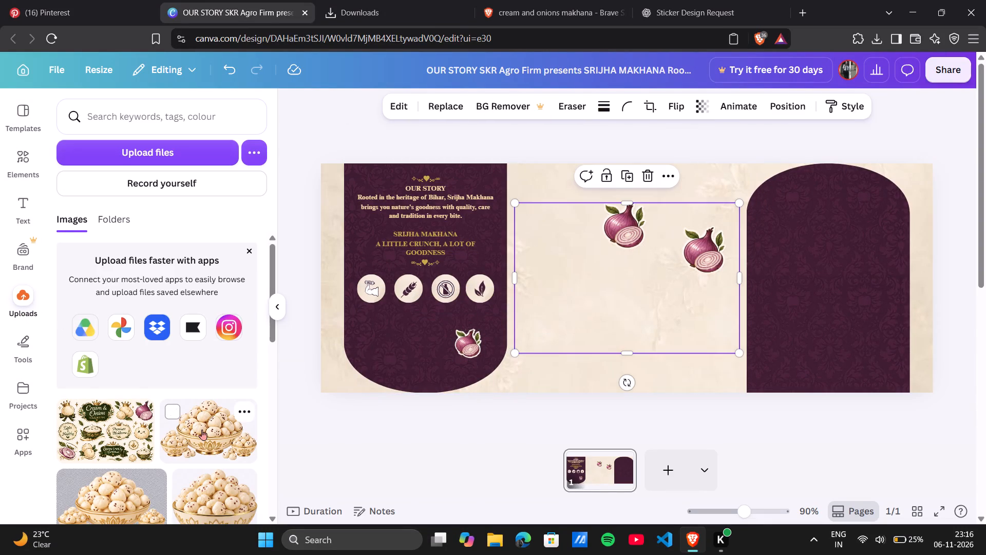
pyautogui.moveTo(593, 325); pyautogui.dragTo(589, 359)
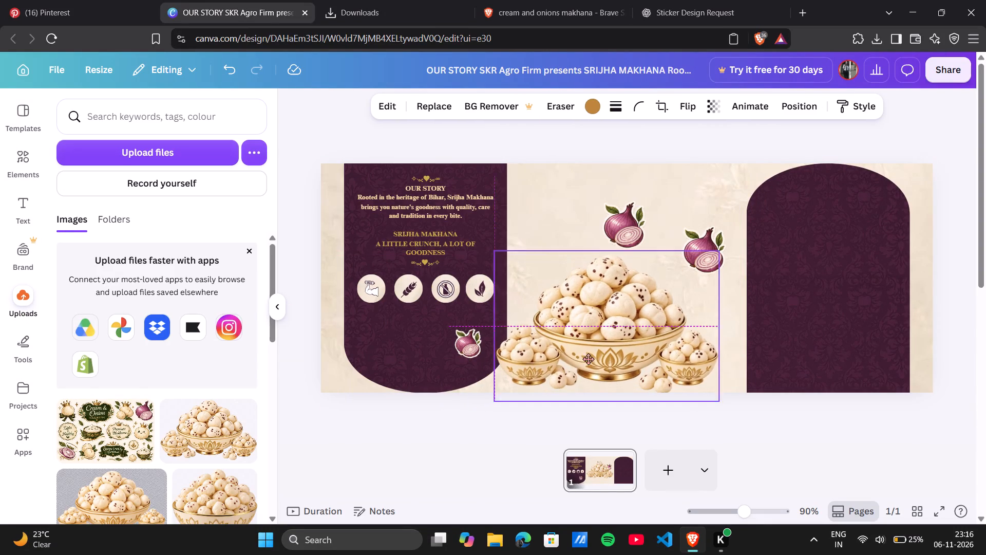
pyautogui.moveTo(589, 359); pyautogui.dragTo(590, 356)
pyautogui.moveTo(471, 349); pyautogui.dragTo(565, 207)
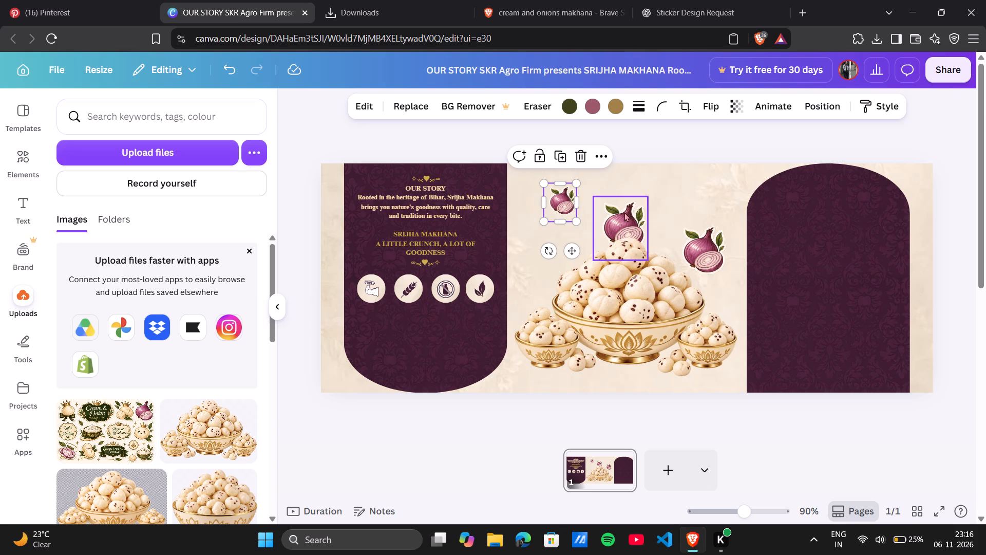
# Place another copy of the uploaded cream and onion sticker sheet over the large makhana bowl.
pyautogui.click(96, 431)
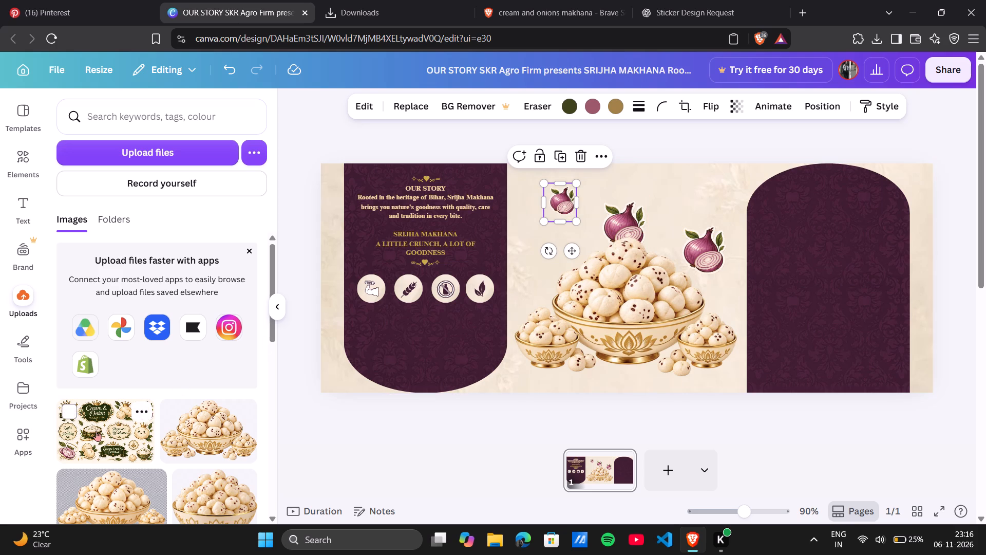
pyautogui.click(615, 272)
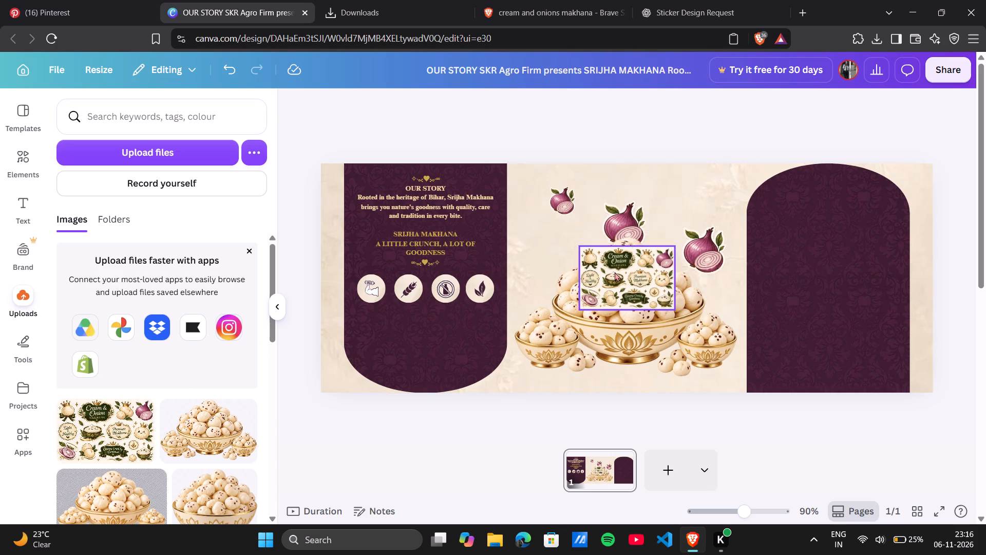
pyautogui.click(619, 261)
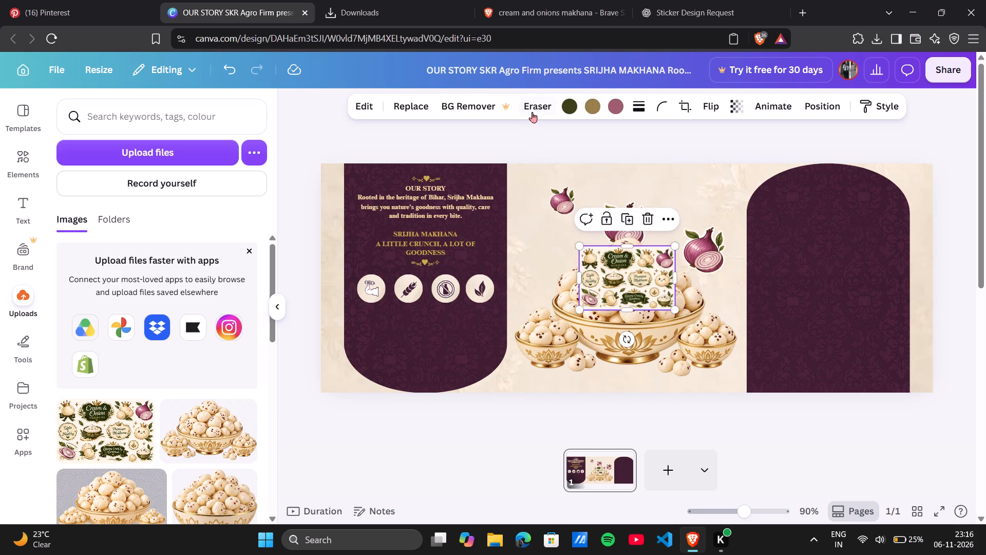
# Open the new sticker sheet copy in the pixel eraser and set the erase size to 100.
pyautogui.click(533, 111)
pyautogui.click(511, 162)
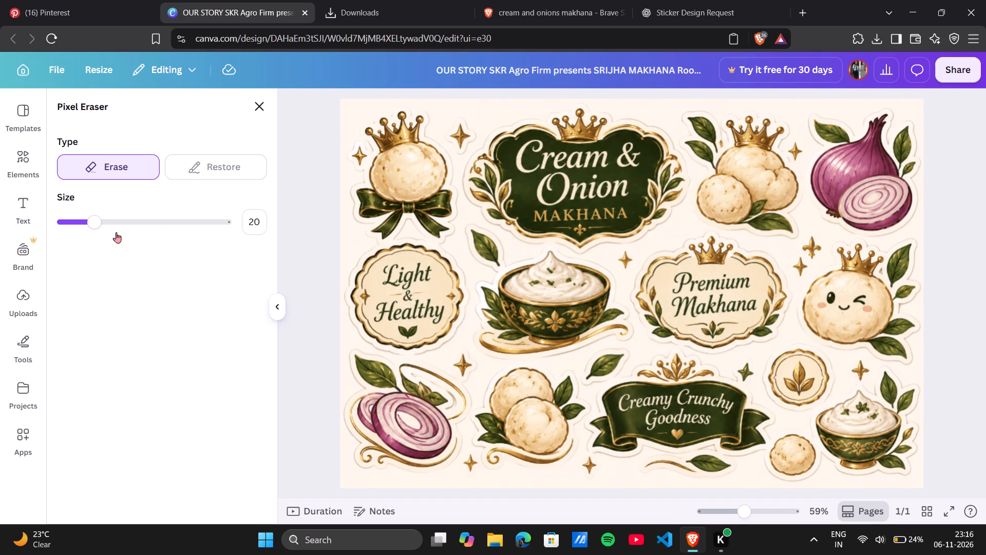
pyautogui.moveTo(100, 224); pyautogui.dragTo(287, 234)
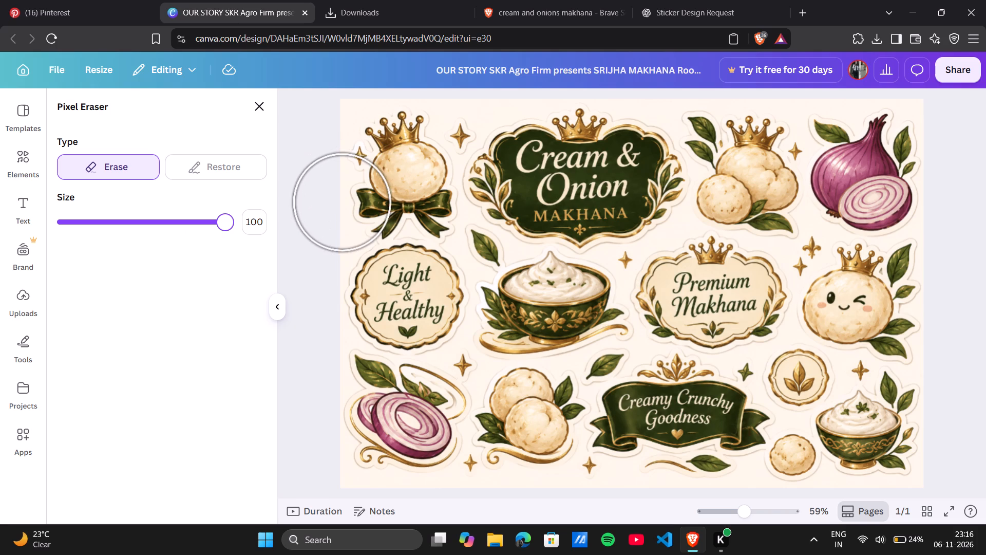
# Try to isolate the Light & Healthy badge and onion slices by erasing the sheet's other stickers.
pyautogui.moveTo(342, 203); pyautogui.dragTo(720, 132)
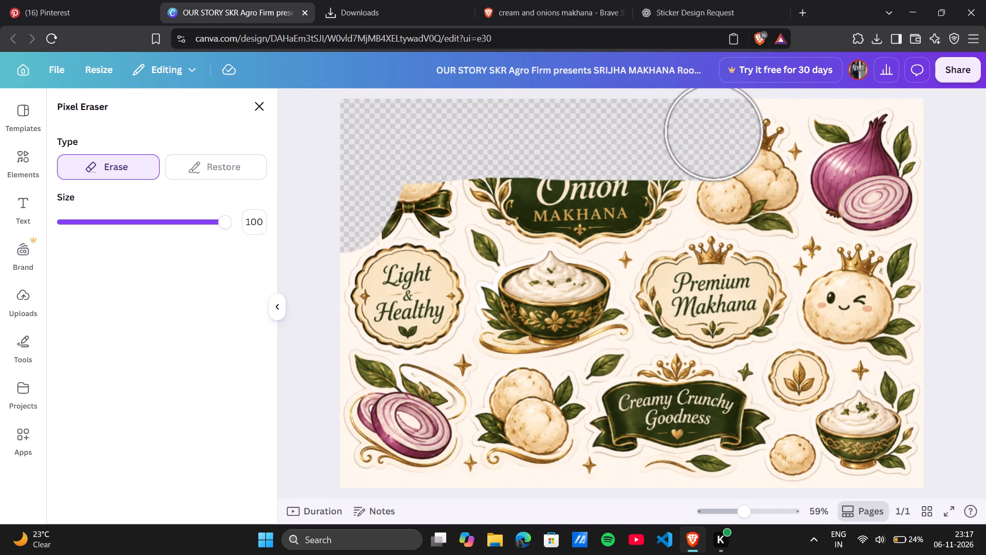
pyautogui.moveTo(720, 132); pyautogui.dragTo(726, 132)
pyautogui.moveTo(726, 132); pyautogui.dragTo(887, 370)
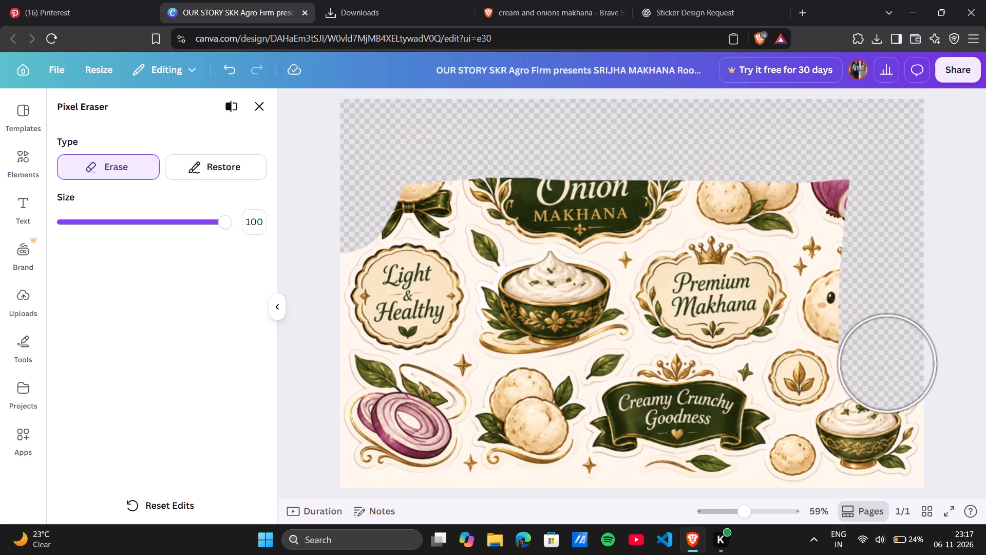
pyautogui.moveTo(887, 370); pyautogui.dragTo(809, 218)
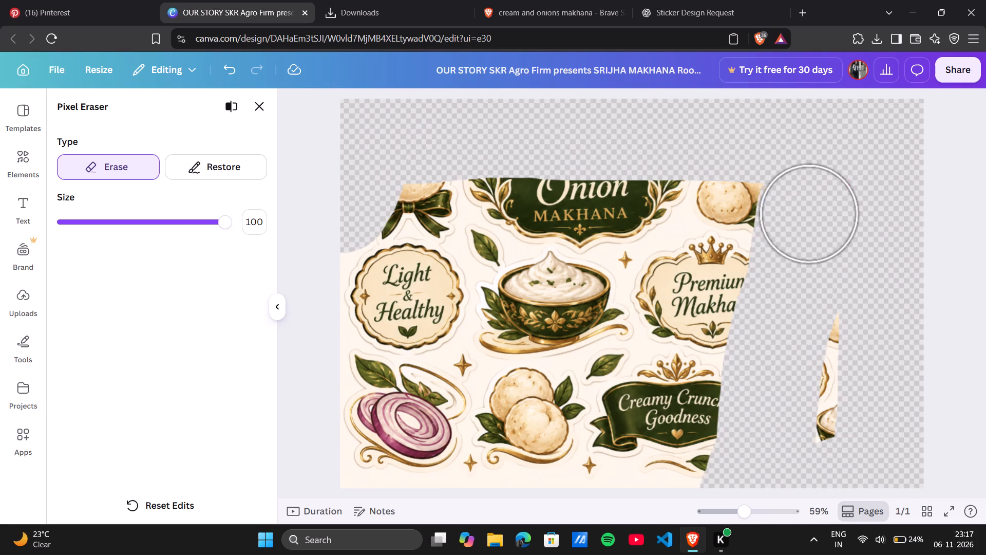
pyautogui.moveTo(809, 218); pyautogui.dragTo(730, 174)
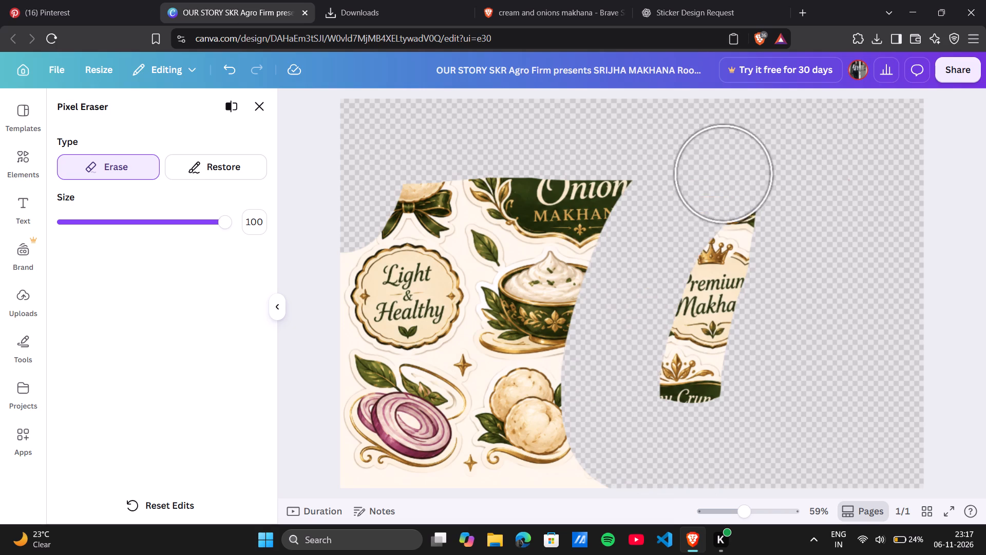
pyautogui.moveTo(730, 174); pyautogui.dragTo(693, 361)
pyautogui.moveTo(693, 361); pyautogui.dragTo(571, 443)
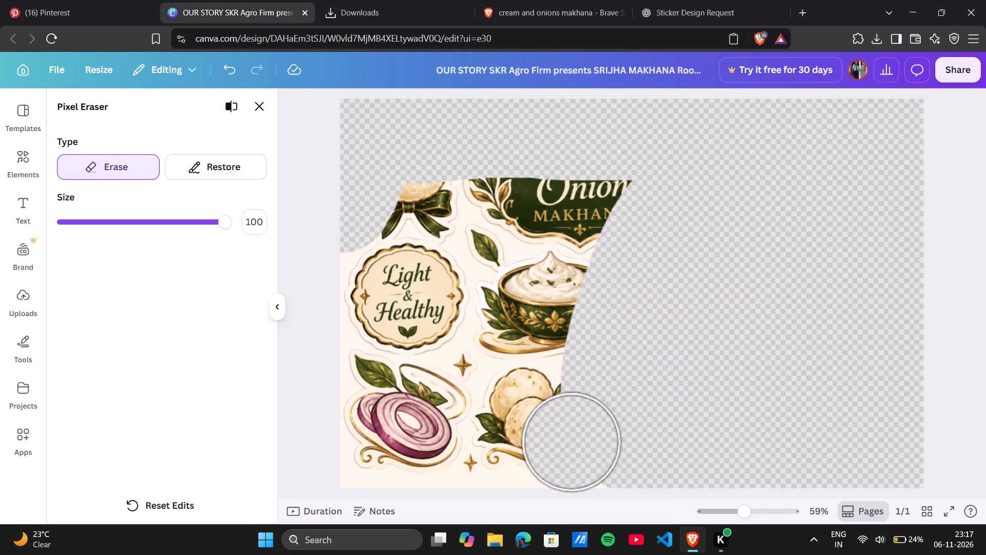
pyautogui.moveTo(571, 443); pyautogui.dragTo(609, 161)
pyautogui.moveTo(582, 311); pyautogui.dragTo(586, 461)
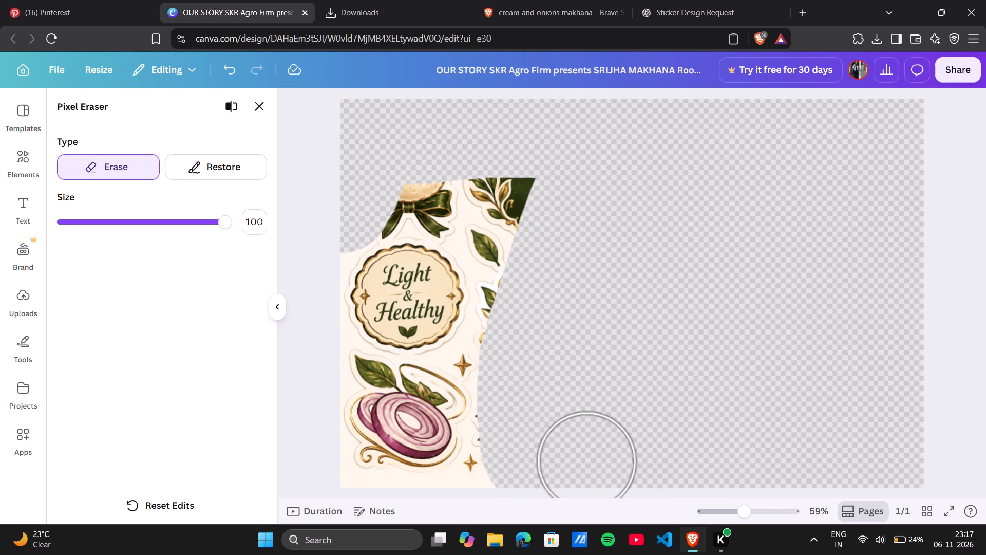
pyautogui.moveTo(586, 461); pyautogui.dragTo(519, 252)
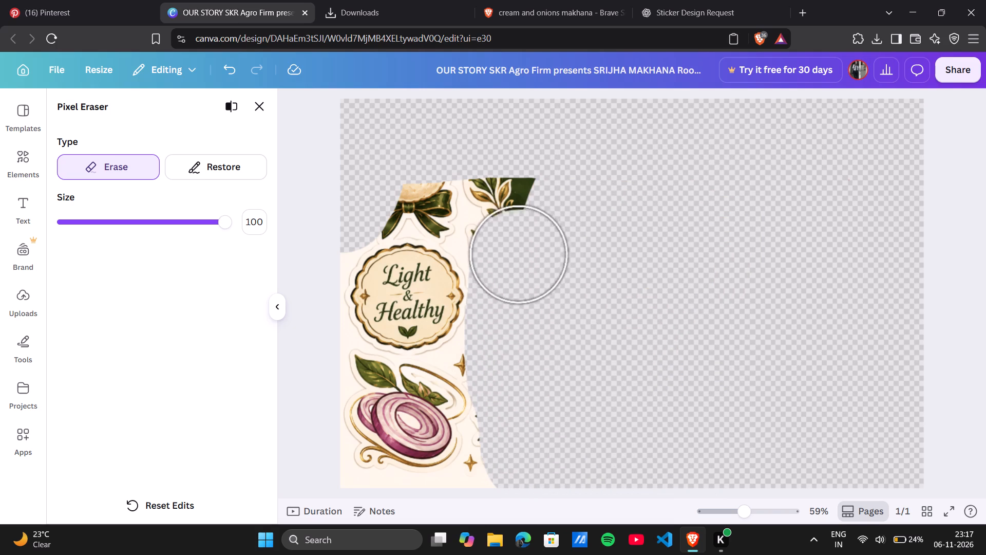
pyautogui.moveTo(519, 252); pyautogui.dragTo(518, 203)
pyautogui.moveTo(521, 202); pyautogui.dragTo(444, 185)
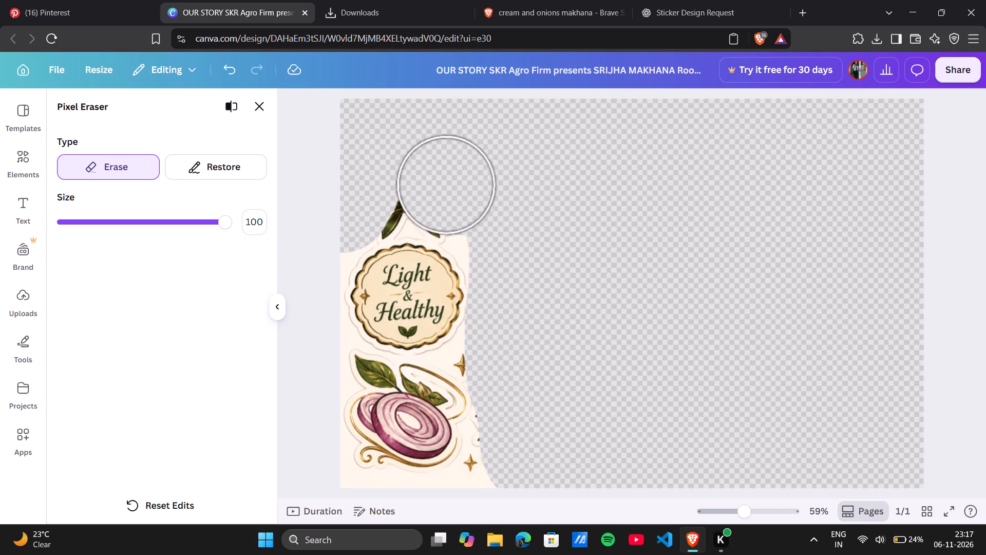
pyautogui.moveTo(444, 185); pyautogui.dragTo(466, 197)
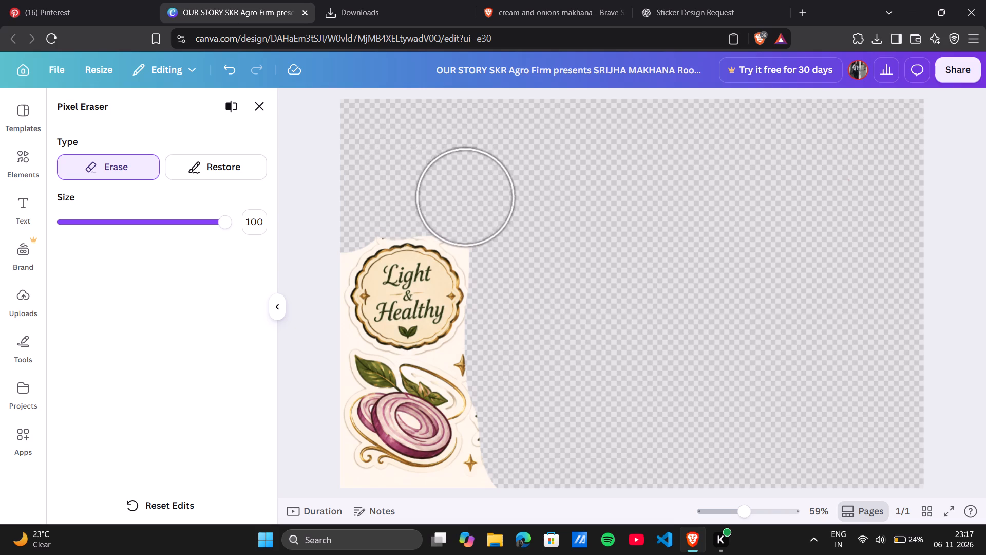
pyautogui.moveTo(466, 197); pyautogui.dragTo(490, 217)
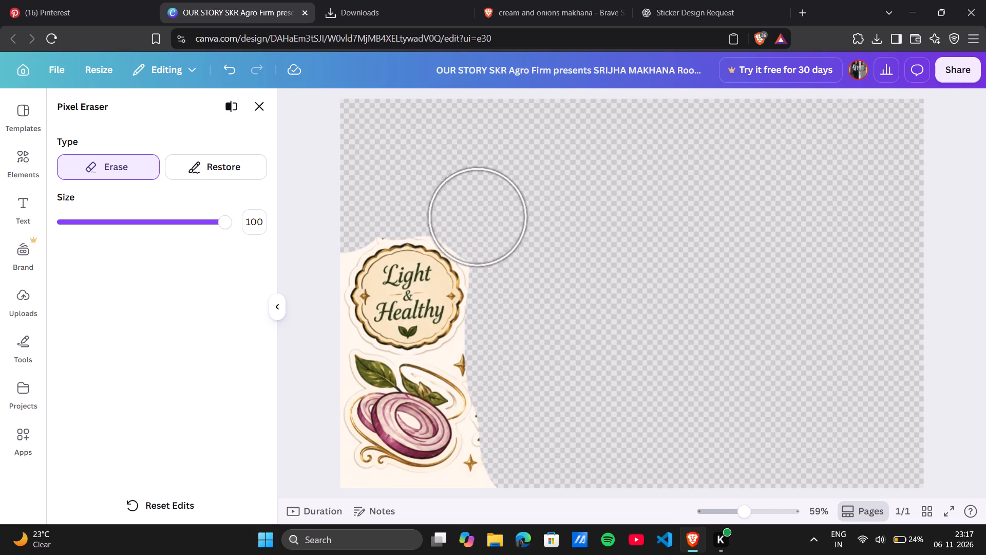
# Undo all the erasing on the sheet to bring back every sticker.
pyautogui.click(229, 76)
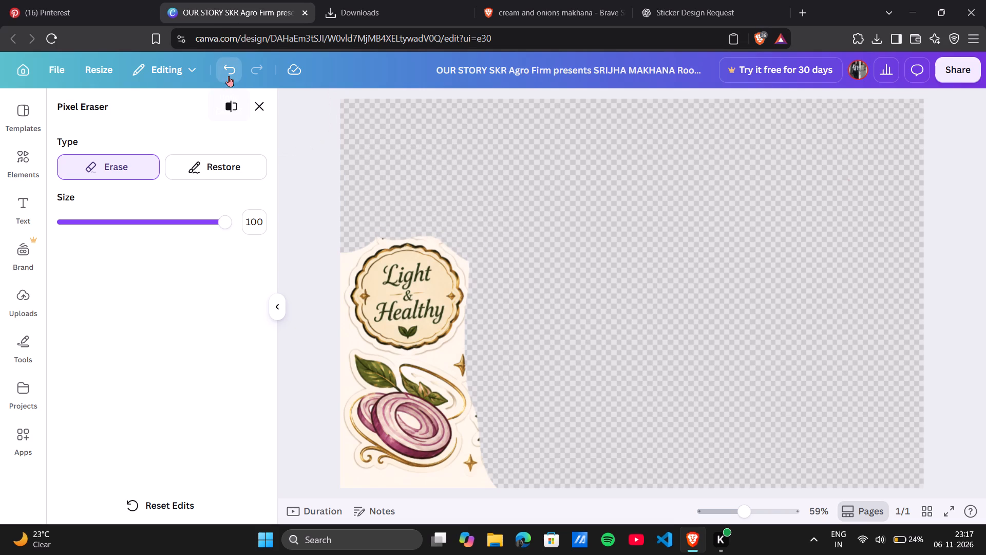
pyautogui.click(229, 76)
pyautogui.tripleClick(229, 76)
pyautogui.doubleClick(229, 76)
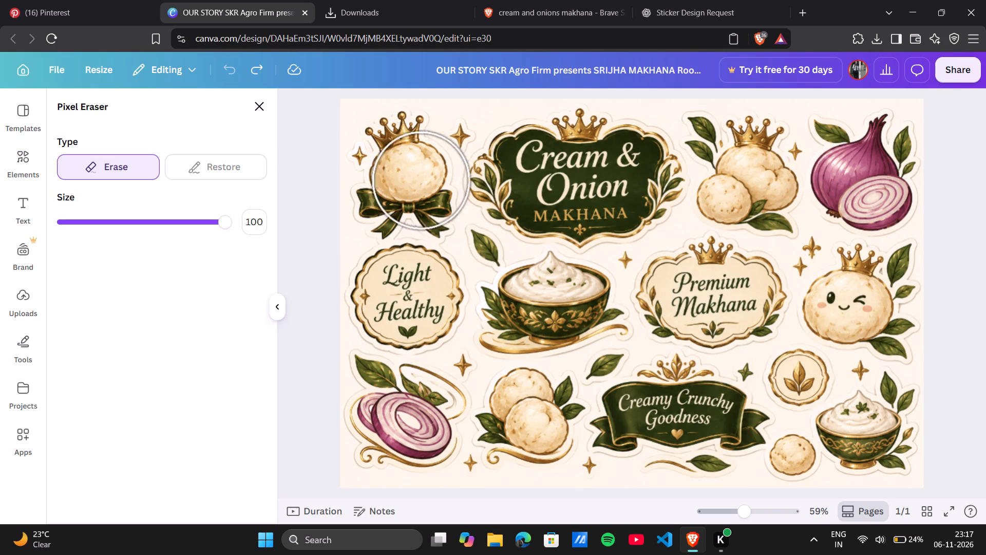
# Erase the stickers around the sheet's outer edges, keeping the cream bowl and Premium Makhana badge in the middle row.
pyautogui.moveTo(384, 143); pyautogui.dragTo(375, 364)
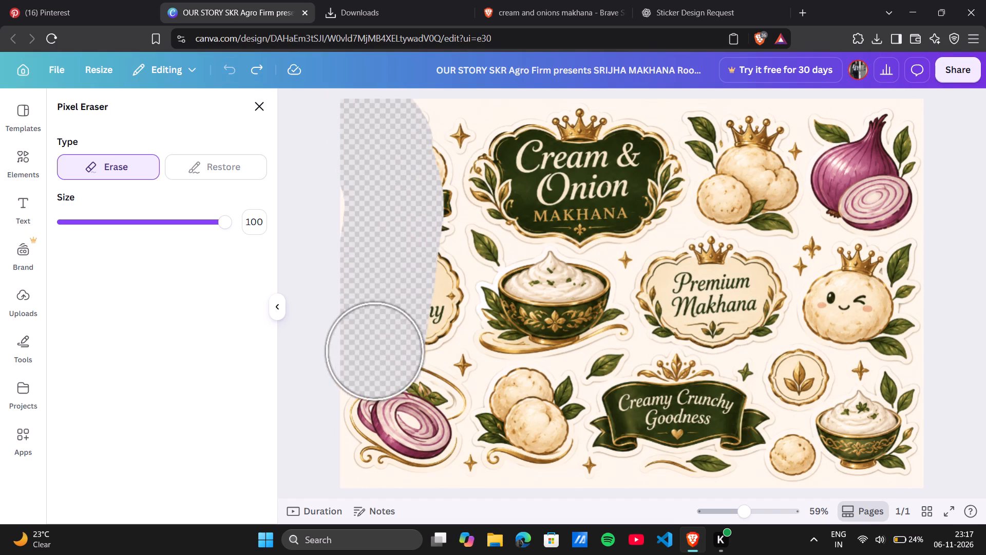
pyautogui.moveTo(375, 364); pyautogui.dragTo(549, 429)
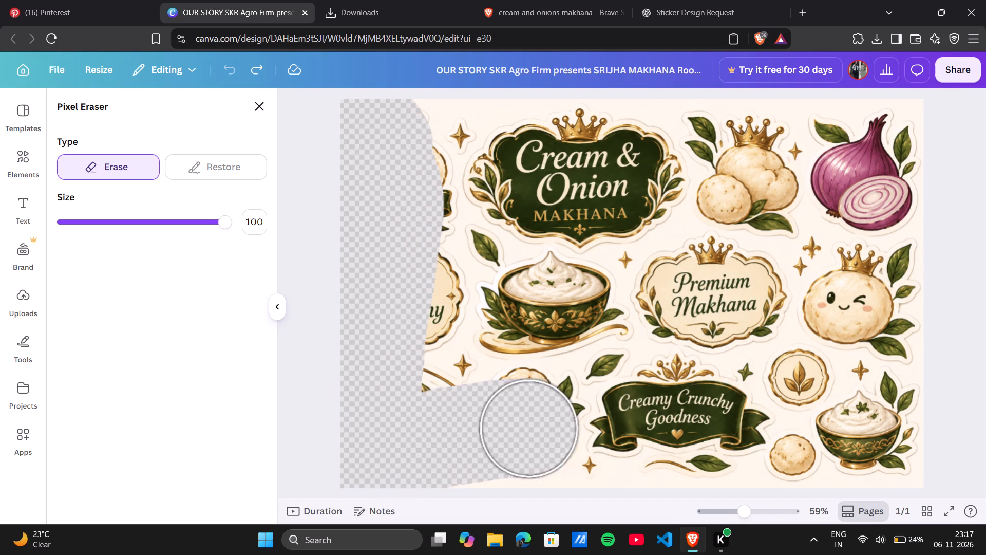
pyautogui.moveTo(549, 429); pyautogui.dragTo(684, 438)
pyautogui.moveTo(684, 438); pyautogui.dragTo(985, 443)
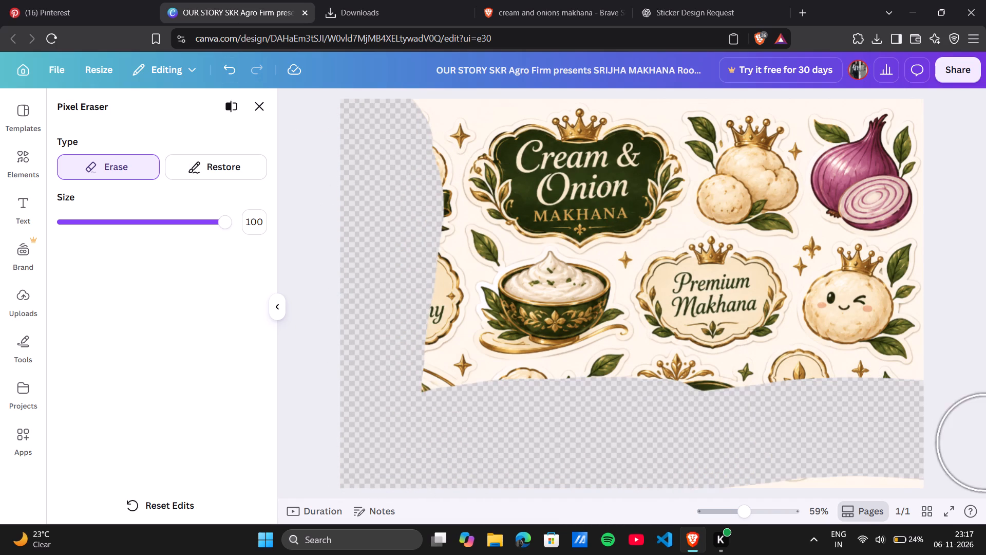
pyautogui.moveTo(985, 443); pyautogui.dragTo(916, 129)
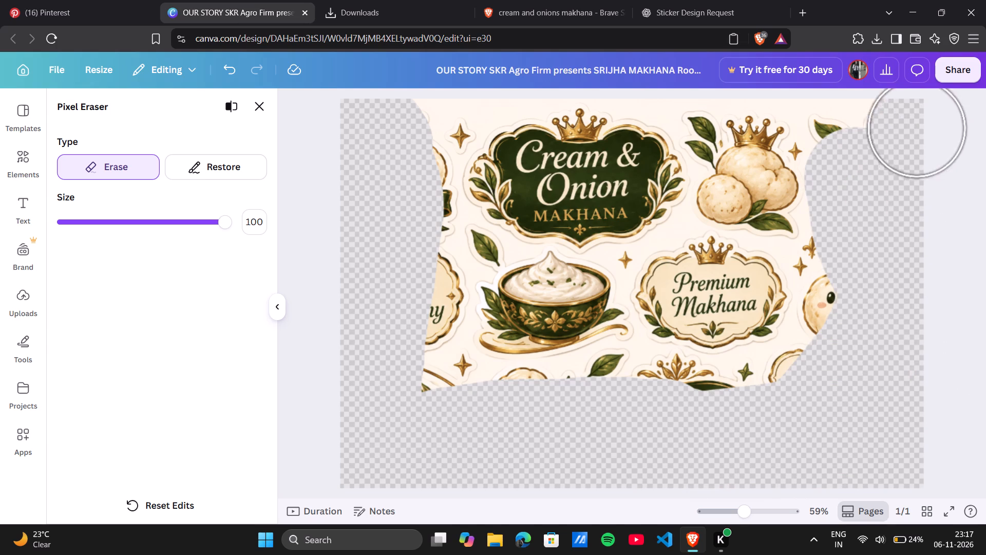
pyautogui.moveTo(916, 129); pyautogui.dragTo(423, 144)
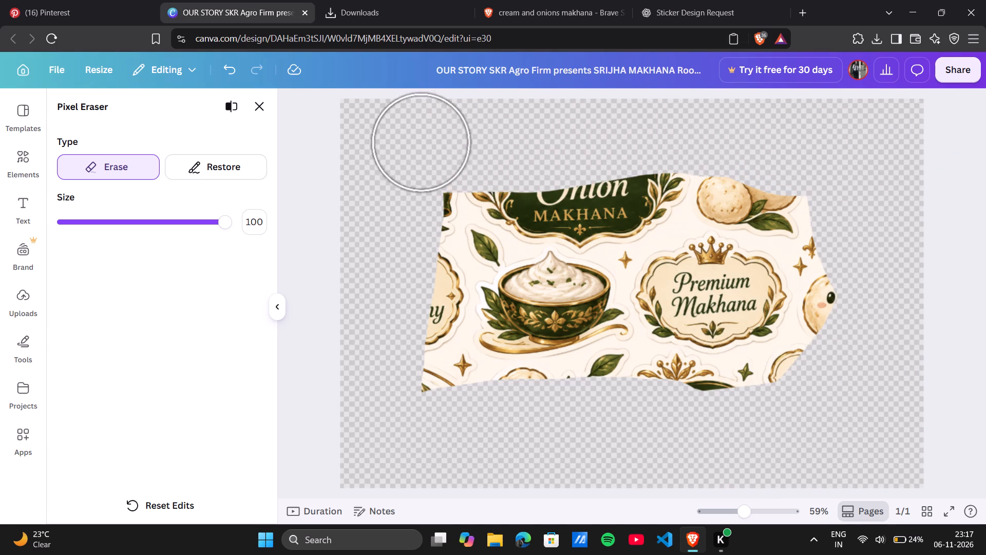
pyautogui.moveTo(423, 144); pyautogui.dragTo(811, 171)
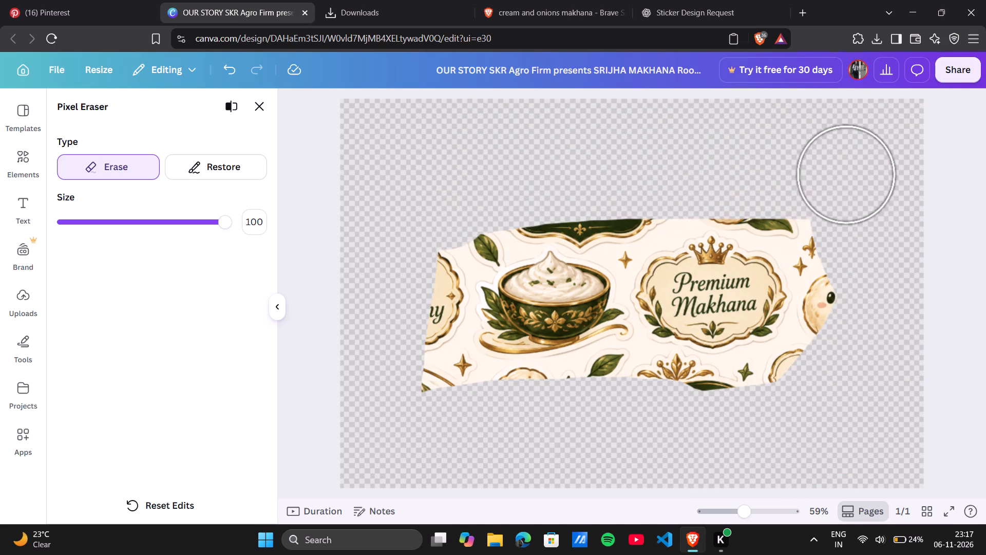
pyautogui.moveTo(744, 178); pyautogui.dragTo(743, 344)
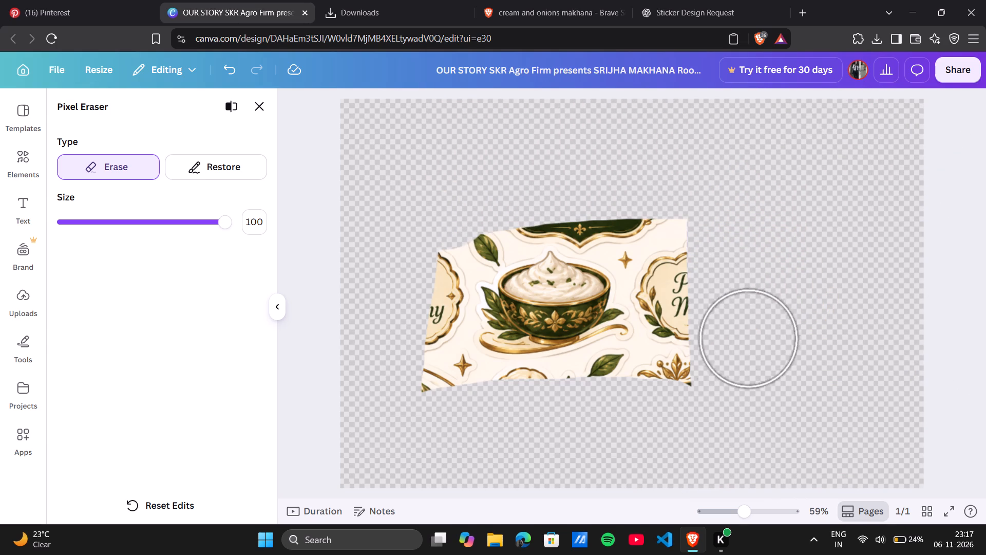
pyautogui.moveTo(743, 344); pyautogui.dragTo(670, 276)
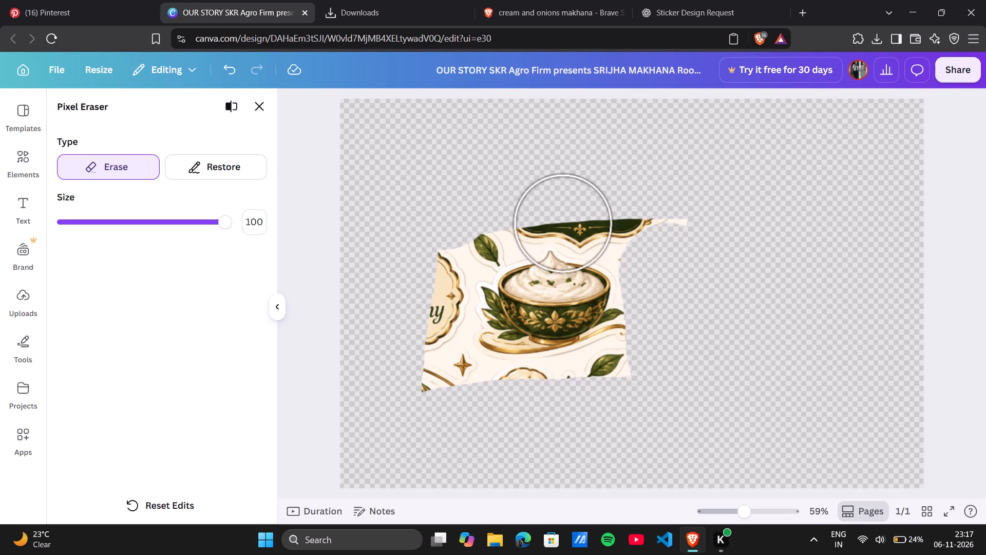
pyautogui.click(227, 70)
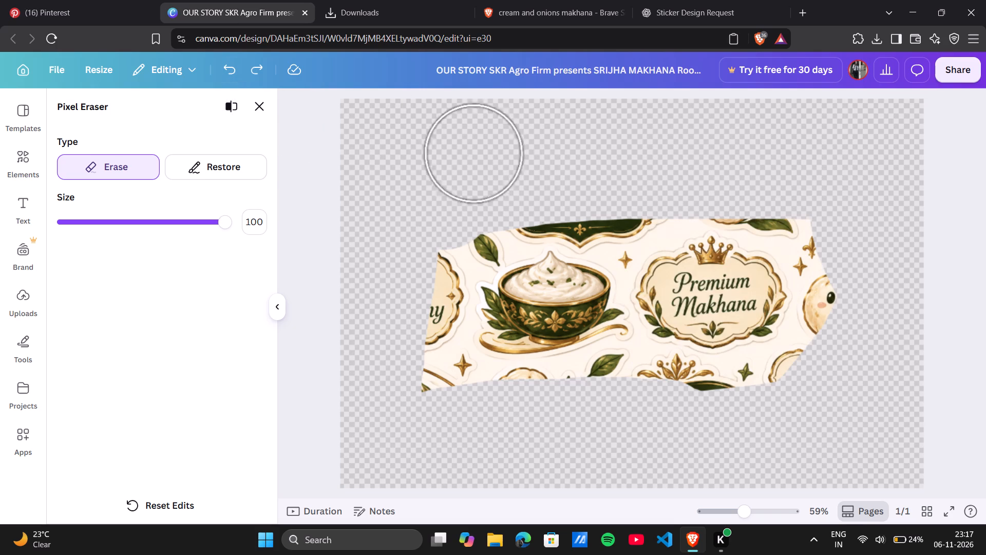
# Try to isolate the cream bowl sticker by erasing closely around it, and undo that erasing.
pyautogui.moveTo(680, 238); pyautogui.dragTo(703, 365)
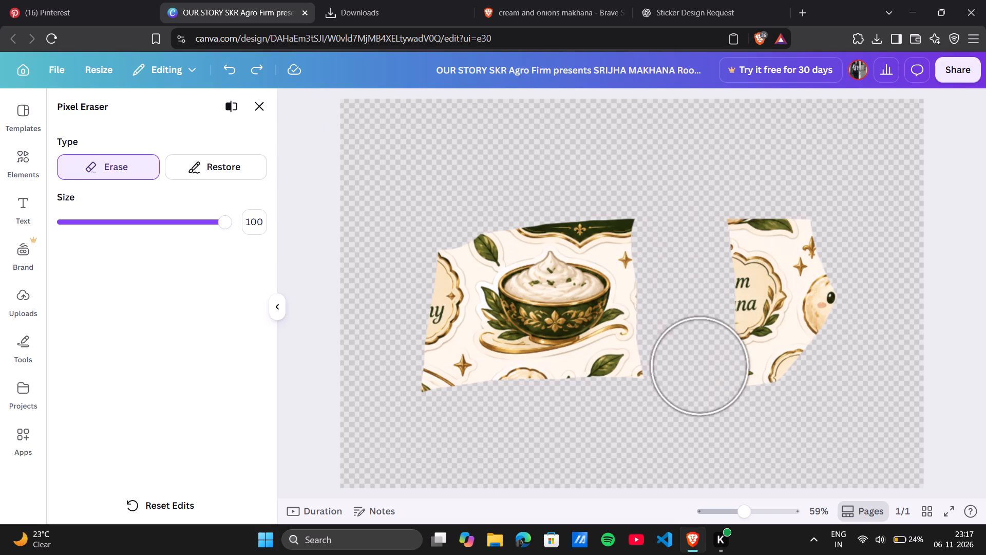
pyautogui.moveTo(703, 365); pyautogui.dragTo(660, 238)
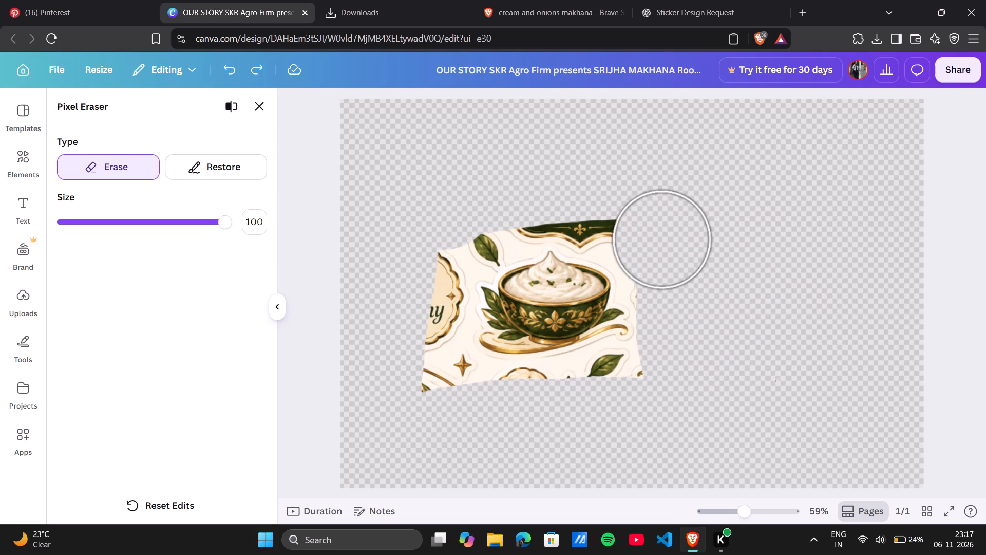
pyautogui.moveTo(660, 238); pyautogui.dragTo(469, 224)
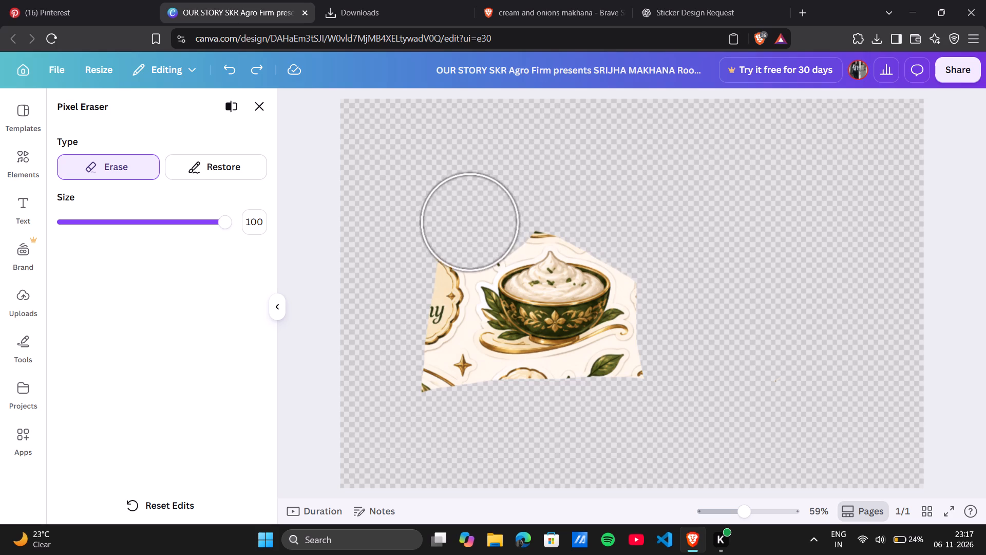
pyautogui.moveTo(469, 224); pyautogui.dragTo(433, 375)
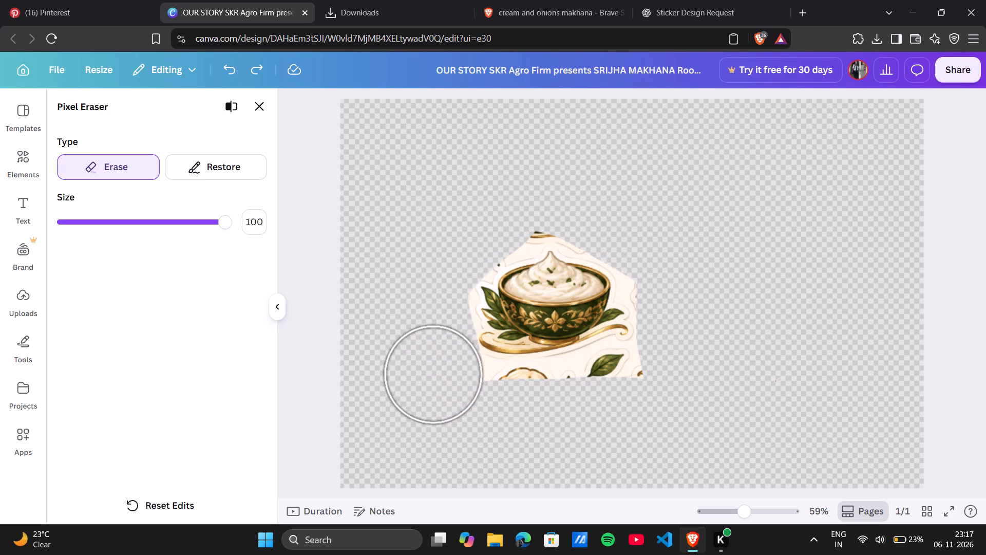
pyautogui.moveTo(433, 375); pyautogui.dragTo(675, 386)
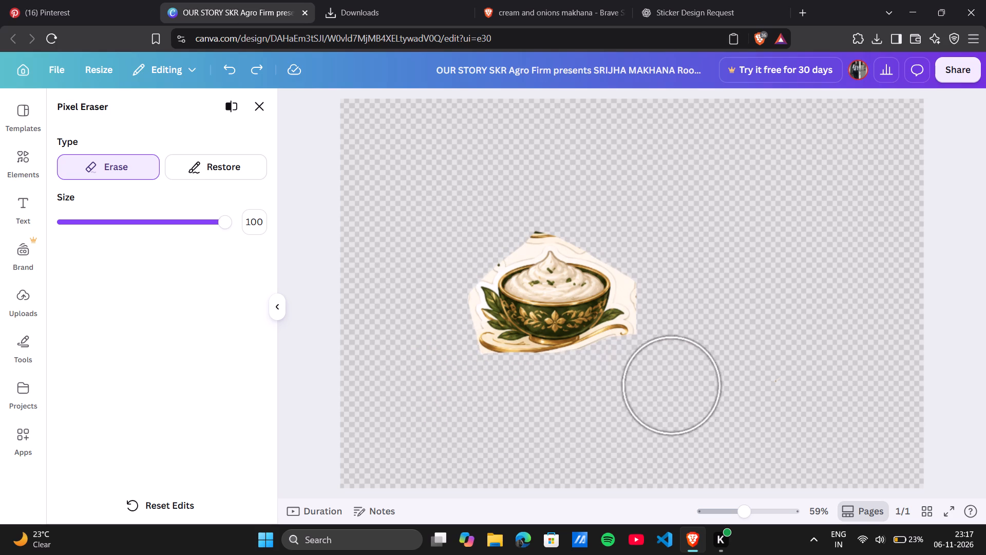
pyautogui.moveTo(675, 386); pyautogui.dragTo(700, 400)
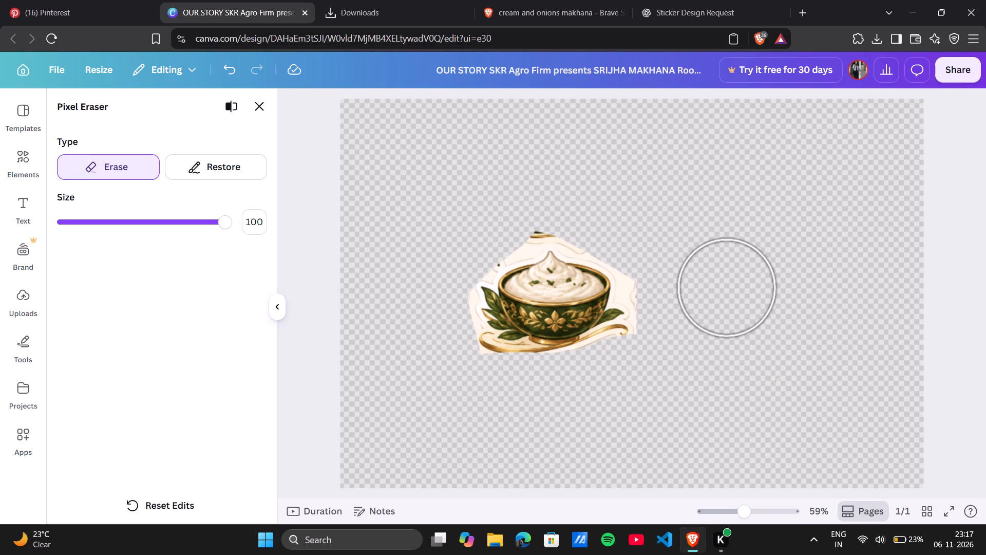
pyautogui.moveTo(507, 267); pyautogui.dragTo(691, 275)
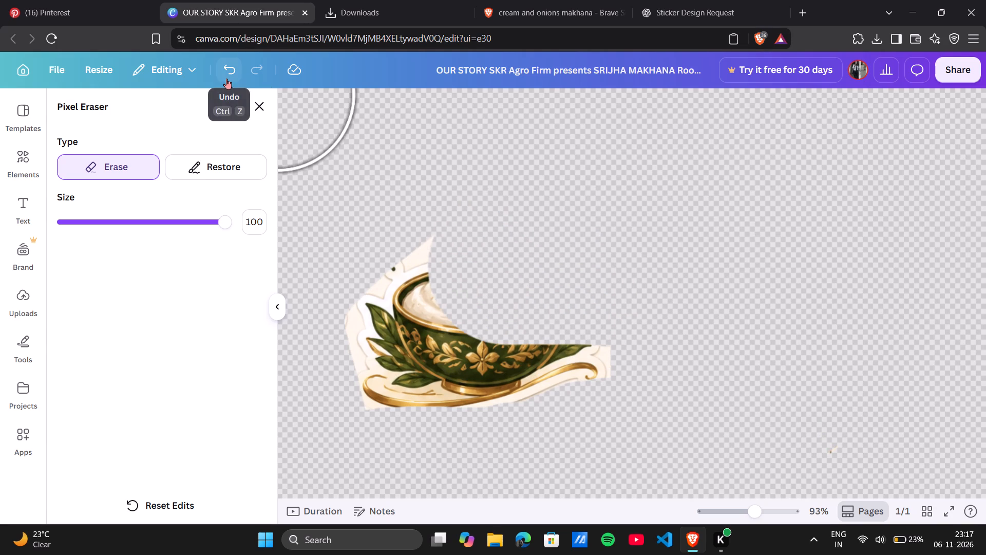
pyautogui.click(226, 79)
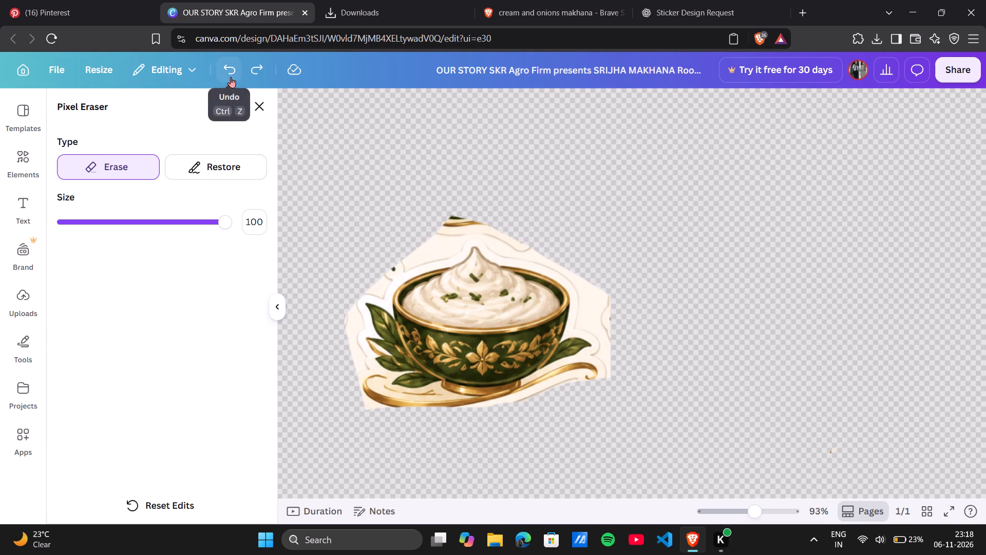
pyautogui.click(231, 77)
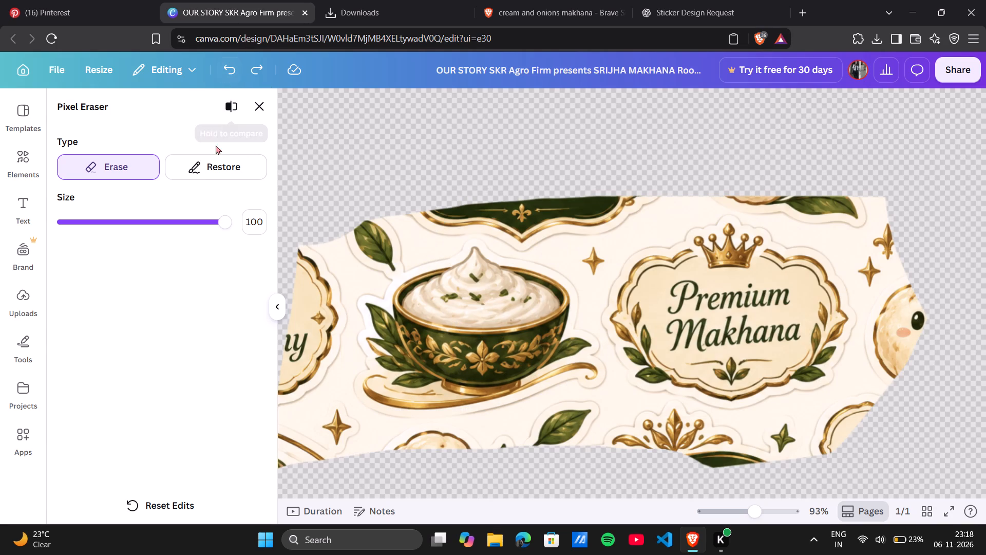
# Erase the Premium Makhana badge and other sticker remnants to the right of the cream bowl, using eraser size 100.
pyautogui.moveTo(678, 219); pyautogui.dragTo(795, 227)
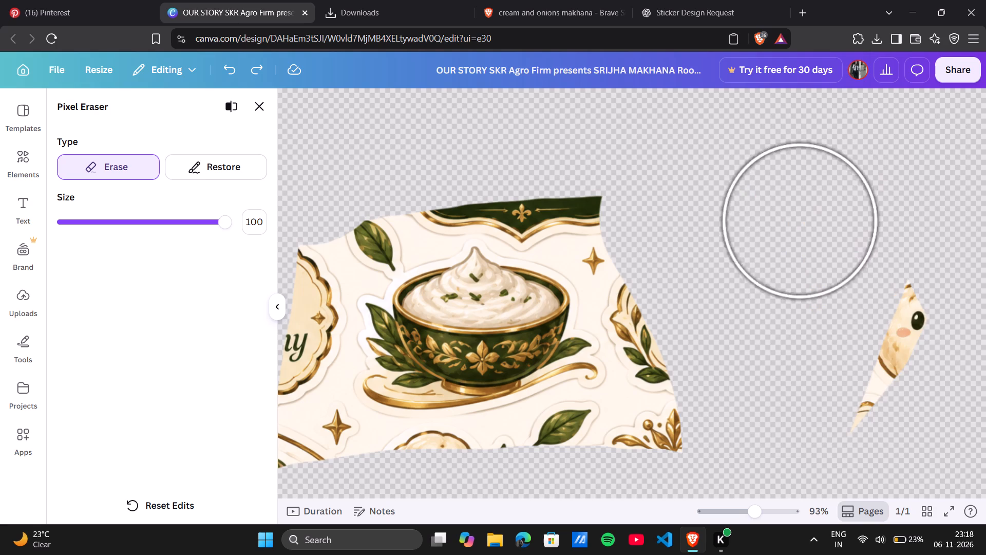
pyautogui.moveTo(795, 227); pyautogui.dragTo(673, 266)
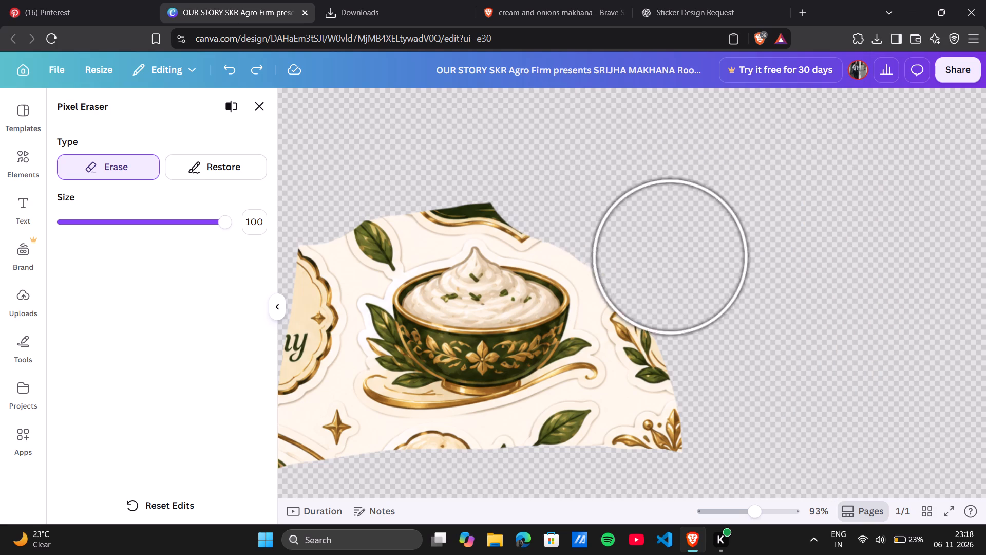
pyautogui.moveTo(673, 266); pyautogui.dragTo(527, 554)
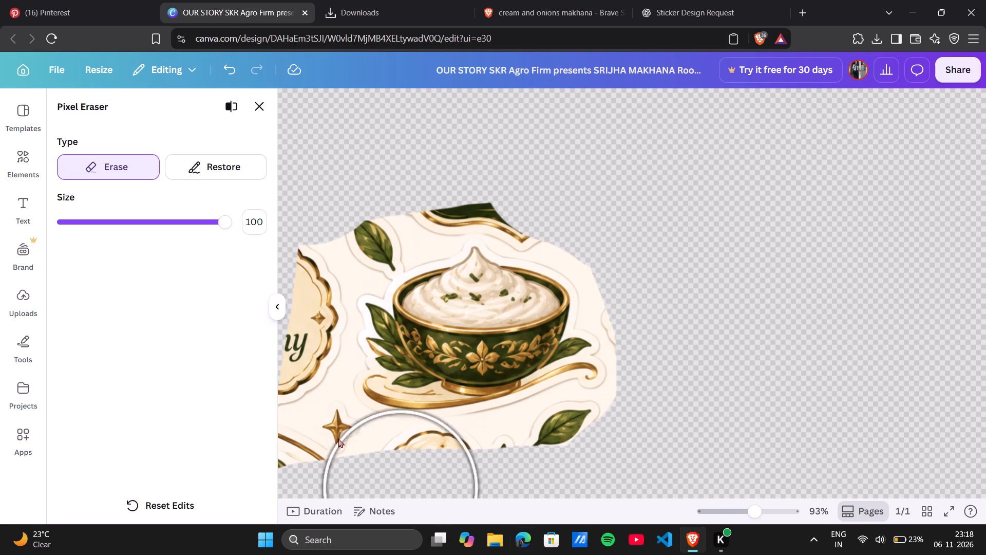
pyautogui.moveTo(312, 119); pyautogui.dragTo(261, 234)
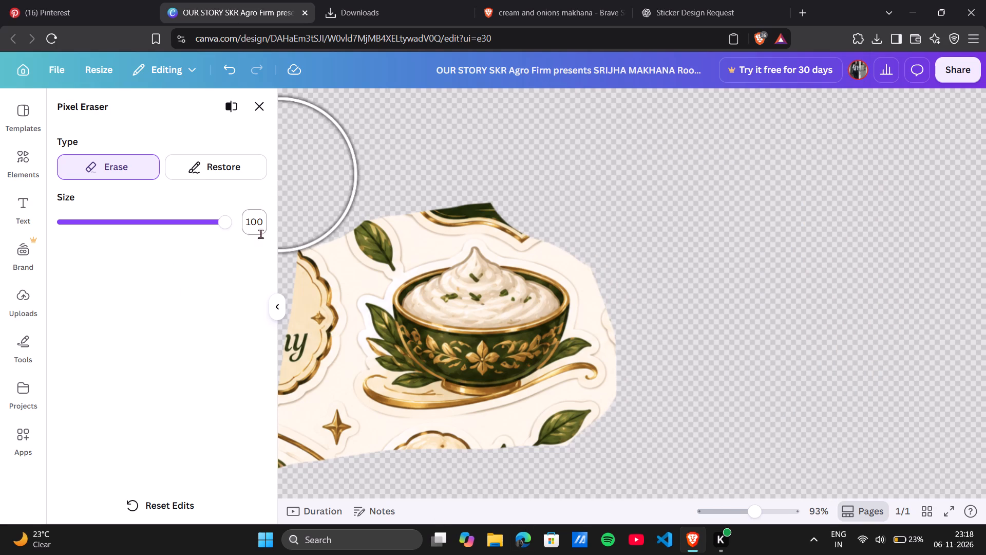
# Set the eraser size to 13 and erase a gap between the badge left of the cream bowl and the bowl, including the gold star.
pyautogui.moveTo(261, 234); pyautogui.dragTo(265, 245)
pyautogui.moveTo(227, 228); pyautogui.dragTo(82, 244)
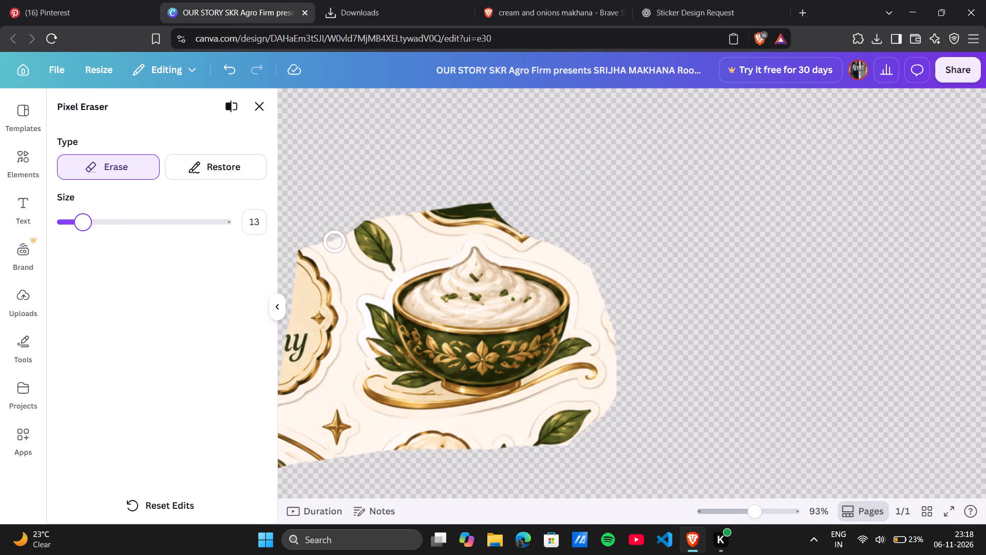
pyautogui.moveTo(335, 243); pyautogui.dragTo(350, 271)
pyautogui.moveTo(350, 271); pyautogui.dragTo(338, 381)
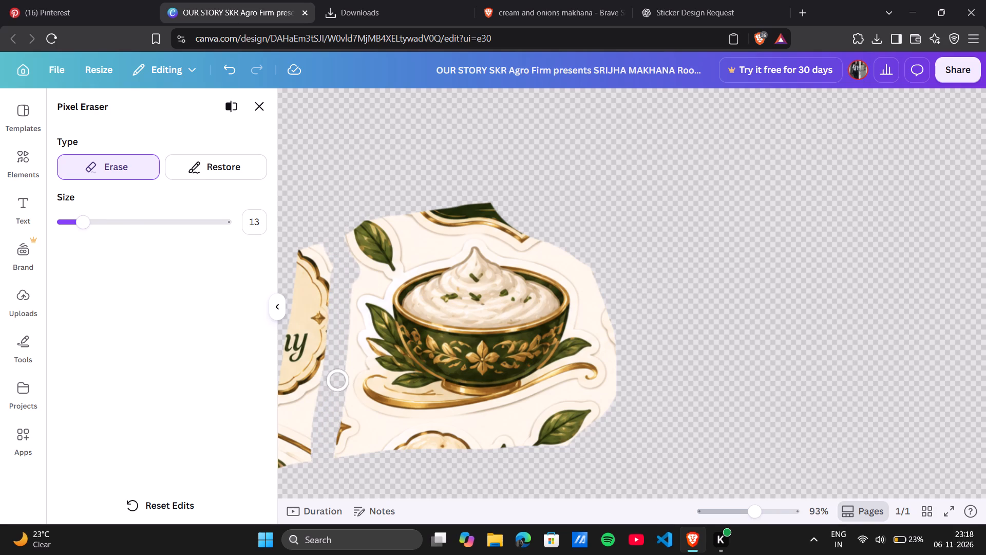
pyautogui.moveTo(338, 381); pyautogui.dragTo(345, 433)
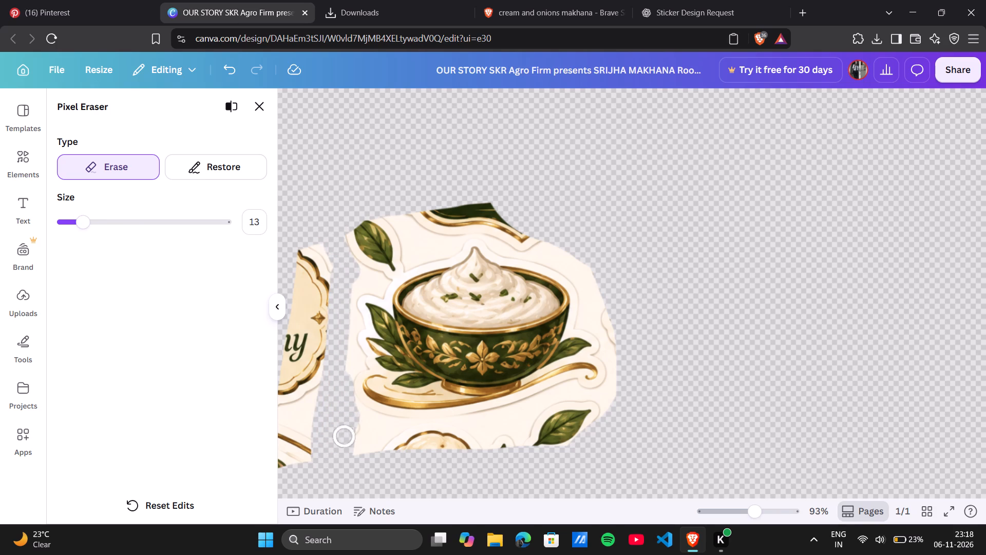
pyautogui.moveTo(345, 433); pyautogui.dragTo(361, 417)
# Erase the sticker fragments and green leaf beneath the cream bowl, following the underside of its golden spoon.
pyautogui.moveTo(361, 417); pyautogui.dragTo(487, 427)
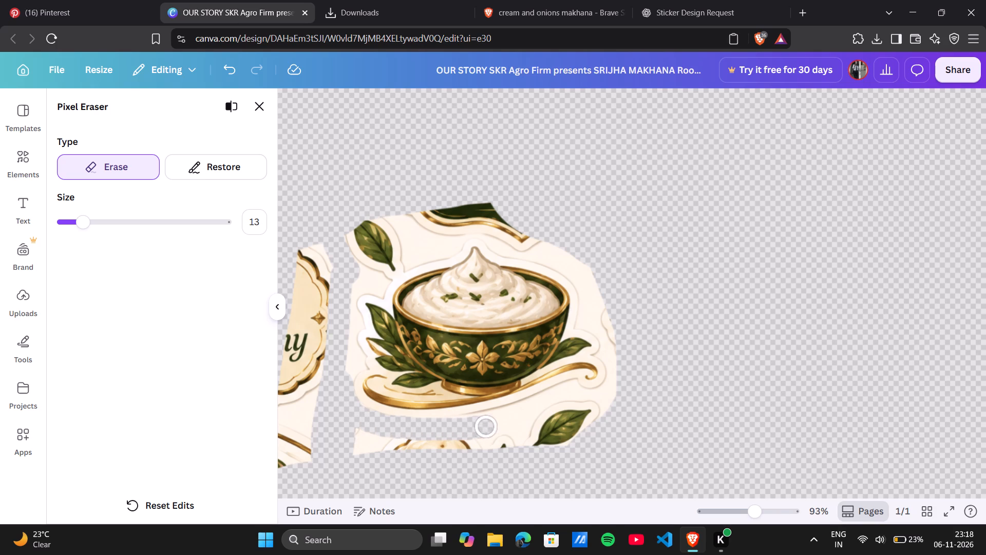
pyautogui.moveTo(487, 427); pyautogui.dragTo(538, 440)
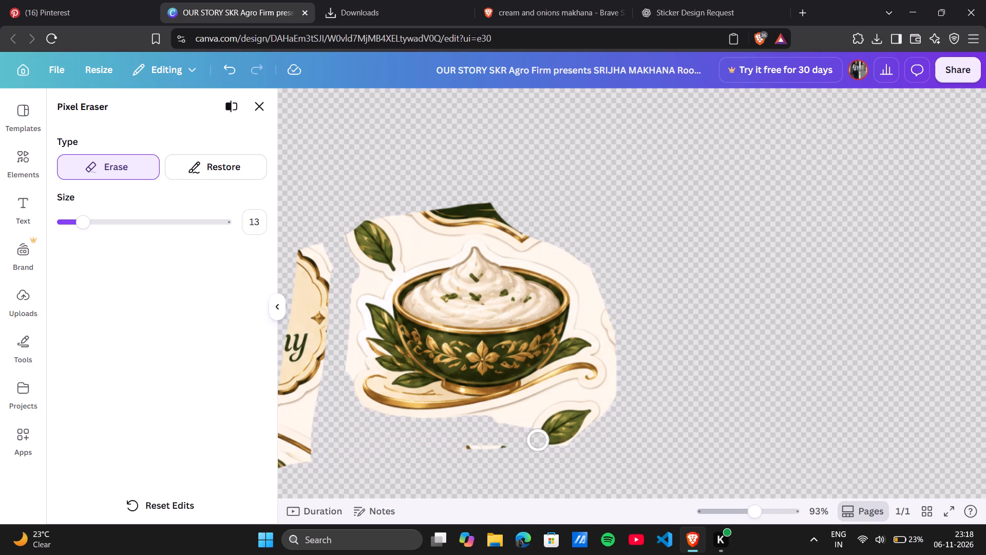
pyautogui.moveTo(477, 450); pyautogui.dragTo(451, 429)
pyautogui.moveTo(451, 429); pyautogui.dragTo(530, 411)
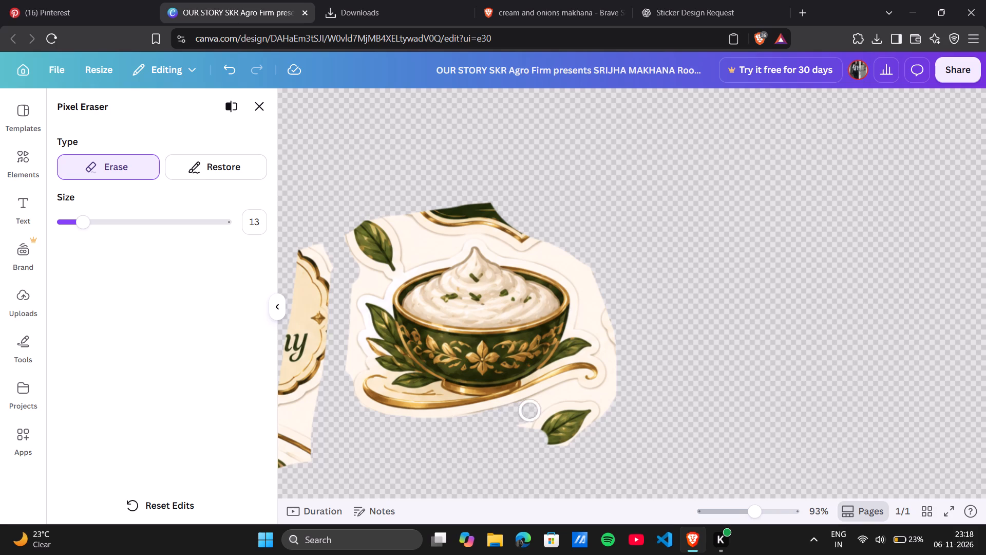
pyautogui.moveTo(530, 411); pyautogui.dragTo(553, 400)
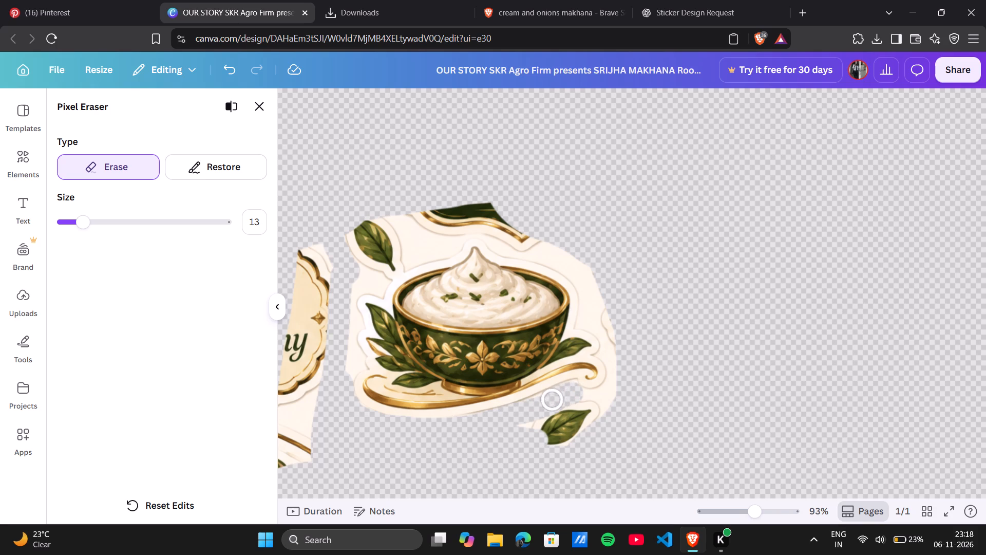
pyautogui.moveTo(553, 400); pyautogui.dragTo(561, 418)
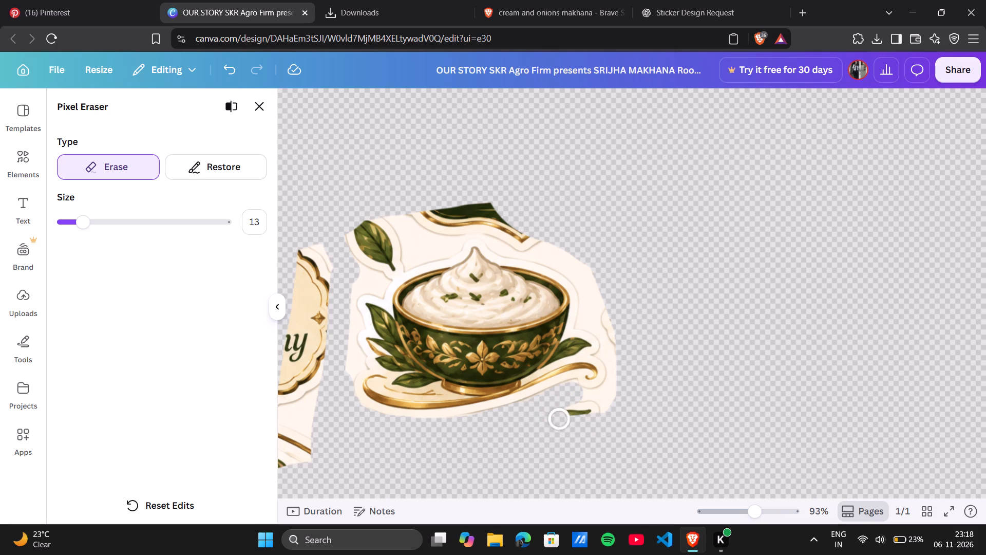
pyautogui.moveTo(561, 418); pyautogui.dragTo(587, 401)
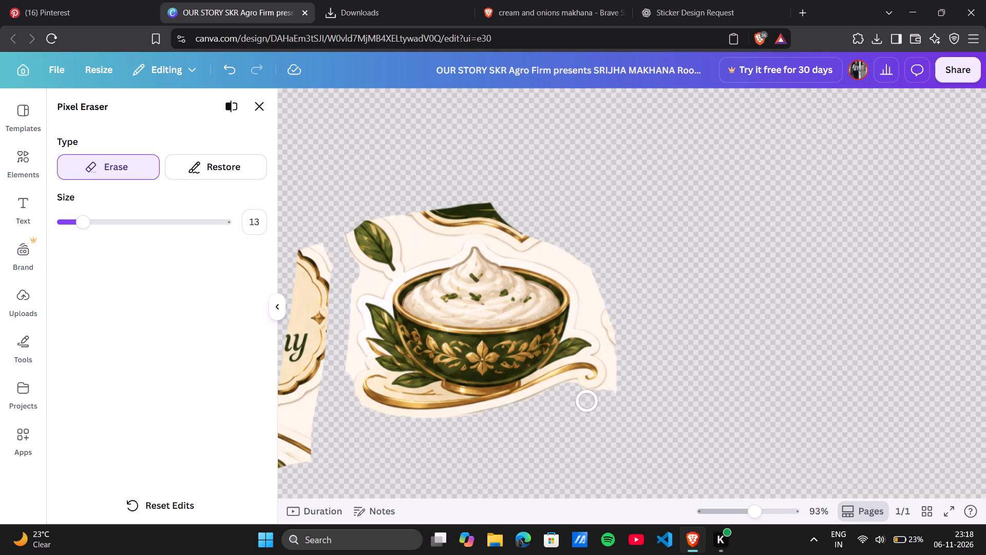
# Trim the cream backing along the bowl's right side, from the spoon's curled tip up past the rim.
pyautogui.moveTo(587, 401); pyautogui.dragTo(619, 367)
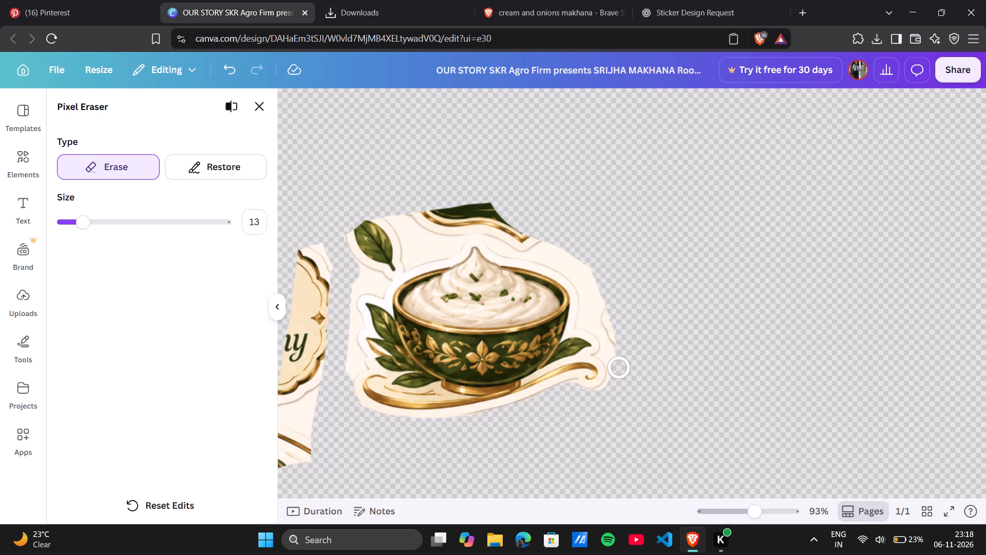
pyautogui.moveTo(619, 367); pyautogui.dragTo(596, 299)
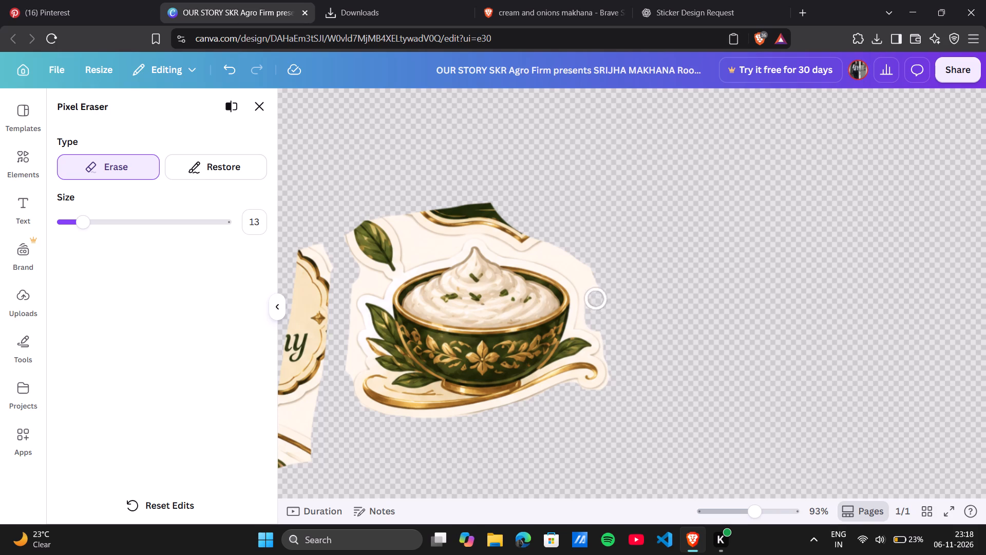
pyautogui.moveTo(596, 299); pyautogui.dragTo(559, 253)
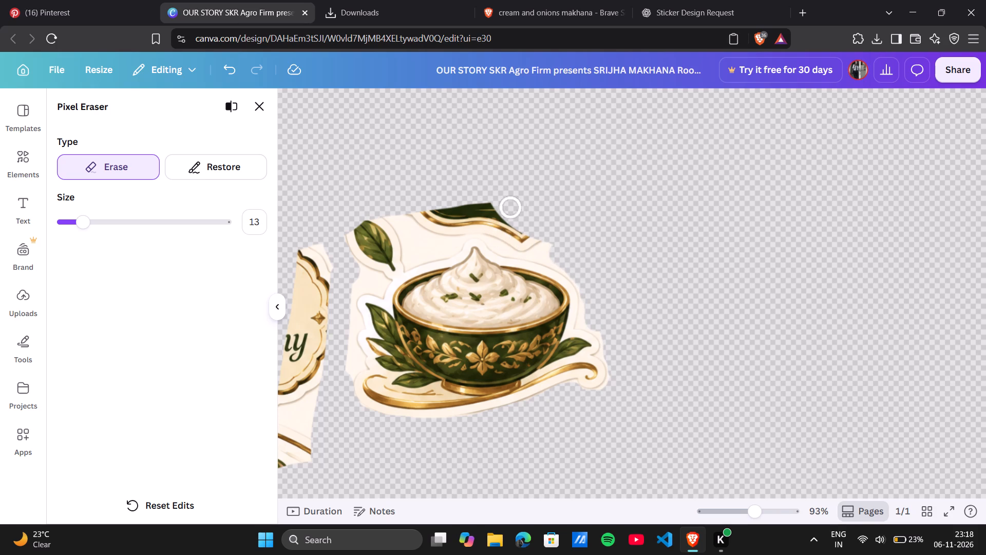
# Erase the green and gold banner remnant above the cream peak and the backing between it and the upper leaf.
pyautogui.moveTo(470, 210); pyautogui.dragTo(446, 208)
pyautogui.moveTo(446, 208); pyautogui.dragTo(413, 242)
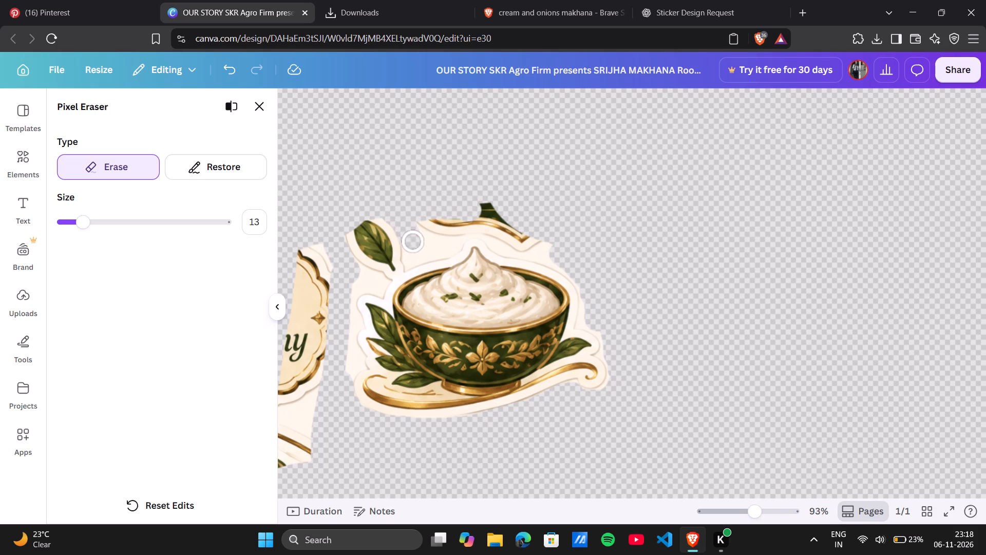
pyautogui.moveTo(413, 242); pyautogui.dragTo(426, 223)
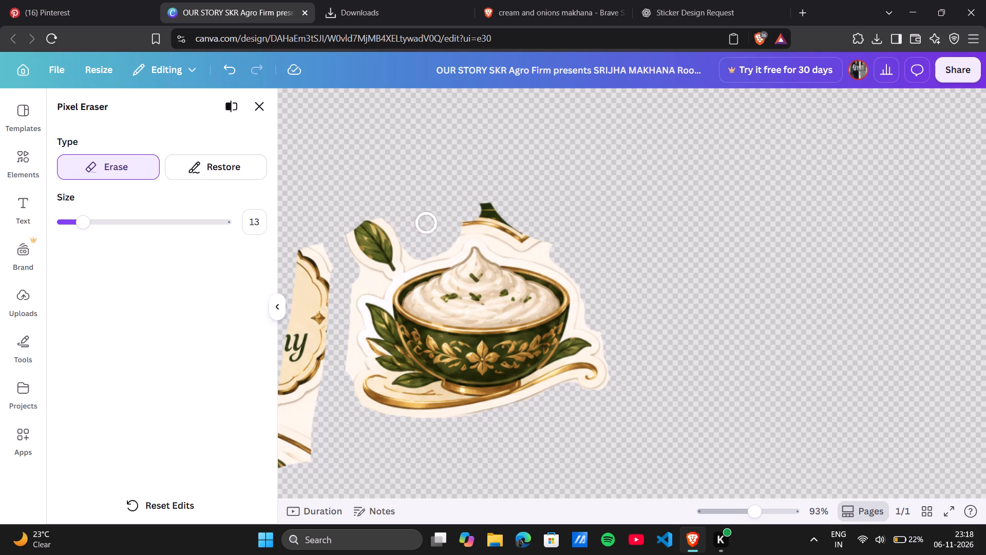
pyautogui.moveTo(426, 223); pyautogui.dragTo(492, 210)
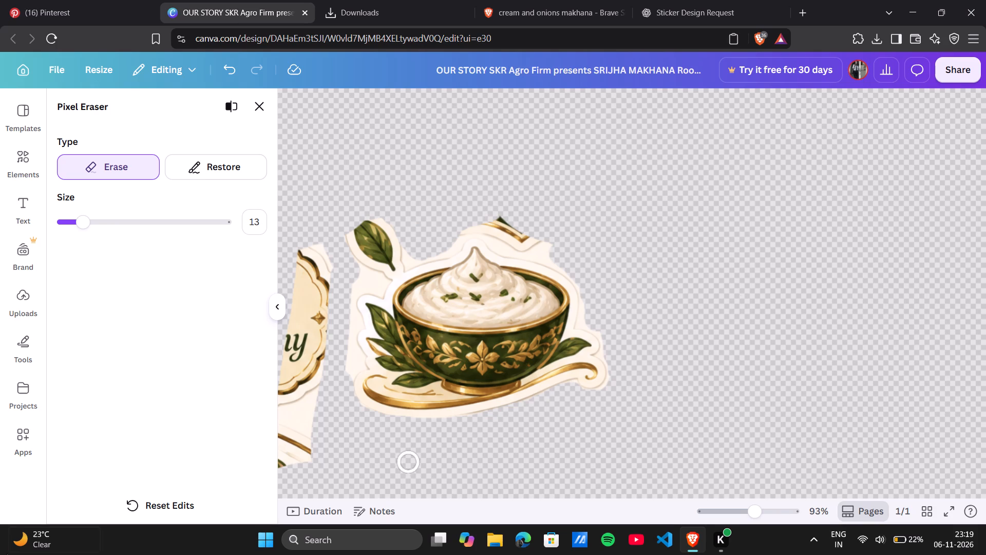
# Erase more of the gold-edged banner remnant and backing above the right half of the cream bowl.
pyautogui.click(676, 267)
pyautogui.moveTo(536, 236); pyautogui.dragTo(547, 226)
pyautogui.click(572, 216)
pyautogui.tripleClick(566, 261)
pyautogui.click(567, 257)
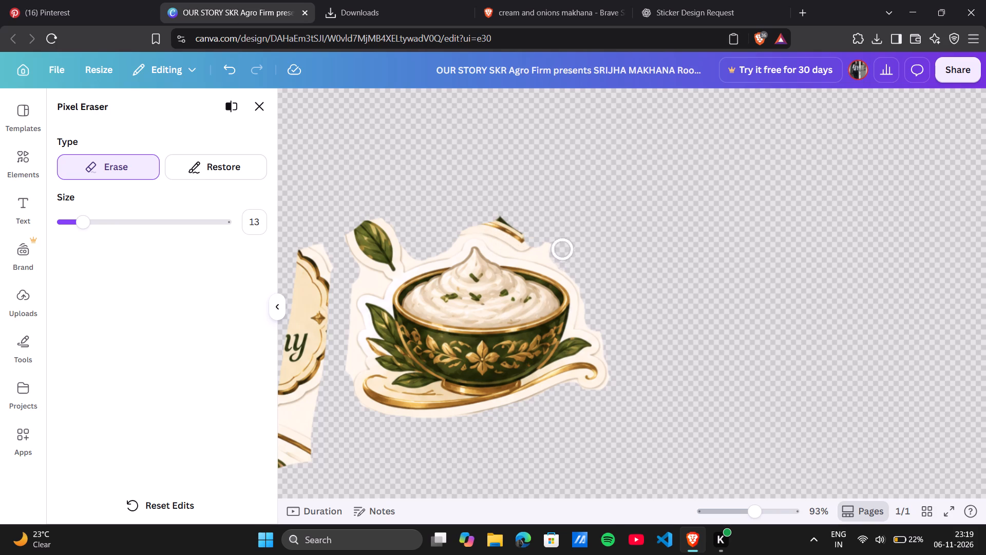
pyautogui.moveTo(556, 243); pyautogui.dragTo(548, 237)
pyautogui.moveTo(544, 233); pyautogui.dragTo(508, 217)
pyautogui.moveTo(508, 217); pyautogui.dragTo(496, 233)
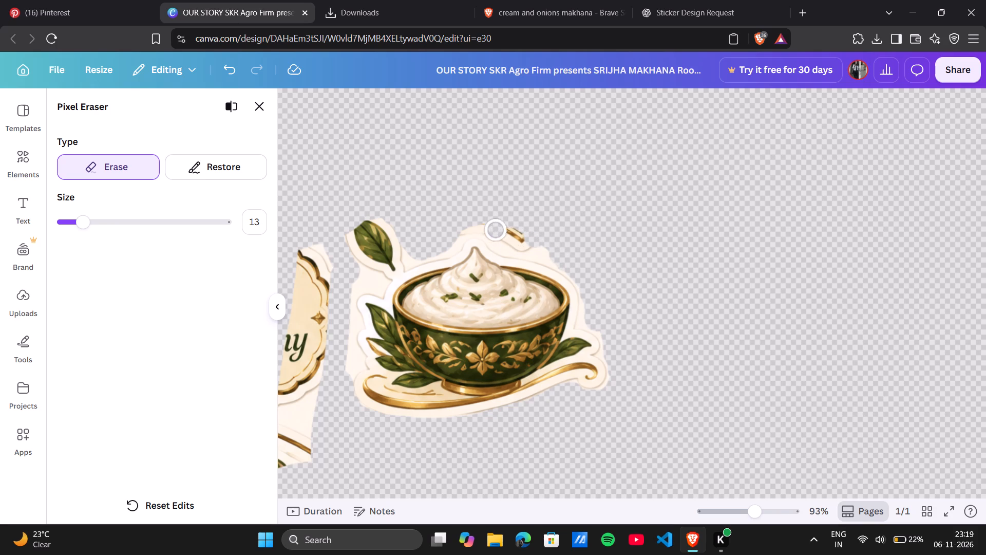
pyautogui.moveTo(496, 233); pyautogui.dragTo(517, 249)
pyautogui.click(519, 250)
pyautogui.click(522, 251)
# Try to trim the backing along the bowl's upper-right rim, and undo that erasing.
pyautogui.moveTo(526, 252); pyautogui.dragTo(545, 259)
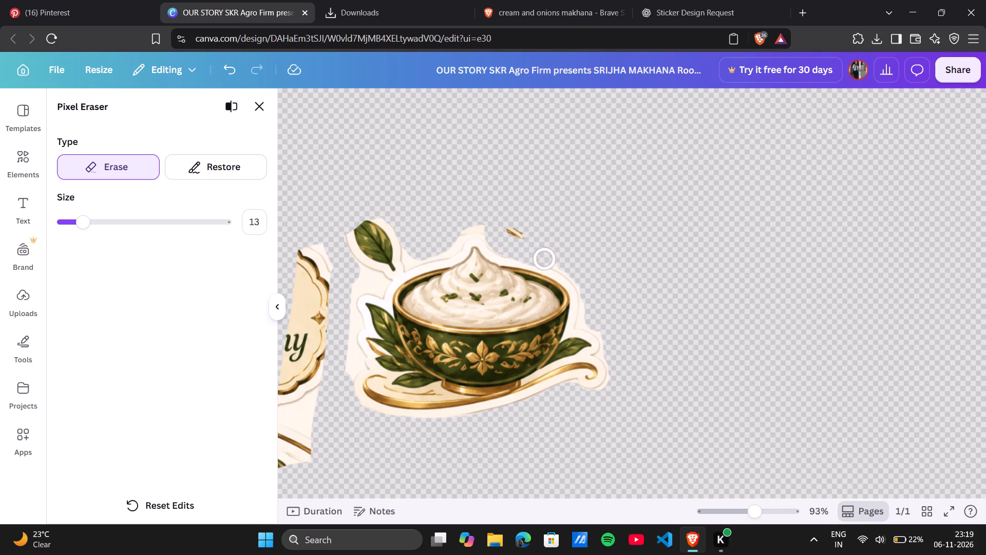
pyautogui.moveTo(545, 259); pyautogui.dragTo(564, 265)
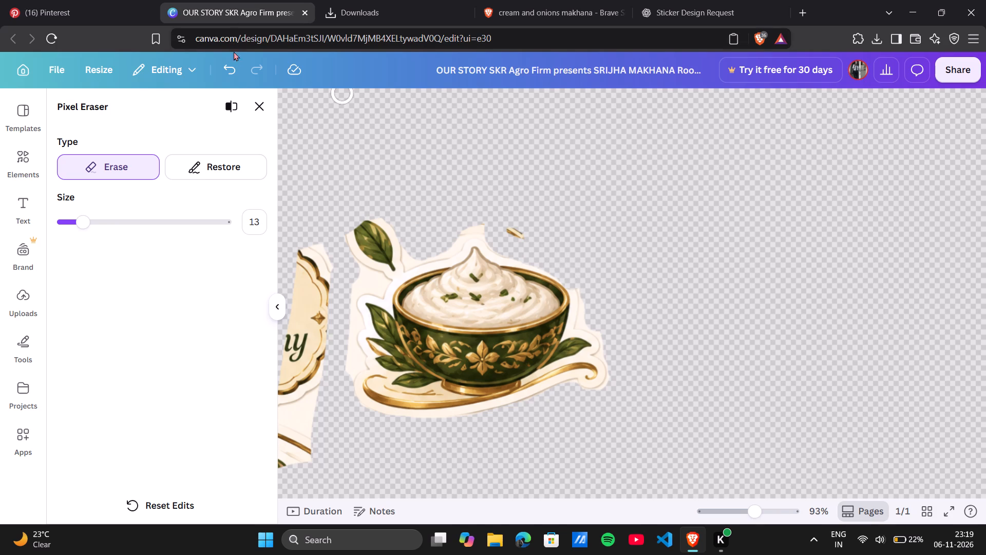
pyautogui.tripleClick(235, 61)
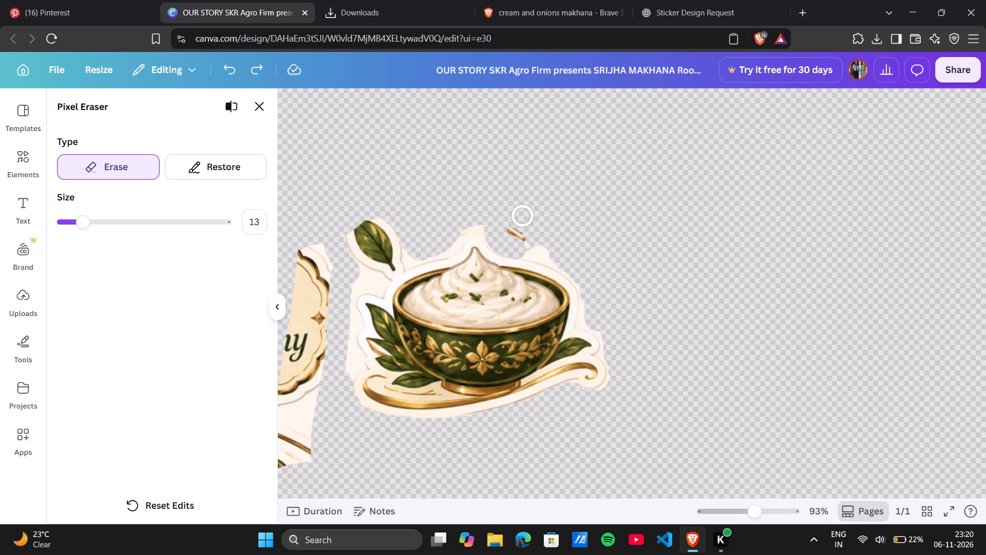
# Erase the leftover gold banner fragment and trim the backing closely around the bowl's upper-right rim.
pyautogui.click(504, 214)
pyautogui.moveTo(504, 214); pyautogui.dragTo(531, 250)
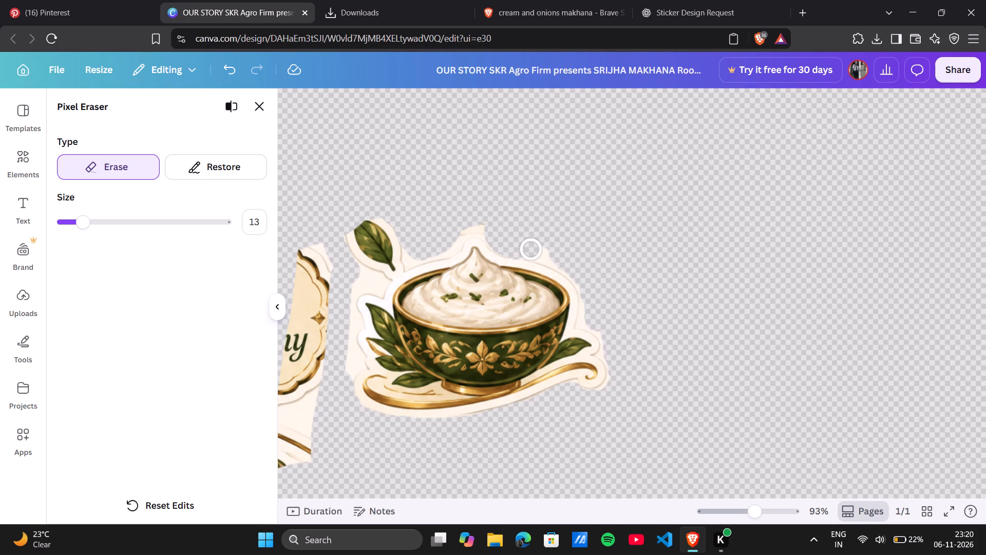
pyautogui.moveTo(531, 250); pyautogui.dragTo(533, 252)
pyautogui.moveTo(533, 252); pyautogui.dragTo(562, 262)
pyautogui.moveTo(562, 262); pyautogui.dragTo(584, 281)
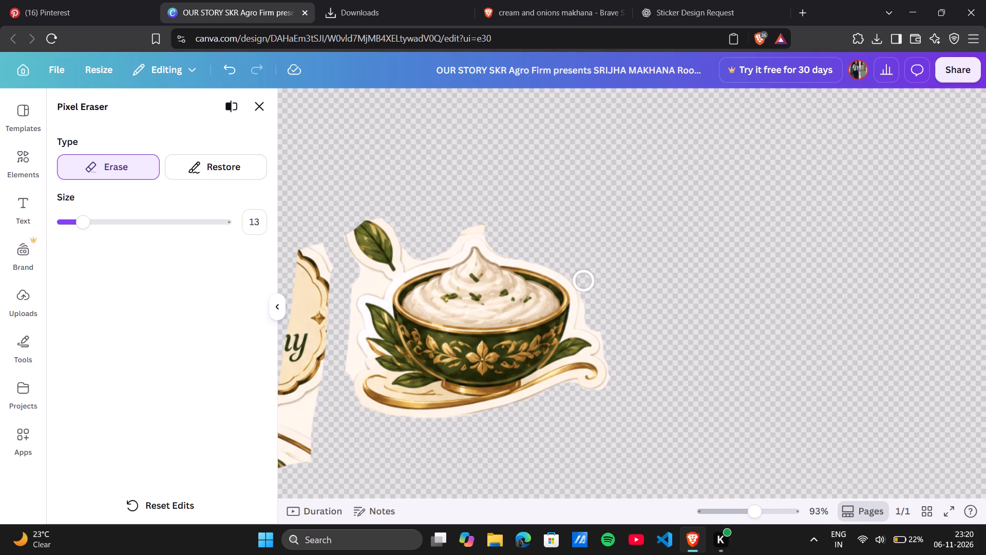
pyautogui.moveTo(584, 281); pyautogui.dragTo(589, 308)
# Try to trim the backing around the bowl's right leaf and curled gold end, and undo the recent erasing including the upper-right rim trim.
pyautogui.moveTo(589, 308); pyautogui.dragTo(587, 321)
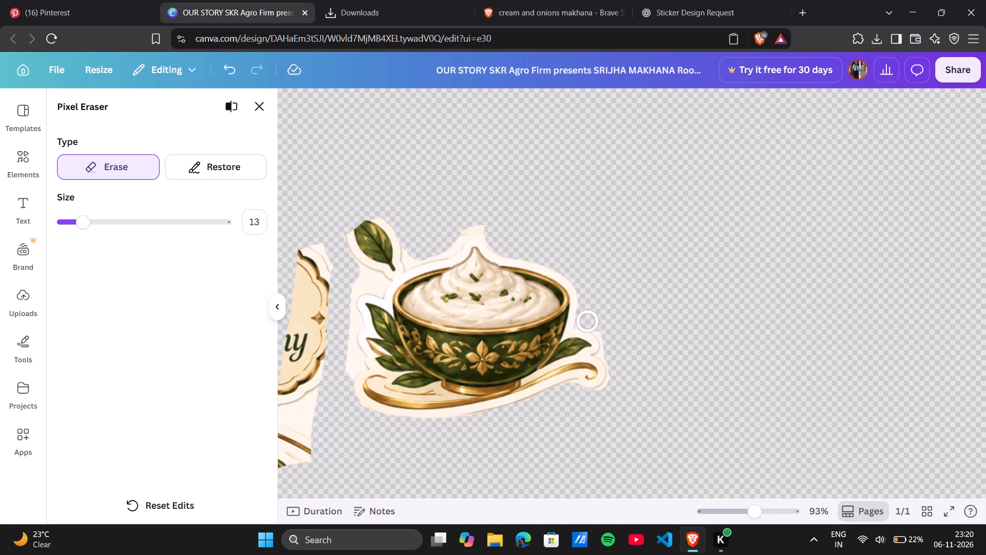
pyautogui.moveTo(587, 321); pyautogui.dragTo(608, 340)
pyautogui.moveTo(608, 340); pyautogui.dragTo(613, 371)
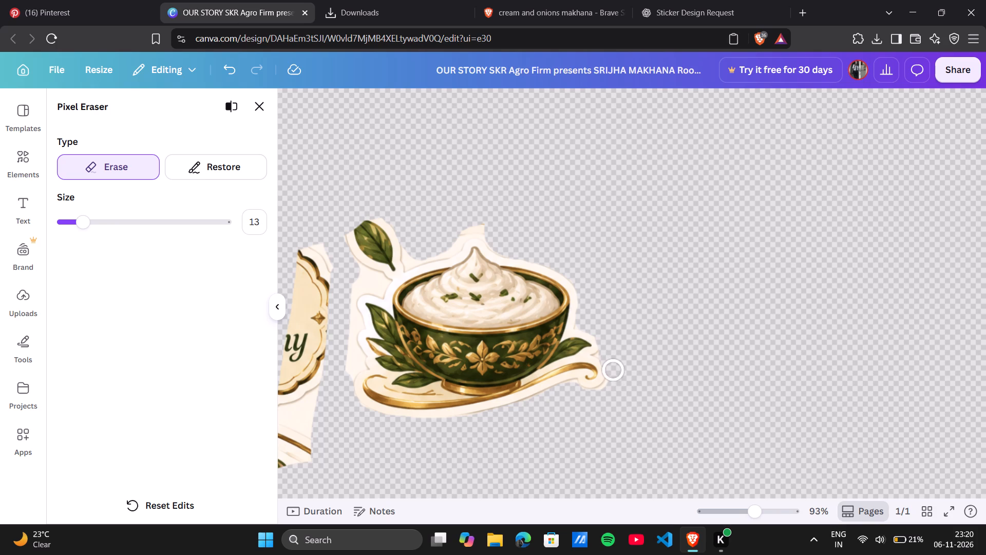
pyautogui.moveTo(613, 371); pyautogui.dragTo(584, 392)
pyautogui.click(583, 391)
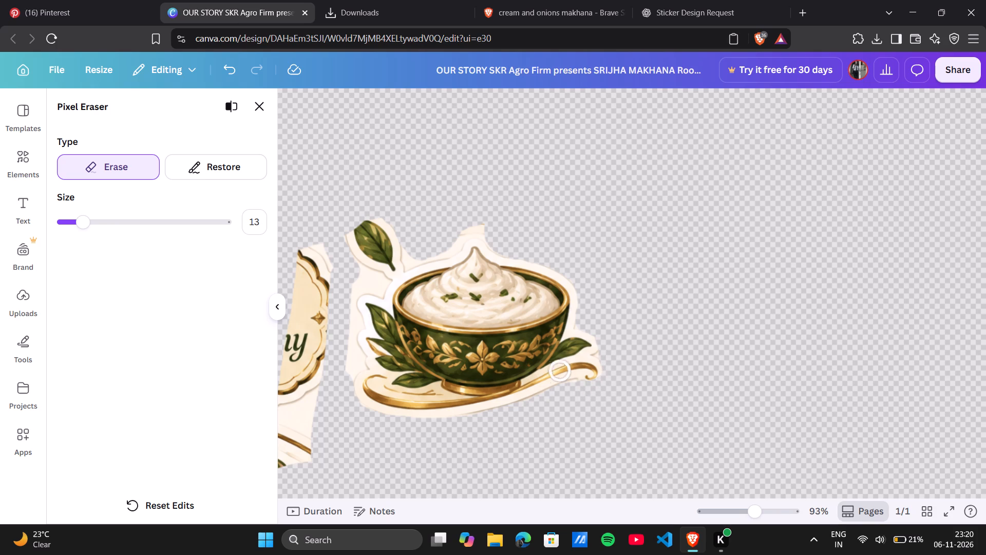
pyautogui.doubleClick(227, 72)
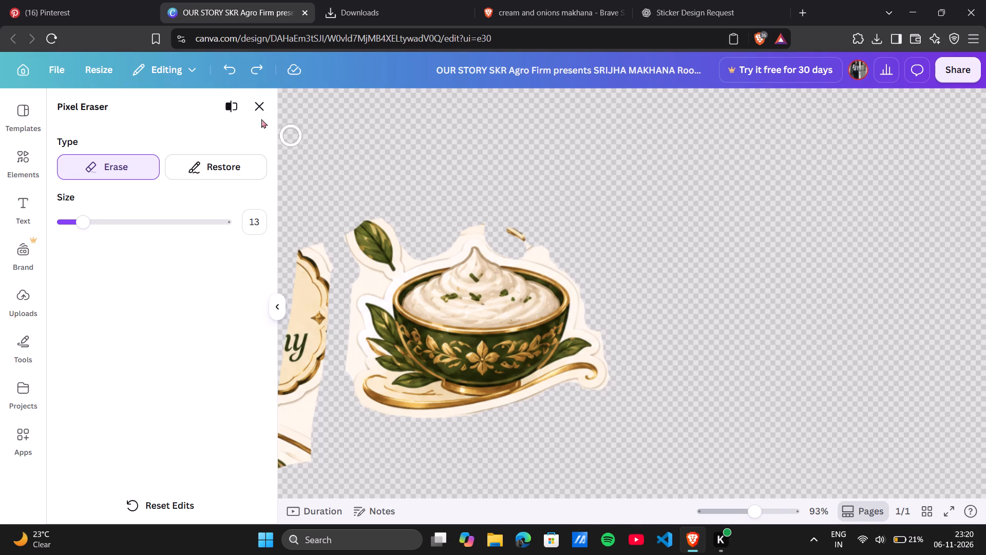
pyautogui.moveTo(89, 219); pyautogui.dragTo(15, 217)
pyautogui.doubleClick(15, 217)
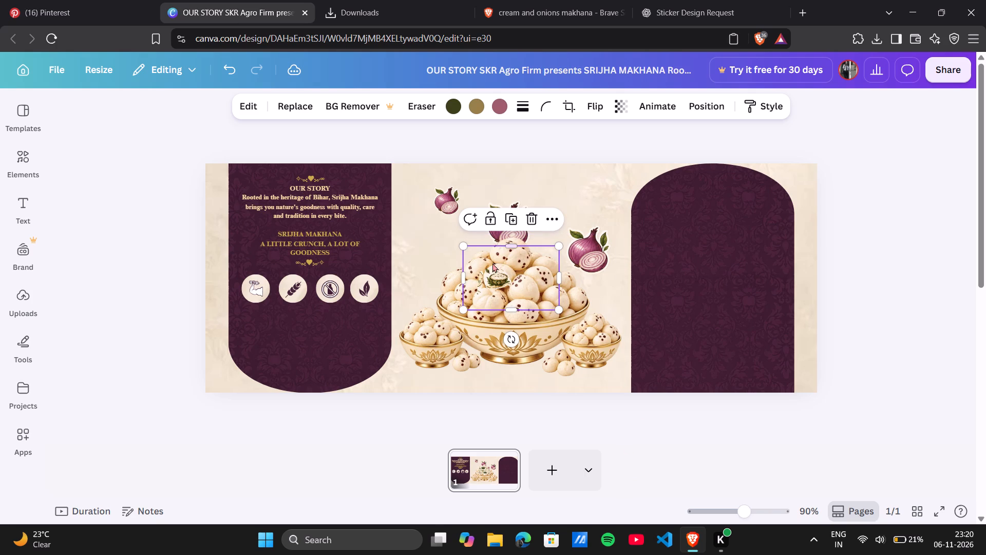
# Reopen the sticker sheet in Pixel Eraser and erase the whole banner strip left of the cream bowl.
pyautogui.click(425, 105)
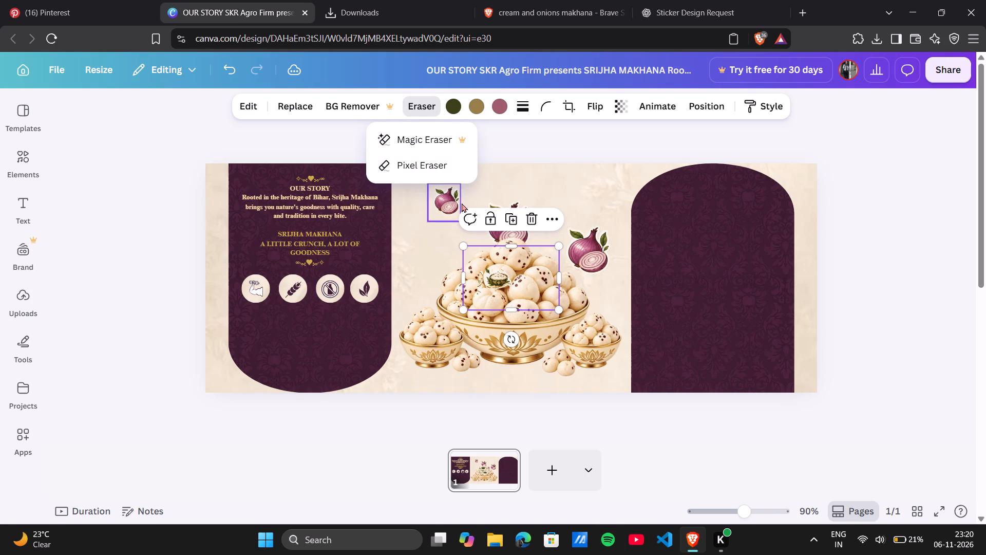
pyautogui.doubleClick(454, 167)
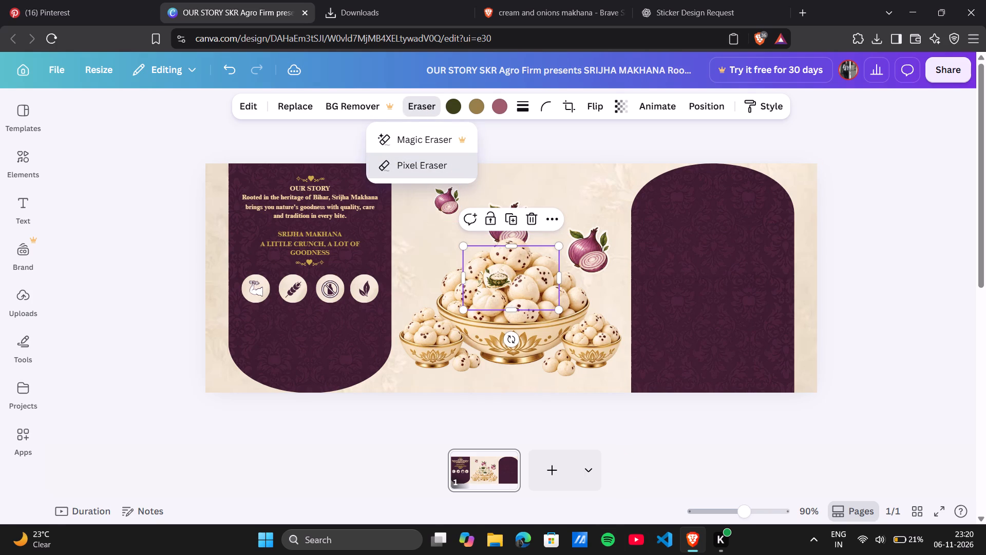
pyautogui.click(437, 276)
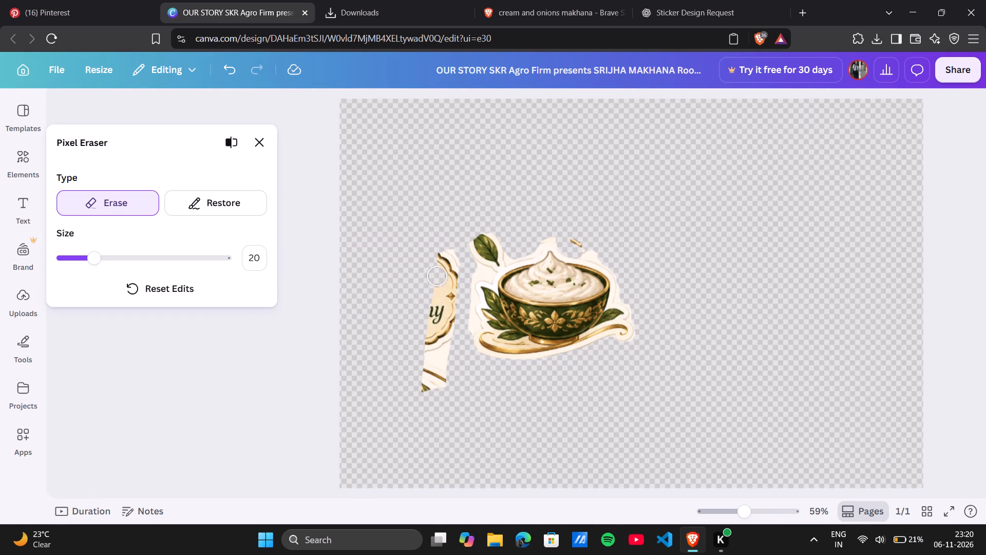
pyautogui.moveTo(441, 273); pyautogui.dragTo(445, 254)
pyautogui.moveTo(445, 254); pyautogui.dragTo(425, 396)
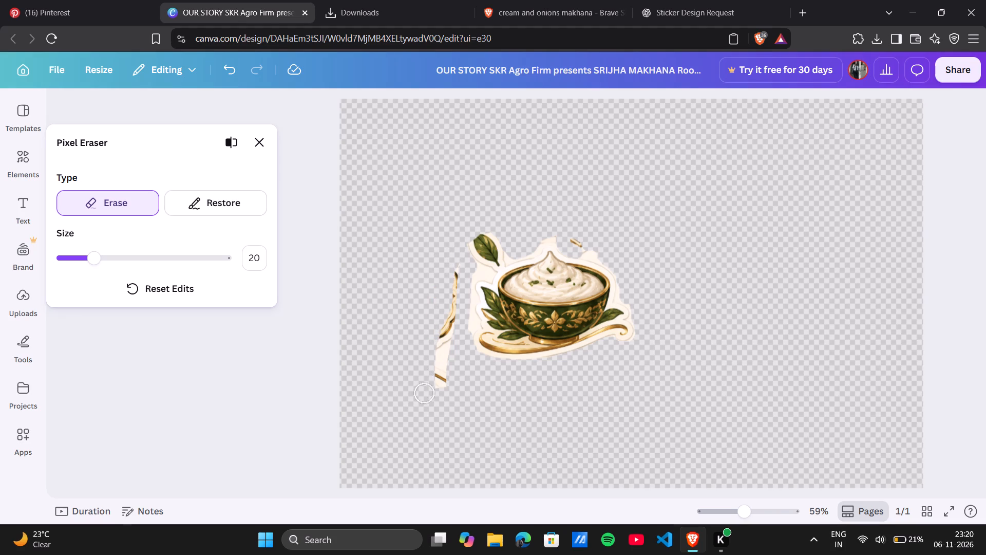
pyautogui.moveTo(425, 396); pyautogui.dragTo(433, 387)
pyautogui.moveTo(458, 286); pyautogui.dragTo(455, 277)
pyautogui.moveTo(451, 277); pyautogui.dragTo(443, 319)
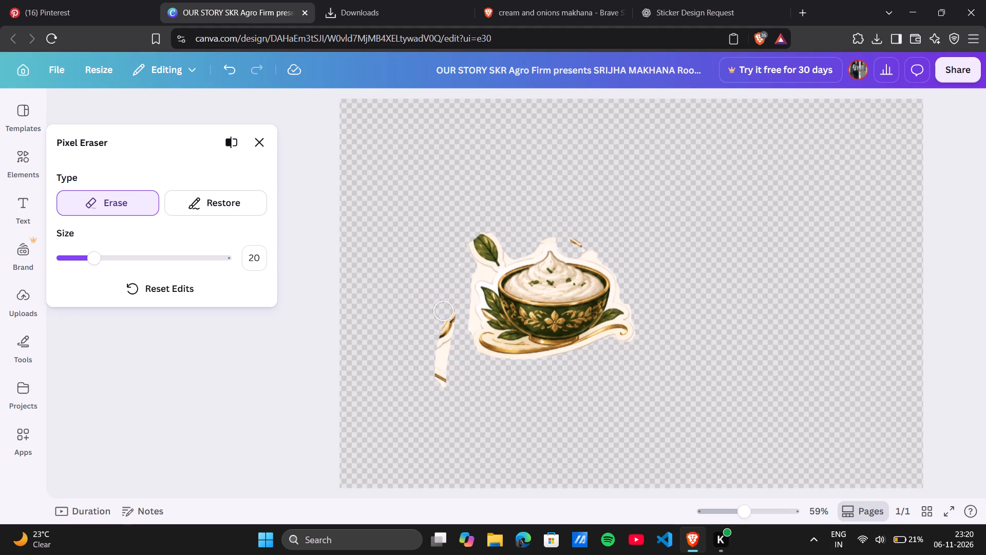
pyautogui.moveTo(443, 319); pyautogui.dragTo(456, 319)
pyautogui.click(456, 319)
pyautogui.moveTo(456, 322); pyautogui.dragTo(452, 345)
pyautogui.moveTo(452, 347); pyautogui.dragTo(444, 387)
pyautogui.click(444, 388)
pyautogui.click(443, 393)
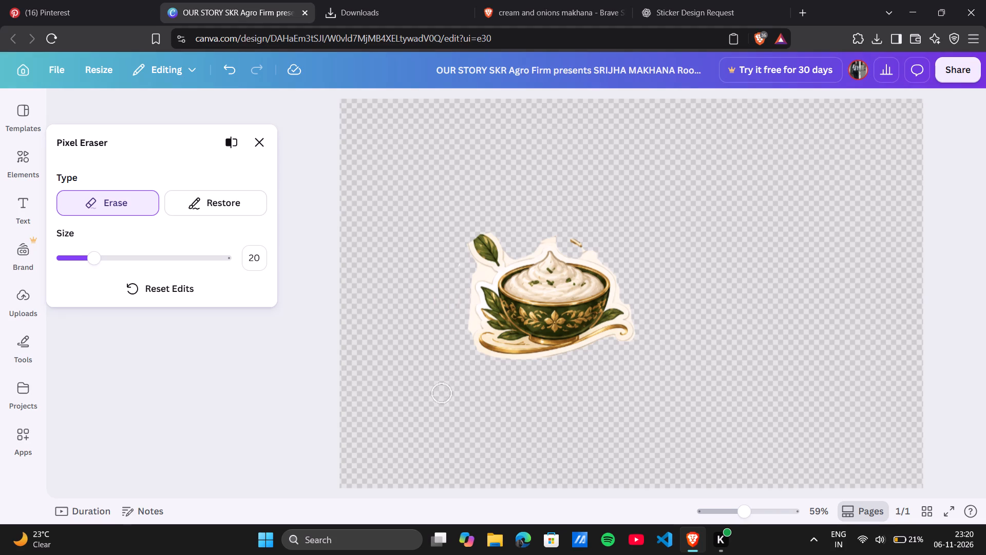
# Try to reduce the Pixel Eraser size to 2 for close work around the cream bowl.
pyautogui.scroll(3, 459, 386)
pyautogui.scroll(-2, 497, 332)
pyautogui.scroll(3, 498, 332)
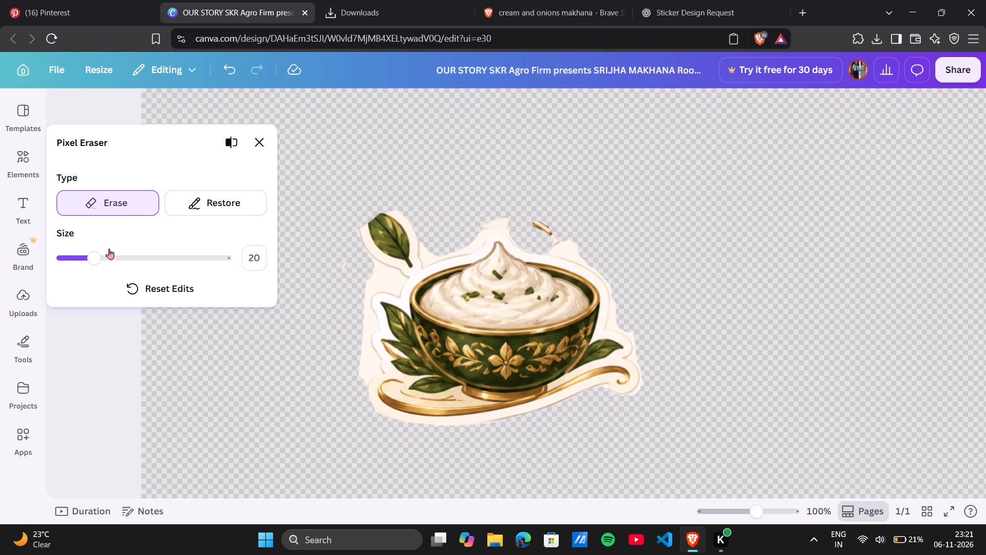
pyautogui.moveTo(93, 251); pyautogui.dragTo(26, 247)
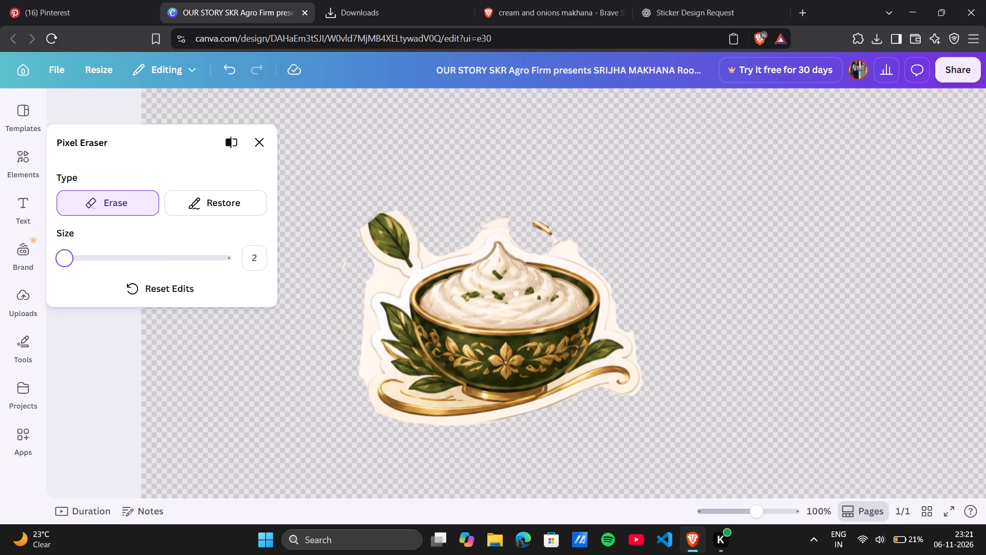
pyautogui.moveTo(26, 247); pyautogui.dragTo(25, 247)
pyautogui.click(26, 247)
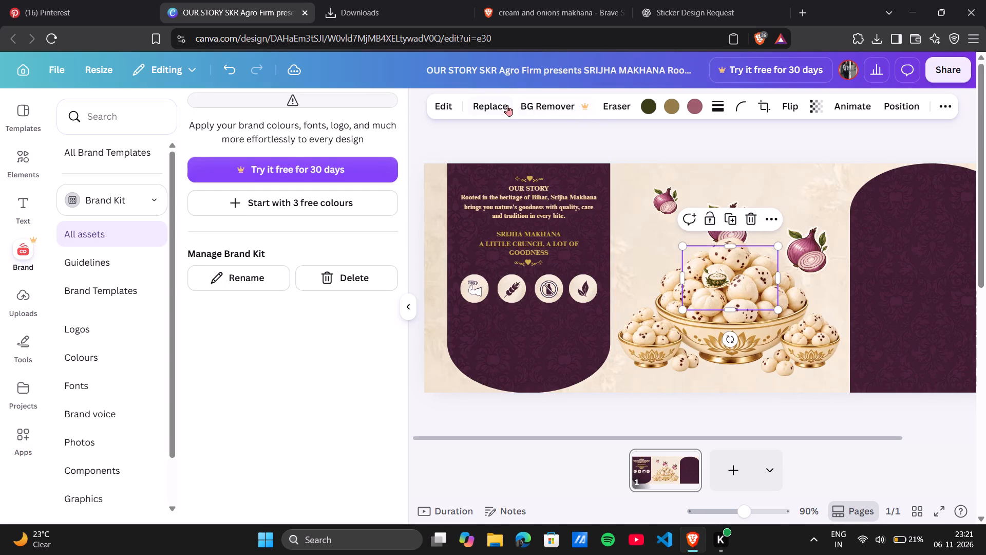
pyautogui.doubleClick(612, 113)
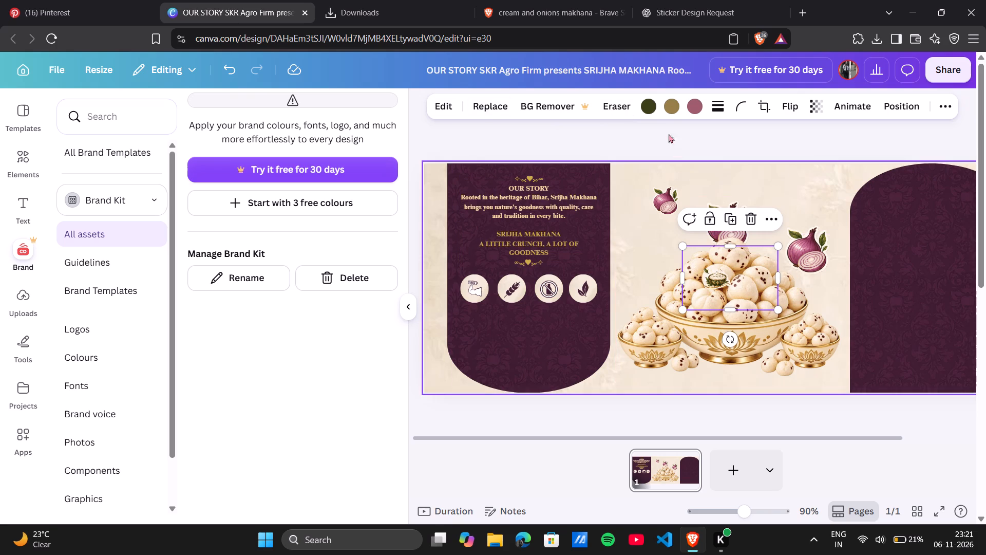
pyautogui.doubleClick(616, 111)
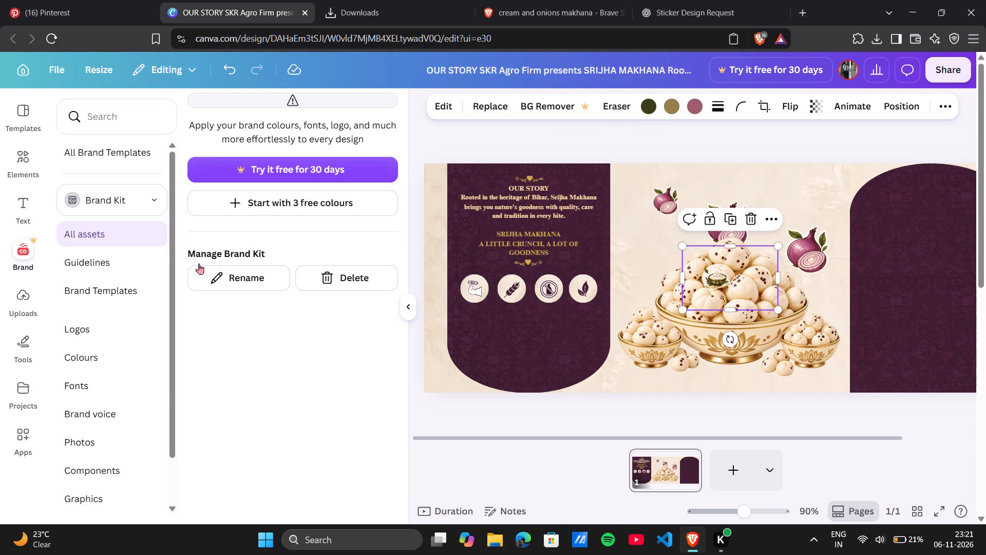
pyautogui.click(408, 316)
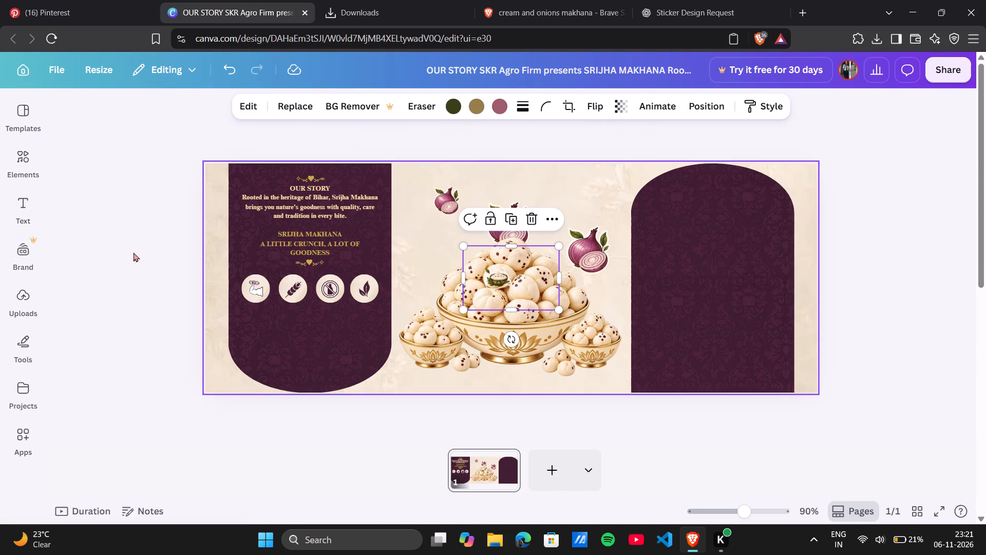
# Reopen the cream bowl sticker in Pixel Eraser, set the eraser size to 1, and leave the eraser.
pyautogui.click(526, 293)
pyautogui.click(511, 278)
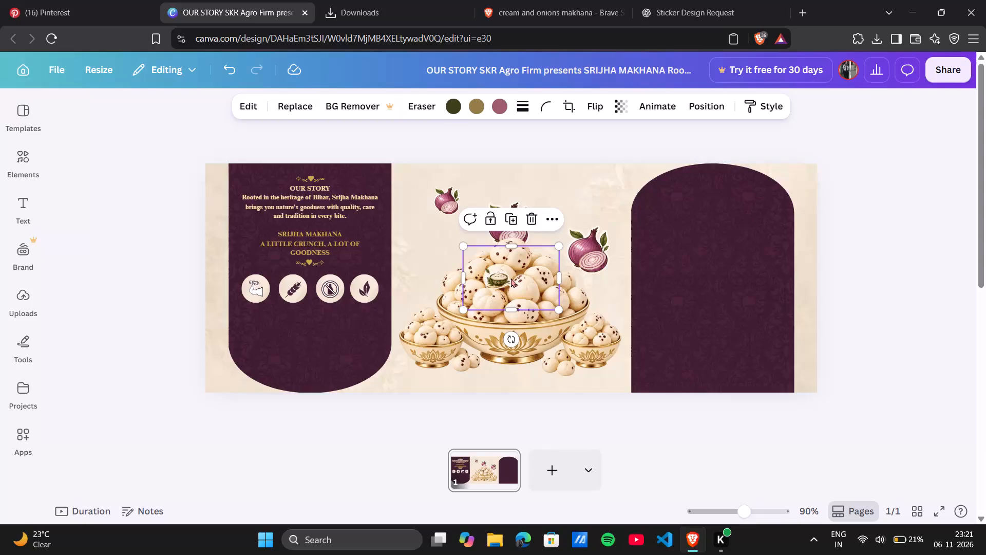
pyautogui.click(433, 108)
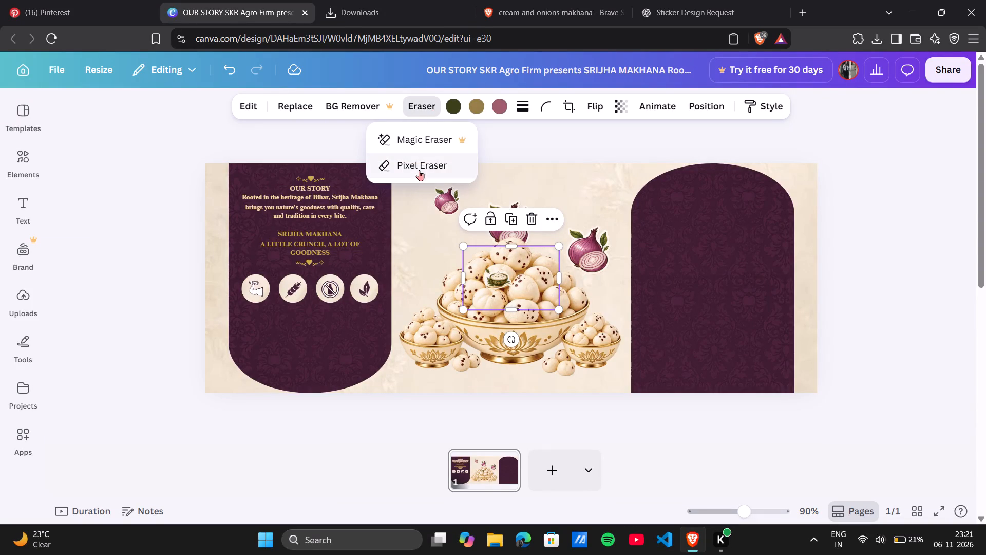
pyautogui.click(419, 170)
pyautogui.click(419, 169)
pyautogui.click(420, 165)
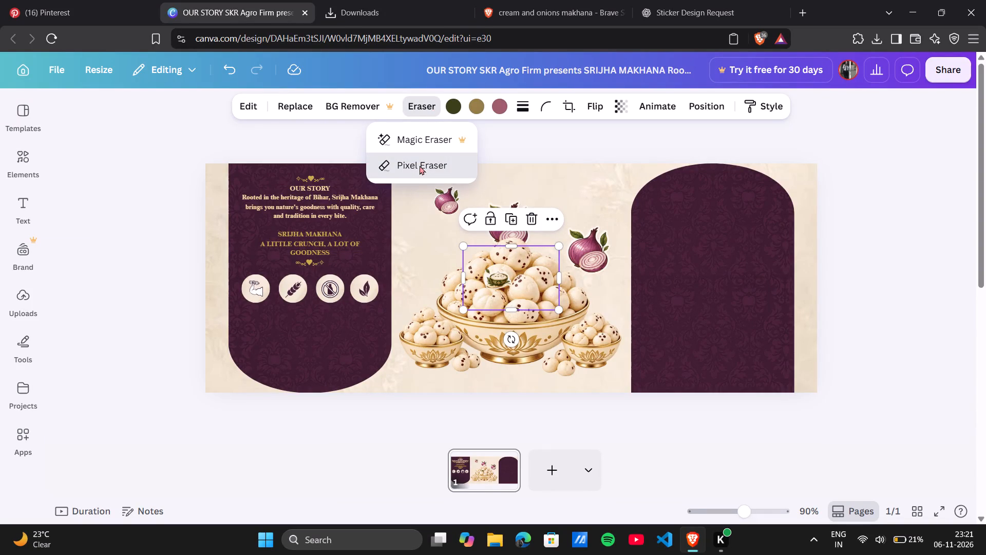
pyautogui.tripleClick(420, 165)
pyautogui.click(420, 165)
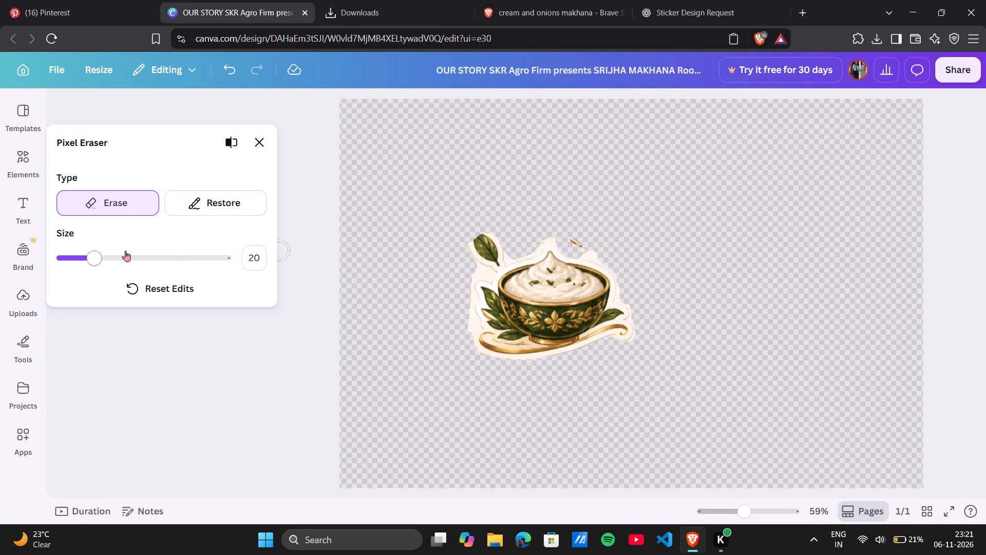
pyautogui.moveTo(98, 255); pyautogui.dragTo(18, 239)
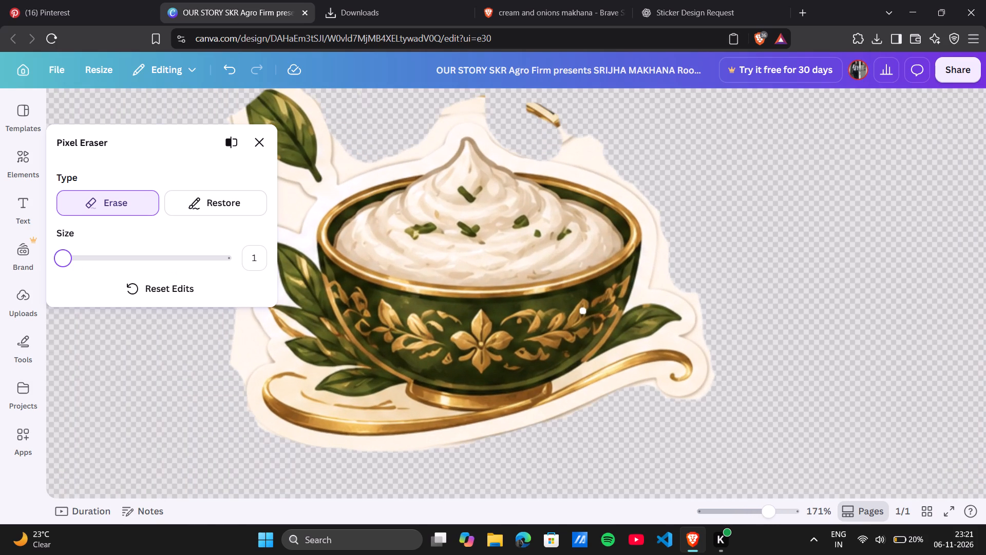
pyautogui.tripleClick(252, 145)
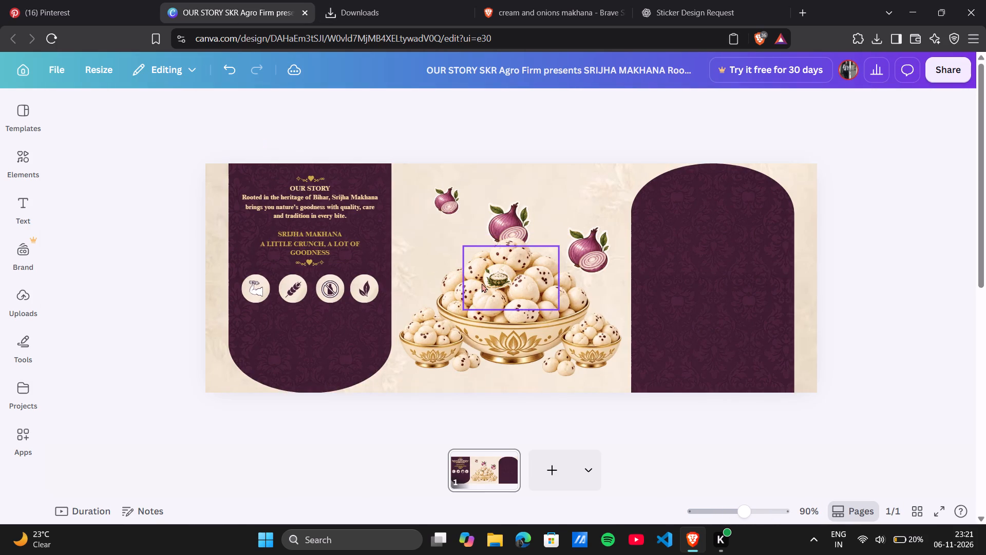
# Select the cream bowl sticker on the label and open it in Pixel Eraser again.
pyautogui.click(492, 279)
pyautogui.tripleClick(432, 104)
pyautogui.click(432, 104)
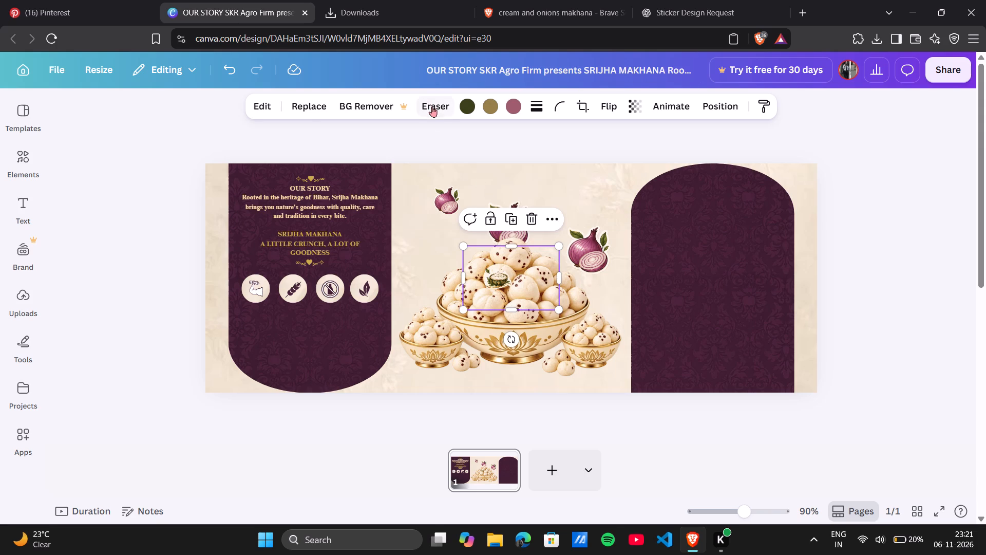
pyautogui.doubleClick(424, 94)
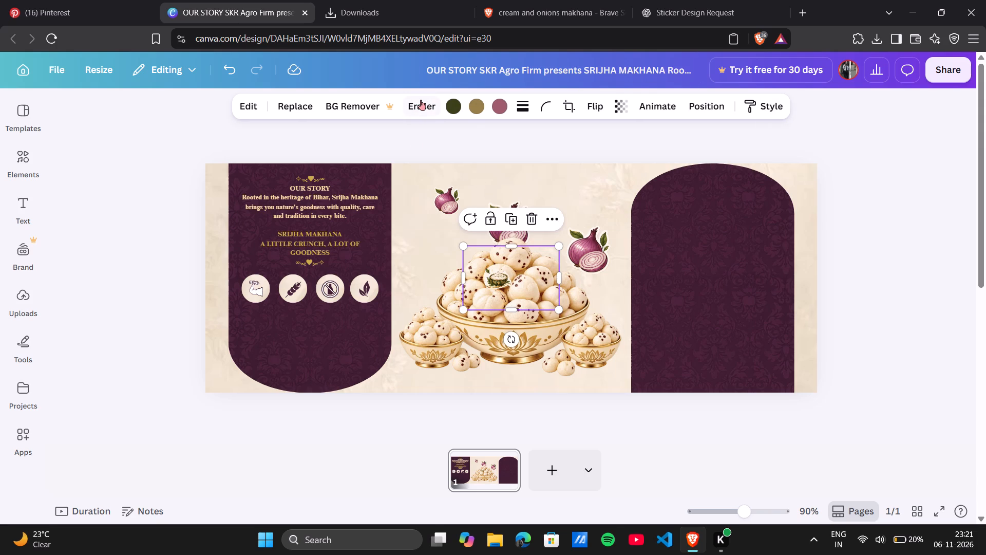
pyautogui.click(421, 100)
pyautogui.click(408, 155)
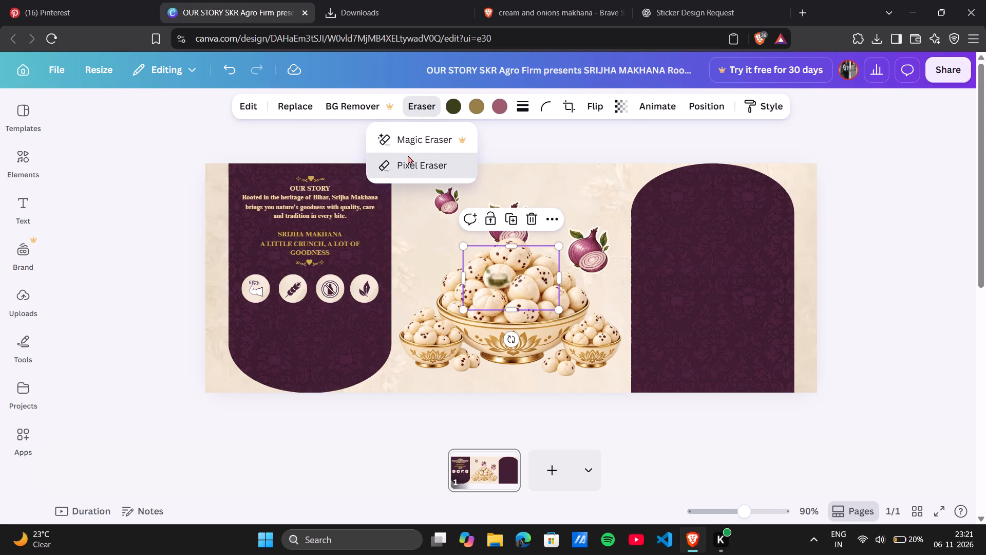
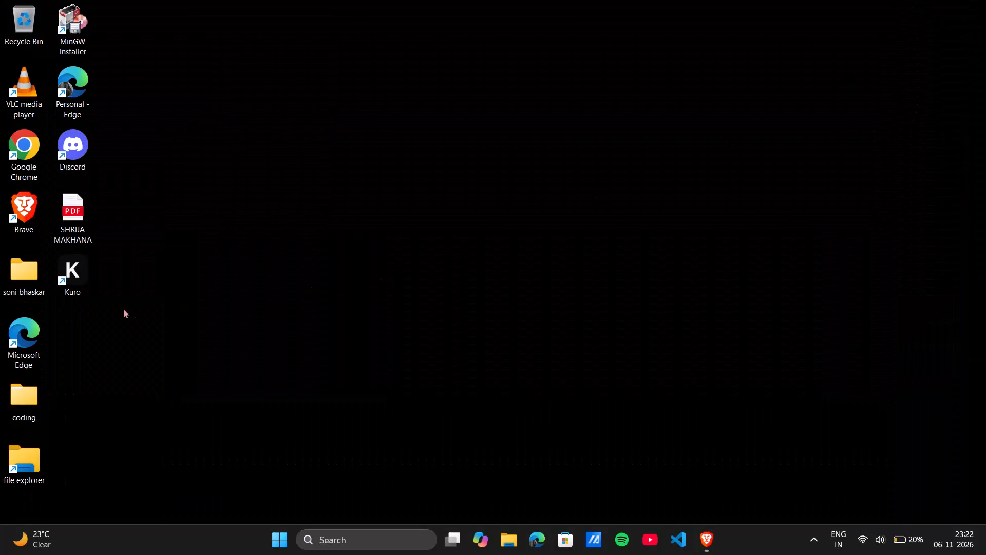
# Launch the Kuro application from its desktop shortcut.
pyautogui.doubleClick(79, 273)
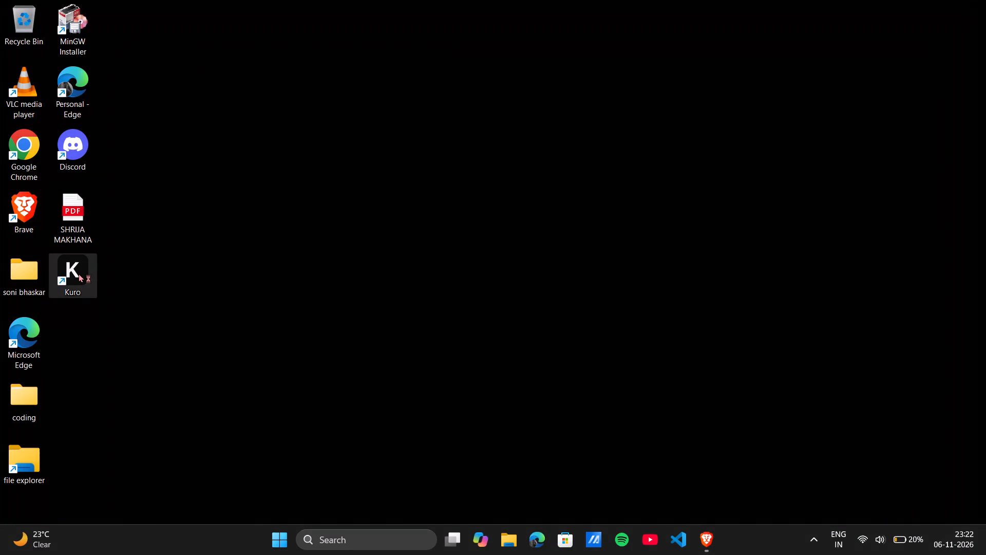
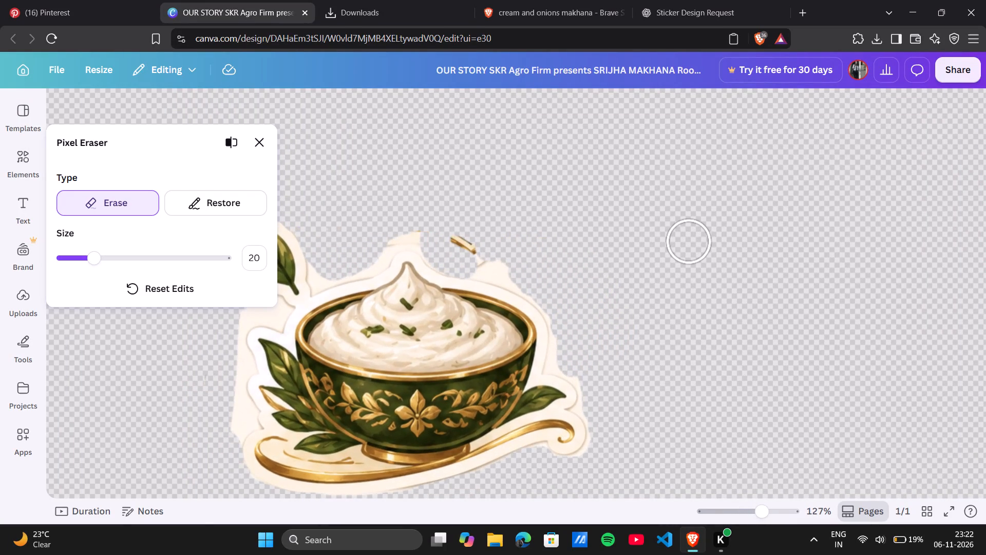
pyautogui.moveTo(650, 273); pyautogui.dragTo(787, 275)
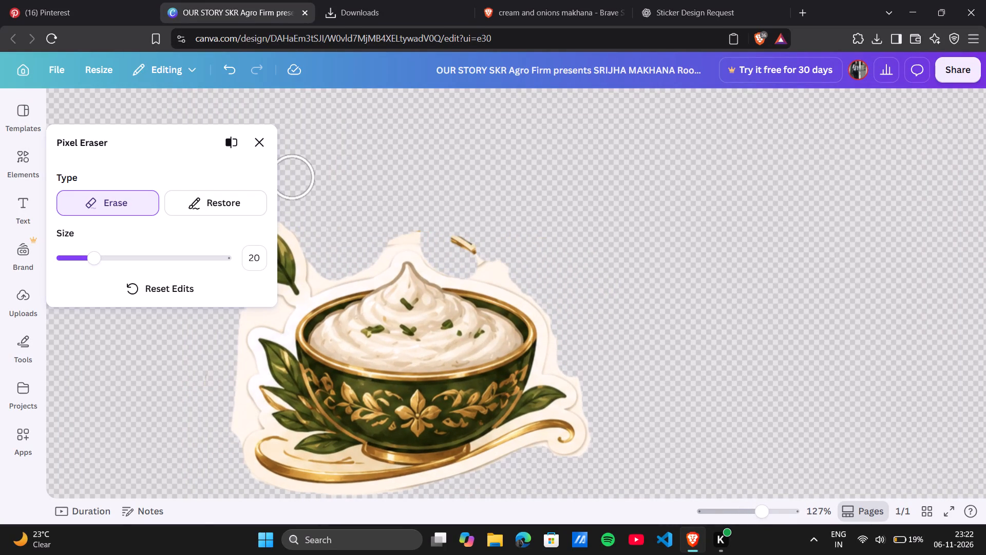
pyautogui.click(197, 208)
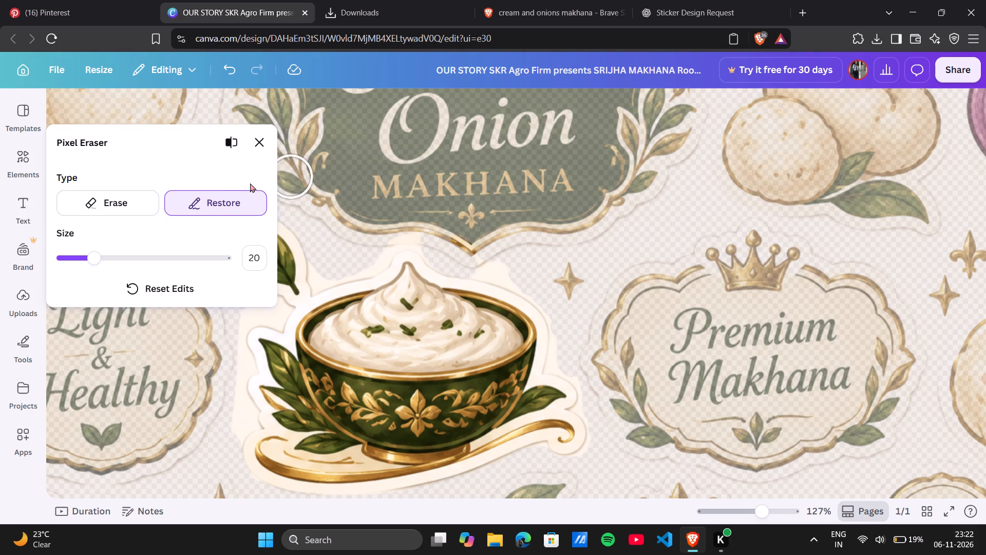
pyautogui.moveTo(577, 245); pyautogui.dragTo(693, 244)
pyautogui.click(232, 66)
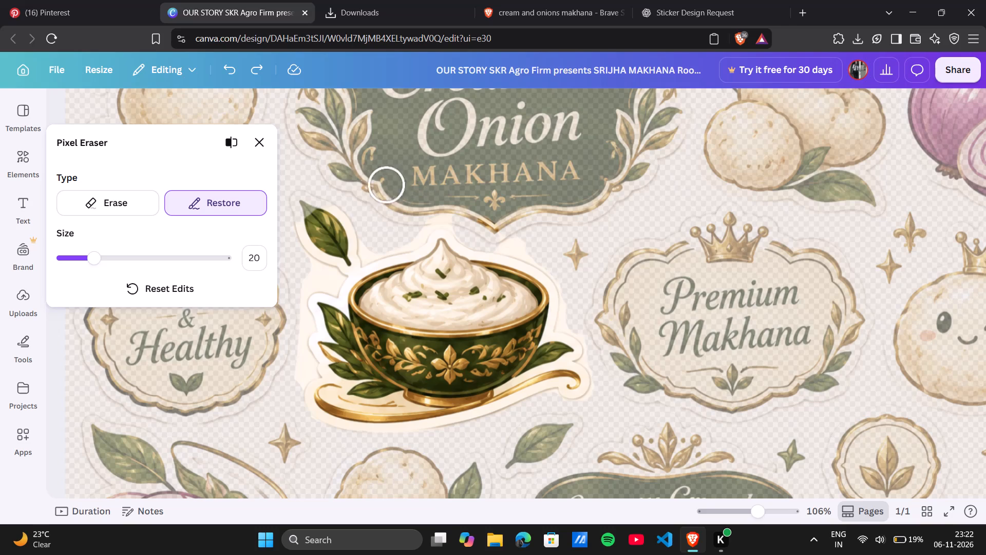
# Restore the missing cream border around the tip of the upper-left leaf with a size 1 restore brush.
pyautogui.moveTo(99, 258); pyautogui.dragTo(61, 260)
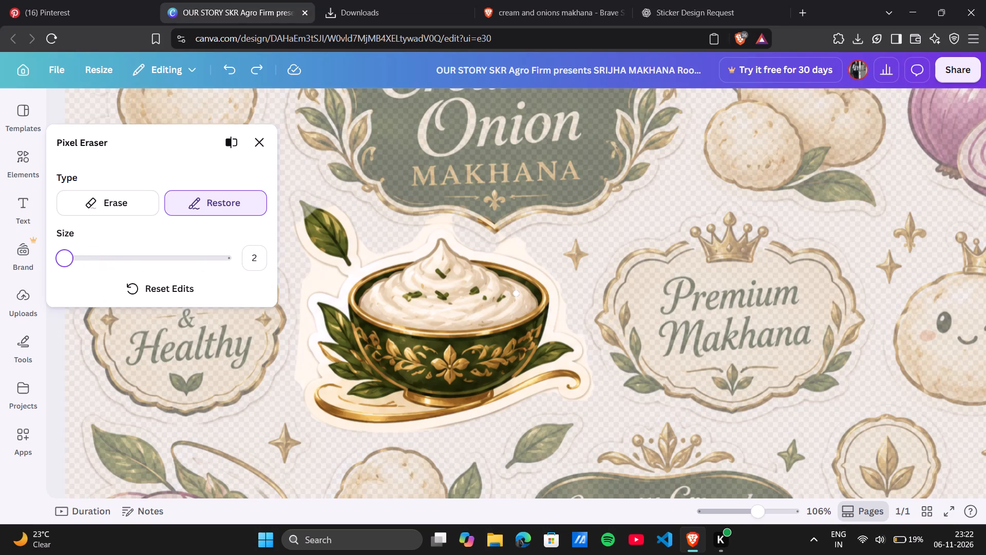
pyautogui.moveTo(61, 260); pyautogui.dragTo(51, 258)
pyautogui.moveTo(328, 237); pyautogui.dragTo(298, 225)
pyautogui.moveTo(298, 225); pyautogui.dragTo(293, 197)
pyautogui.moveTo(293, 197); pyautogui.dragTo(305, 200)
pyautogui.moveTo(305, 200); pyautogui.dragTo(303, 211)
pyautogui.moveTo(303, 211); pyautogui.dragTo(312, 210)
pyautogui.moveTo(312, 210); pyautogui.dragTo(328, 206)
pyautogui.moveTo(328, 206); pyautogui.dragTo(313, 197)
pyautogui.moveTo(313, 197); pyautogui.dragTo(325, 224)
pyautogui.moveTo(325, 224); pyautogui.dragTo(427, 275)
pyautogui.moveTo(427, 275); pyautogui.dragTo(428, 277)
# Erase the cream backing between the upper-left leaf and the leaf cluster beside the bowl, using a size 1 eraser.
pyautogui.click(119, 198)
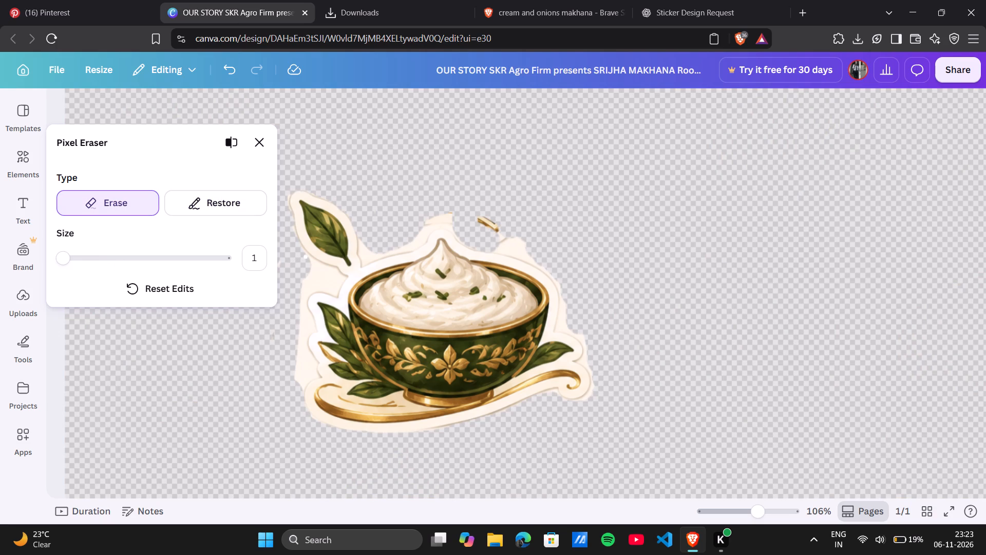
pyautogui.moveTo(307, 258); pyautogui.dragTo(323, 266)
pyautogui.moveTo(323, 266); pyautogui.dragTo(342, 282)
pyautogui.moveTo(342, 282); pyautogui.dragTo(310, 285)
pyautogui.moveTo(310, 285); pyautogui.dragTo(316, 268)
pyautogui.moveTo(316, 268); pyautogui.dragTo(328, 271)
pyautogui.moveTo(328, 271); pyautogui.dragTo(331, 277)
pyautogui.moveTo(331, 277); pyautogui.dragTo(339, 277)
pyautogui.moveTo(339, 277); pyautogui.dragTo(313, 278)
pyautogui.moveTo(313, 278); pyautogui.dragTo(317, 286)
pyautogui.moveTo(317, 286); pyautogui.dragTo(308, 295)
pyautogui.moveTo(308, 295); pyautogui.dragTo(305, 295)
# Erase the excess cream backing outside the leaf cluster beside the bowl, down to the spoon's base, with the size 1 eraser.
pyautogui.moveTo(305, 295); pyautogui.dragTo(309, 317)
pyautogui.moveTo(309, 317); pyautogui.dragTo(301, 329)
pyautogui.moveTo(301, 329); pyautogui.dragTo(308, 332)
pyautogui.moveTo(308, 332); pyautogui.dragTo(298, 298)
pyautogui.moveTo(298, 298); pyautogui.dragTo(301, 378)
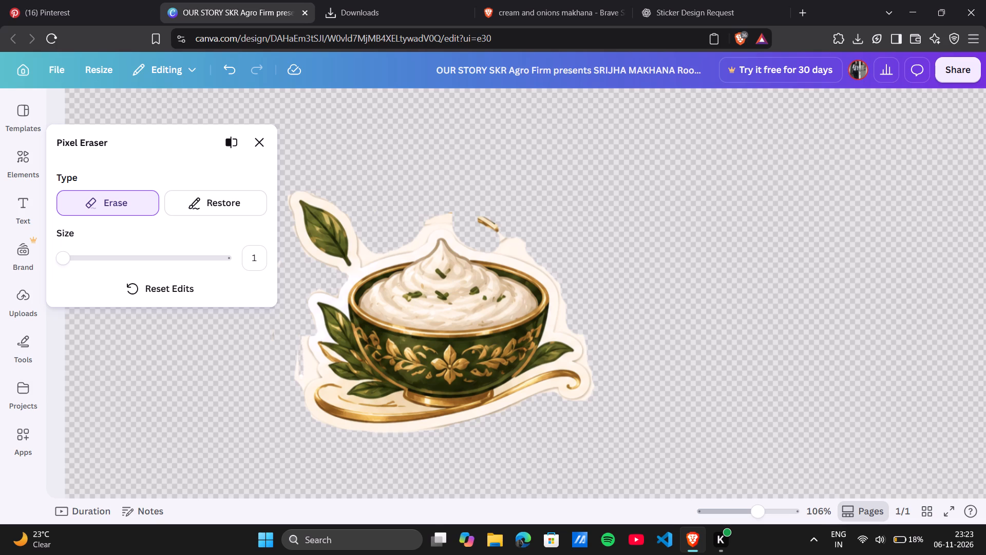
pyautogui.moveTo(301, 378); pyautogui.dragTo(307, 338)
pyautogui.moveTo(307, 338); pyautogui.dragTo(300, 355)
pyautogui.moveTo(300, 355); pyautogui.dragTo(310, 355)
pyautogui.moveTo(310, 355); pyautogui.dragTo(309, 381)
pyautogui.moveTo(309, 381); pyautogui.dragTo(305, 361)
pyautogui.moveTo(305, 361); pyautogui.dragTo(306, 381)
pyautogui.moveTo(306, 381); pyautogui.dragTo(288, 362)
# Trim the rough backing edge around the curled end of the gold spoon handle with the size 1 eraser.
pyautogui.moveTo(580, 400); pyautogui.dragTo(587, 394)
pyautogui.moveTo(587, 394); pyautogui.dragTo(593, 381)
pyautogui.moveTo(593, 381); pyautogui.dragTo(586, 366)
pyautogui.moveTo(586, 366); pyautogui.dragTo(589, 356)
# Erase the detached gold fragment floating above the bowl beside the cream peak.
pyautogui.moveTo(480, 223); pyautogui.dragTo(484, 220)
pyautogui.moveTo(484, 220); pyautogui.dragTo(494, 225)
# Erase the protruding bump of cream backing above the bowl's upper-right rim, following the sticker's white border.
pyautogui.moveTo(494, 225); pyautogui.dragTo(504, 242)
pyautogui.moveTo(504, 242); pyautogui.dragTo(501, 248)
pyautogui.moveTo(501, 248); pyautogui.dragTo(520, 256)
pyautogui.moveTo(520, 256); pyautogui.dragTo(511, 247)
pyautogui.moveTo(511, 247); pyautogui.dragTo(523, 246)
# Erase the excess backing along the bowl's right side, from the upper rim down past the lower-right leaf.
pyautogui.moveTo(523, 246); pyautogui.dragTo(539, 268)
pyautogui.moveTo(539, 268); pyautogui.dragTo(561, 285)
pyautogui.moveTo(561, 285); pyautogui.dragTo(559, 328)
pyautogui.moveTo(559, 328); pyautogui.dragTo(565, 313)
pyautogui.moveTo(565, 313); pyautogui.dragTo(567, 332)
pyautogui.moveTo(567, 332); pyautogui.dragTo(585, 359)
pyautogui.moveTo(585, 359); pyautogui.dragTo(578, 337)
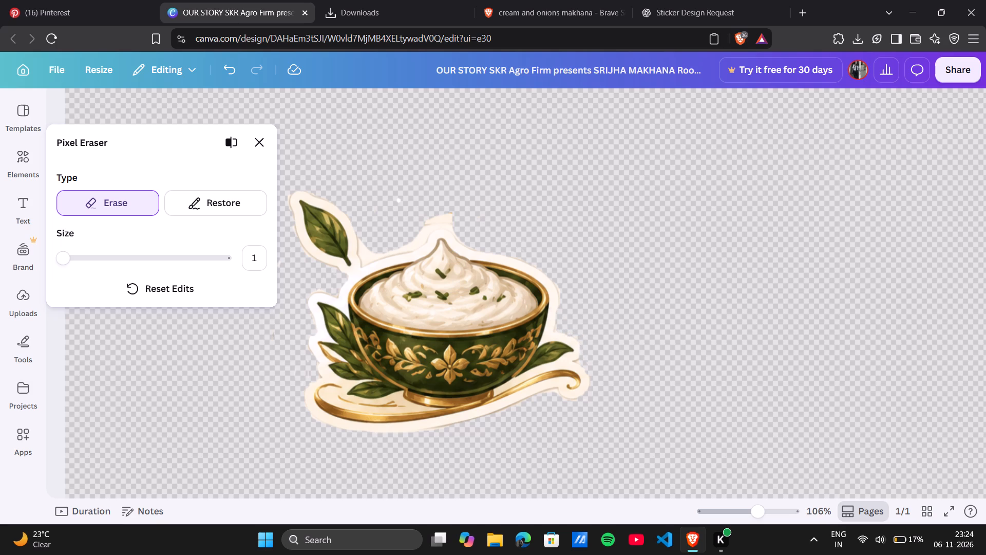
# Erase the leftover backing specks along the sticker's border between the upper leaf and the cream peak.
pyautogui.moveTo(367, 255); pyautogui.dragTo(367, 242)
pyautogui.moveTo(367, 242); pyautogui.dragTo(365, 261)
pyautogui.moveTo(365, 261); pyautogui.dragTo(374, 255)
pyautogui.moveTo(374, 255); pyautogui.dragTo(393, 250)
pyautogui.moveTo(393, 250); pyautogui.dragTo(377, 258)
pyautogui.moveTo(377, 258); pyautogui.dragTo(418, 242)
# Erase the flared cream backing above the cream peak, following the white border, and close the pixel eraser.
pyautogui.moveTo(418, 242); pyautogui.dragTo(419, 242)
pyautogui.moveTo(419, 242); pyautogui.dragTo(442, 227)
pyautogui.moveTo(442, 227); pyautogui.dragTo(460, 238)
pyautogui.moveTo(460, 238); pyautogui.dragTo(445, 225)
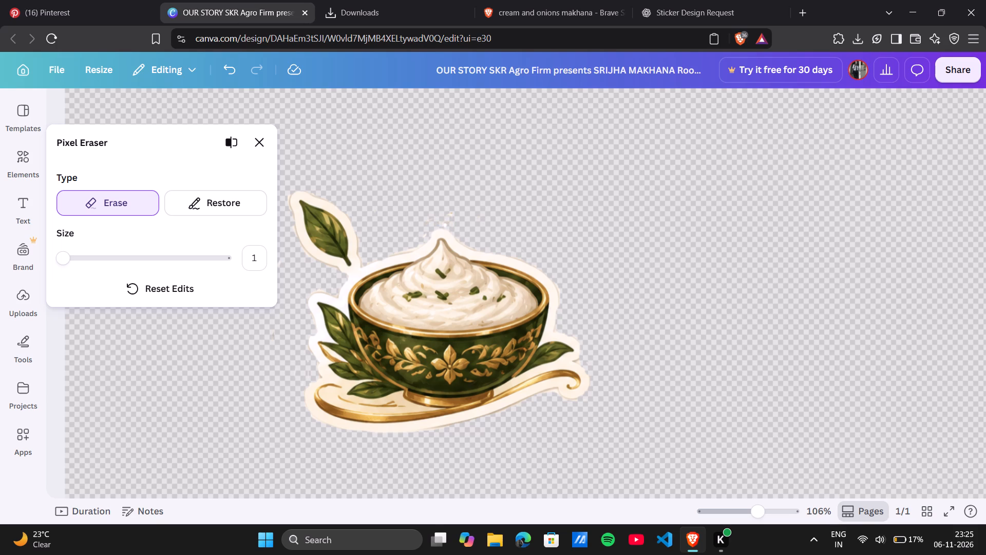
pyautogui.moveTo(445, 225); pyautogui.dragTo(420, 235)
pyautogui.click(266, 146)
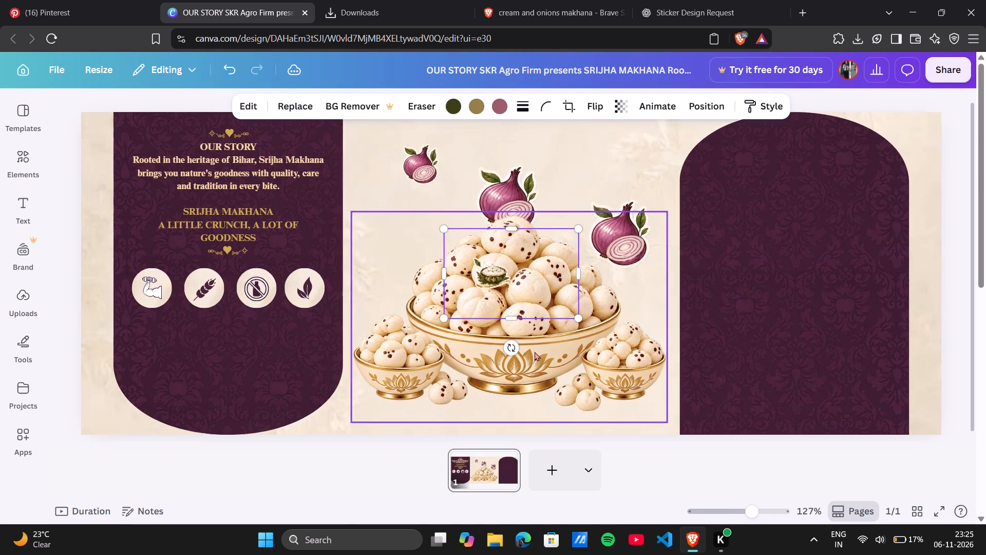
# Move the cream bowl sticker onto the OUR STORY panel, enlarge it, and place it below the dumbbell-arm icon.
pyautogui.moveTo(487, 282); pyautogui.dragTo(325, 326)
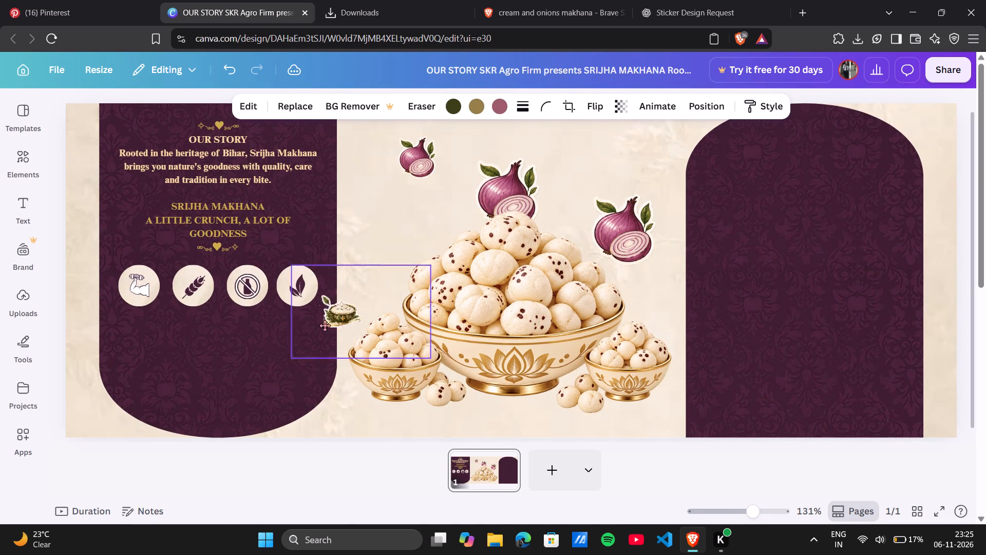
pyautogui.moveTo(325, 326); pyautogui.dragTo(169, 362)
pyautogui.moveTo(262, 399); pyautogui.dragTo(316, 422)
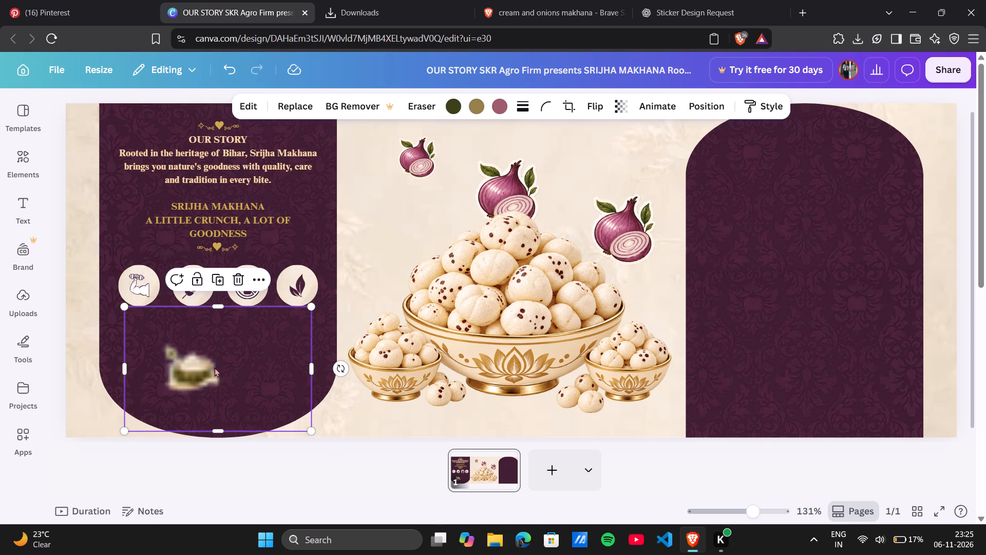
pyautogui.moveTo(213, 383); pyautogui.dragTo(167, 370)
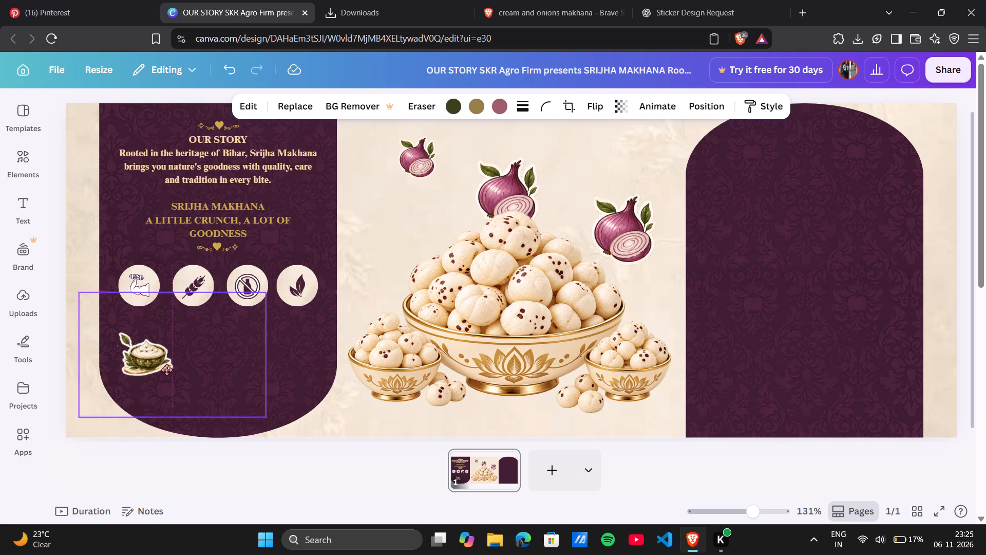
pyautogui.moveTo(167, 370); pyautogui.dragTo(165, 372)
# Delete the large makhana bowls image from the middle section of the label.
pyautogui.moveTo(484, 334); pyautogui.dragTo(263, 362)
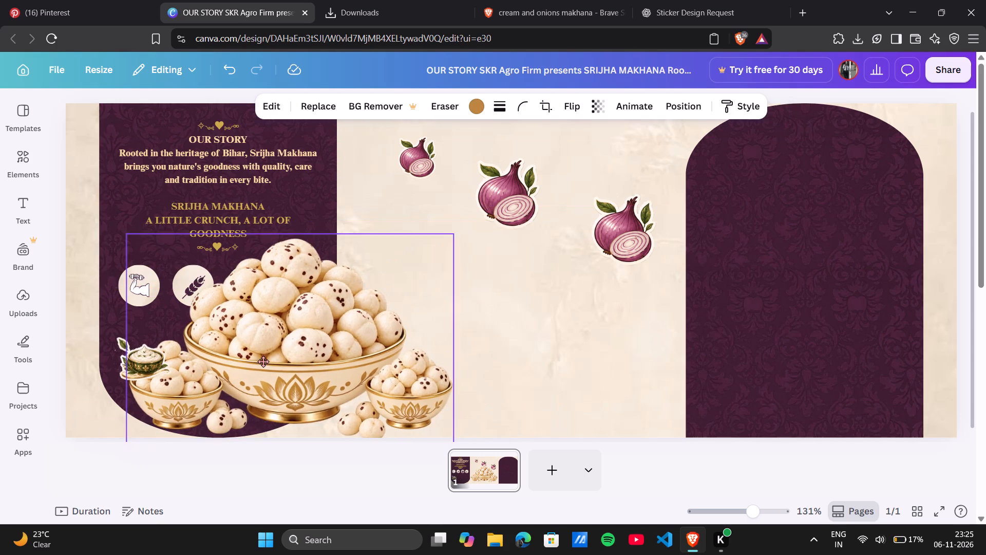
pyautogui.moveTo(263, 362); pyautogui.dragTo(470, 360)
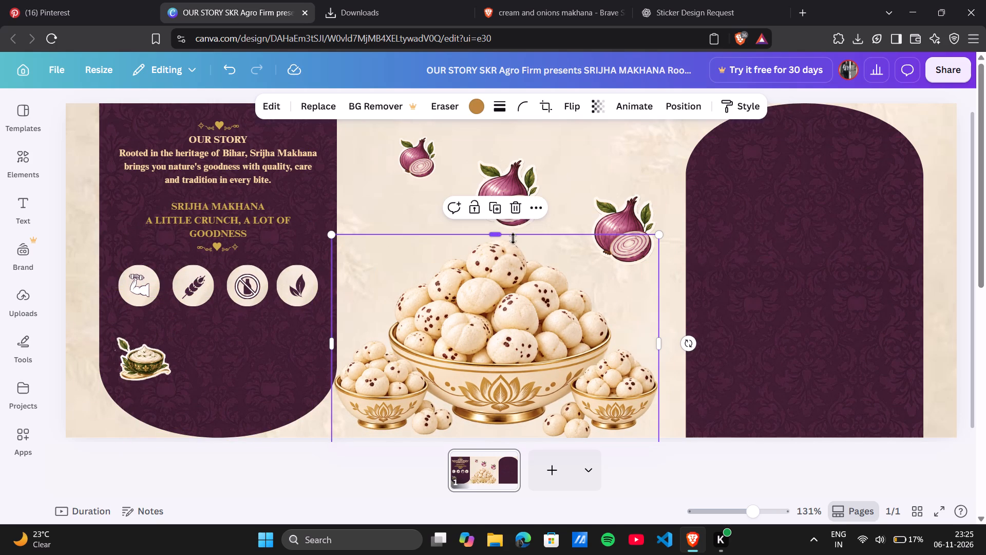
pyautogui.click(515, 206)
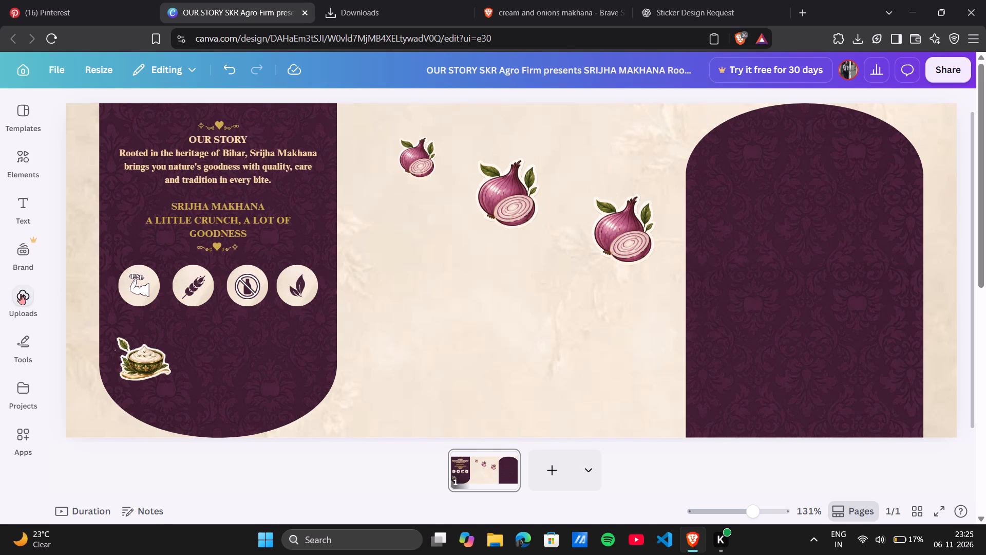
# Insert the uploaded three-bowl makhana image onto the page.
pyautogui.click(21, 294)
pyautogui.click(217, 422)
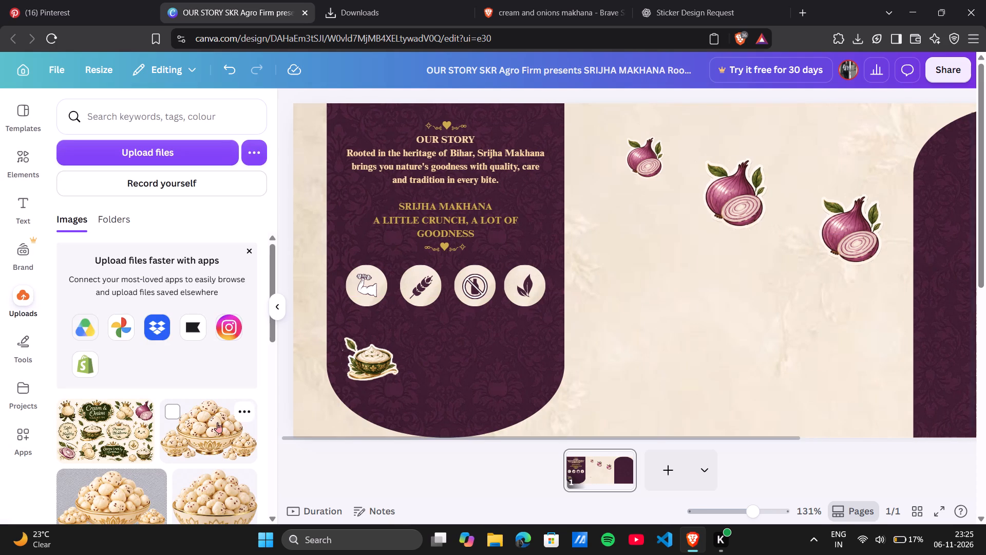
pyautogui.click(274, 301)
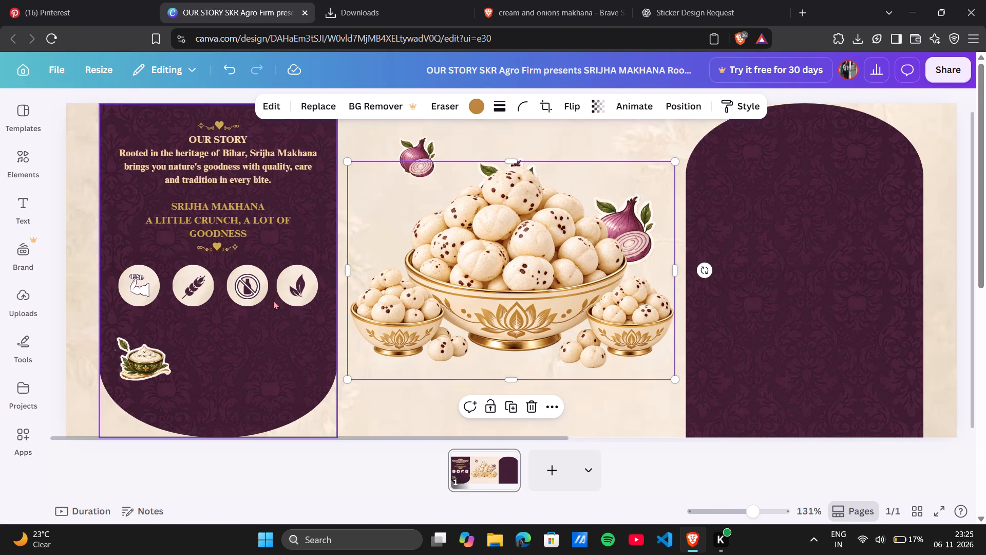
# Shrink the makhana bowls image to about half its size and place it below the four icons on the OUR STORY panel.
pyautogui.moveTo(515, 281); pyautogui.dragTo(278, 365)
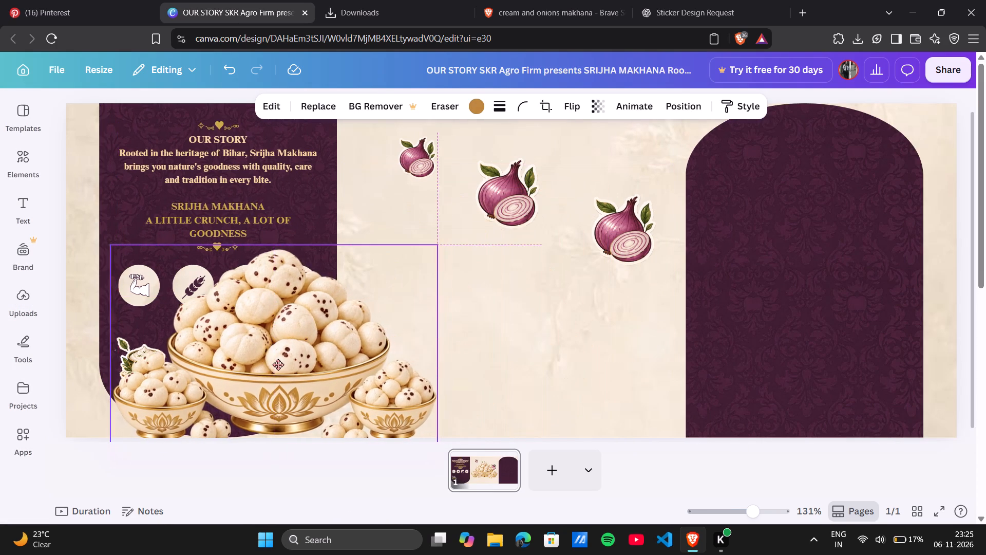
pyautogui.moveTo(278, 365); pyautogui.dragTo(437, 308)
pyautogui.moveTo(599, 405); pyautogui.dragTo(496, 326)
pyautogui.moveTo(432, 264); pyautogui.dragTo(282, 348)
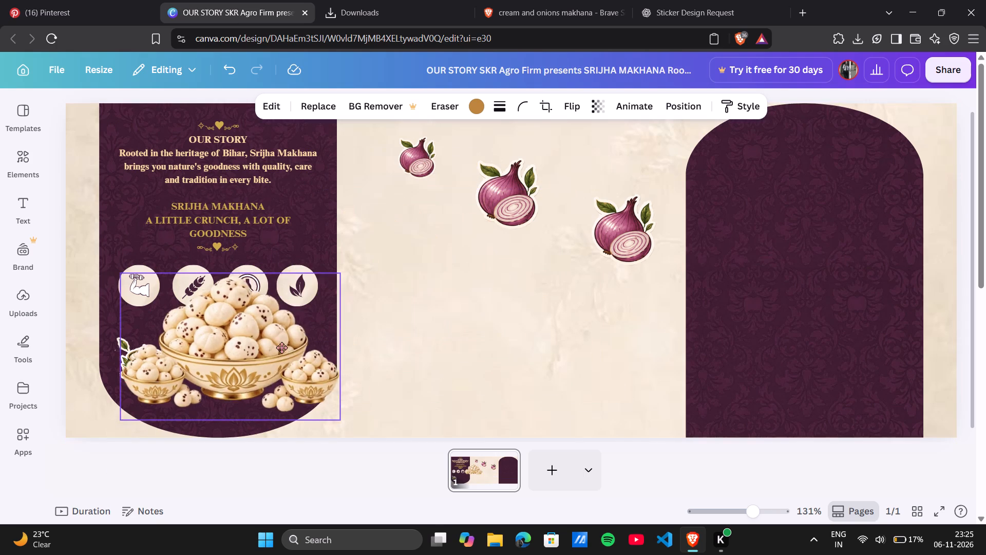
pyautogui.moveTo(282, 348); pyautogui.dragTo(481, 337)
pyautogui.moveTo(539, 406); pyautogui.dragTo(483, 361)
pyautogui.moveTo(425, 330); pyautogui.dragTo(249, 385)
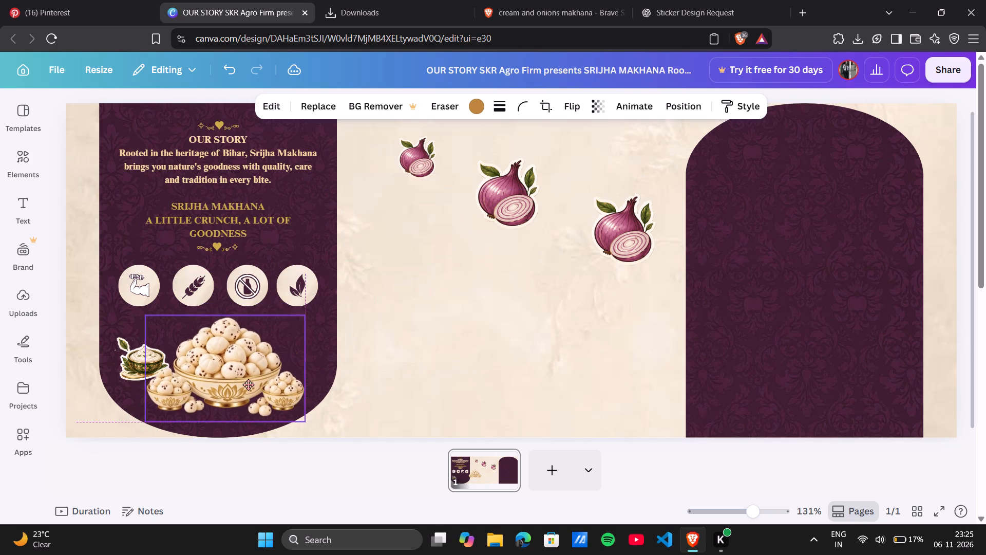
pyautogui.moveTo(249, 385); pyautogui.dragTo(234, 381)
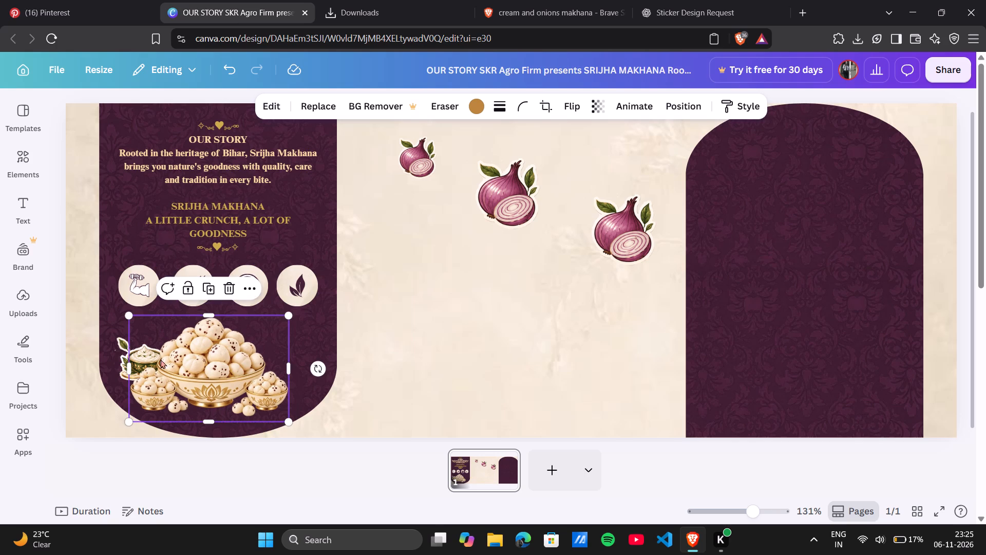
# Shift the cream bowl sticker outward so it sits just left of the makhana bowls on the OUR STORY panel.
pyautogui.click(148, 357)
pyautogui.click(121, 340)
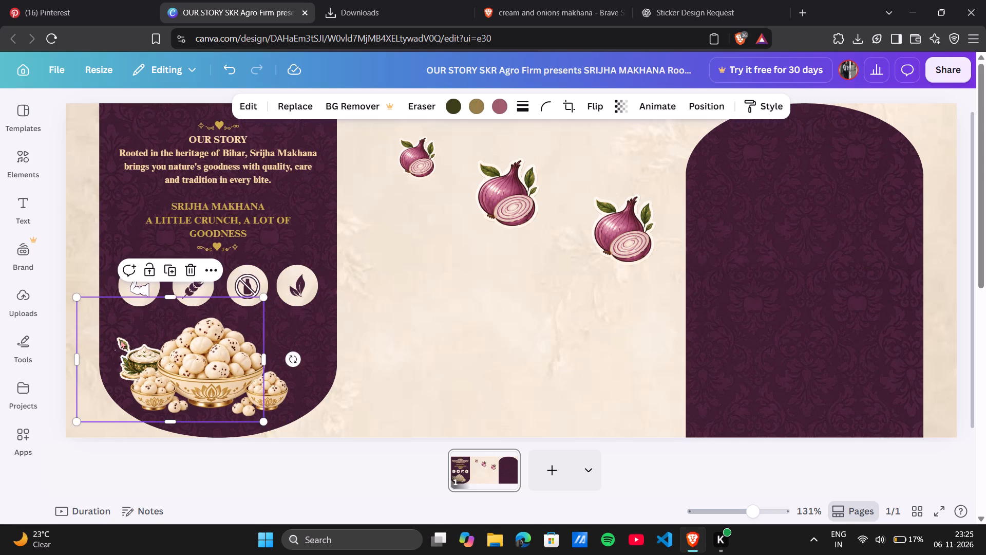
pyautogui.moveTo(121, 340); pyautogui.dragTo(106, 327)
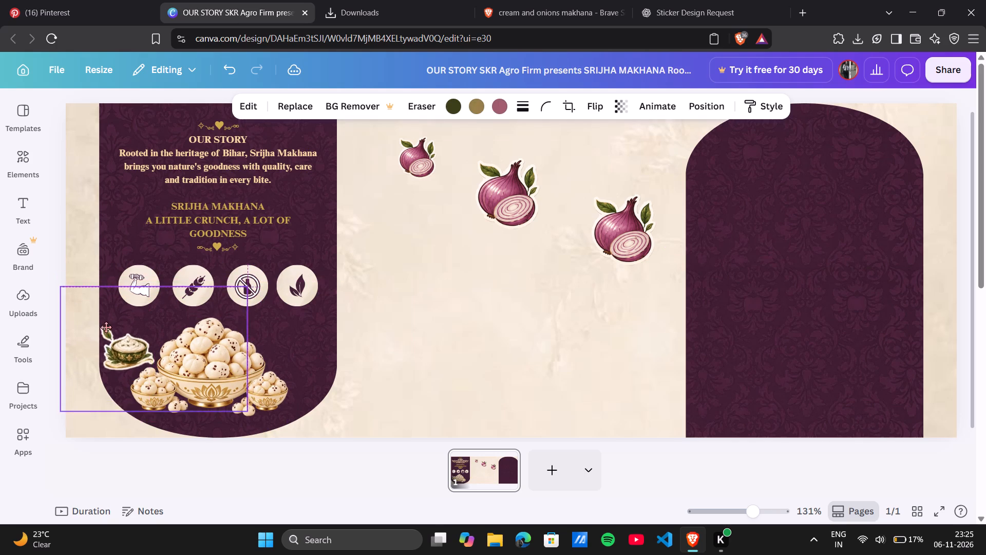
pyautogui.moveTo(106, 327); pyautogui.dragTo(105, 331)
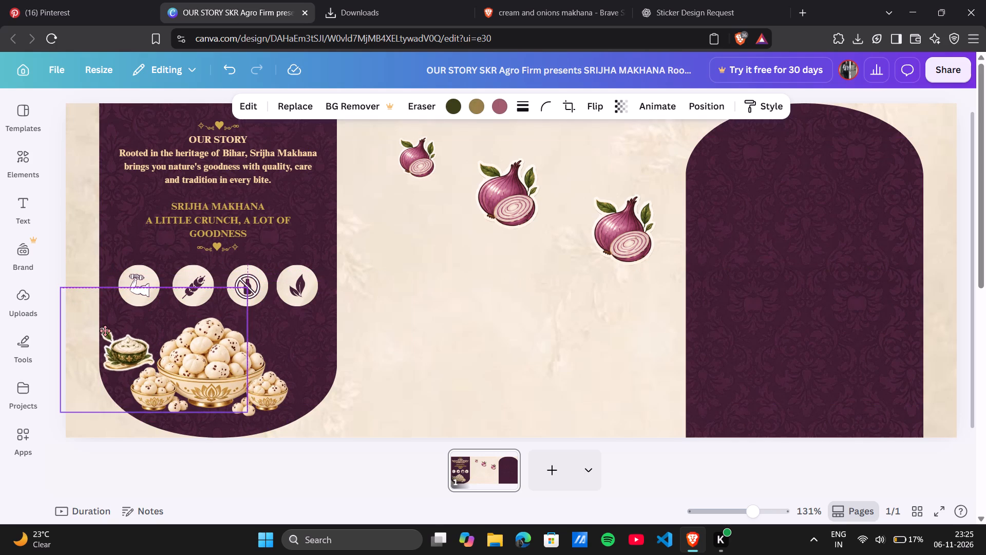
pyautogui.moveTo(105, 331); pyautogui.dragTo(107, 337)
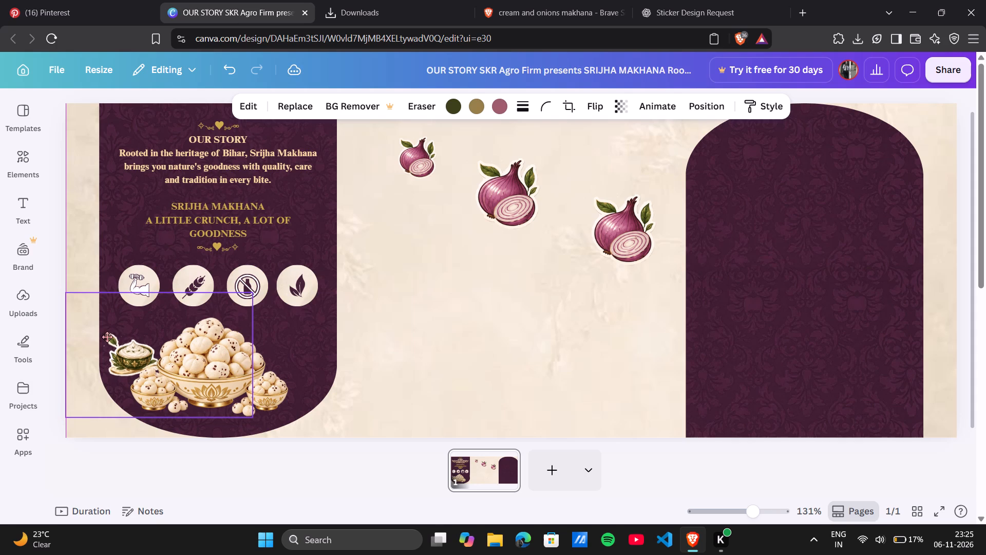
pyautogui.moveTo(107, 337); pyautogui.dragTo(107, 336)
pyautogui.moveTo(107, 336); pyautogui.dragTo(117, 337)
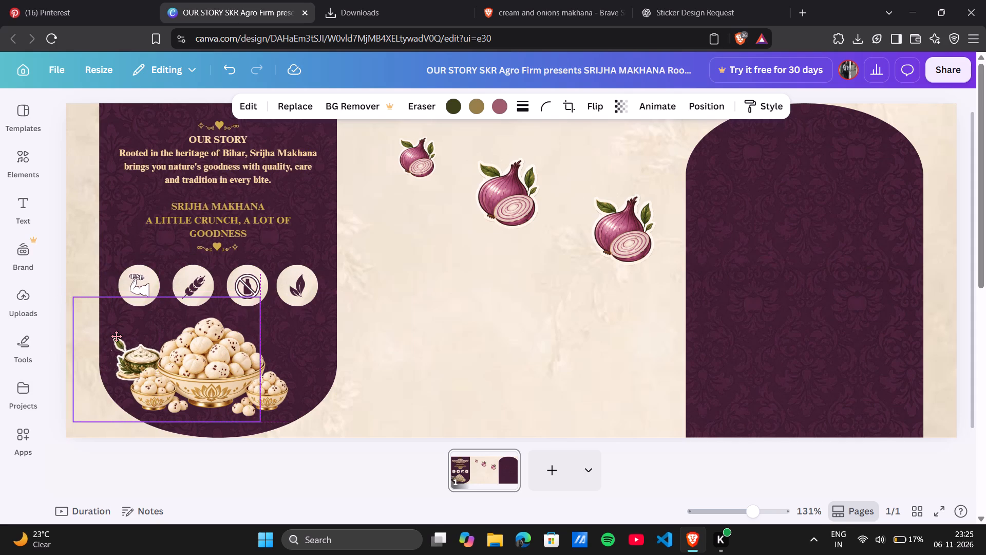
pyautogui.moveTo(117, 337); pyautogui.dragTo(116, 337)
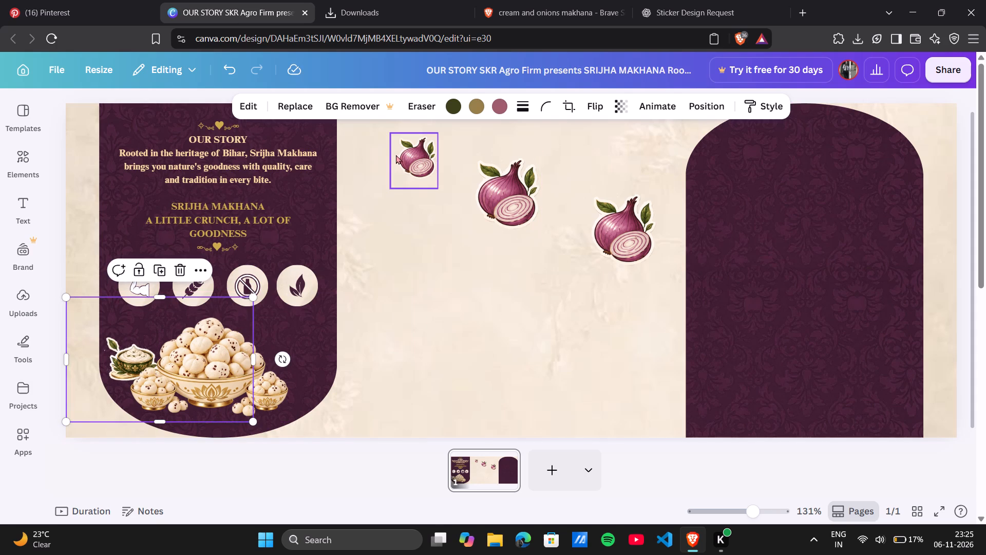
# Move the smallest onion sticker onto the OUR STORY panel, to the right of the makhana bowls.
pyautogui.moveTo(409, 158); pyautogui.dragTo(275, 348)
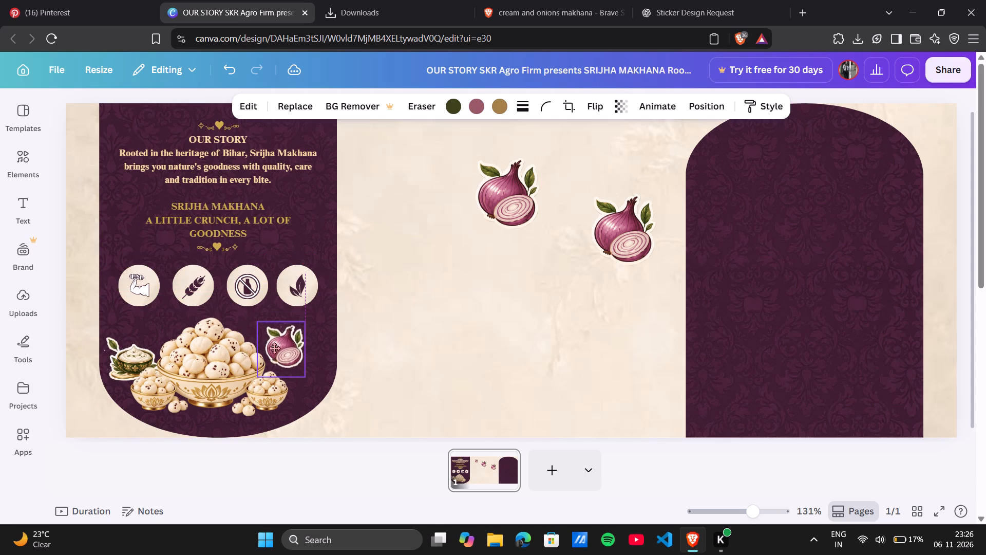
pyautogui.moveTo(275, 348); pyautogui.dragTo(287, 353)
# Center the makhana bowls image between the cream bowl and onion stickers beneath the icons.
pyautogui.moveTo(231, 359); pyautogui.dragTo(245, 361)
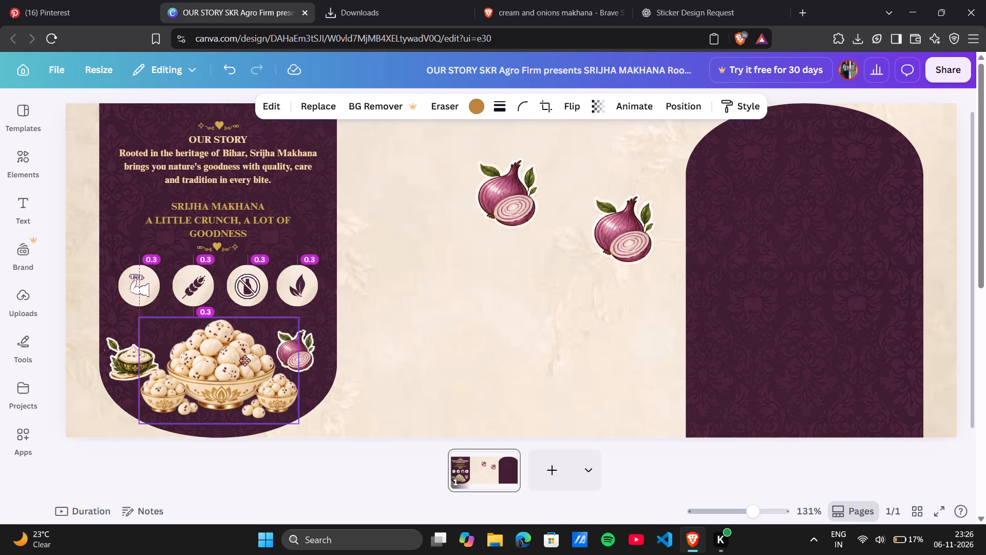
pyautogui.moveTo(245, 361); pyautogui.dragTo(239, 361)
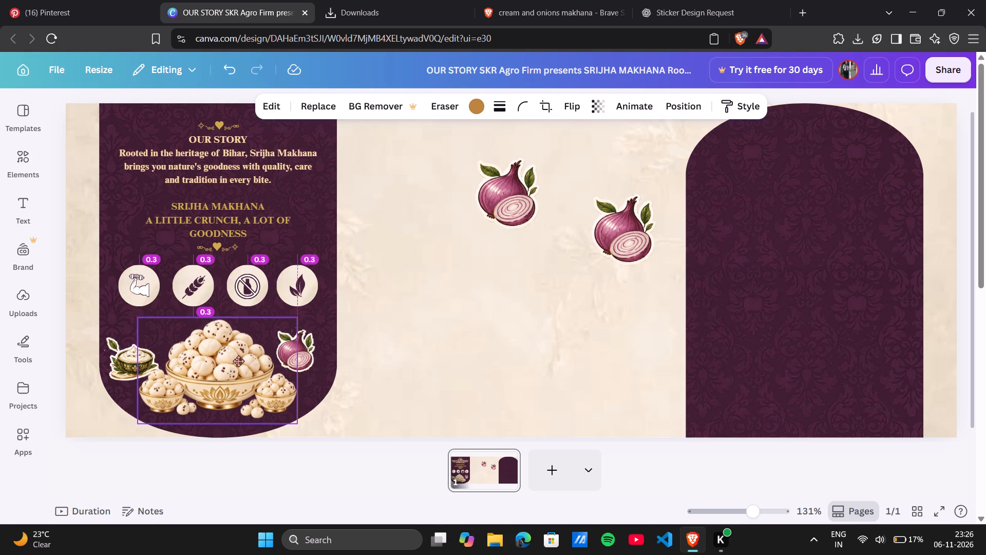
pyautogui.moveTo(239, 361); pyautogui.dragTo(239, 361)
# Lower the onion sticker on the OUR STORY panel to align with the cream bowl sticker, close beside the makhana bowls.
pyautogui.moveTo(313, 345); pyautogui.dragTo(310, 352)
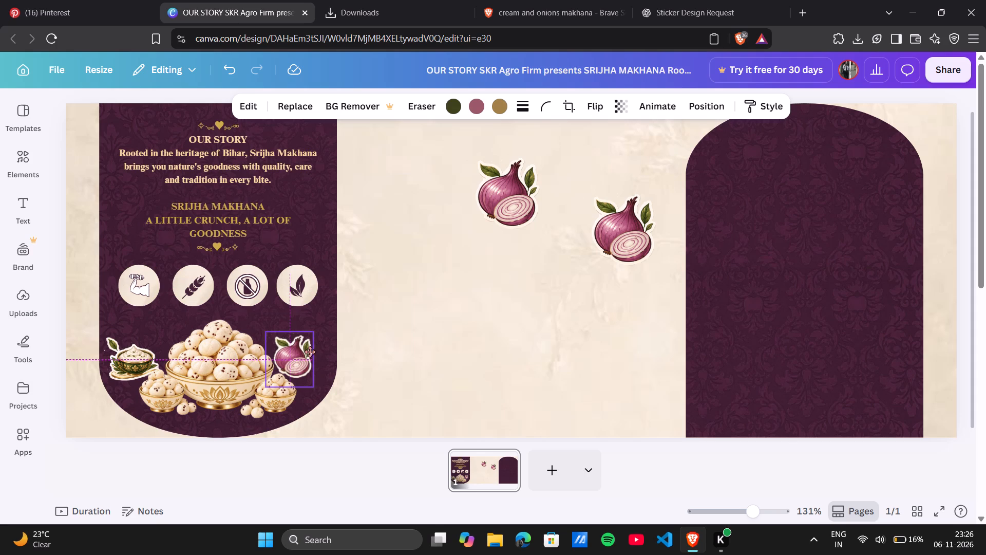
pyautogui.moveTo(310, 352); pyautogui.dragTo(312, 354)
# Nudge the onion sticker on the OUR STORY panel slightly so it stays level with the cream bowl sticker beside the makhana bowls.
pyautogui.moveTo(312, 354); pyautogui.dragTo(308, 351)
pyautogui.click(293, 459)
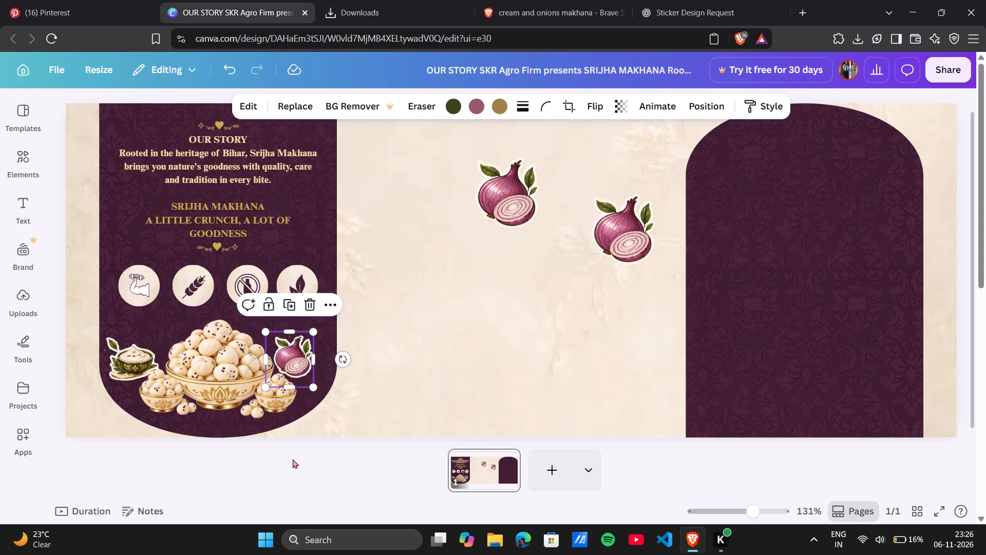
pyautogui.click(259, 460)
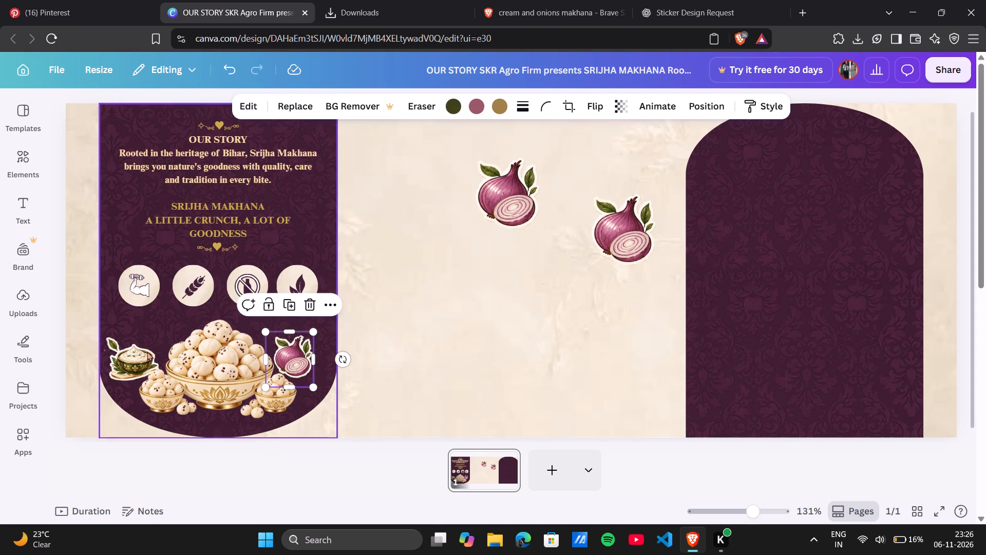
pyautogui.click(450, 344)
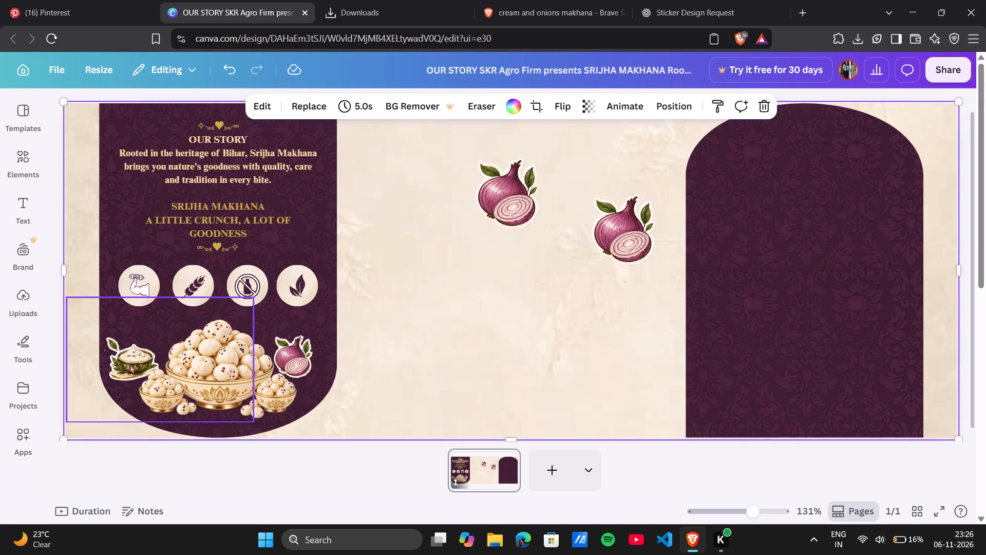
# Shift the cream bowl sticker inward to tuck against the makhana bowls, level with the onion sticker.
pyautogui.moveTo(127, 358); pyautogui.dragTo(139, 351)
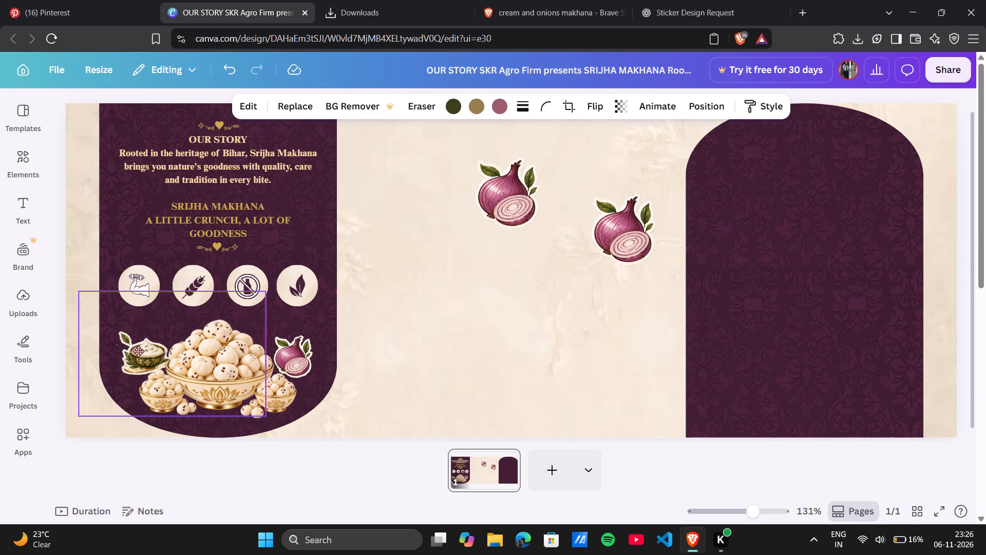
pyautogui.moveTo(139, 351); pyautogui.dragTo(141, 357)
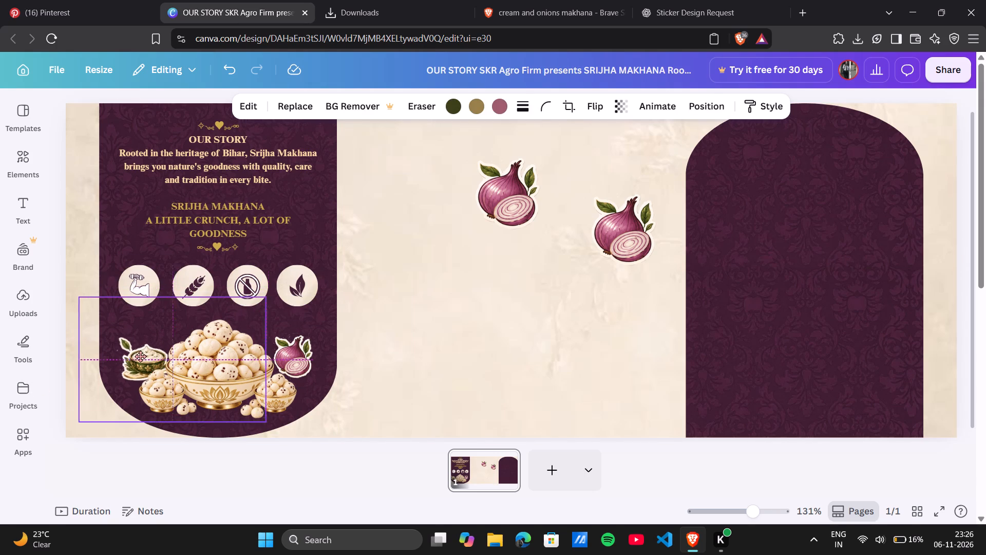
pyautogui.moveTo(141, 357); pyautogui.dragTo(142, 355)
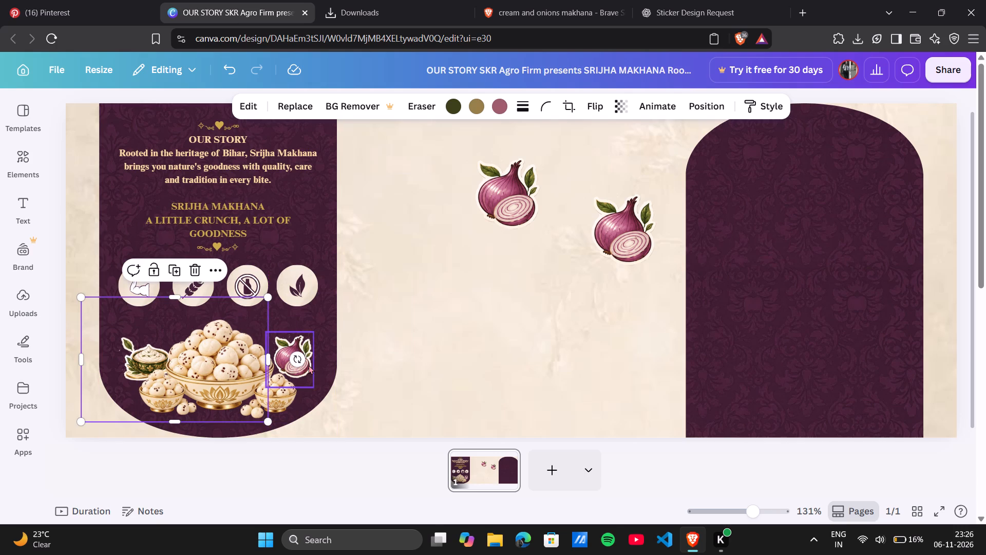
pyautogui.click(309, 365)
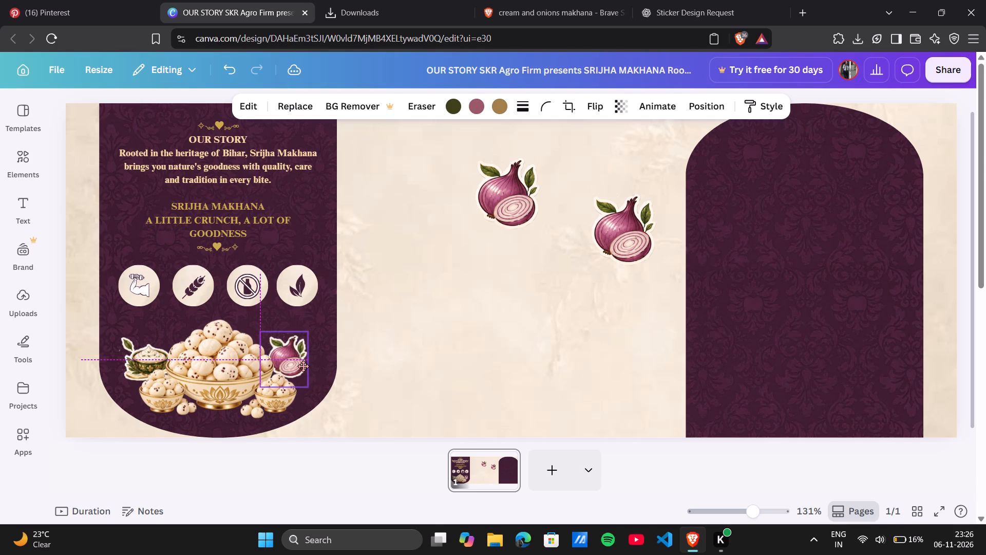
# Nudge the makhana bowls image slightly up and toward the onion, centering it between the cream bowl and onion stickers.
pyautogui.moveTo(217, 368); pyautogui.dragTo(221, 365)
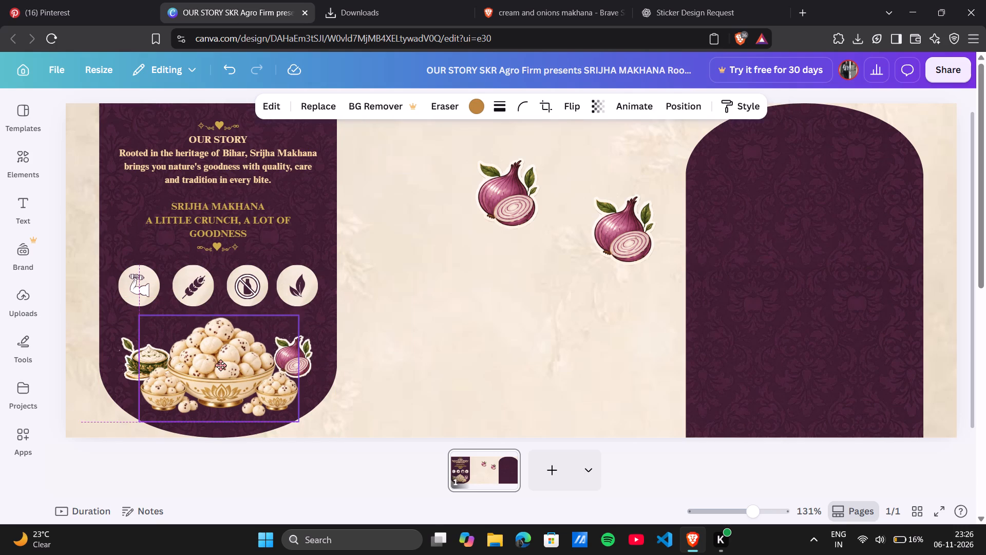
pyautogui.moveTo(221, 365); pyautogui.dragTo(222, 366)
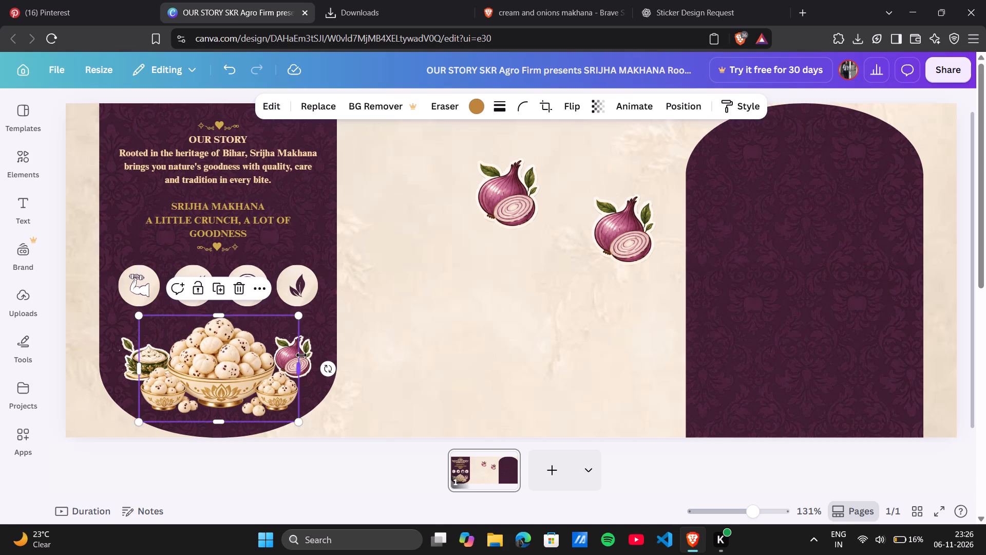
pyautogui.click(310, 354)
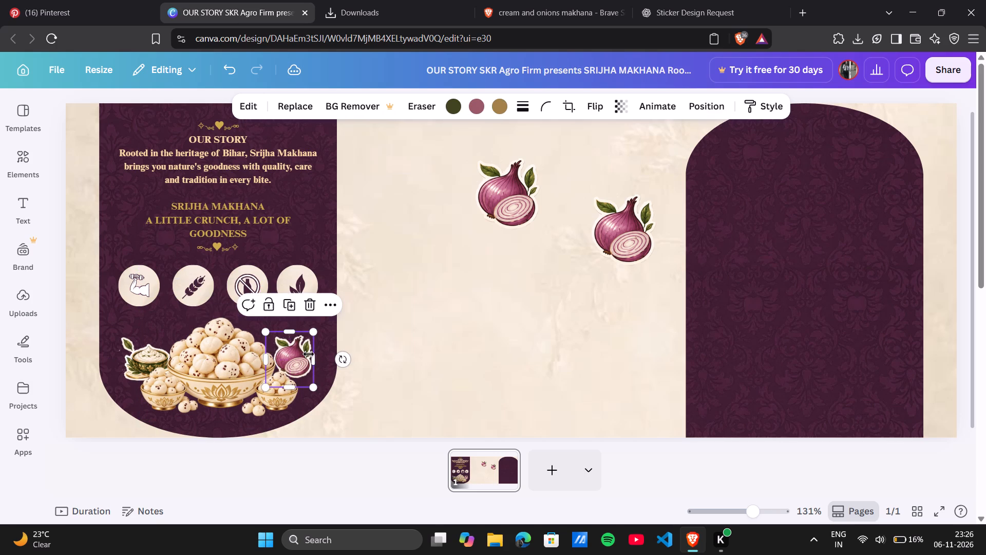
pyautogui.click(415, 338)
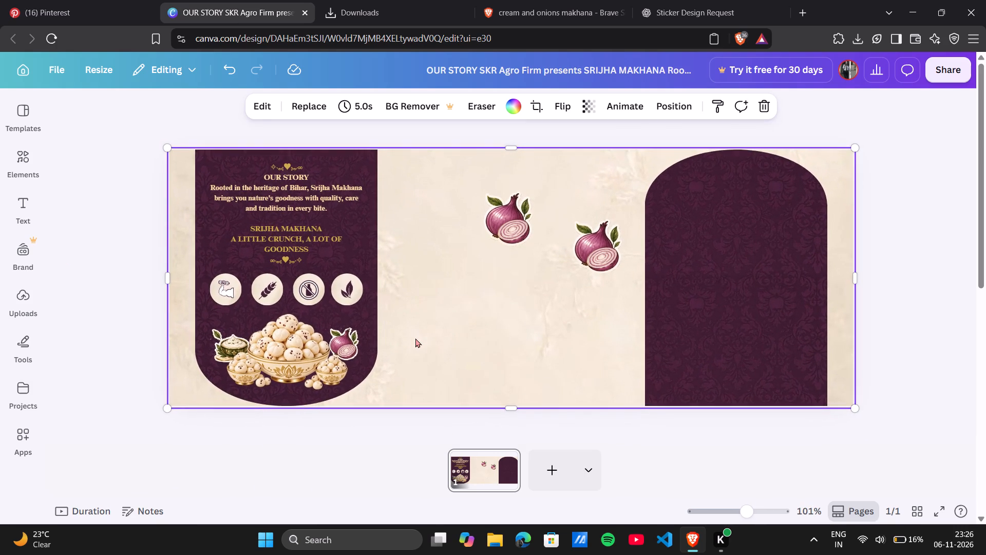
pyautogui.click(479, 308)
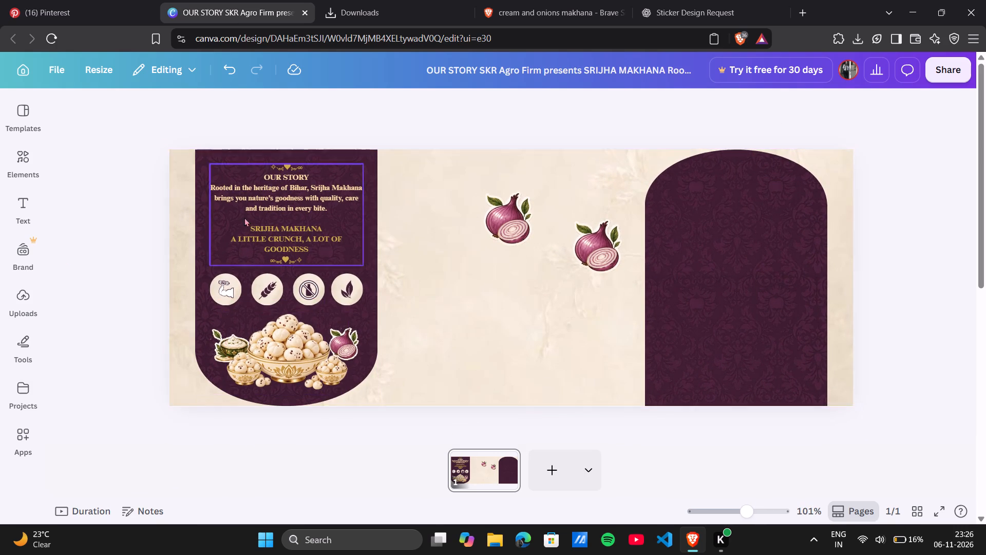
# Add a subheading text box on the cream area between the two dark panels and start entering its wording.
pyautogui.click(30, 205)
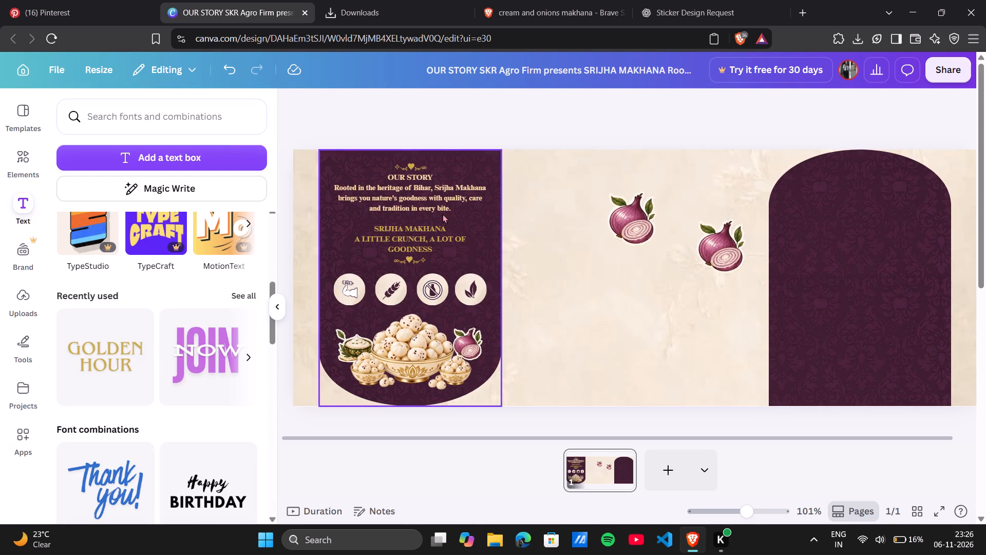
pyautogui.click(581, 265)
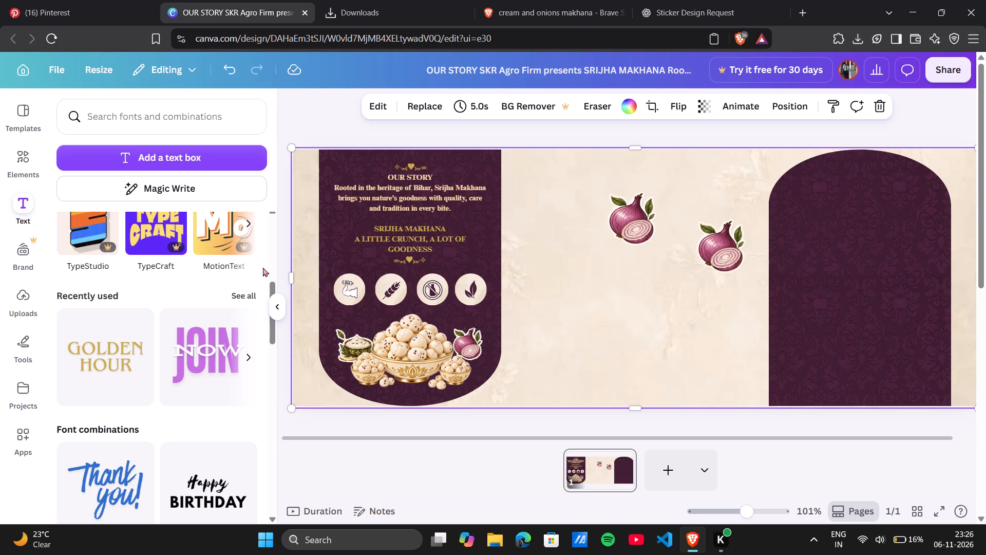
pyautogui.scroll(9, 190, 276)
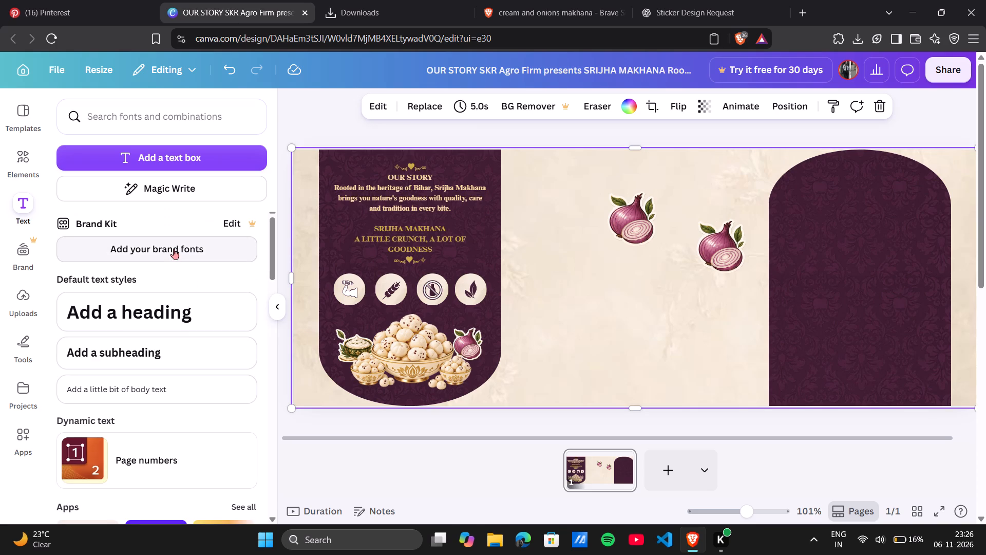
pyautogui.click(174, 249)
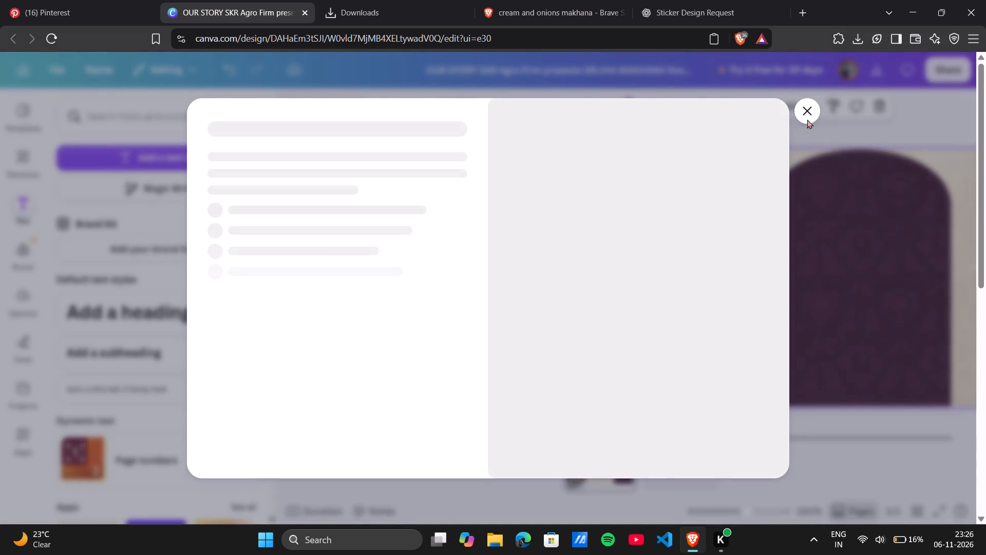
pyautogui.click(811, 117)
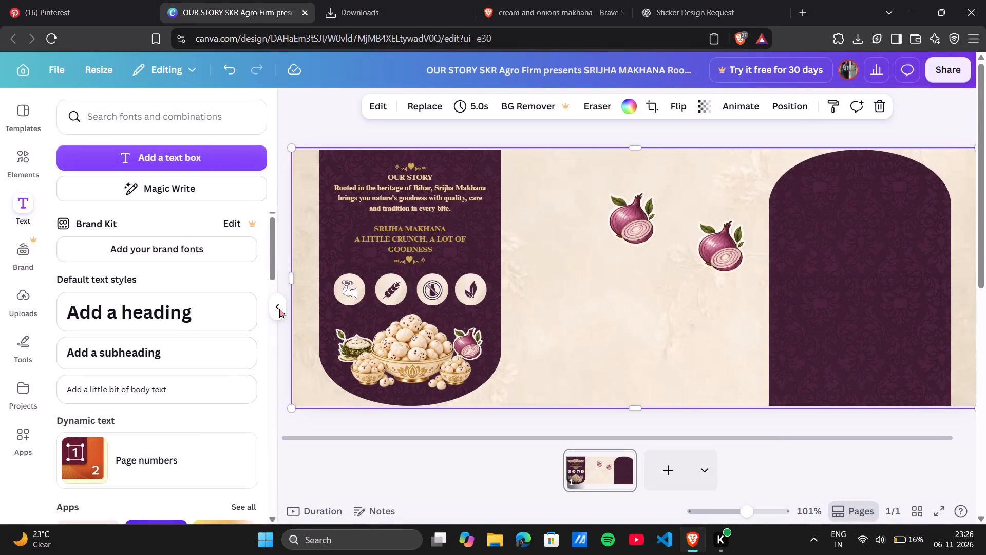
pyautogui.click(151, 358)
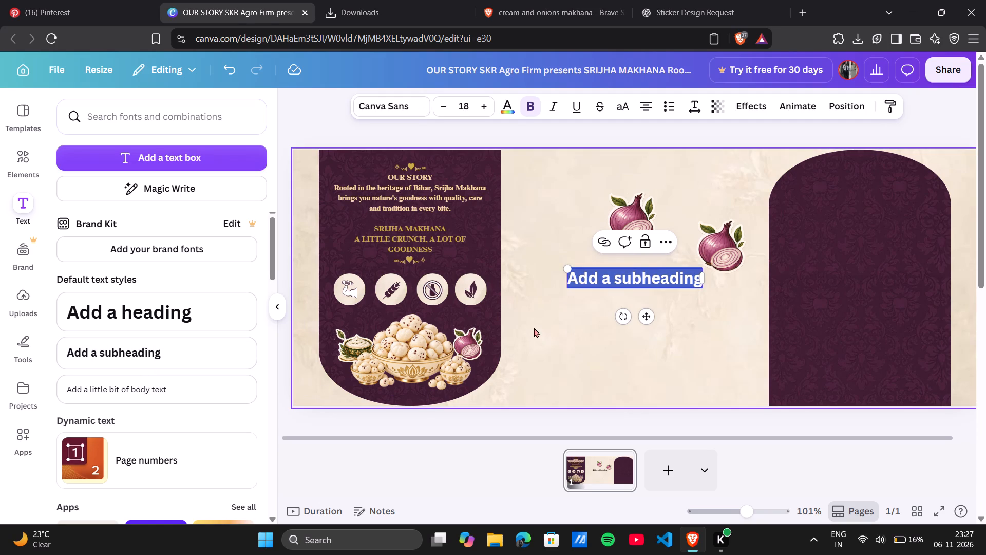
pyautogui.write('rich')
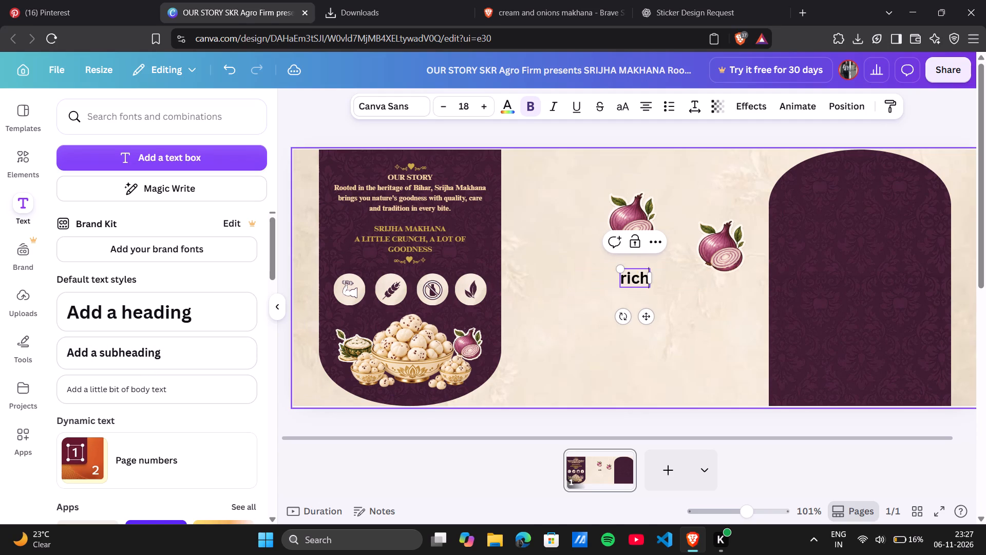
pyautogui.press('space')
pyautogui.write('i')
pyautogui.press('BackSpace')
pyautogui.press('BackSpace')
pyautogui.press('BackSpace')
pyautogui.press('BackSpace')
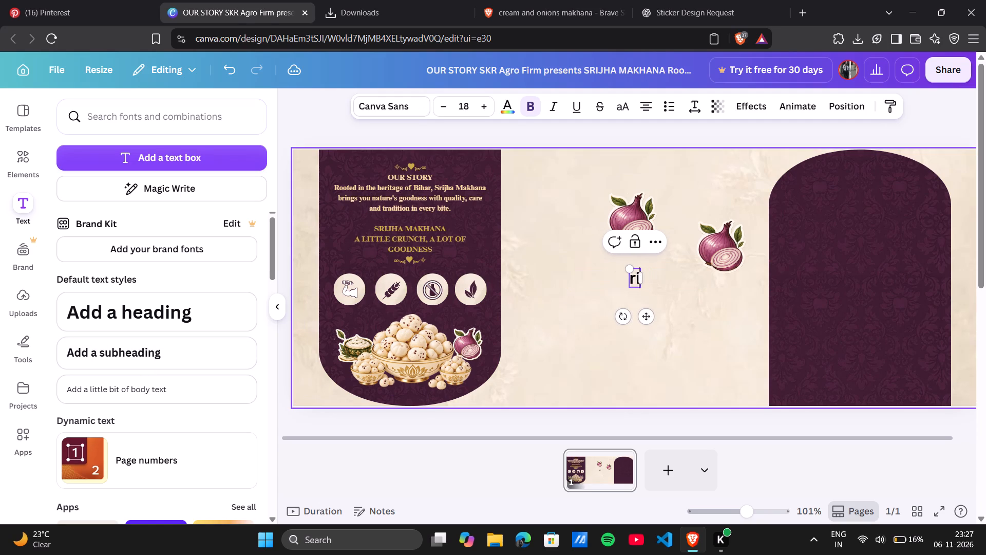
pyautogui.press('BackSpace')
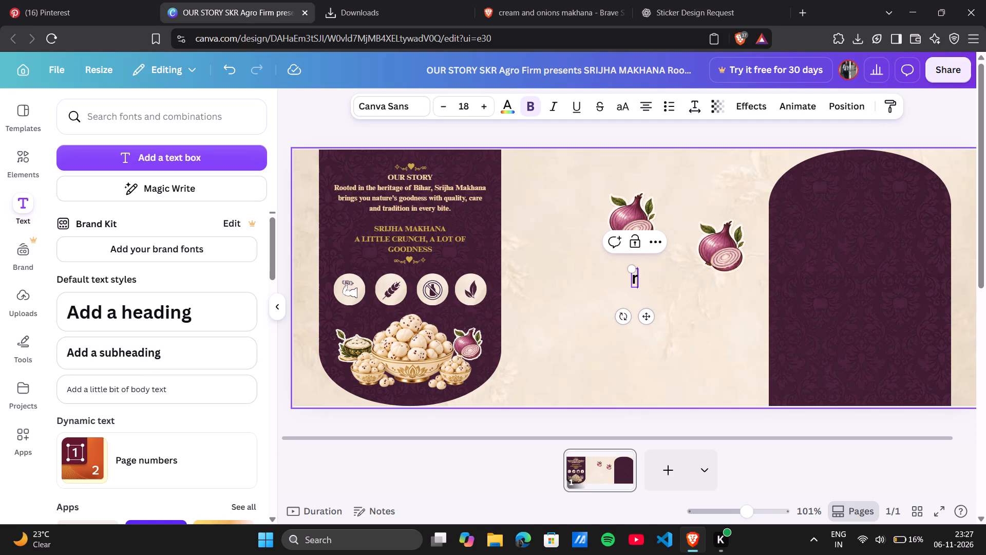
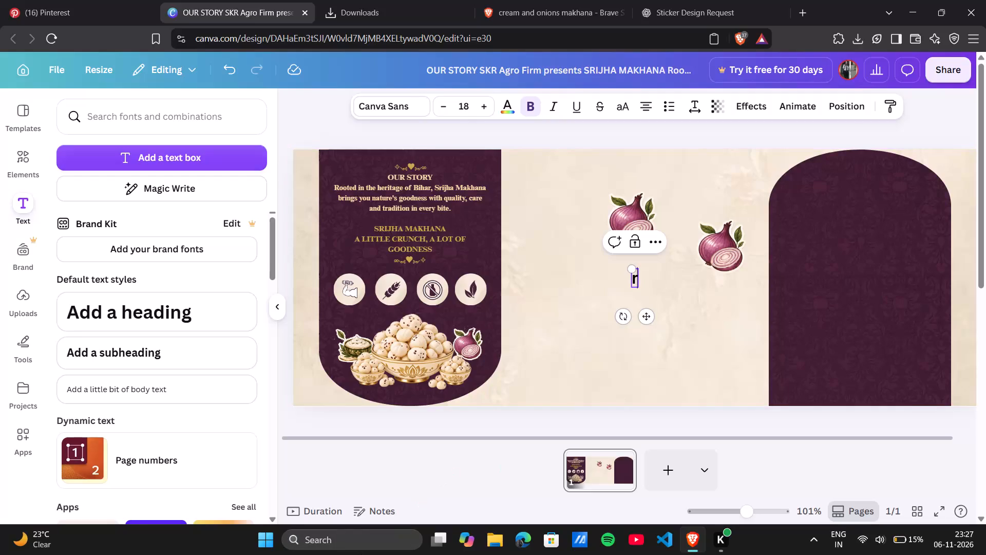
# Look up the WhatsApp Beta app on the computer with "wh" to switch to it from the banner design.
pyautogui.click(363, 539)
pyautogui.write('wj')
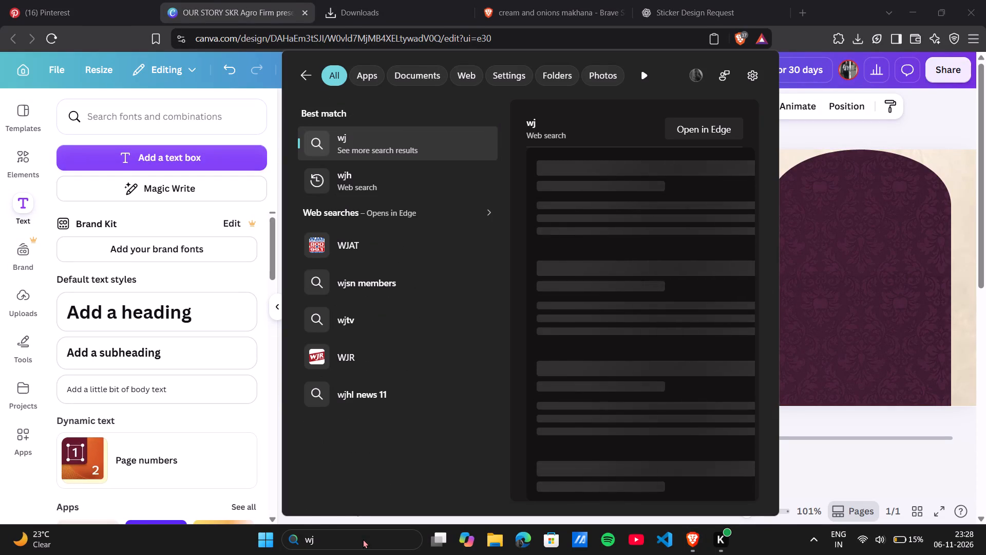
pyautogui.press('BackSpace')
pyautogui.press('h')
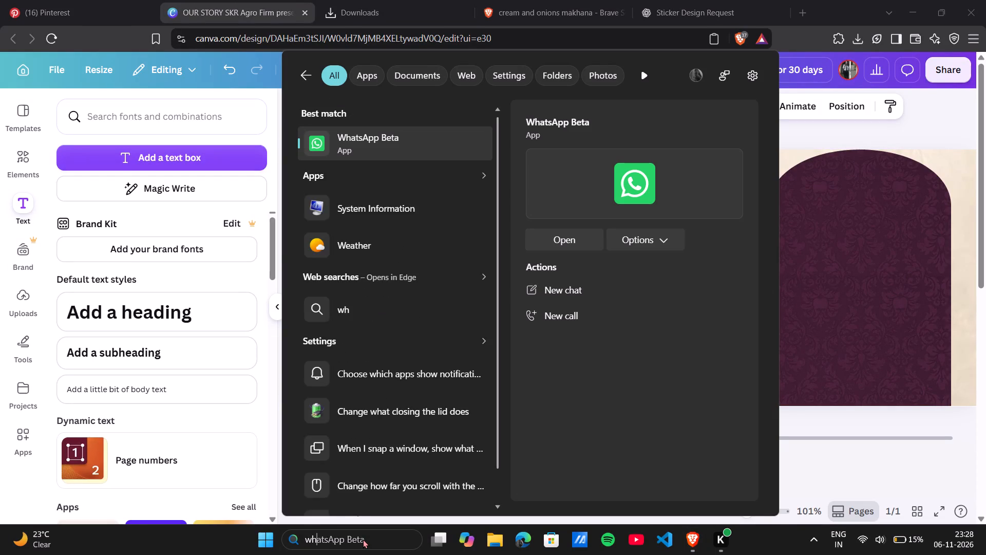
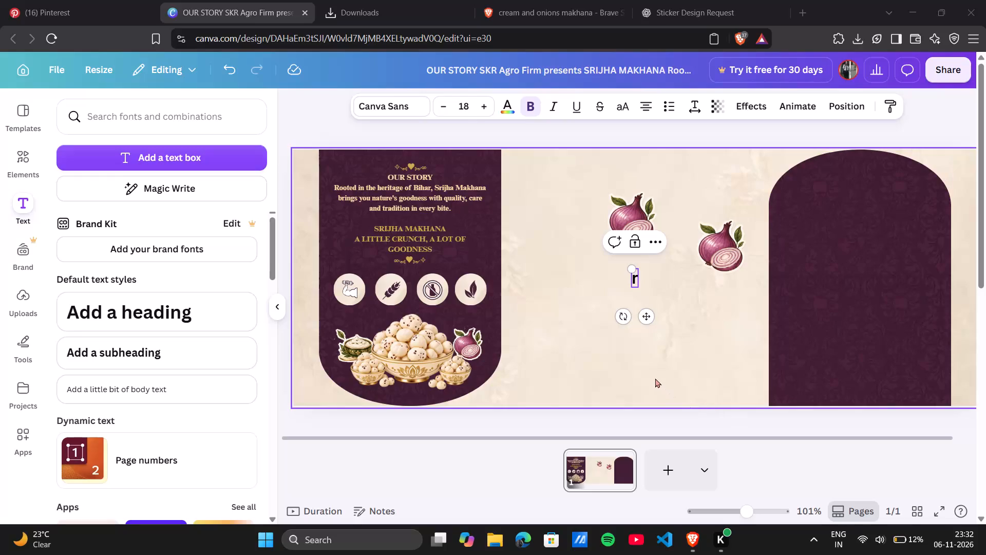
# Adjust the frame of the onion sticker beside the makhana bowls, extending its outer side slightly toward the OUR STORY panel's edge.
pyautogui.click(481, 347)
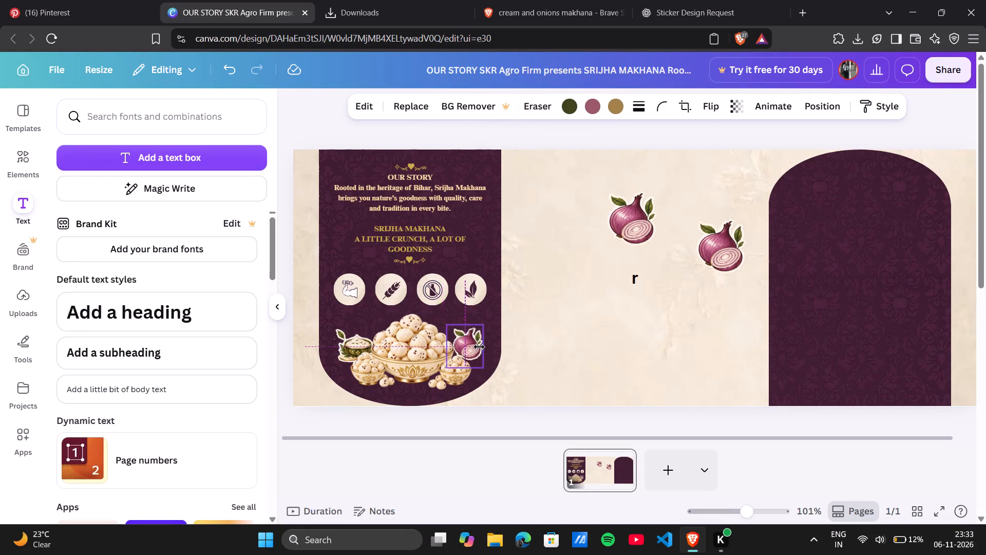
pyautogui.moveTo(479, 347); pyautogui.dragTo(464, 348)
pyautogui.moveTo(469, 355); pyautogui.dragTo(484, 355)
pyautogui.moveTo(479, 347); pyautogui.dragTo(494, 347)
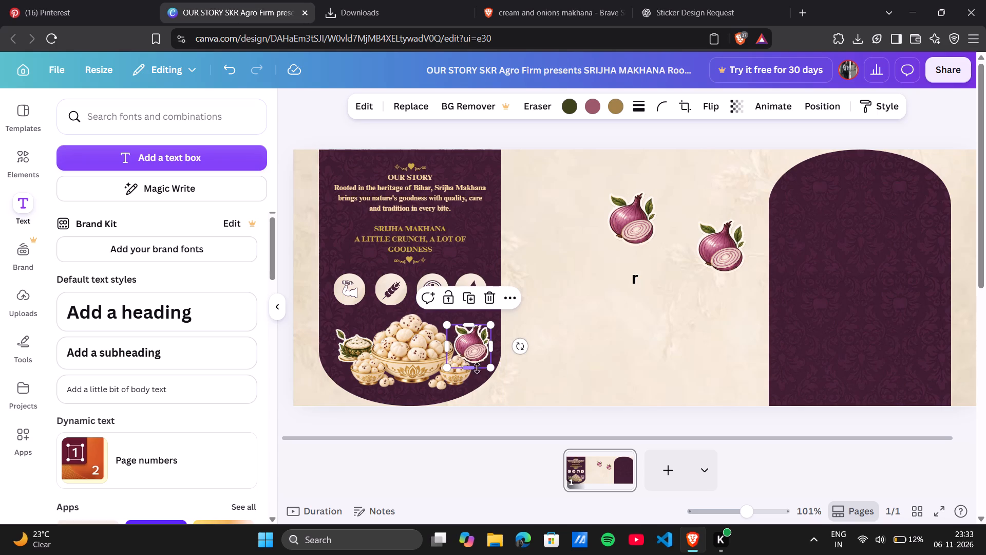
# Shrink the onion sticker on the OUR STORY panel slightly and tuck it closer against the makhana bowls.
pyautogui.moveTo(493, 367); pyautogui.dragTo(484, 363)
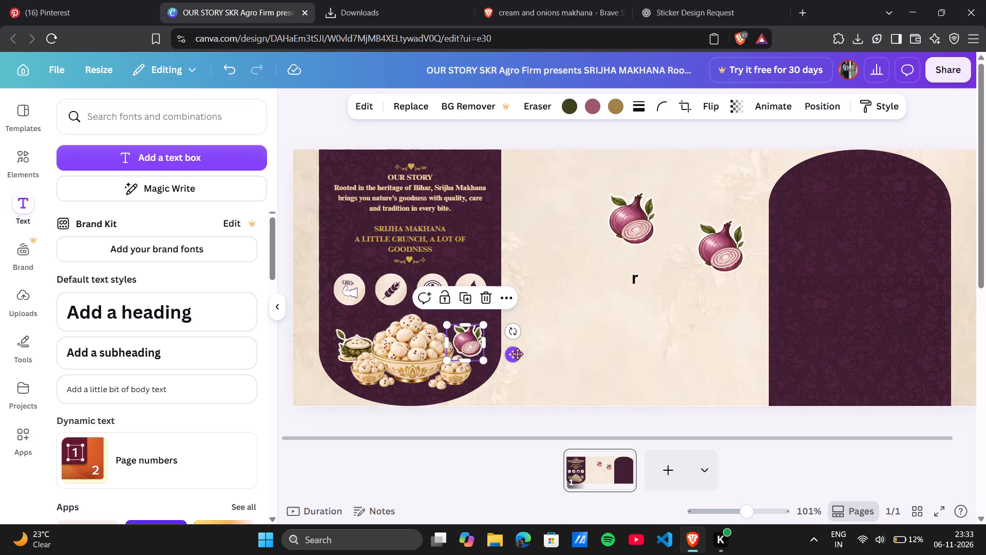
pyautogui.moveTo(518, 354); pyautogui.dragTo(514, 358)
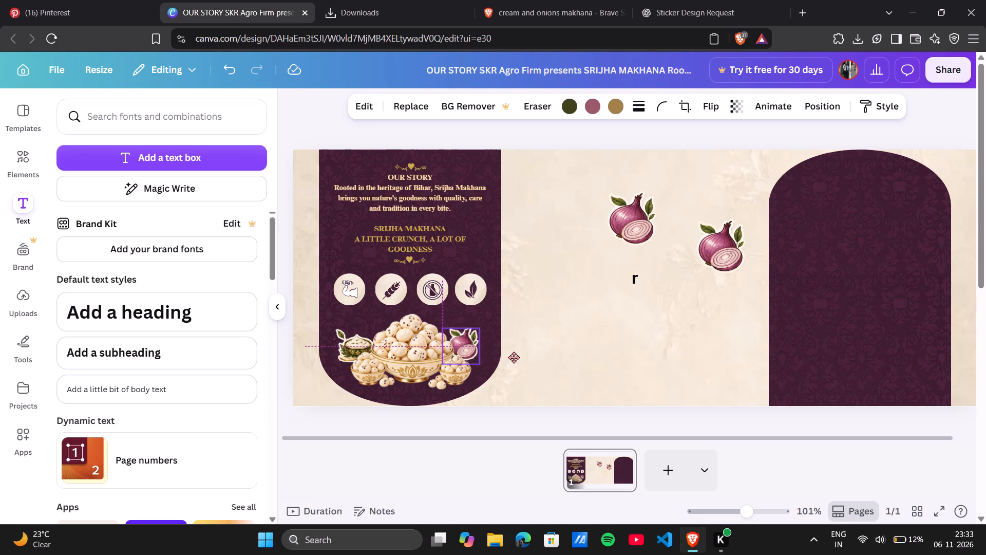
pyautogui.moveTo(514, 358); pyautogui.dragTo(515, 360)
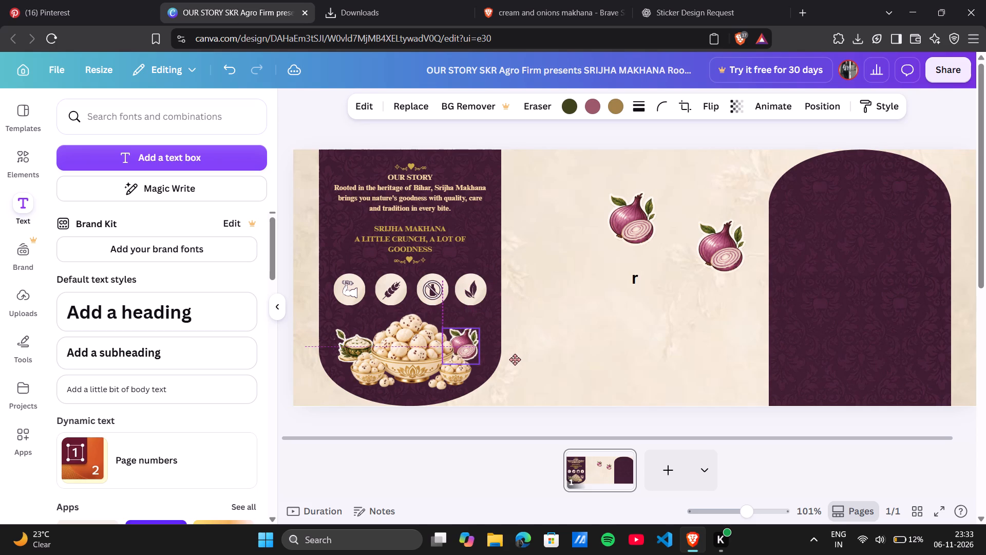
pyautogui.moveTo(515, 360); pyautogui.dragTo(516, 359)
pyautogui.click(516, 359)
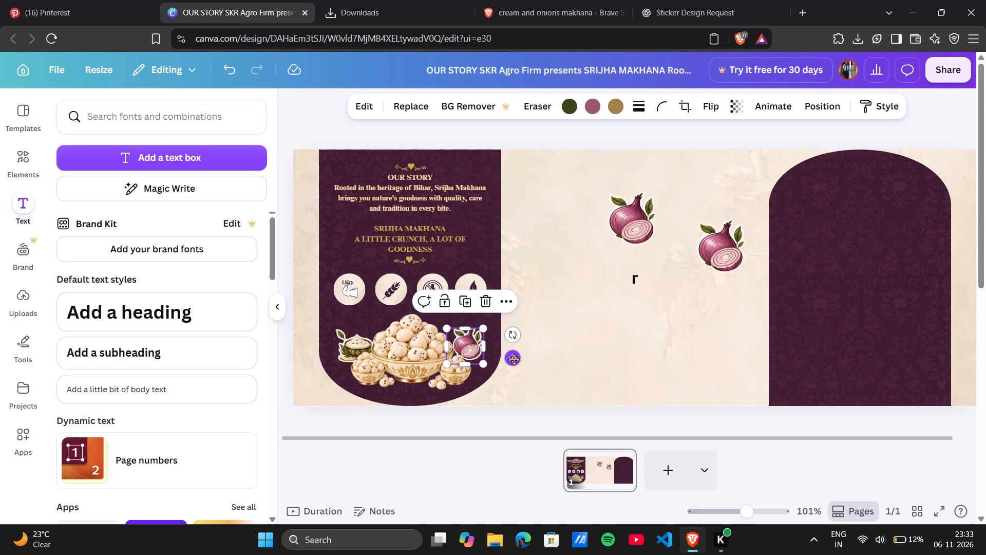
pyautogui.moveTo(514, 360); pyautogui.dragTo(503, 360)
pyautogui.click(503, 360)
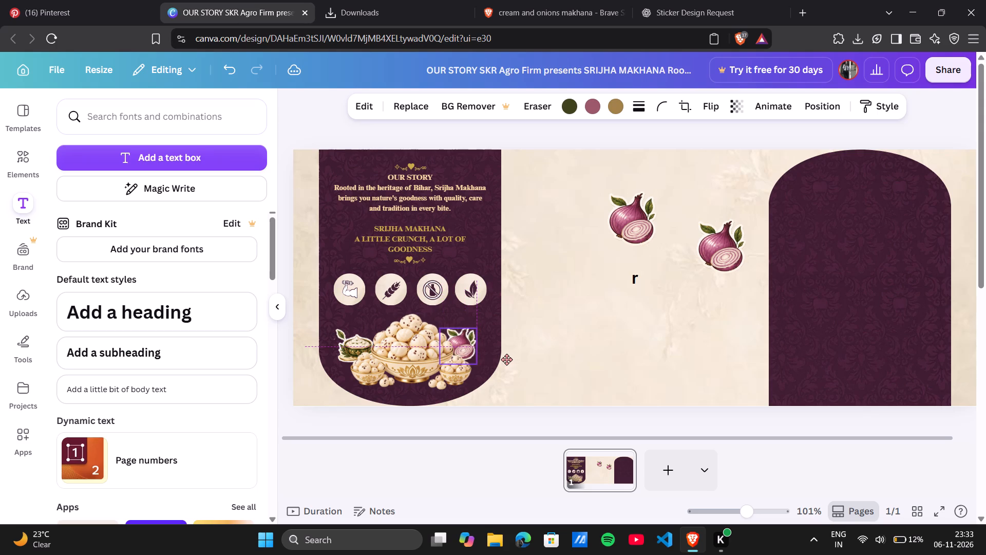
pyautogui.moveTo(478, 331); pyautogui.dragTo(492, 326)
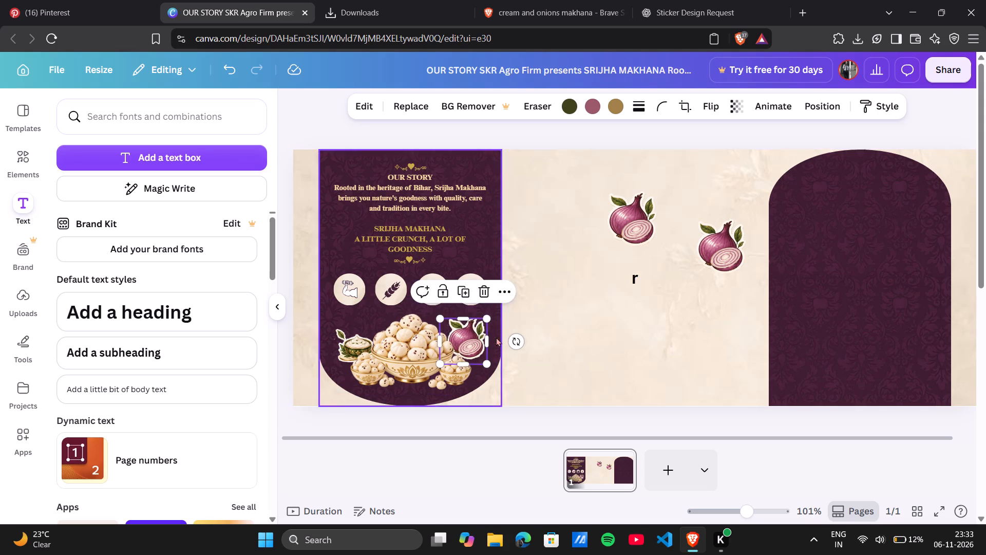
pyautogui.moveTo(491, 319); pyautogui.dragTo(484, 323)
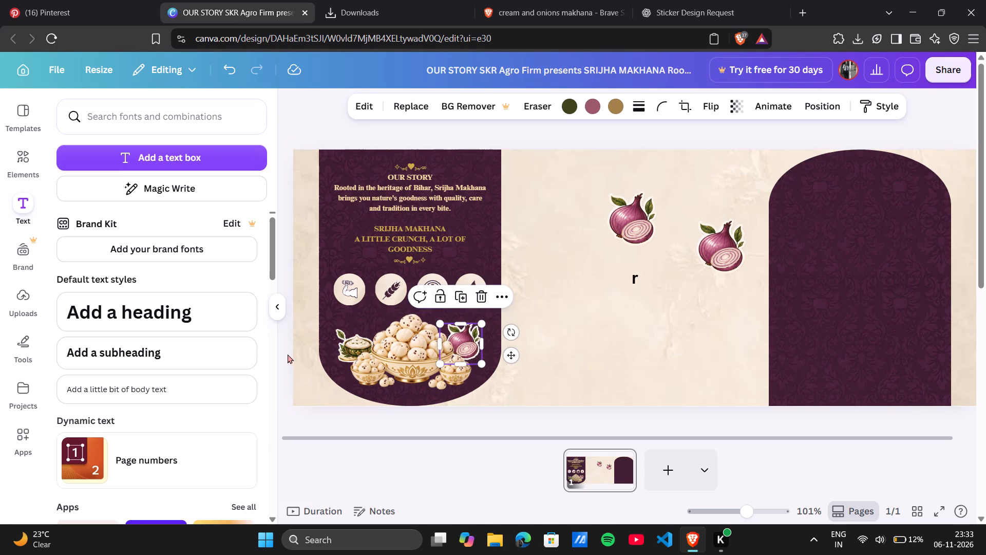
# Enlarge the cream bowl sticker to about 6.4 by 4.3 and reposition it against the makhana bowls, opposite the onion.
pyautogui.click(352, 345)
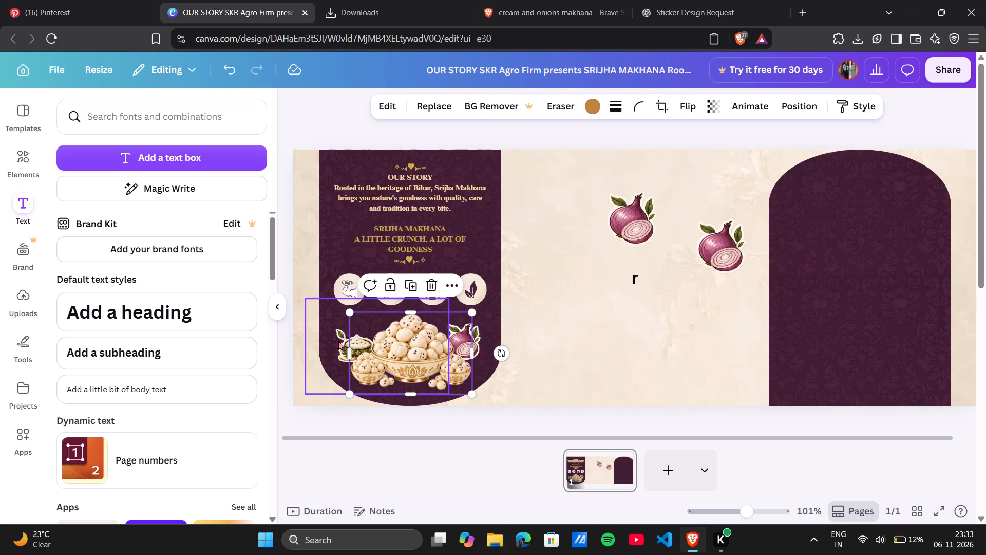
pyautogui.click(338, 341)
pyautogui.click(348, 341)
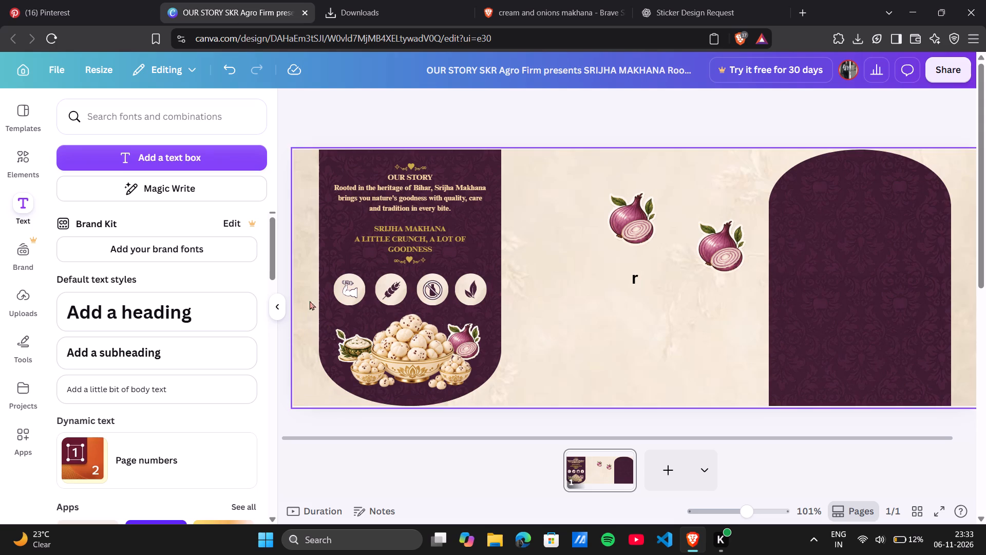
pyautogui.click(349, 338)
pyautogui.moveTo(307, 297); pyautogui.dragTo(295, 287)
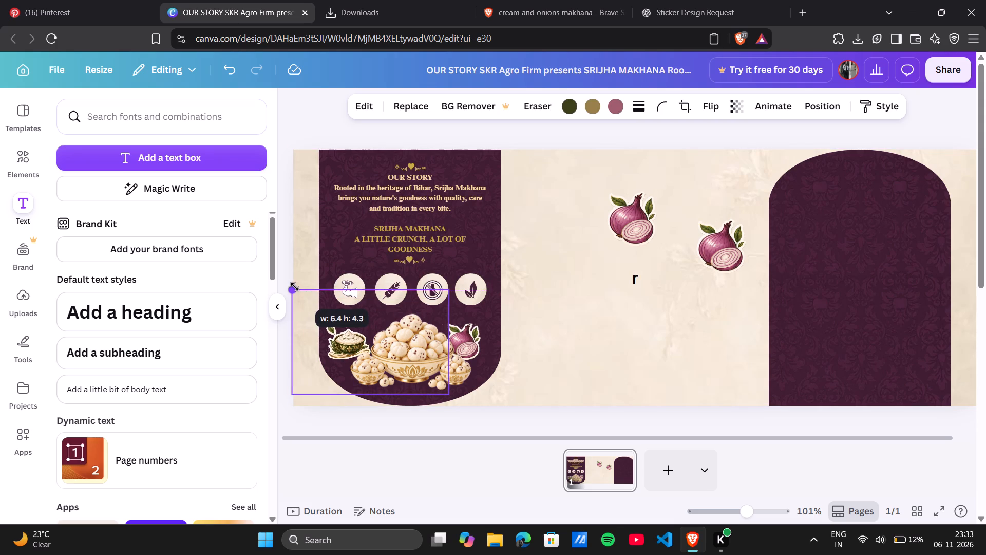
pyautogui.moveTo(295, 287); pyautogui.dragTo(296, 286)
pyautogui.moveTo(313, 323); pyautogui.dragTo(328, 330)
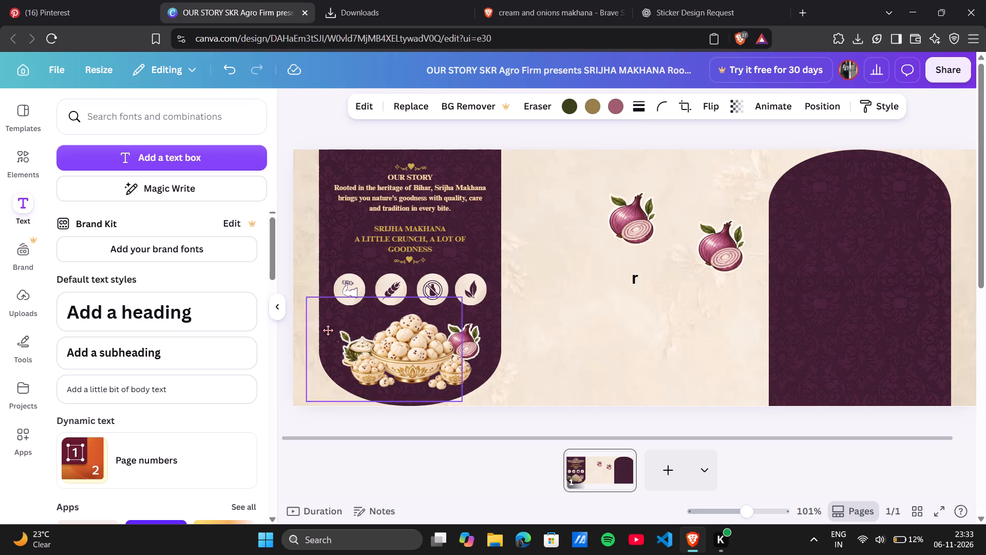
pyautogui.moveTo(328, 330); pyautogui.dragTo(327, 320)
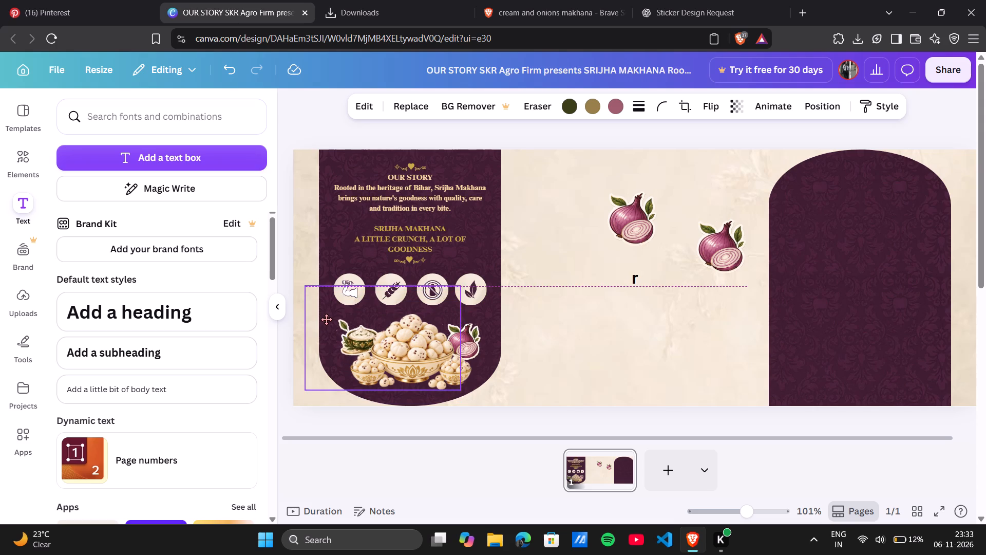
pyautogui.moveTo(327, 320); pyautogui.dragTo(327, 320)
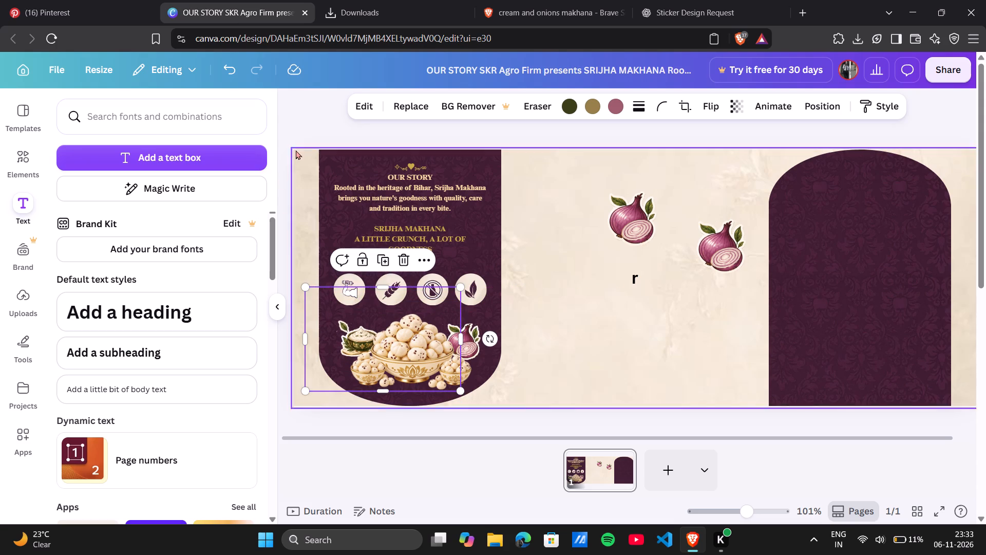
pyautogui.click(306, 137)
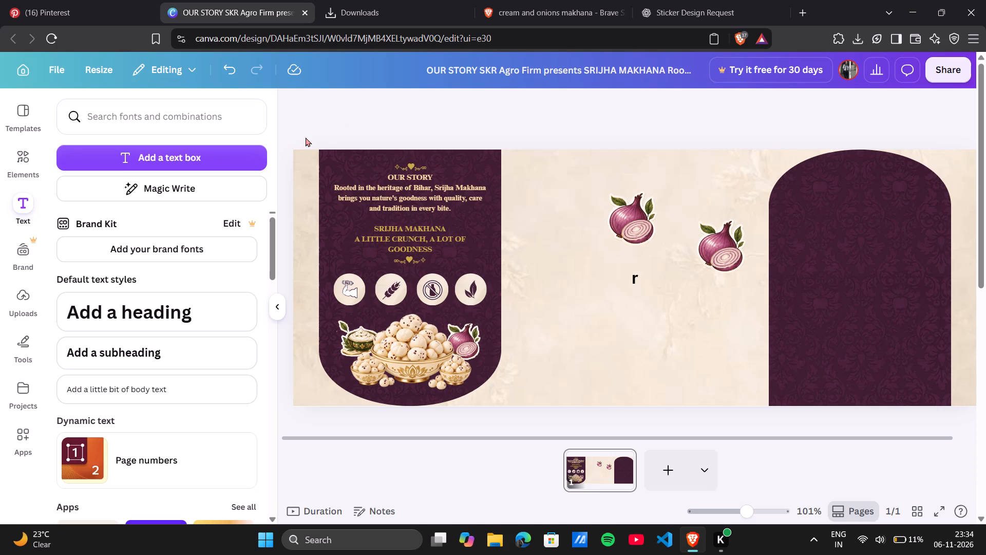
# Reduce the OUR STORY text to size 8.2 and widen its box so the GOODNESS tagline fits on one line.
pyautogui.click(428, 206)
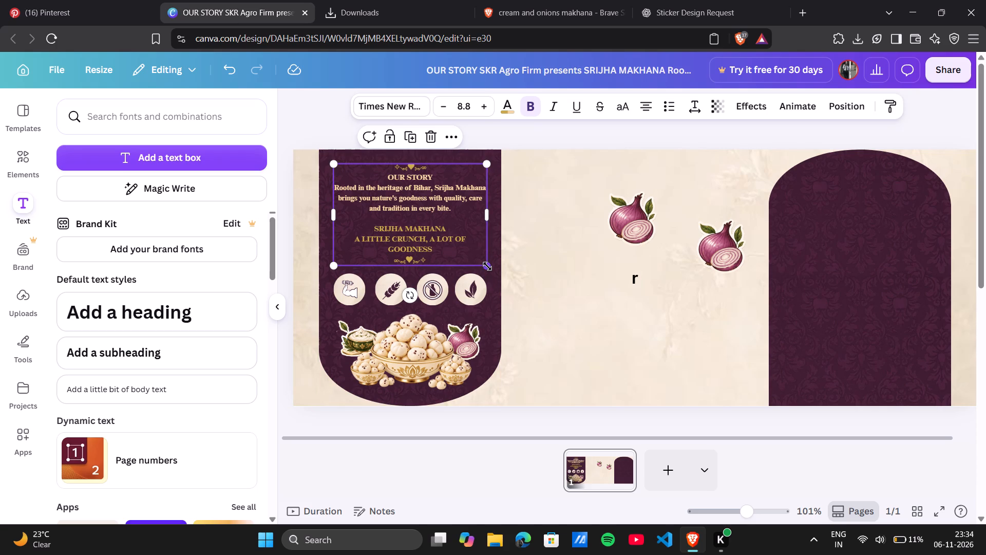
pyautogui.moveTo(487, 266); pyautogui.dragTo(483, 251)
pyautogui.moveTo(481, 211); pyautogui.dragTo(487, 211)
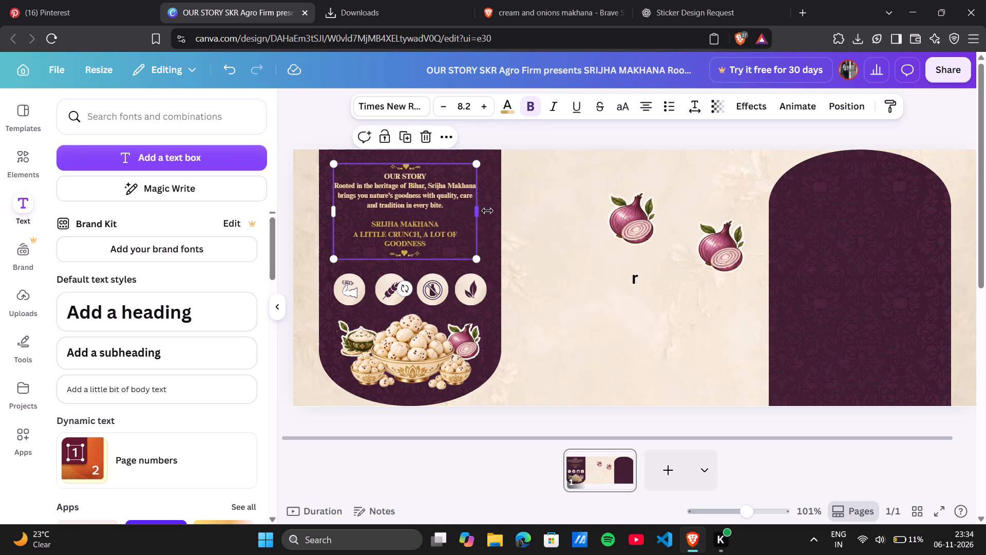
pyautogui.moveTo(487, 211); pyautogui.dragTo(491, 211)
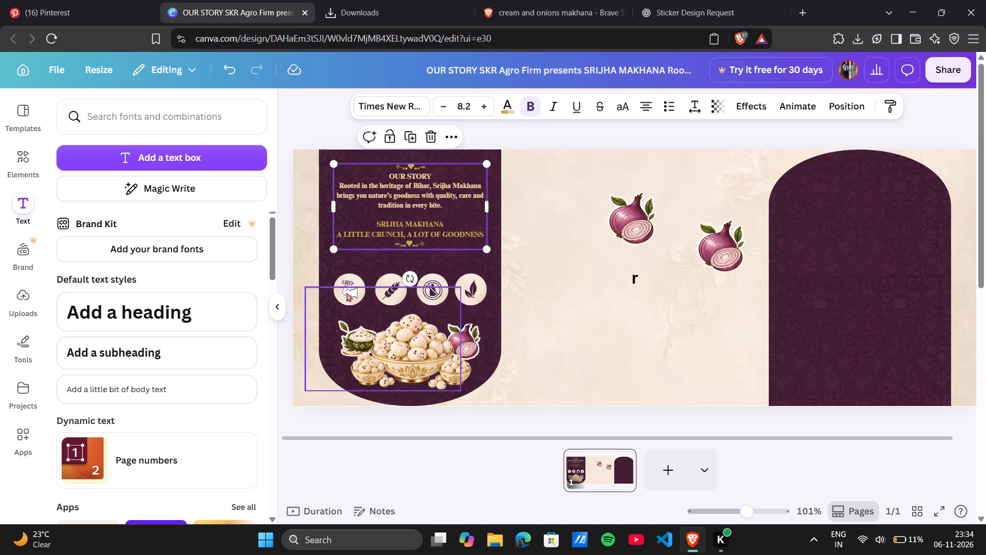
# Move the row of four round icons together up to just below the OUR STORY text block.
pyautogui.moveTo(328, 264); pyautogui.dragTo(470, 286)
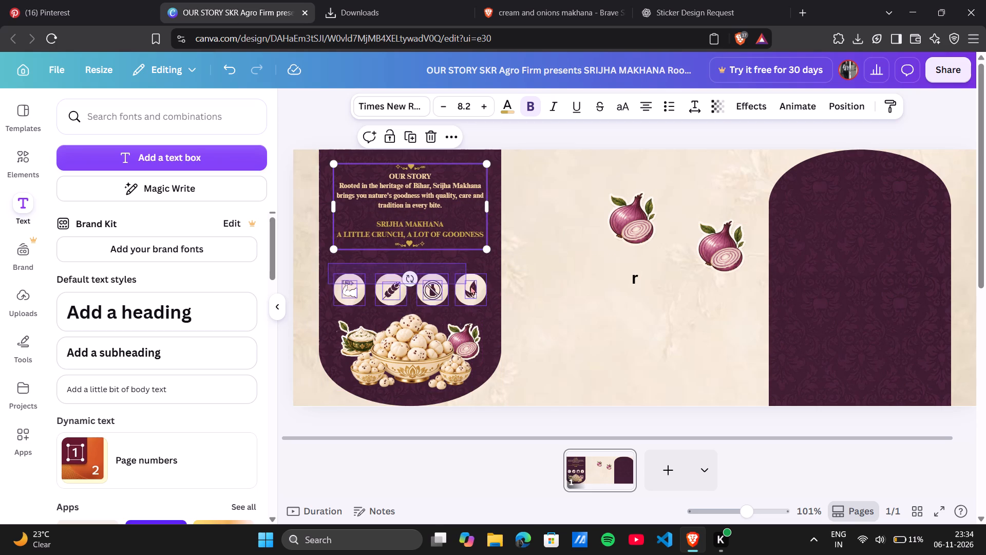
pyautogui.moveTo(470, 286); pyautogui.dragTo(478, 287)
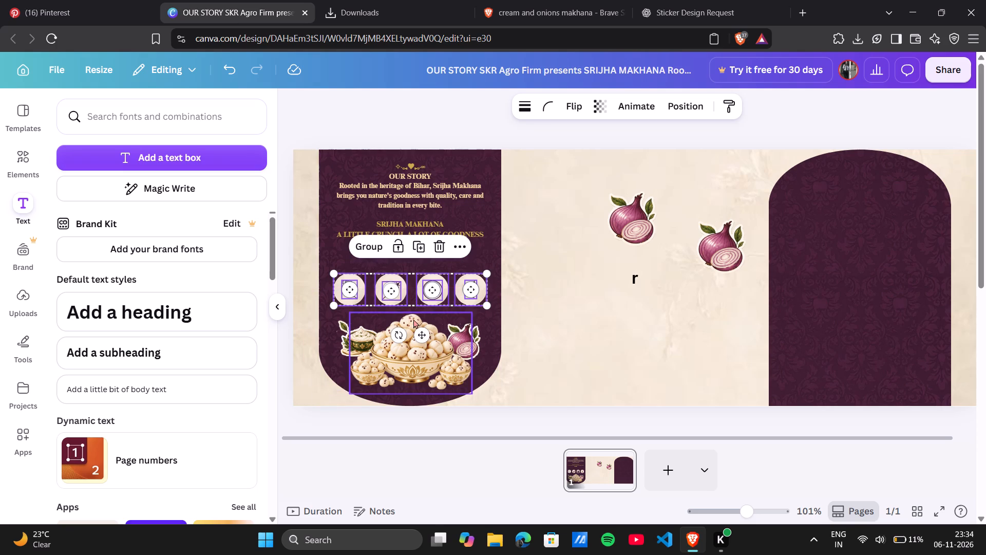
pyautogui.moveTo(421, 334); pyautogui.dragTo(421, 324)
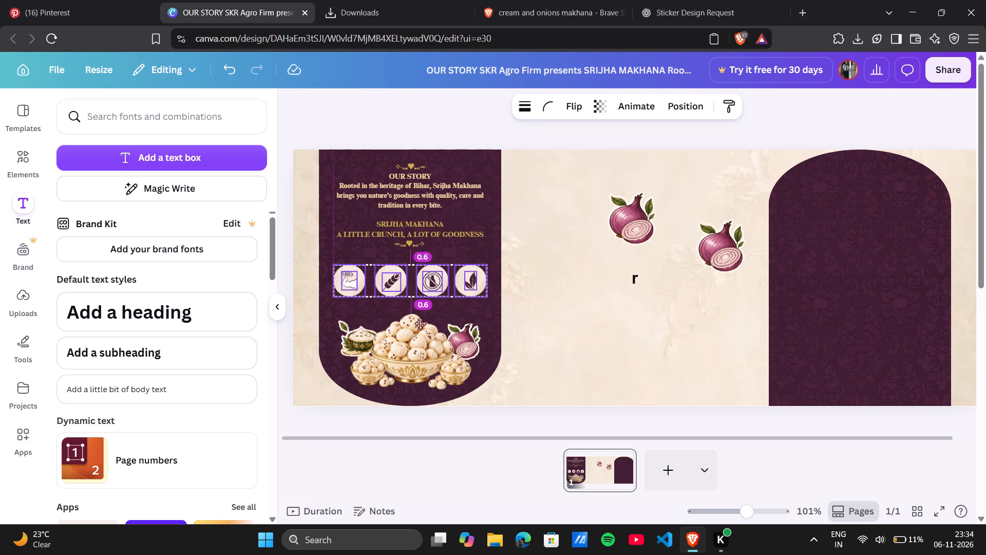
pyautogui.moveTo(421, 324); pyautogui.dragTo(421, 313)
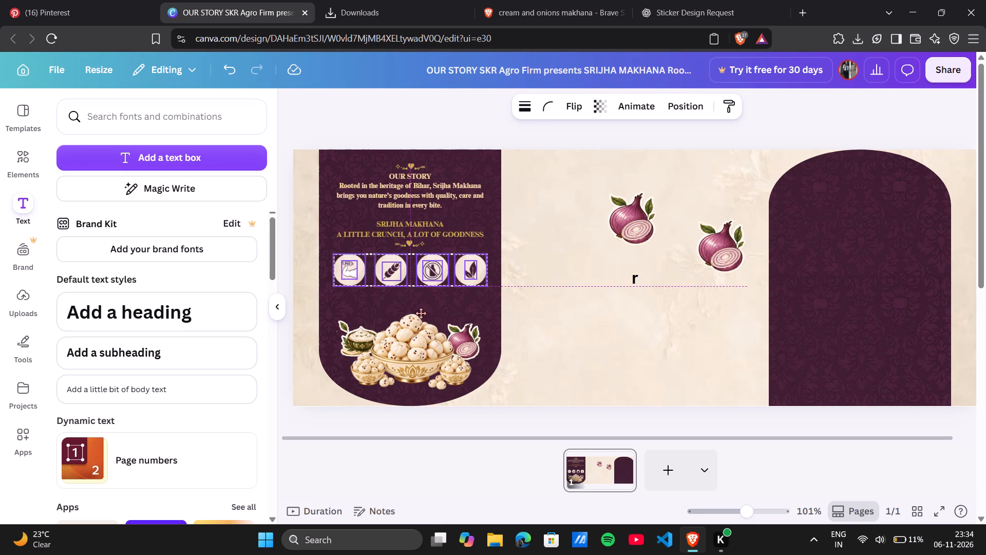
pyautogui.moveTo(421, 313); pyautogui.dragTo(424, 316)
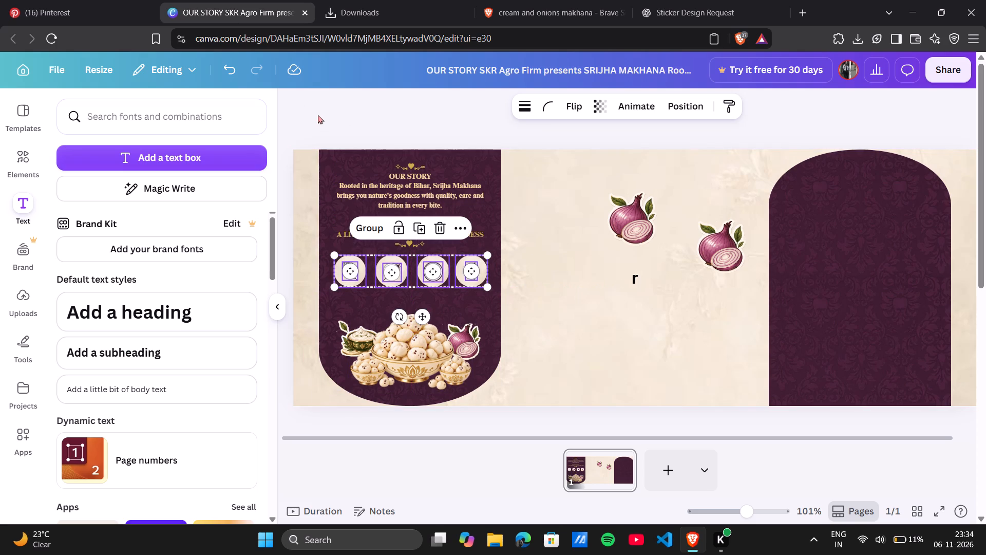
pyautogui.click(323, 119)
# Delete the stray "r" text box from the middle cream area.
pyautogui.click(636, 276)
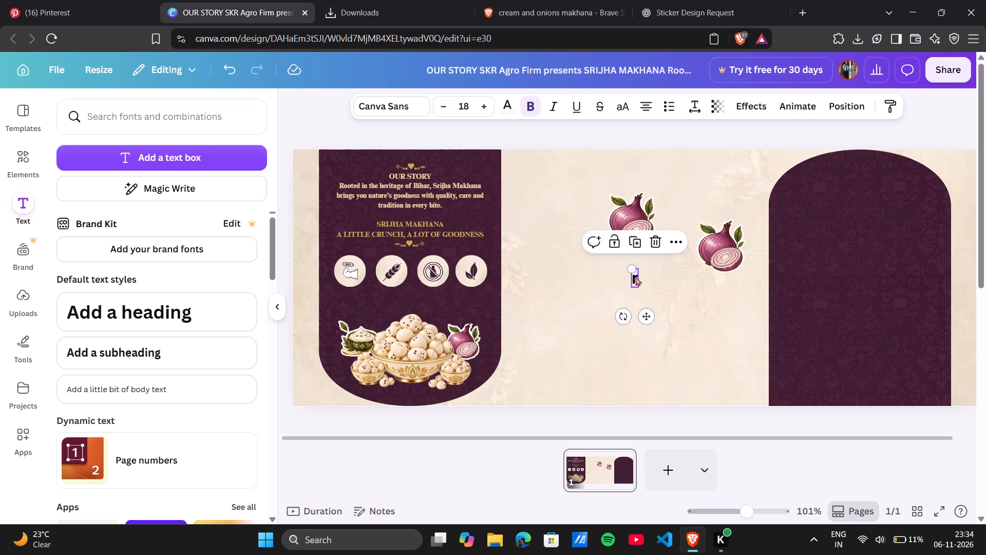
pyautogui.press('BackSpace')
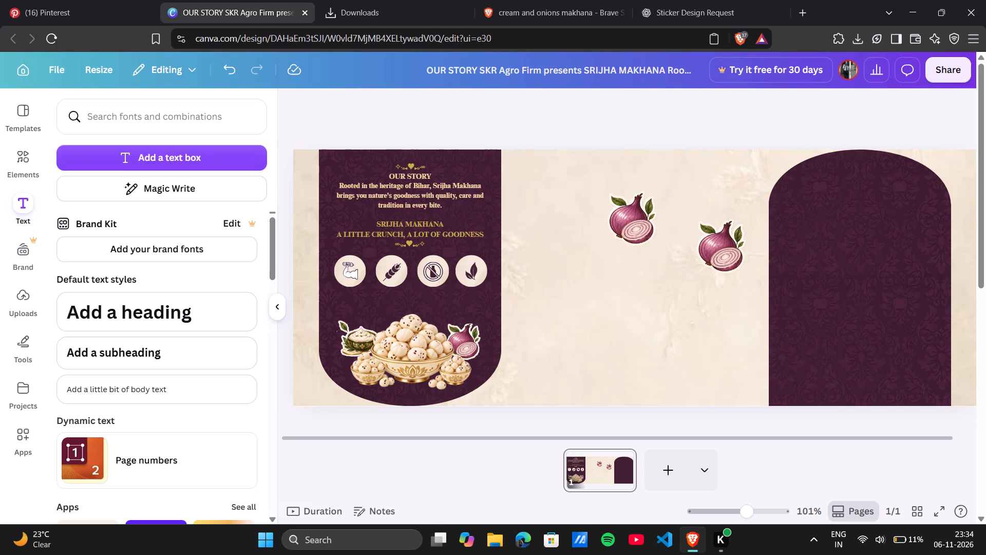
# Add a subheading reading "RICH IN PROTIEN" on the middle cream area.
pyautogui.click(142, 364)
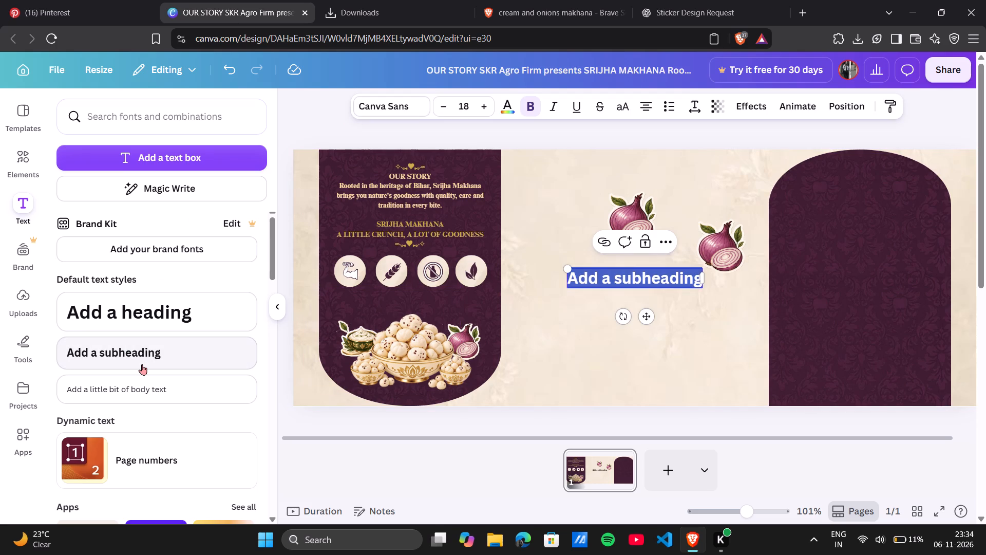
pyautogui.write('ri')
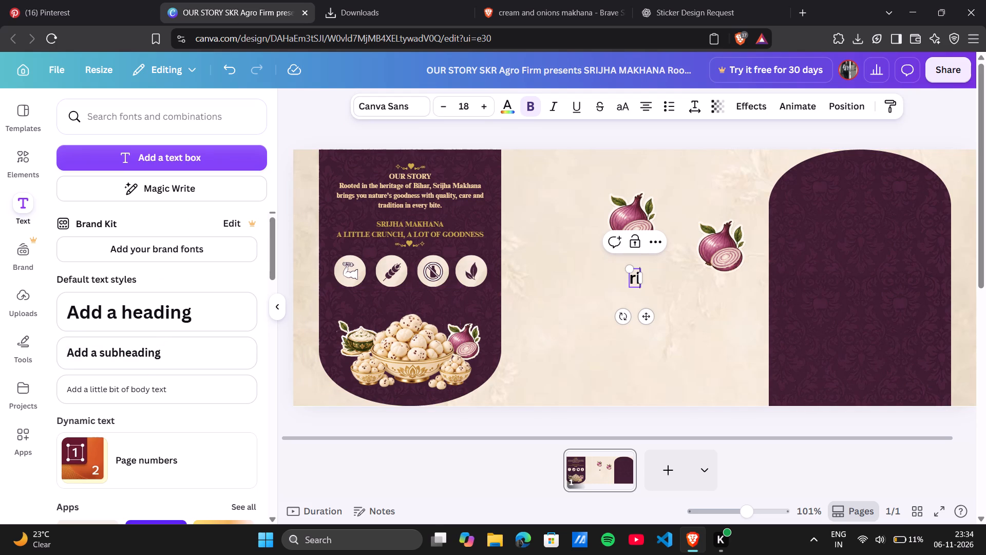
pyautogui.press('BackSpace')
pyautogui.press('BackSpace')
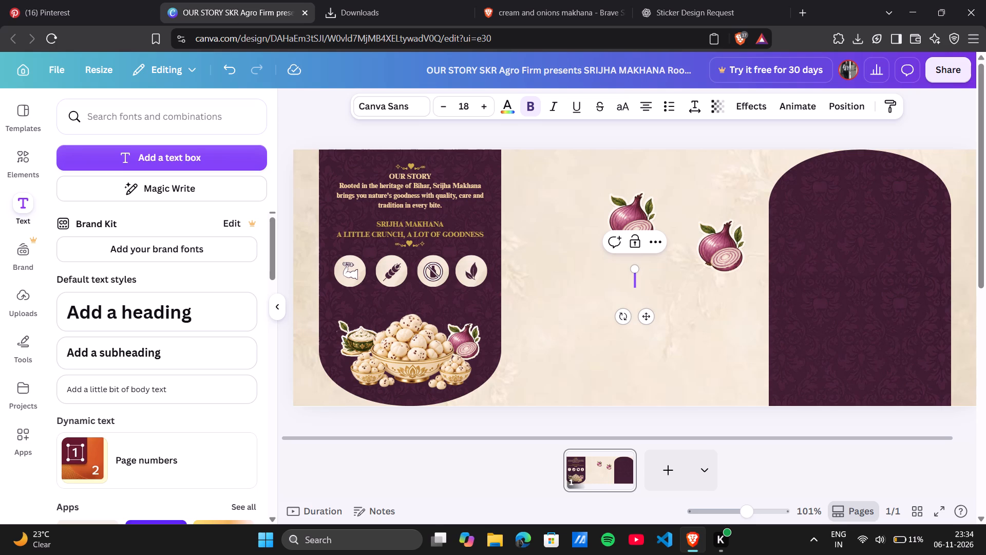
pyautogui.write('RICH IN PROTI')
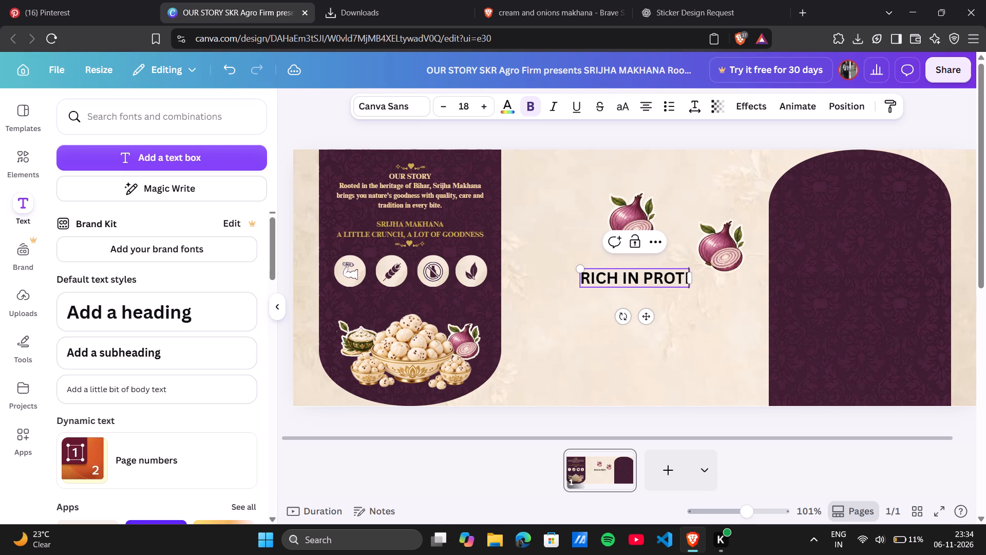
pyautogui.write('EN')
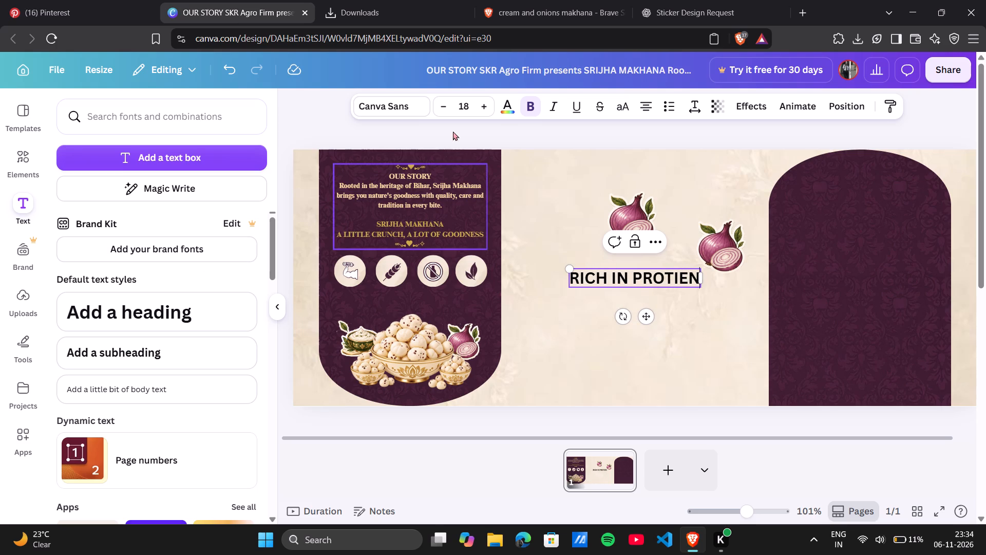
# Colour the whole "RICH IN PROTIEN" subheading Ivory glow.
pyautogui.click(509, 113)
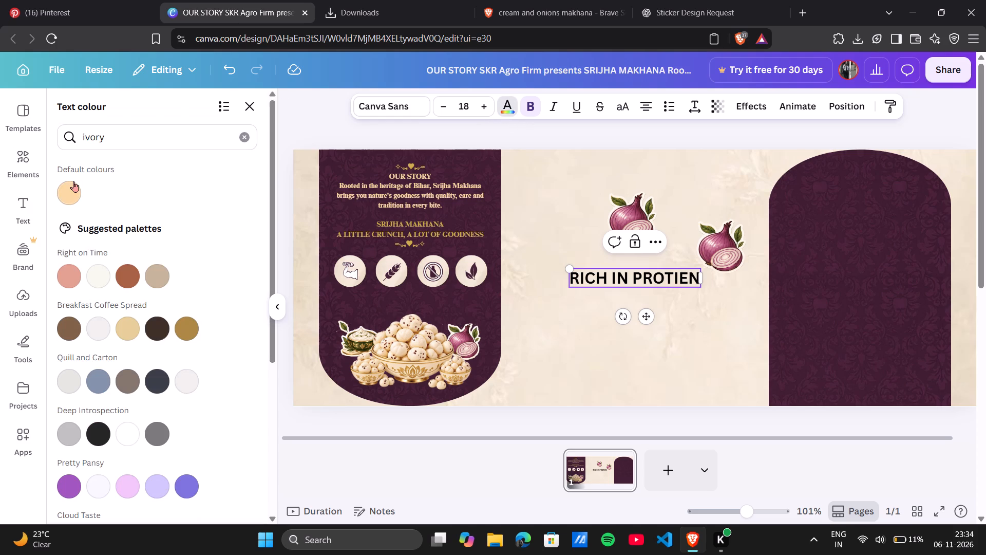
pyautogui.click(72, 189)
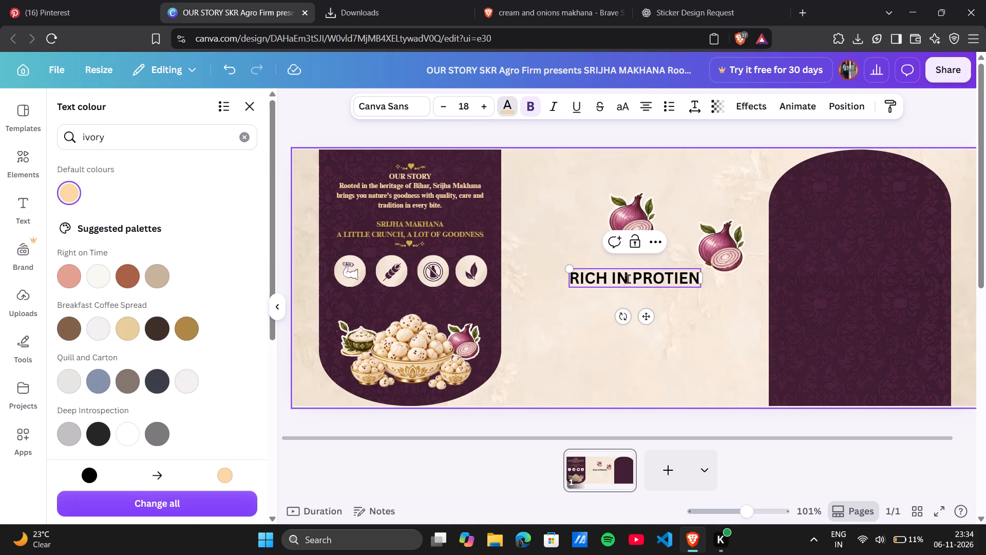
pyautogui.tripleClick(626, 286)
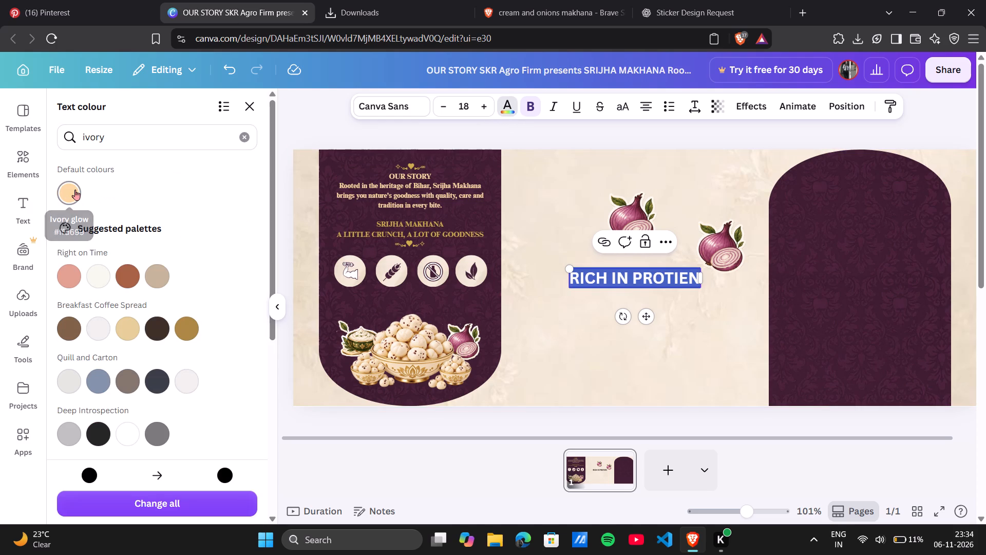
pyautogui.click(75, 190)
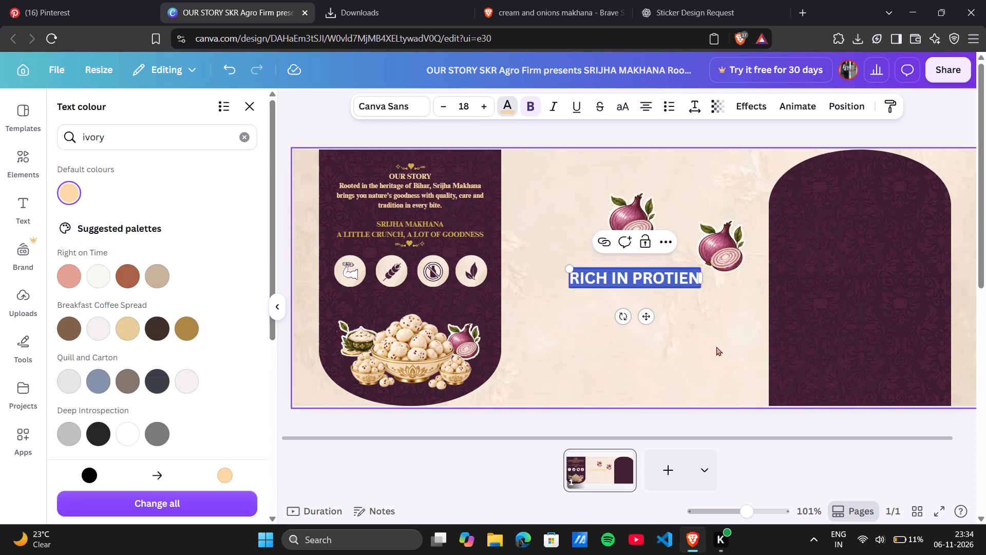
pyautogui.click(692, 310)
# Shrink the "RICH IN PROTIEN" text to size 9.2 and move it onto the purple OUR STORY panel, just below the round icons.
pyautogui.moveTo(649, 276); pyautogui.dragTo(636, 281)
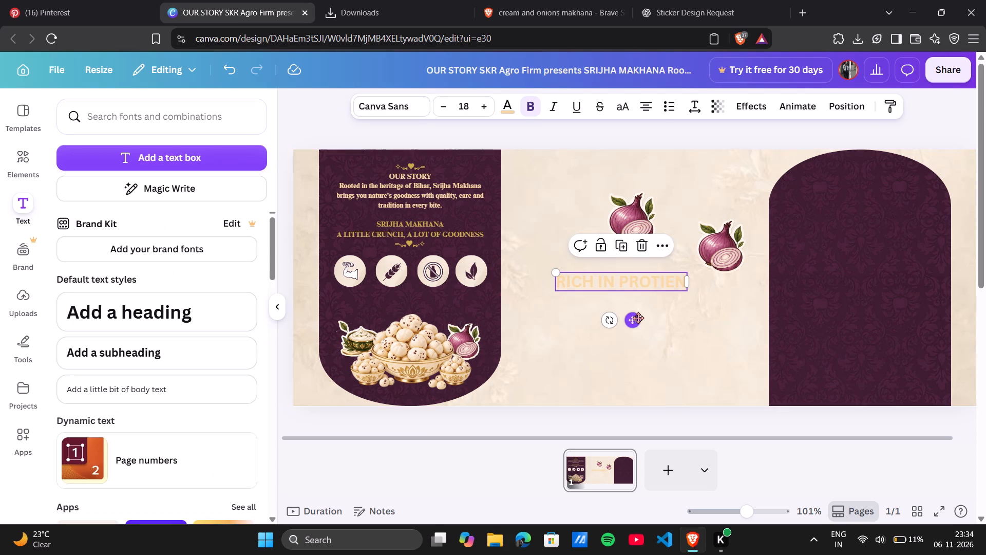
pyautogui.moveTo(557, 273); pyautogui.dragTo(586, 275)
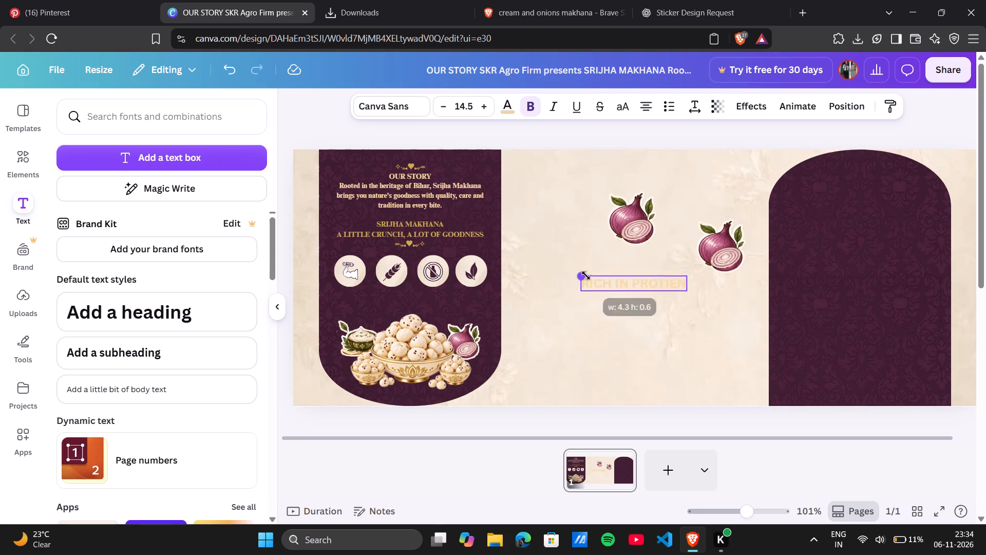
pyautogui.moveTo(586, 275); pyautogui.dragTo(621, 279)
pyautogui.moveTo(665, 317); pyautogui.dragTo(372, 332)
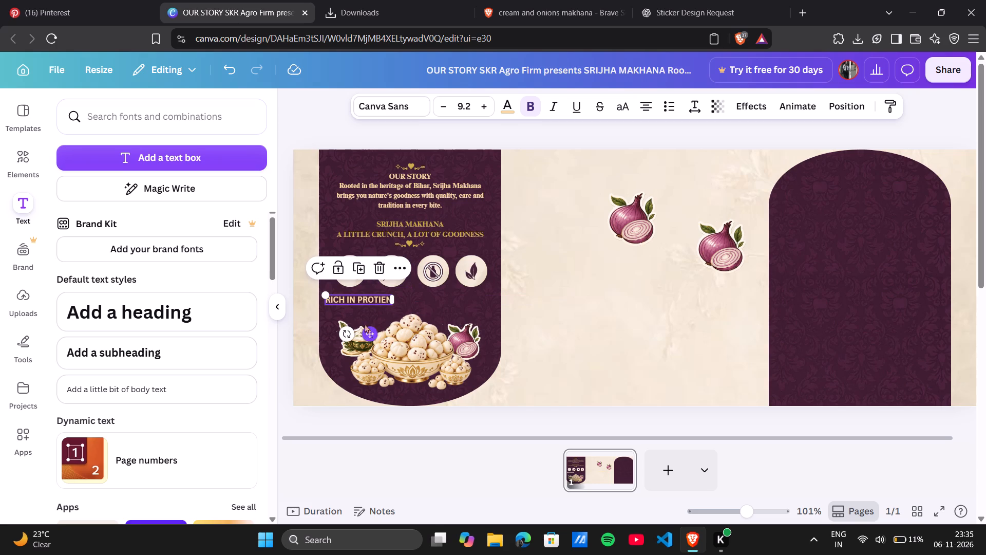
# Shrink the "RICH IN PROTIEN" caption further to size 4.9.
pyautogui.moveTo(386, 325); pyautogui.dragTo(744, 435)
pyautogui.moveTo(579, 353); pyautogui.dragTo(847, 303)
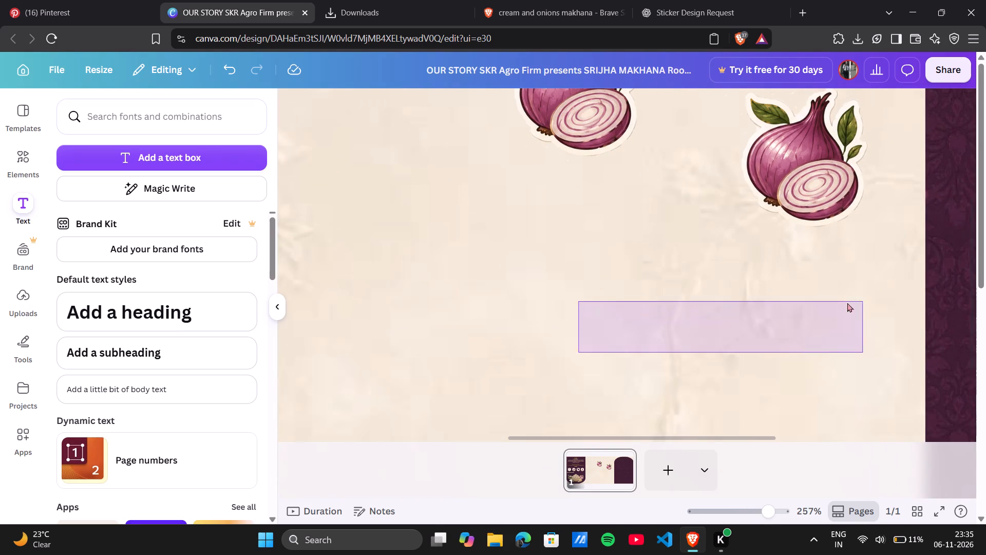
pyautogui.moveTo(847, 303); pyautogui.dragTo(747, 321)
pyautogui.scroll(-1, 422, 432)
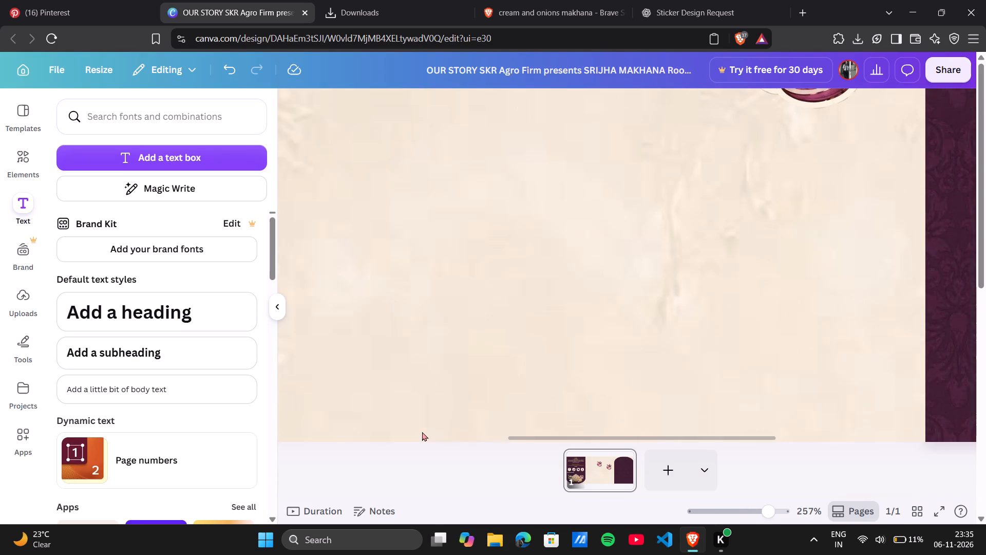
pyautogui.scroll(-3, 422, 432)
pyautogui.scroll(1, 422, 432)
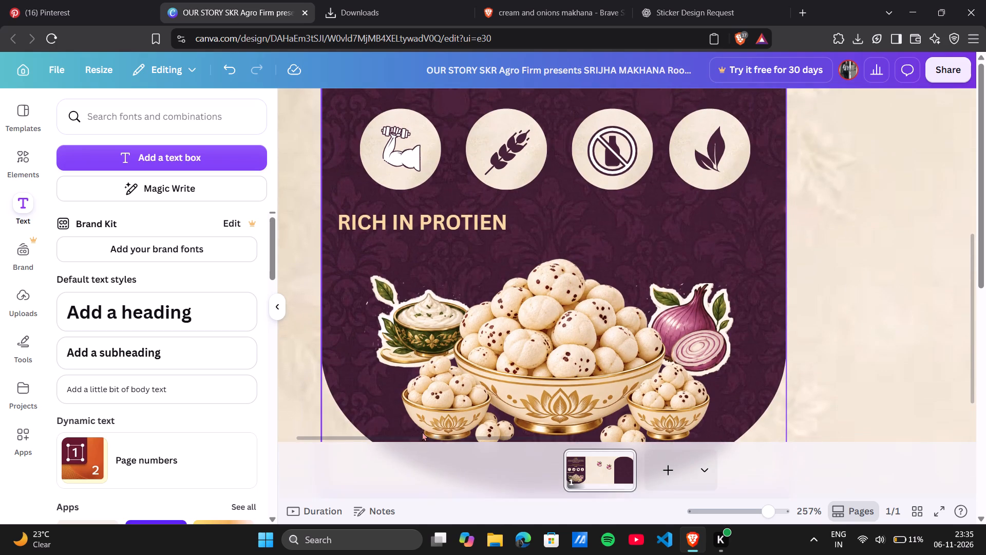
pyautogui.scroll(2, 422, 432)
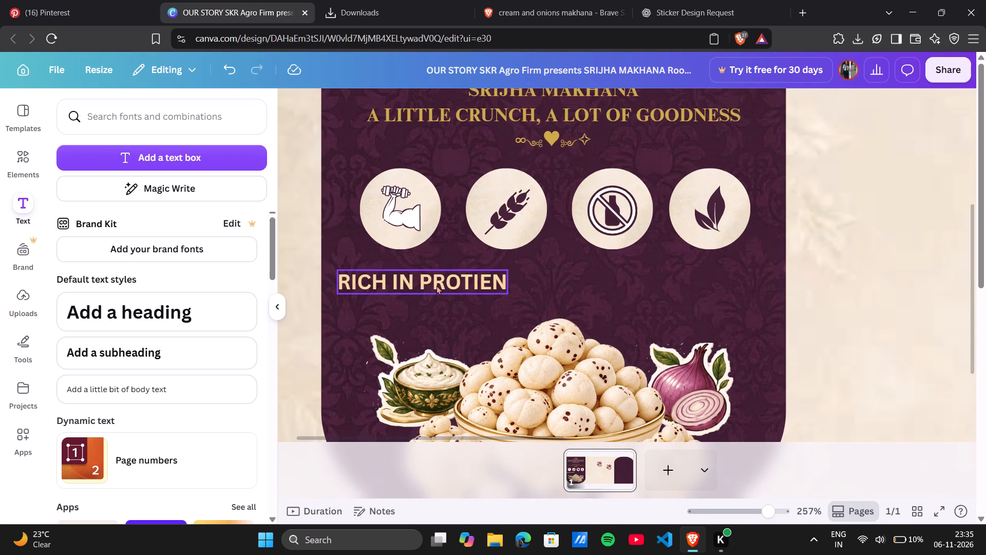
pyautogui.click(437, 285)
pyautogui.moveTo(505, 291); pyautogui.dragTo(473, 281)
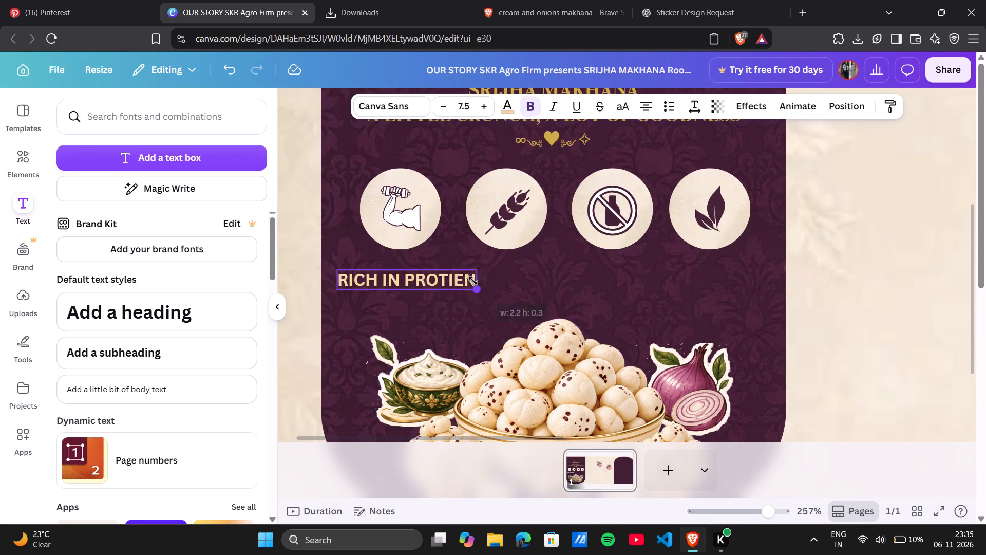
pyautogui.moveTo(473, 281); pyautogui.dragTo(428, 270)
pyautogui.click(434, 300)
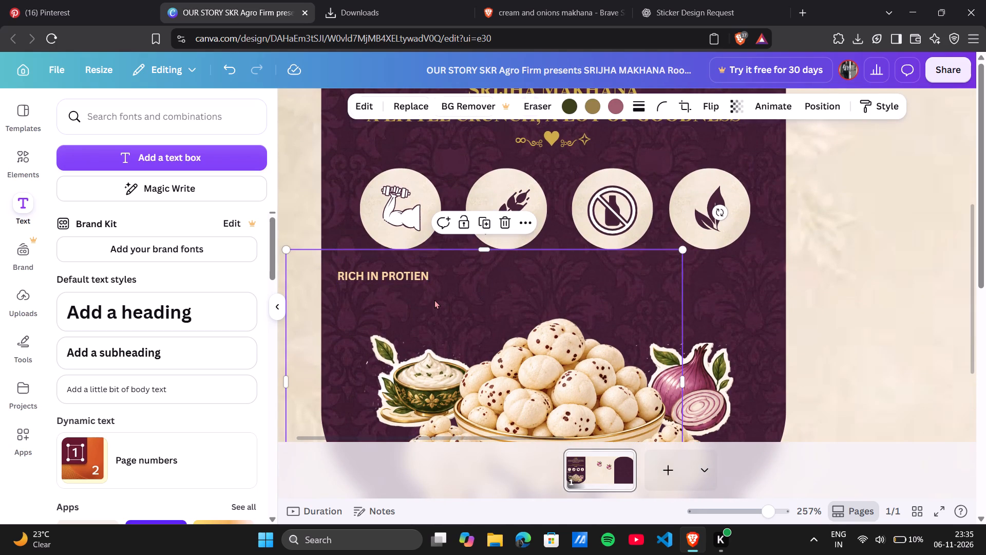
# Place the "RICH IN PROTIEN" caption under the flexed-arm icon and narrow its box to the icon's width so it wraps onto two lines.
pyautogui.moveTo(391, 282); pyautogui.dragTo(416, 270)
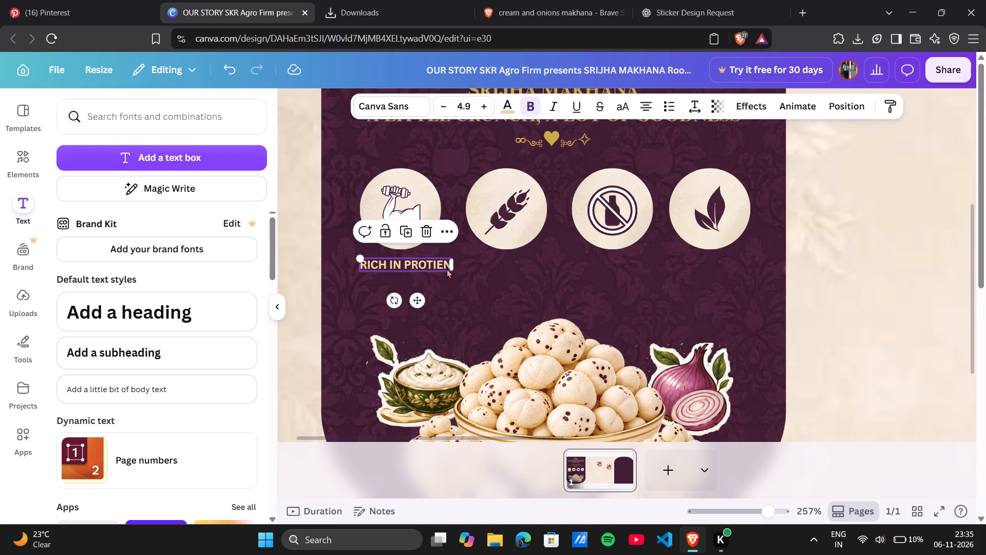
pyautogui.moveTo(452, 263); pyautogui.dragTo(439, 263)
pyautogui.moveTo(440, 286); pyautogui.dragTo(429, 281)
pyautogui.moveTo(429, 281); pyautogui.dragTo(439, 282)
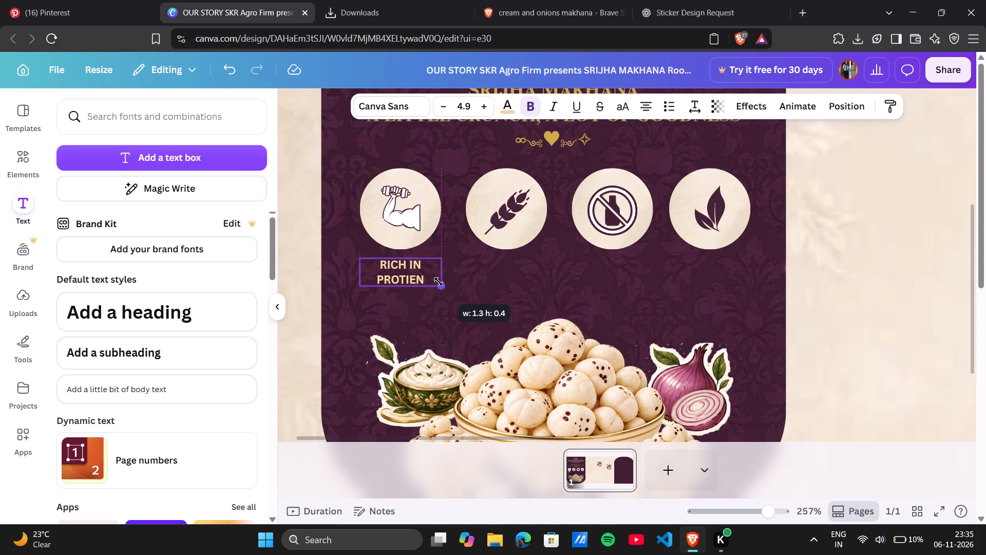
pyautogui.moveTo(439, 282); pyautogui.dragTo(440, 281)
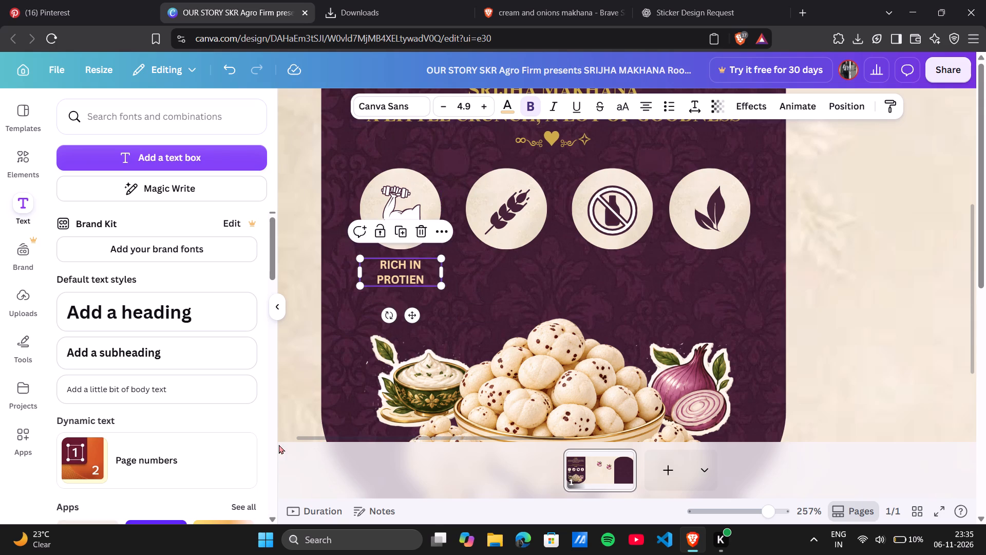
pyautogui.click(302, 456)
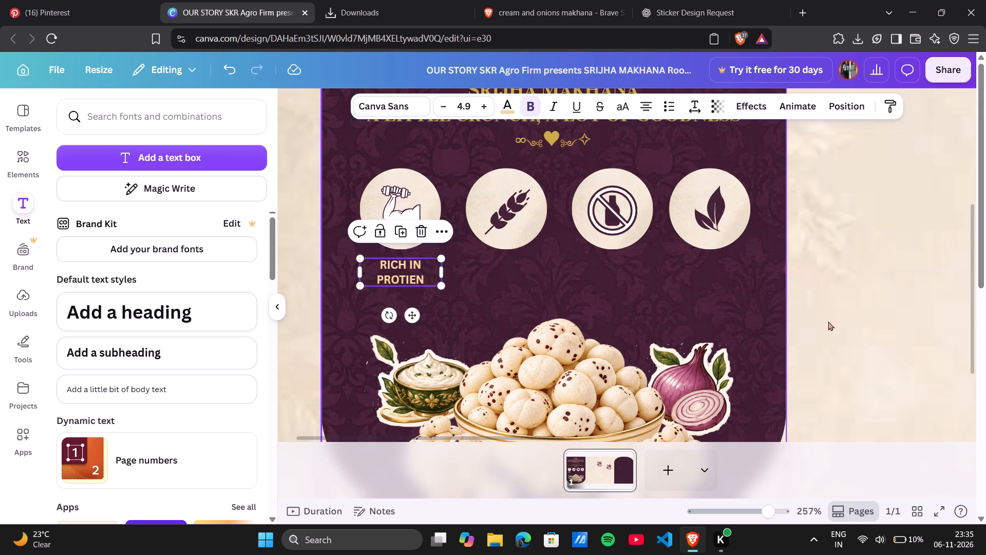
pyautogui.click(919, 272)
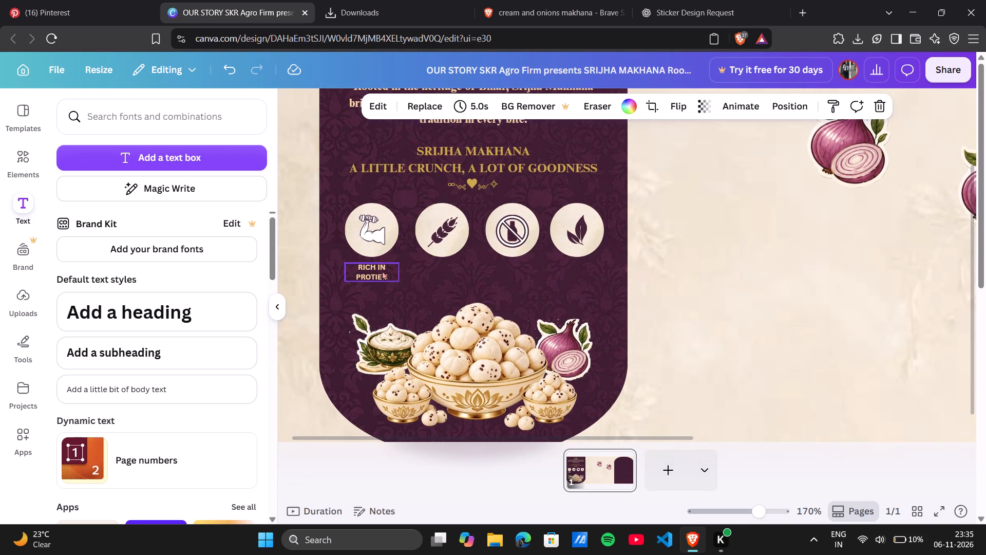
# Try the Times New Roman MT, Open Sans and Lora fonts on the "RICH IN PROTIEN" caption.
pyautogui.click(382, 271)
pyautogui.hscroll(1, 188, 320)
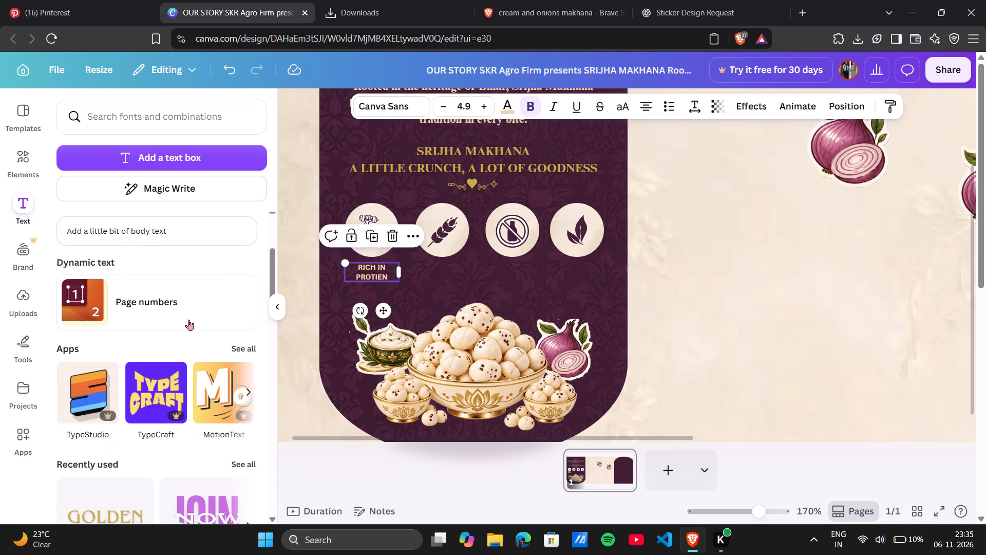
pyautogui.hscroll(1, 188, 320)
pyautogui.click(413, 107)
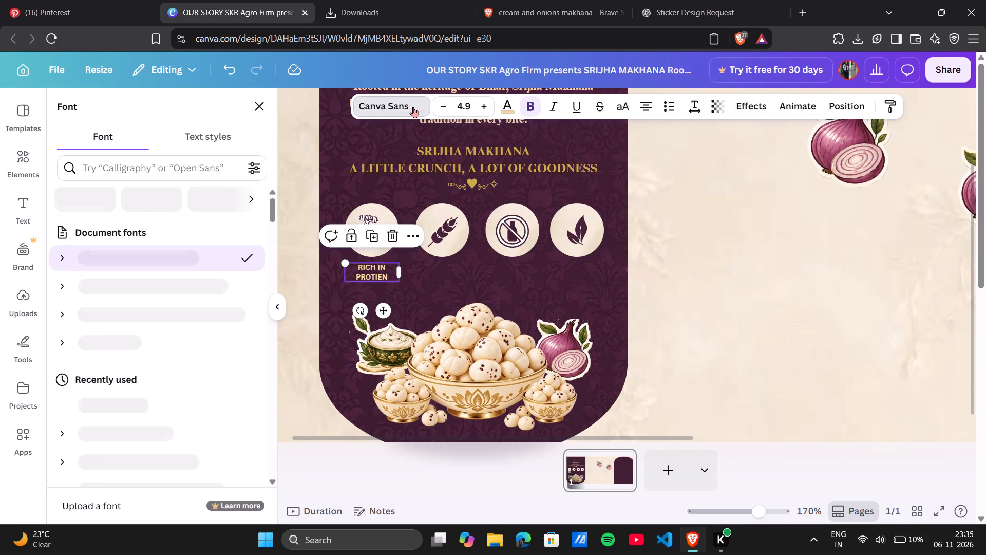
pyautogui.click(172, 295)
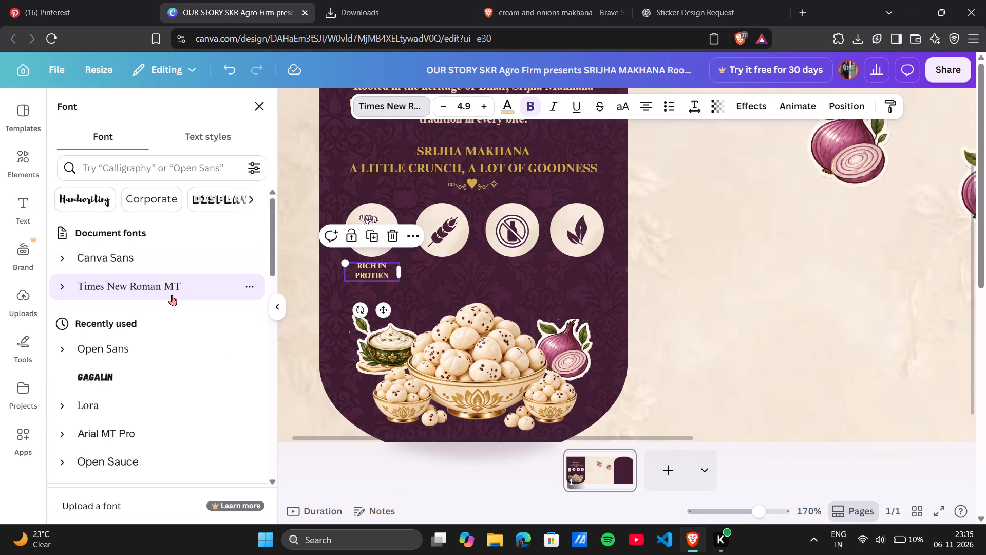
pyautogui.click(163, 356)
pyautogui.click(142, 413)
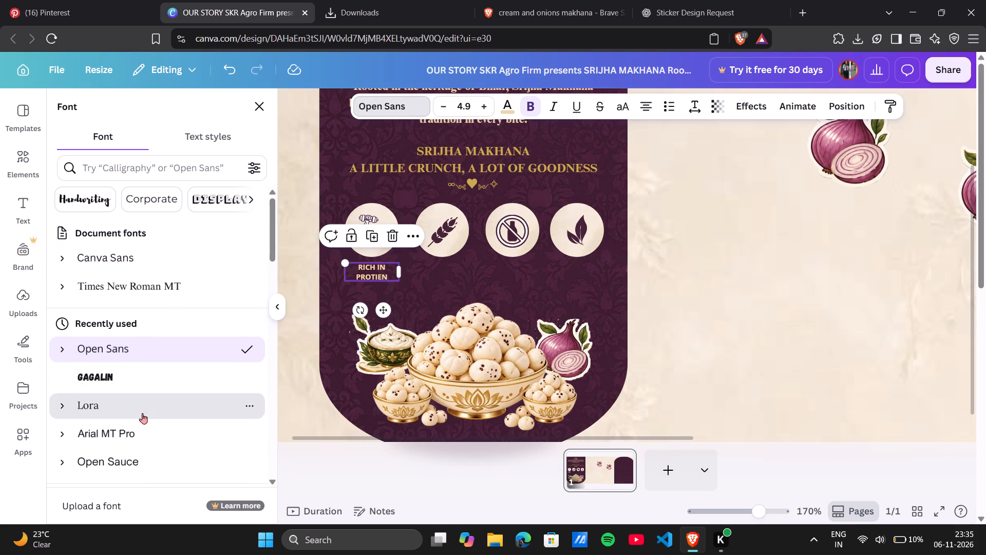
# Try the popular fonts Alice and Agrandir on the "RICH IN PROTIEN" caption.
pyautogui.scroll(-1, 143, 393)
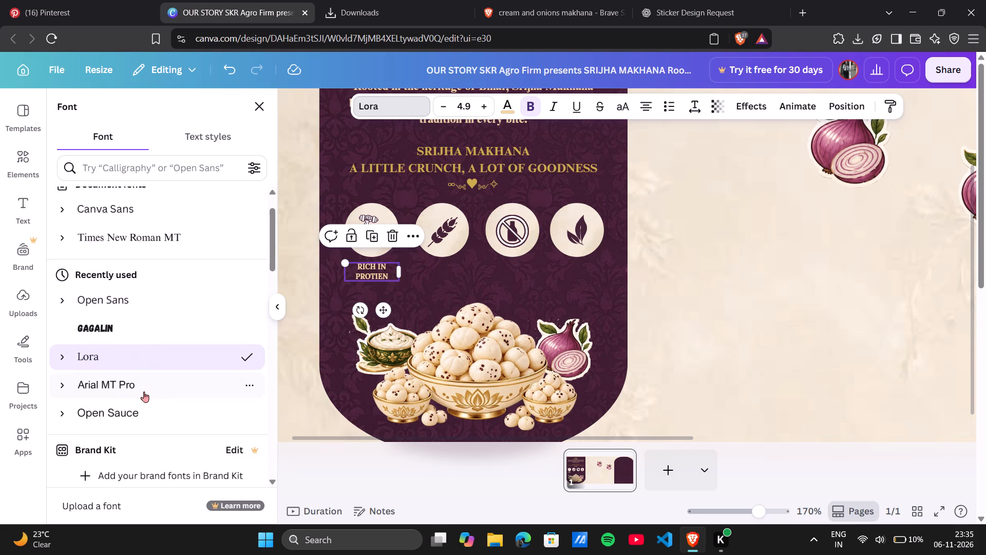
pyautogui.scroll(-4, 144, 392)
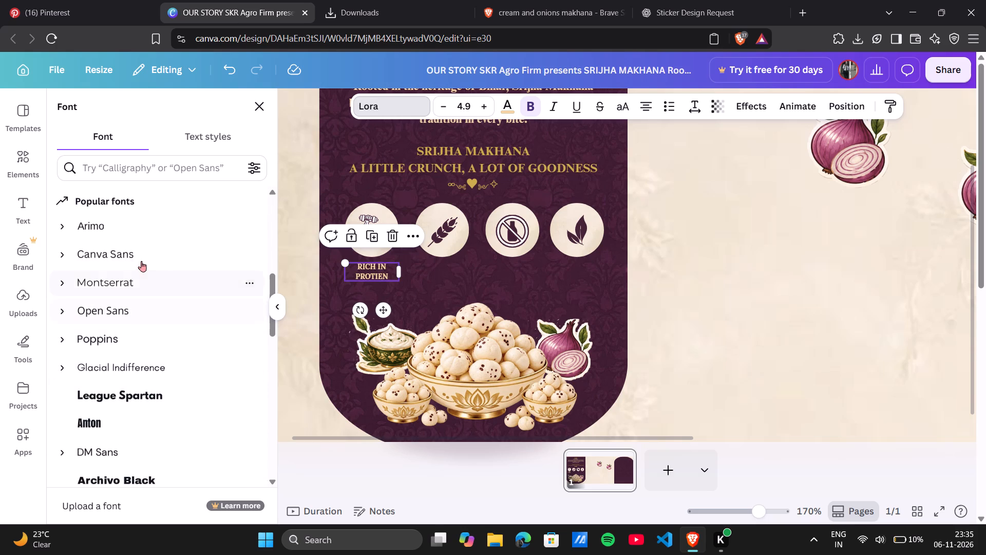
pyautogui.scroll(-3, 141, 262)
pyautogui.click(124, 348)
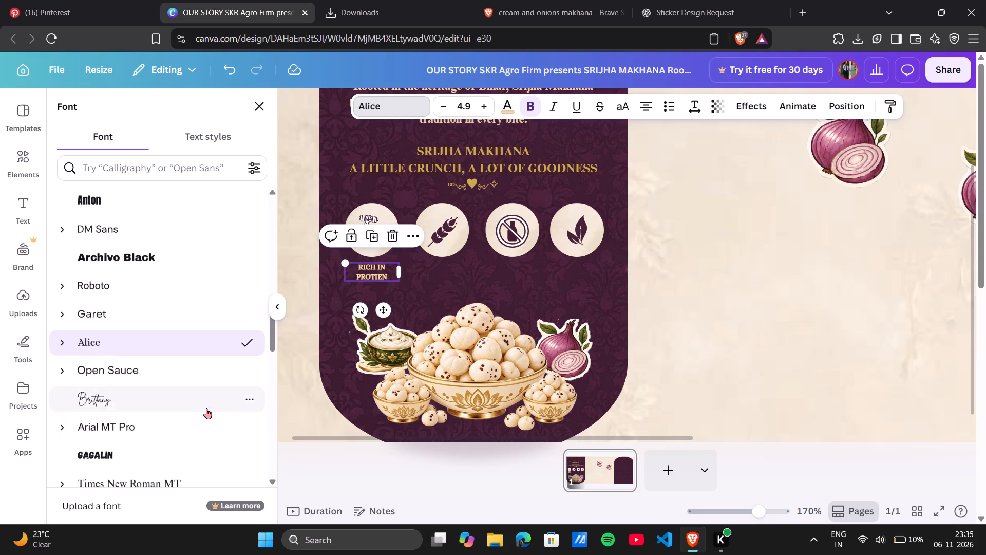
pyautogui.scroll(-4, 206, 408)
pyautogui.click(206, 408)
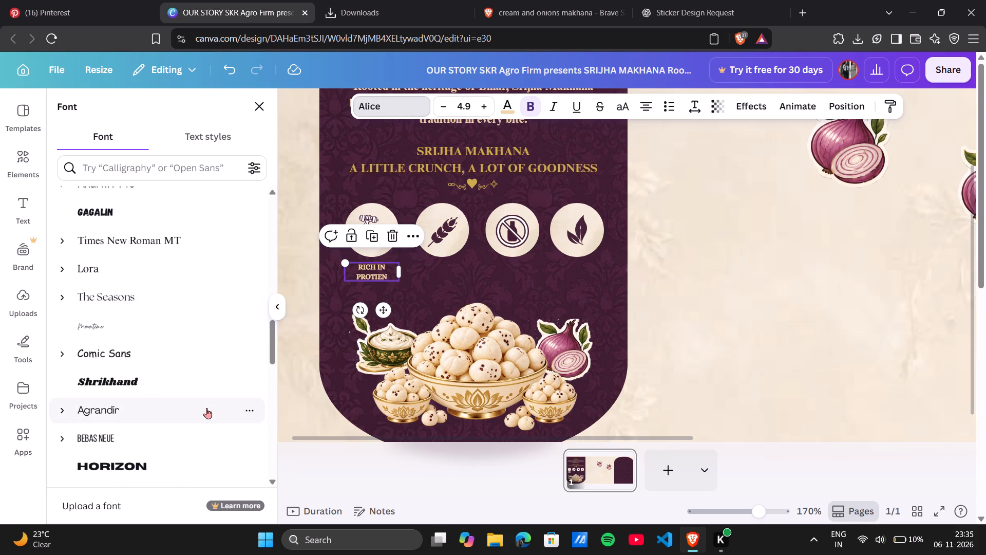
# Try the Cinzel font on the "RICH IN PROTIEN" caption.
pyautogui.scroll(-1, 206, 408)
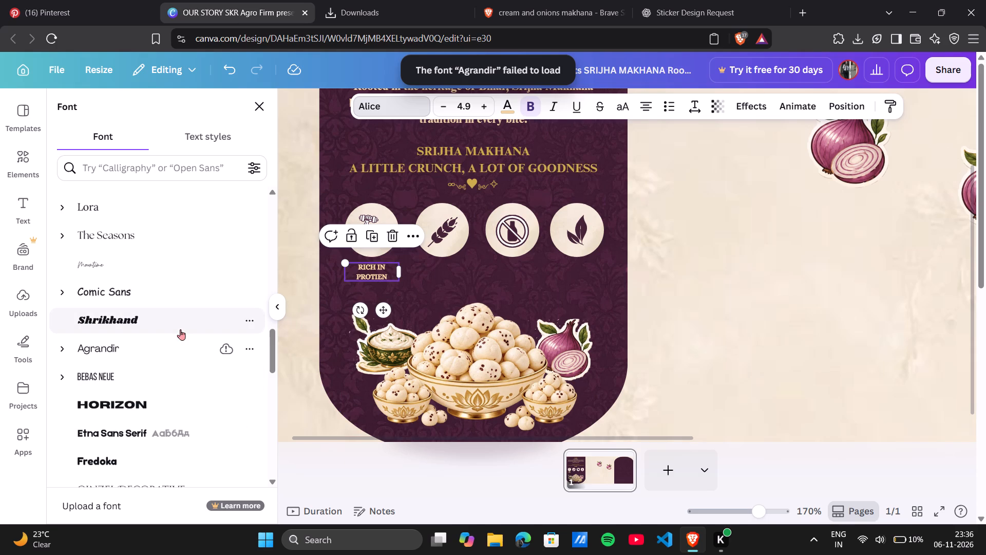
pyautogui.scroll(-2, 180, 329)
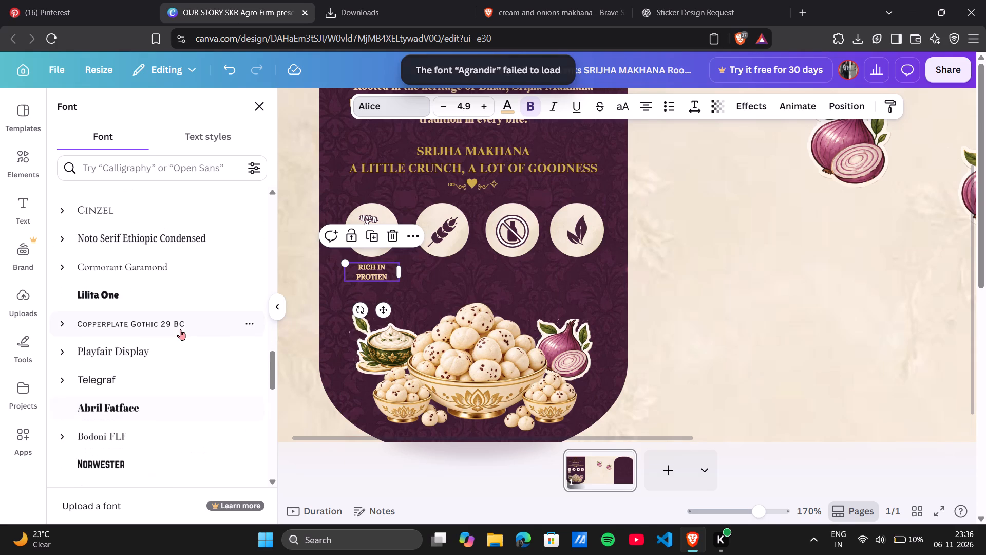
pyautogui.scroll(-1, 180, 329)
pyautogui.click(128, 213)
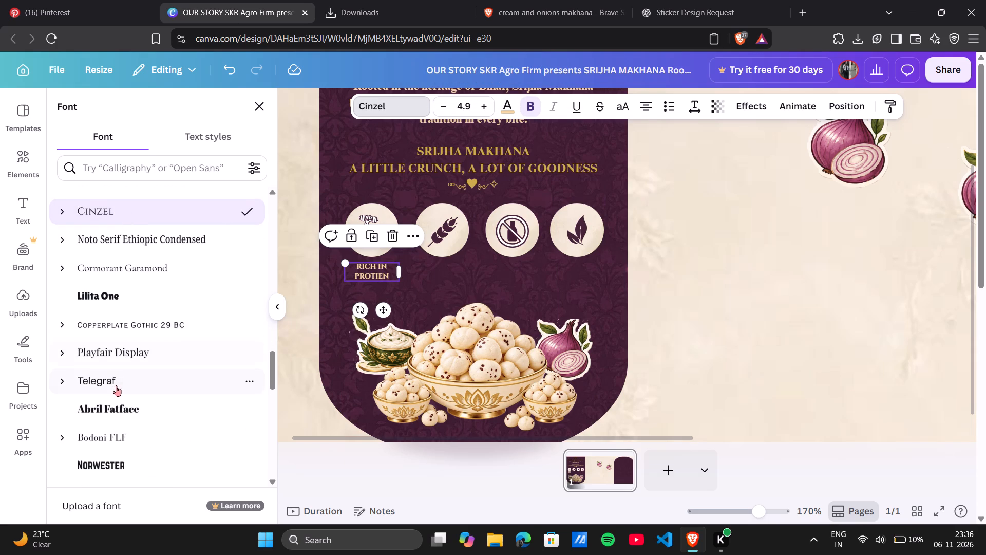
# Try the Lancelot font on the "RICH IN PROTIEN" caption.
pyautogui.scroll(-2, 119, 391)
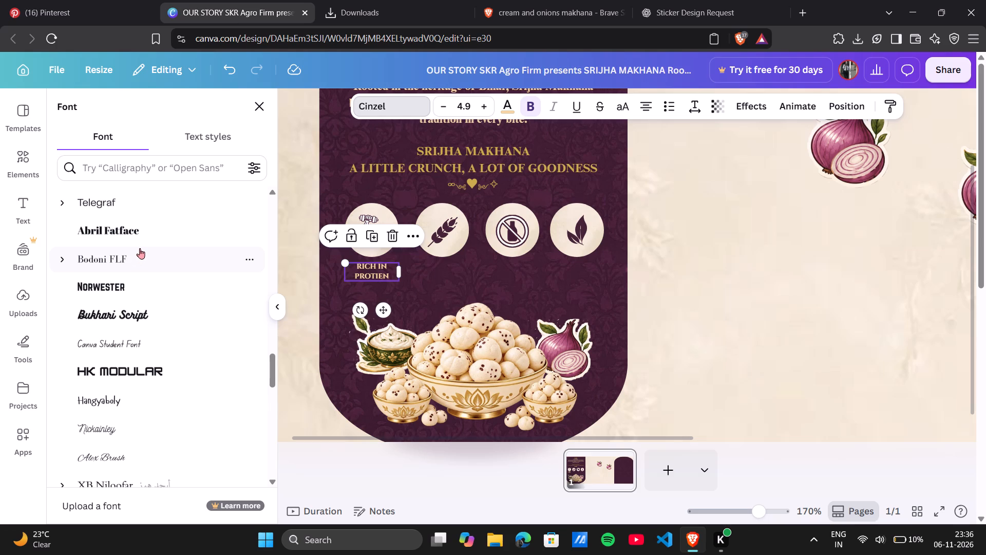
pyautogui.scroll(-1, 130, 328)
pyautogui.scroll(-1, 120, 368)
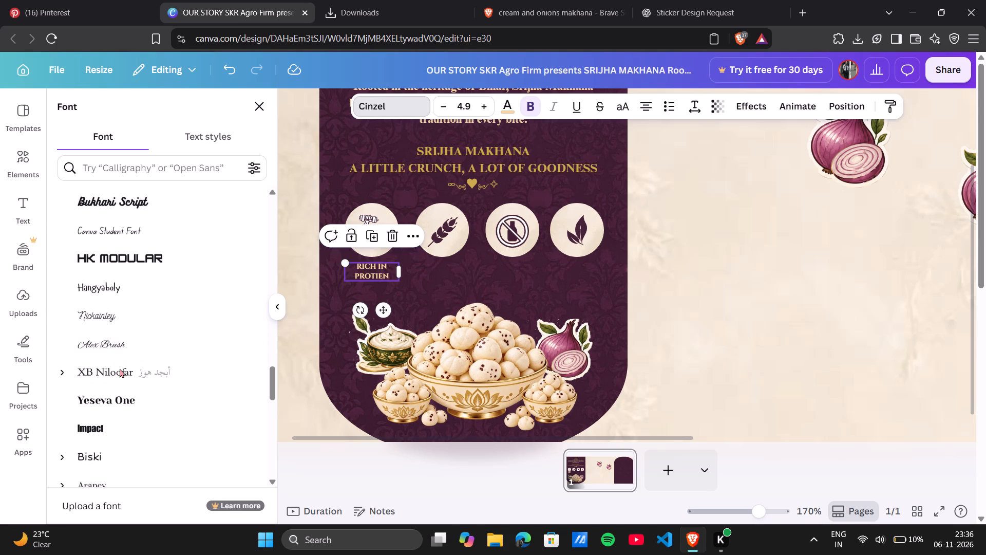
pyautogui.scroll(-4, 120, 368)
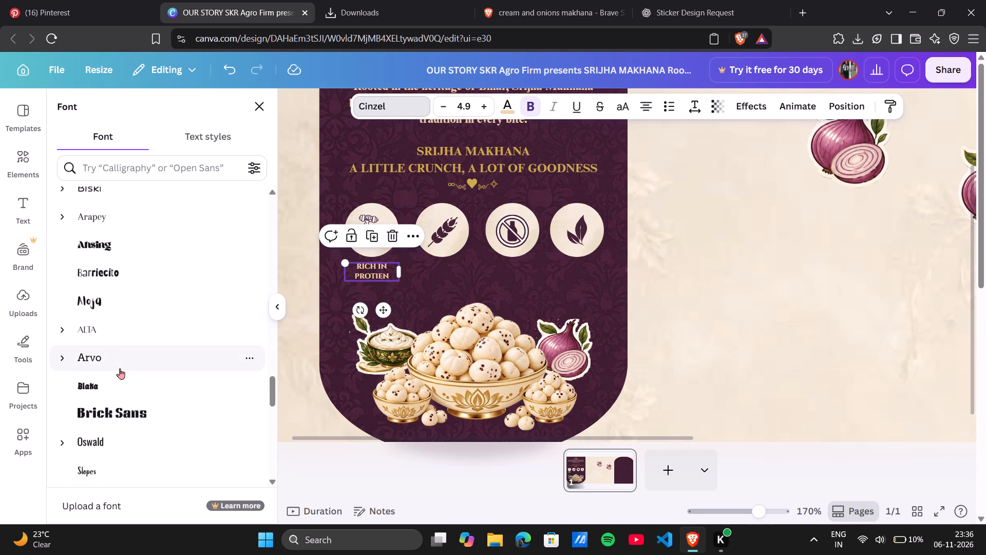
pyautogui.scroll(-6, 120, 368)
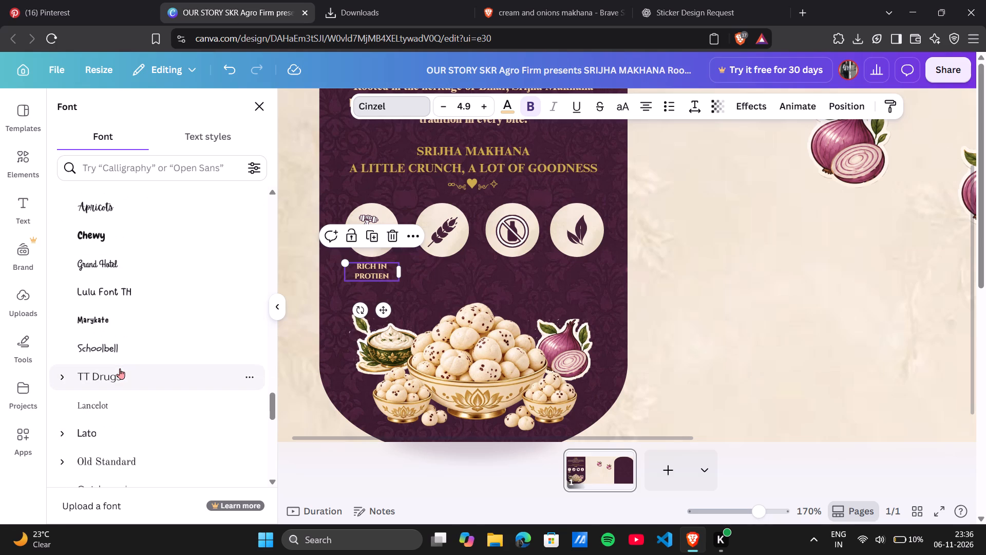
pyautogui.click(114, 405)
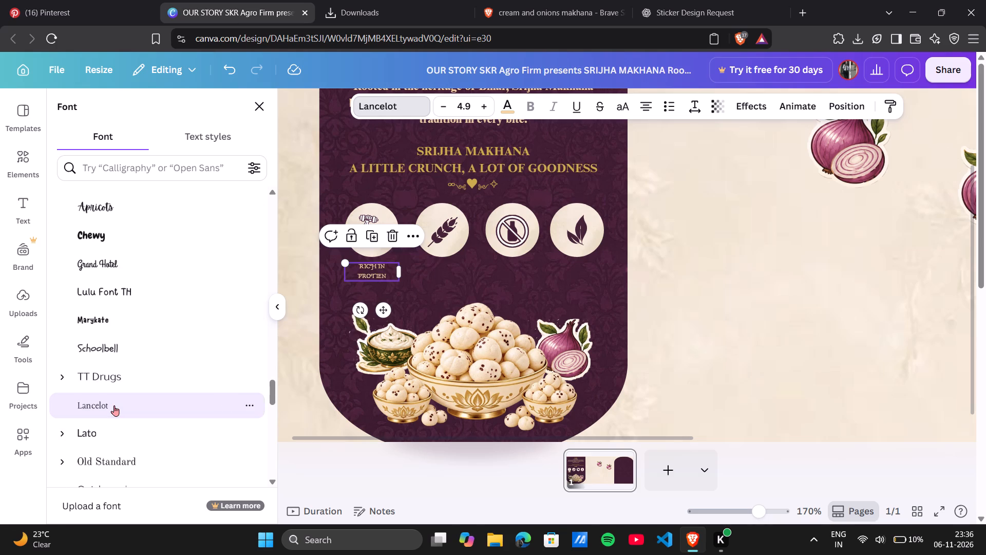
# Set the "RICH IN PROTIEN" caption's font to Cardo.
pyautogui.scroll(-5, 114, 405)
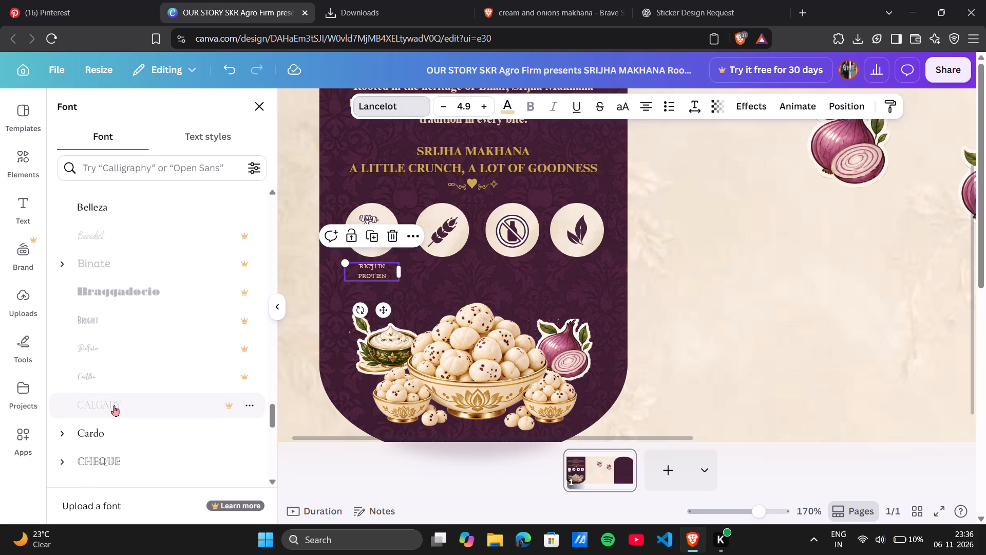
pyautogui.scroll(-2, 114, 405)
pyautogui.click(131, 395)
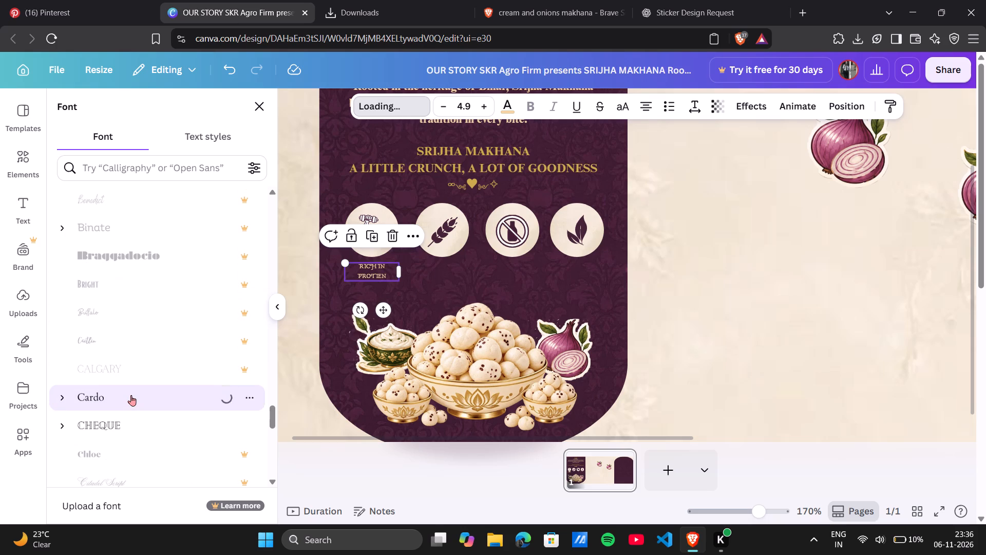
pyautogui.click(369, 473)
pyautogui.click(757, 282)
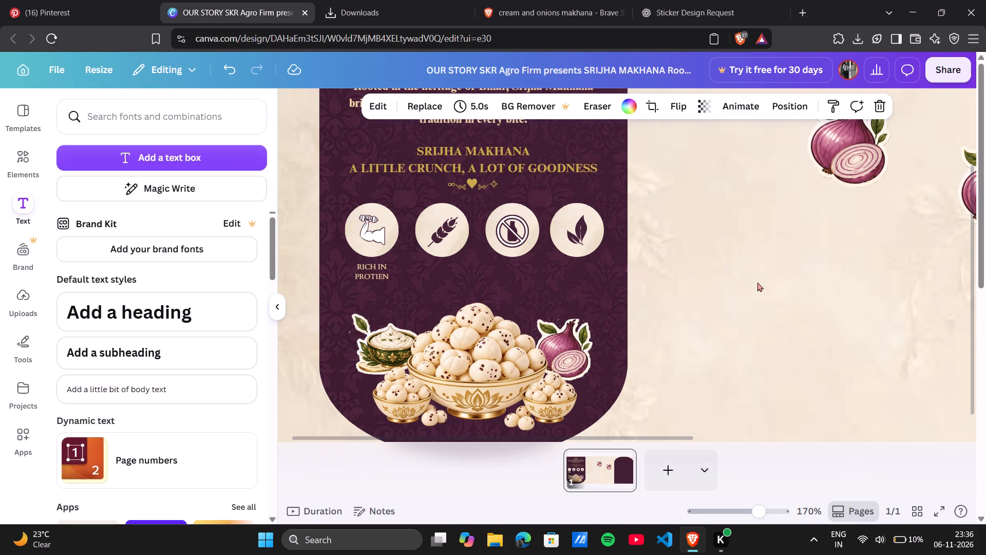
pyautogui.click(377, 276)
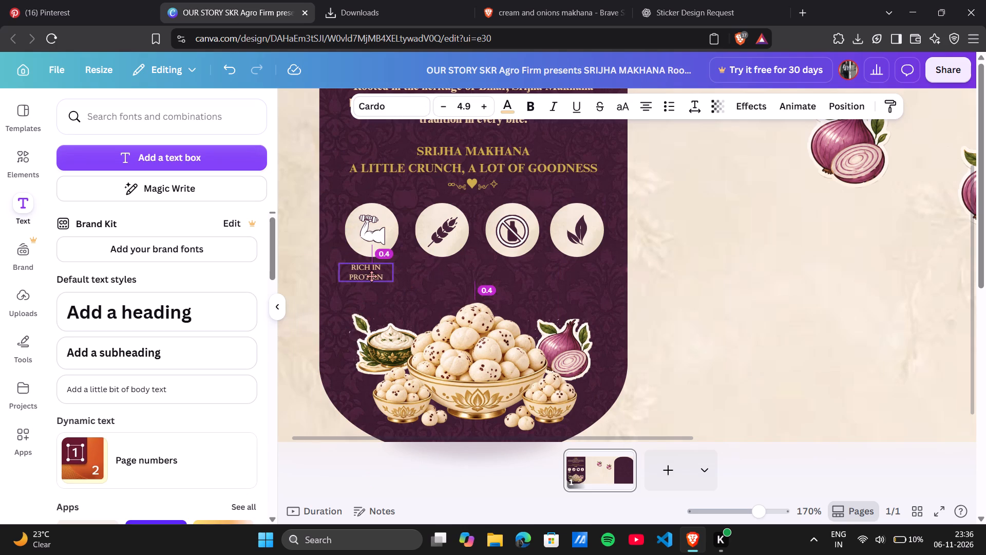
# Add a new text box reading "GLUTEN FREE".
pyautogui.click(787, 222)
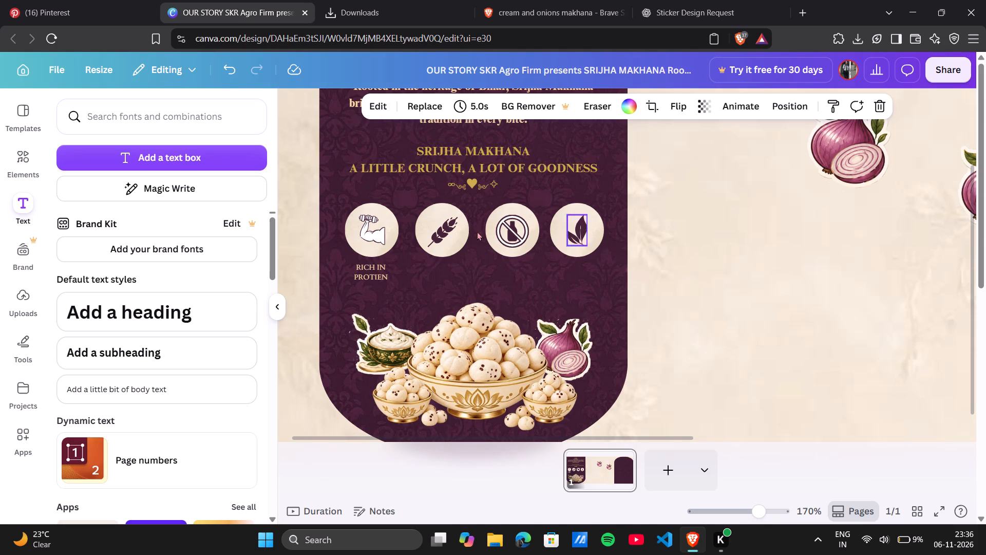
pyautogui.click(185, 152)
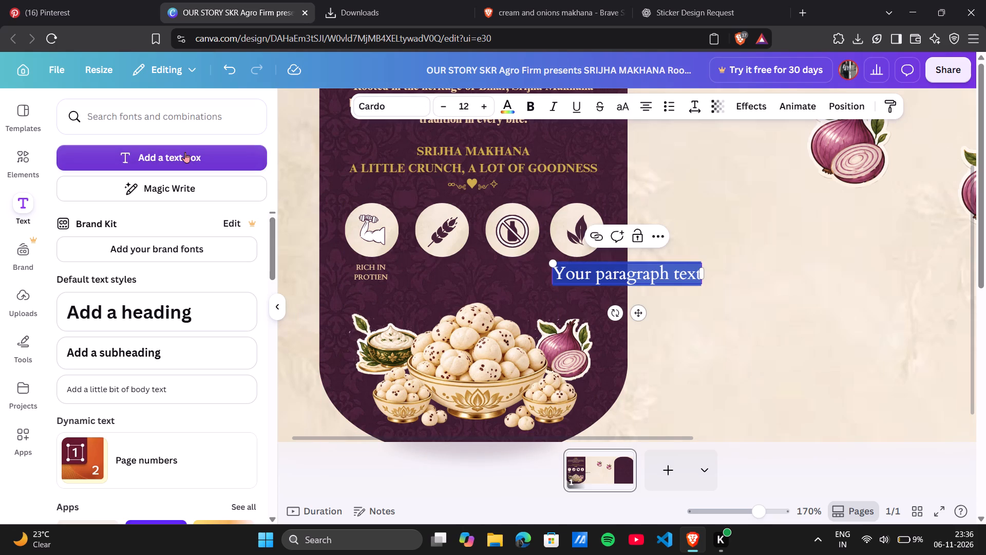
pyautogui.write('GLUTEM')
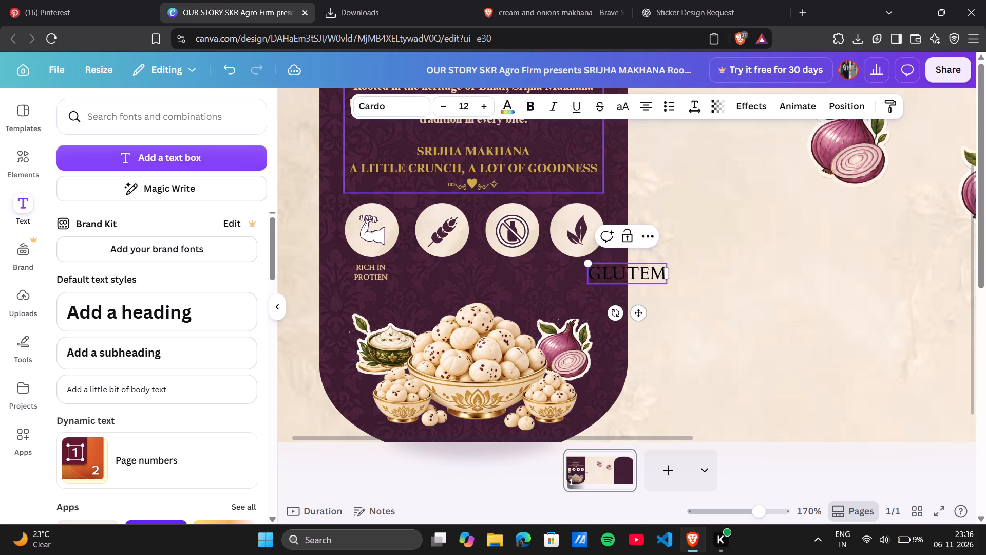
pyautogui.press('BackSpace')
pyautogui.write('N FREE')
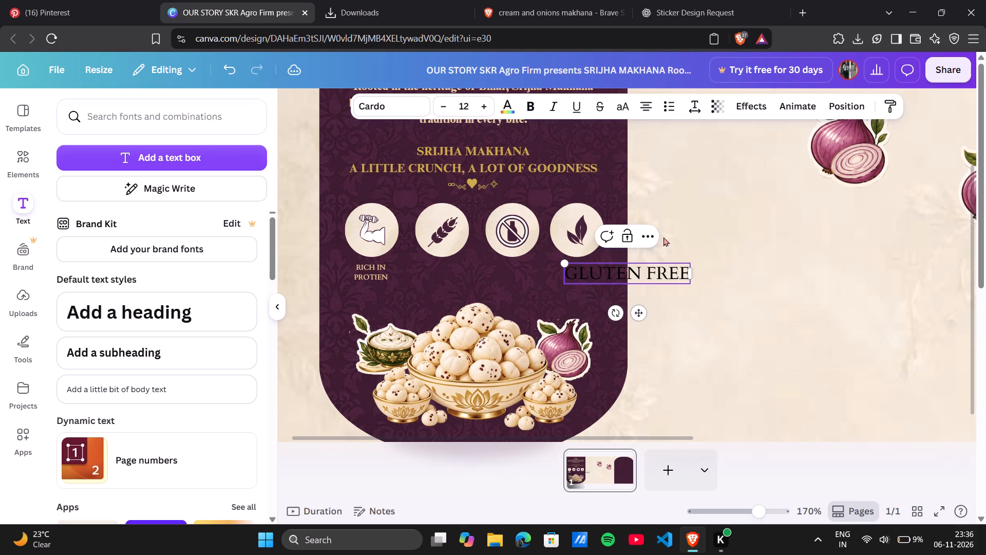
# Colour the "GLUTEN FREE" text with the default ivory swatch.
pyautogui.click(506, 107)
pyautogui.click(63, 186)
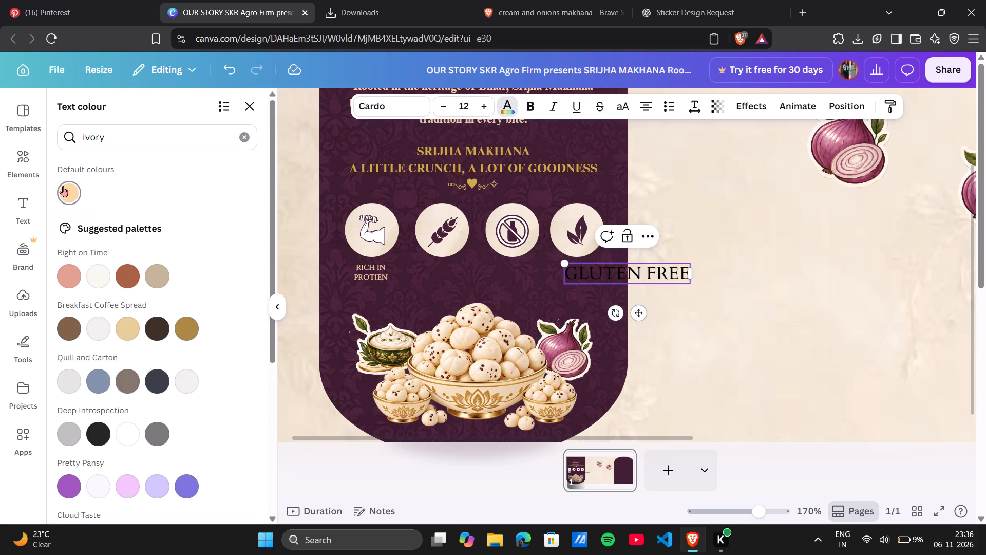
pyautogui.click(633, 285)
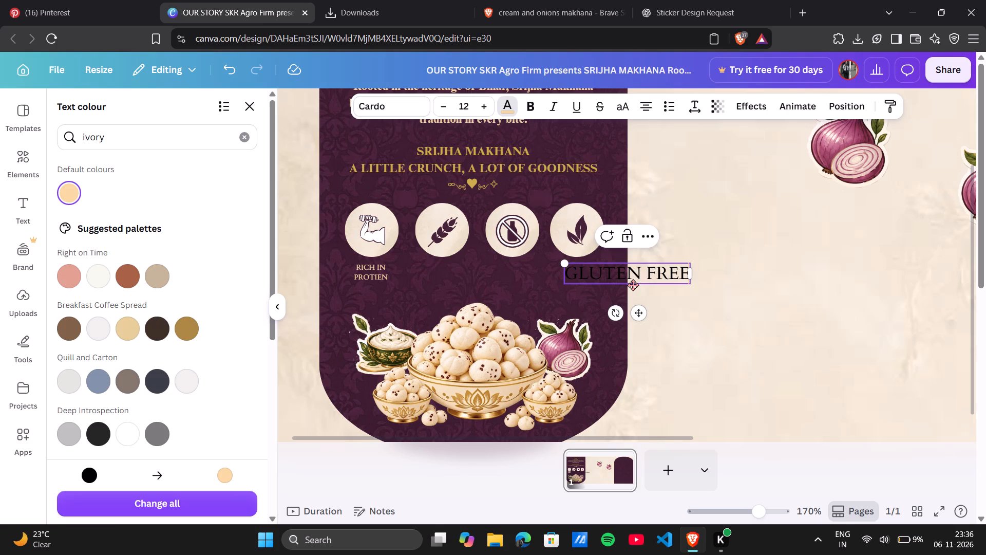
pyautogui.tripleClick(641, 276)
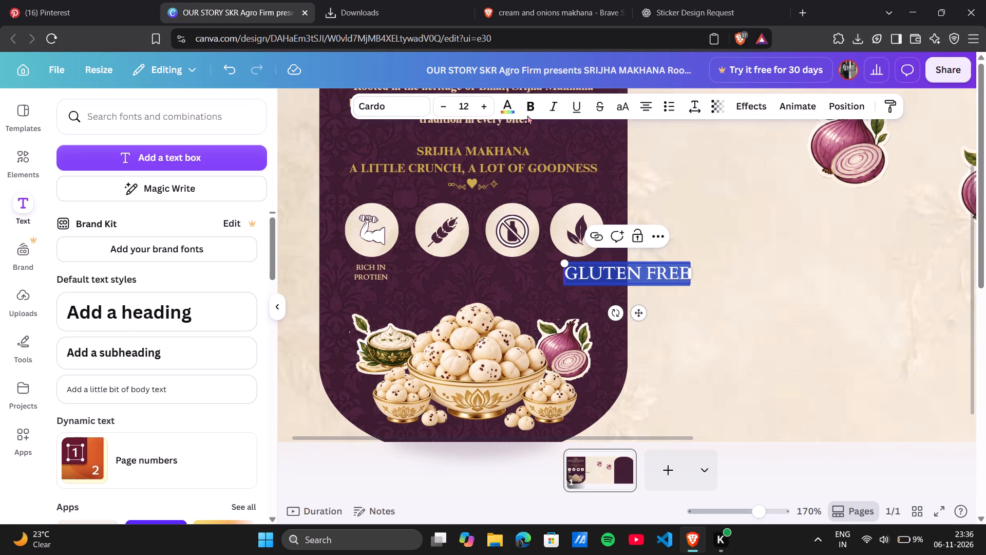
pyautogui.click(510, 108)
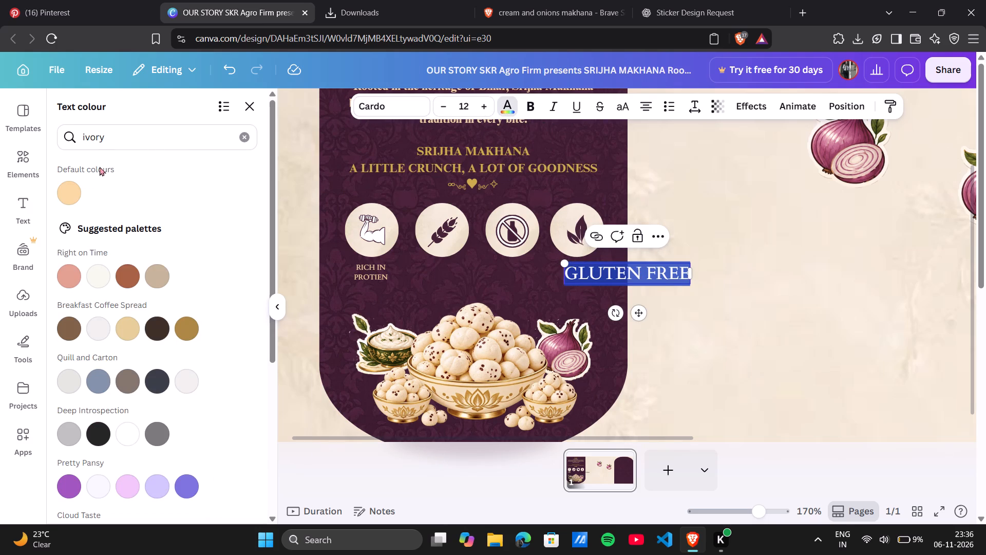
pyautogui.click(74, 193)
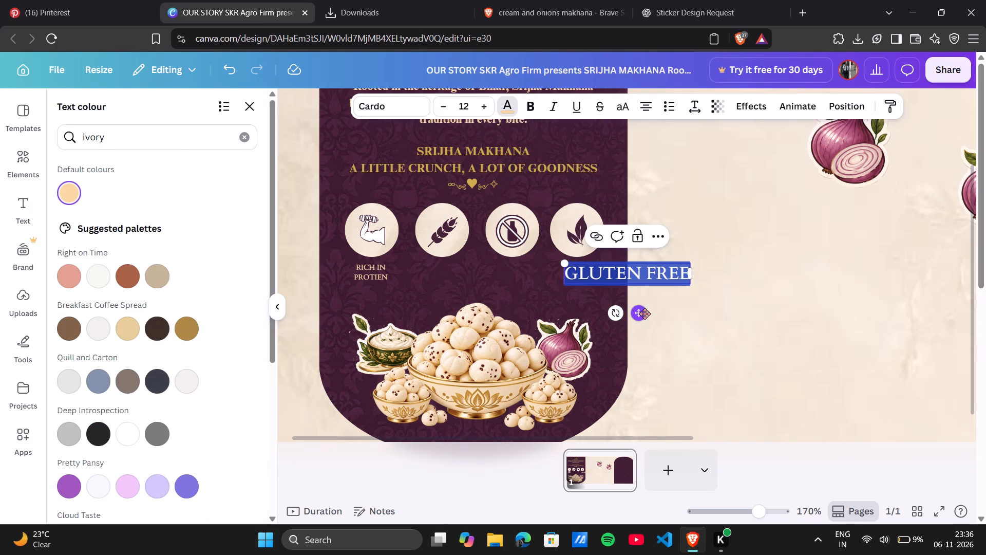
# Move the "GLUTEN FREE" text below the round icons and set its font size to 4.9, matching the "RICH IN PROTIEN" caption.
pyautogui.moveTo(645, 314); pyautogui.dragTo(478, 310)
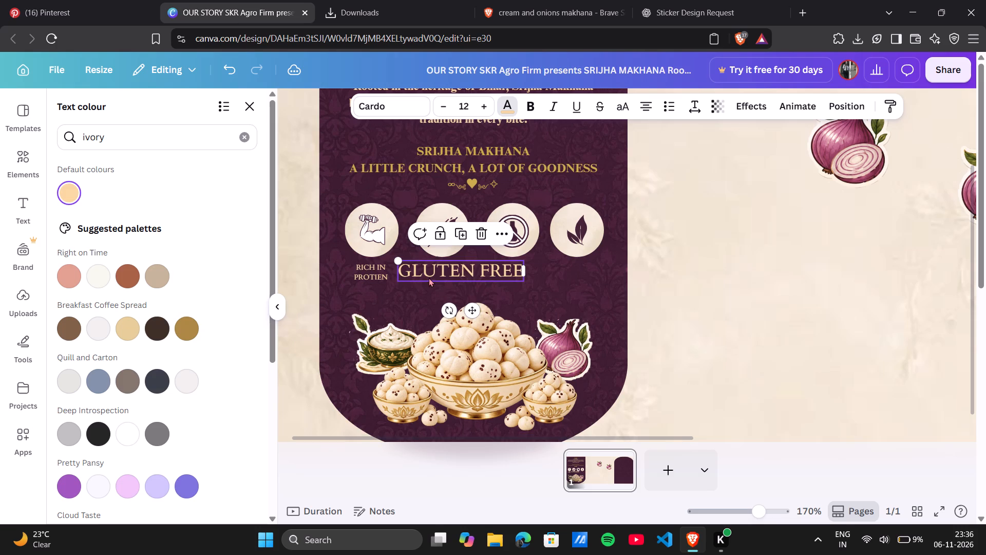
pyautogui.moveTo(397, 258); pyautogui.dragTo(400, 258)
pyautogui.moveTo(400, 258); pyautogui.dragTo(453, 267)
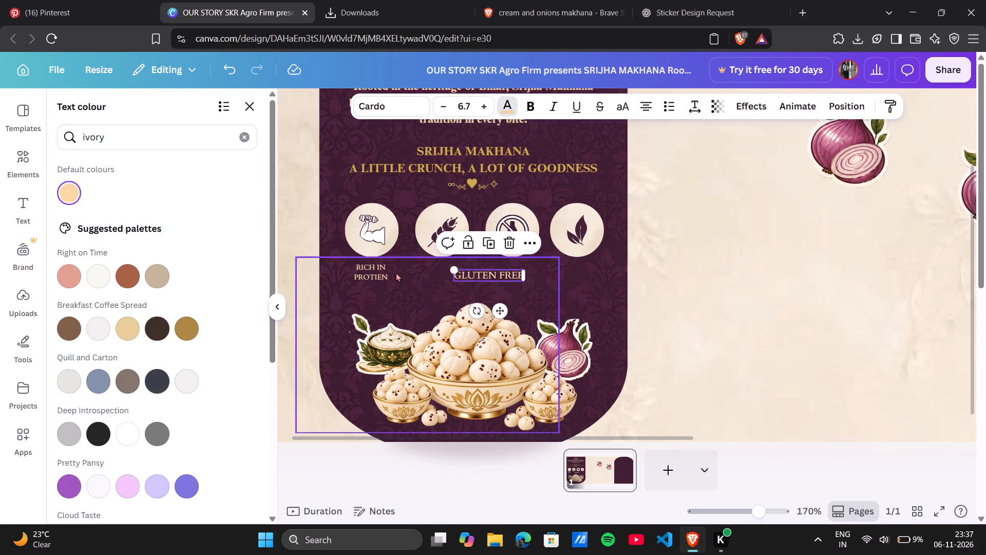
pyautogui.click(385, 275)
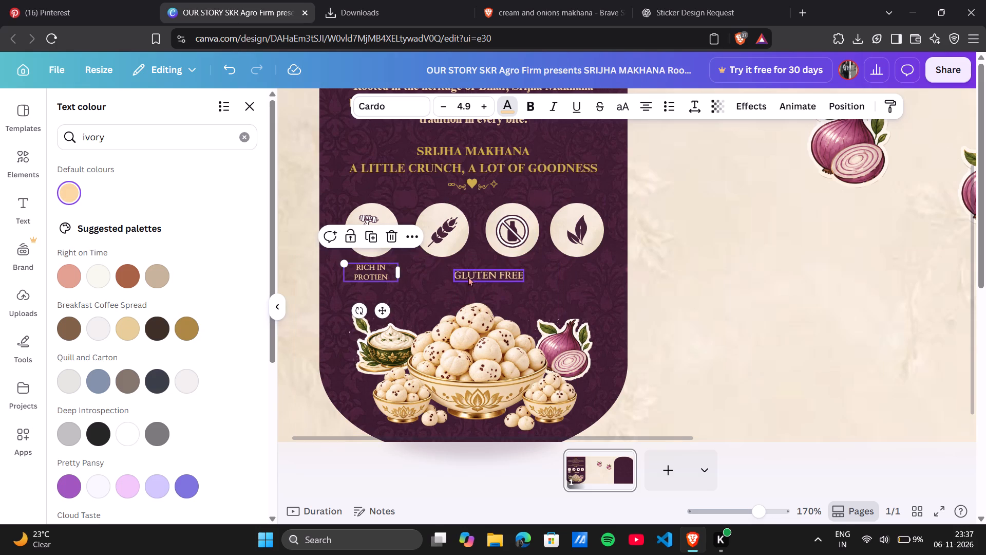
pyautogui.click(476, 274)
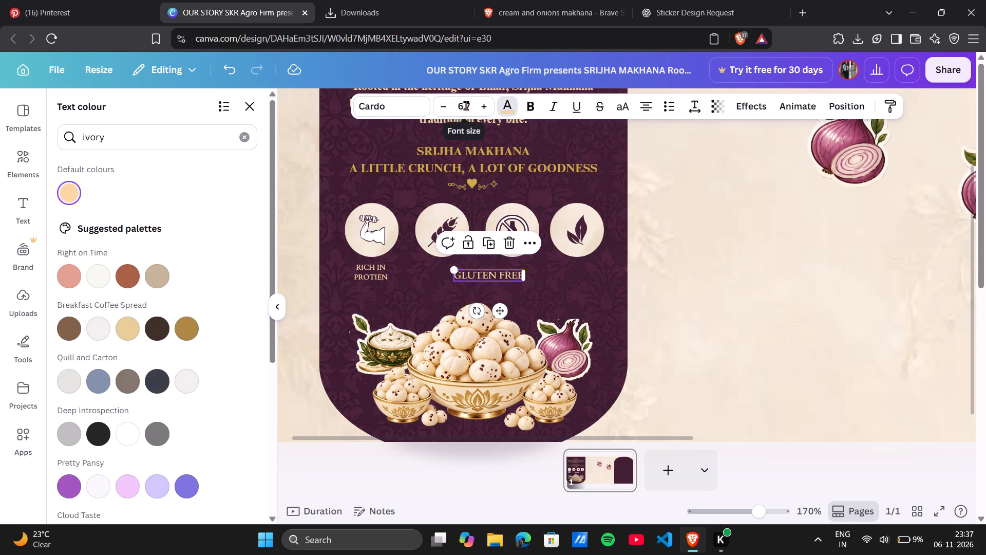
pyautogui.click(466, 106)
pyautogui.write('4.')
pyautogui.press('9')
pyautogui.press('Return')
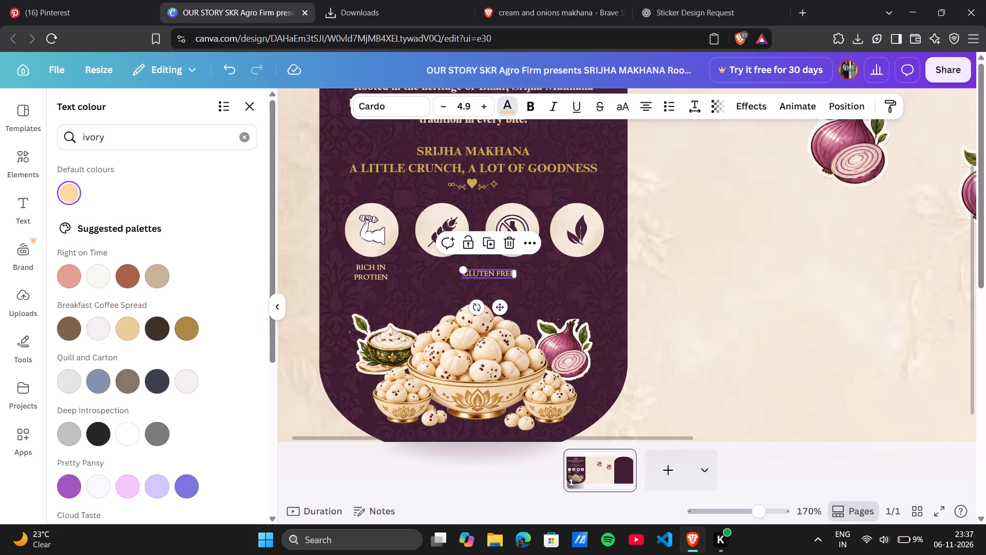
# Wrap "GLUTEN FREE" onto two lines and position it beneath the wheat icon, level with the "RICH IN PROTIEN" caption.
pyautogui.moveTo(503, 307); pyautogui.dragTo(457, 301)
pyautogui.moveTo(469, 269); pyautogui.dragTo(458, 272)
pyautogui.moveTo(449, 311); pyautogui.dragTo(455, 311)
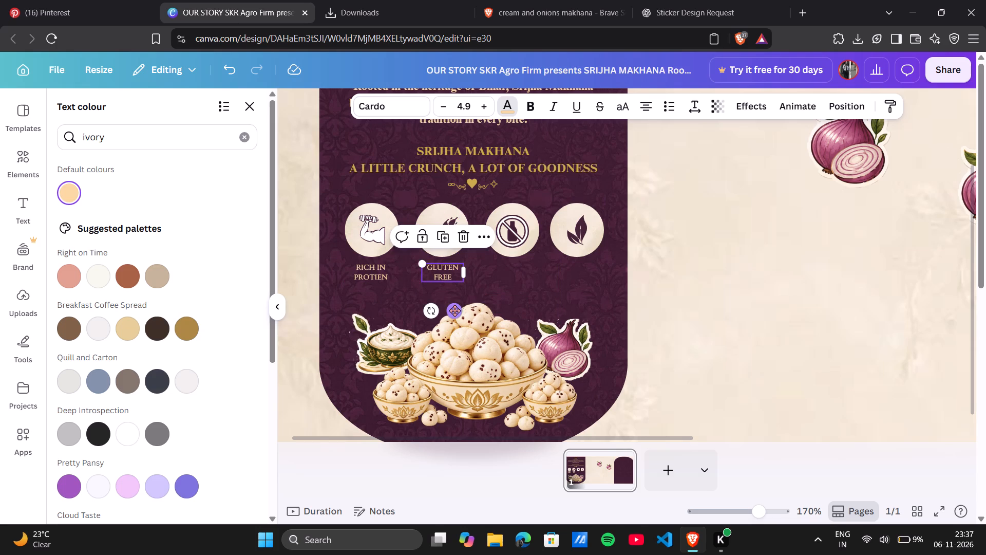
pyautogui.click(674, 279)
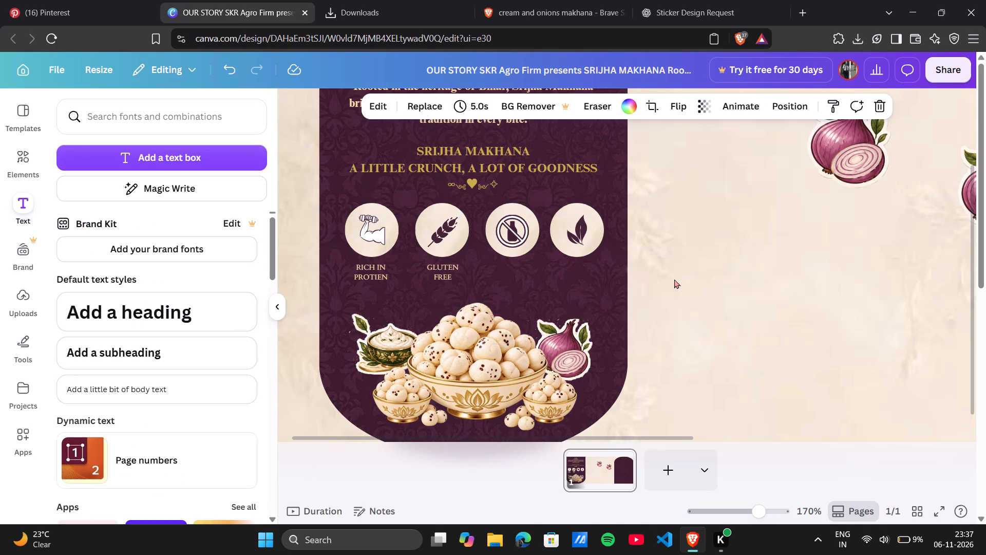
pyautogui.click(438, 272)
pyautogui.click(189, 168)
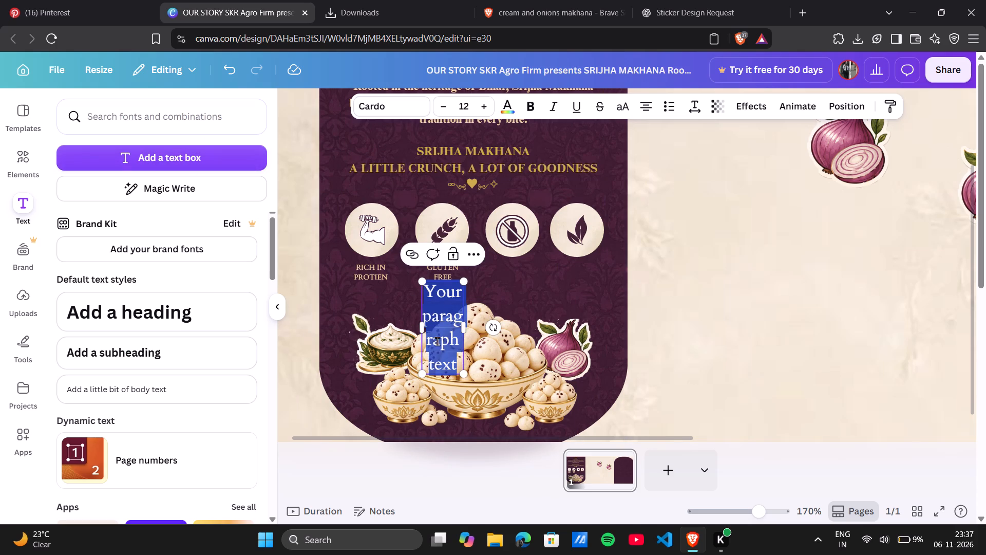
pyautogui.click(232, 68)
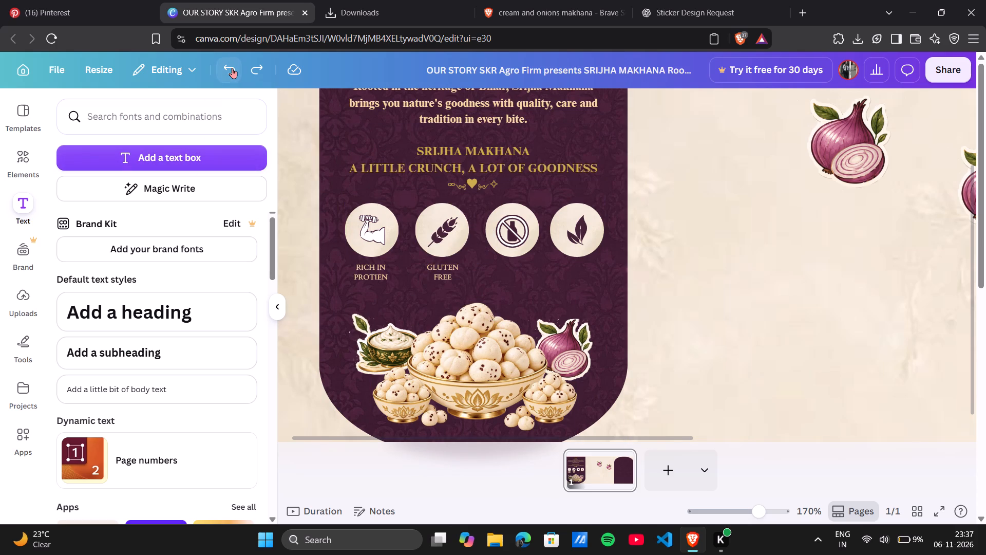
# Add another text box reading "NO ADDED PRESERVATIVES".
pyautogui.click(448, 270)
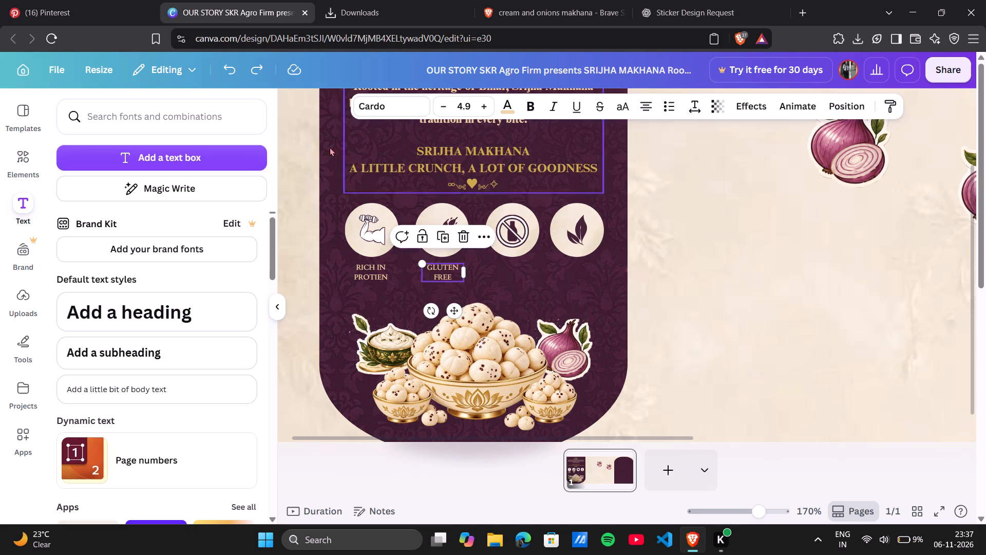
pyautogui.click(179, 155)
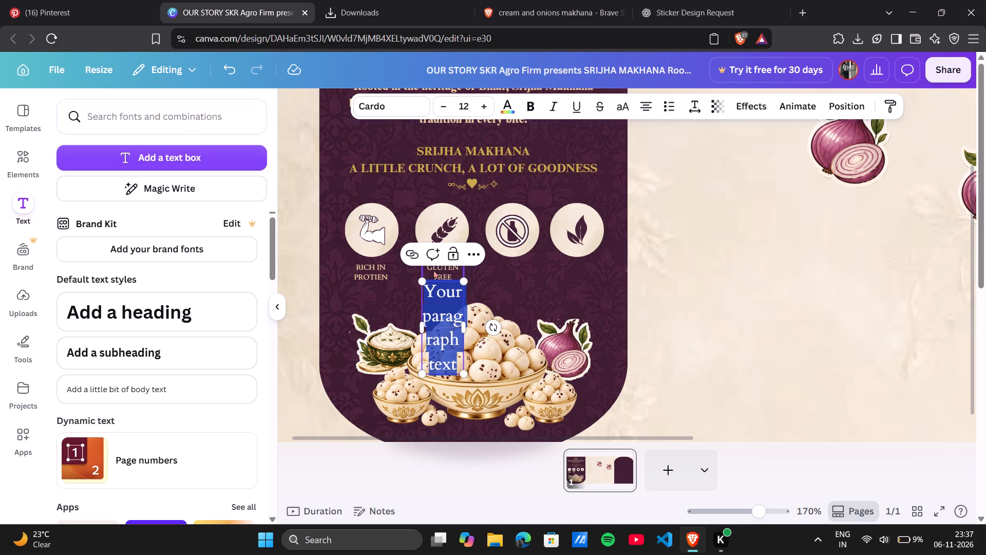
pyautogui.write('NO')
pyautogui.press('space')
pyautogui.write('ADDED PRESERVATI')
pyautogui.write('VES')
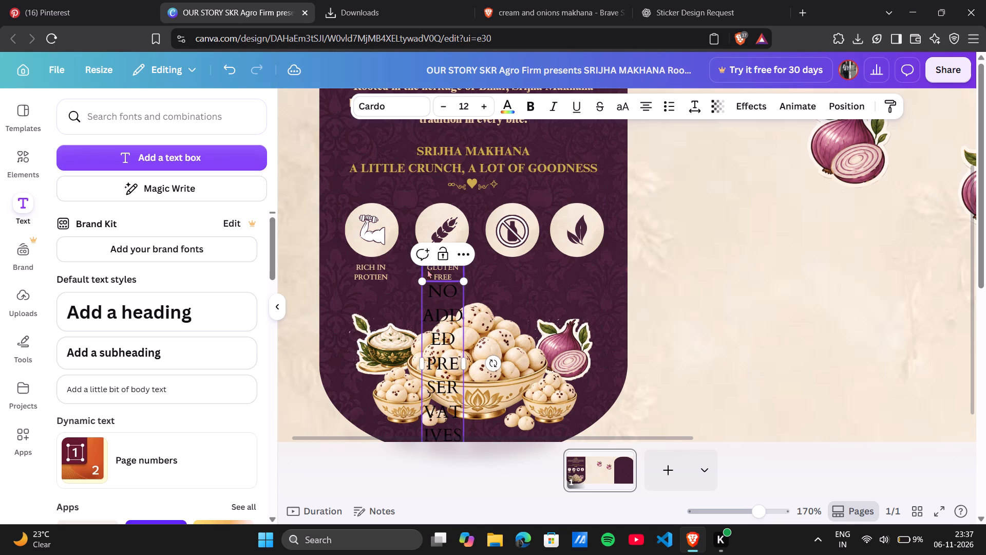
# Colour the "NO ADDED PRESERVATIVES" text with the default ivory swatch.
pyautogui.click(508, 108)
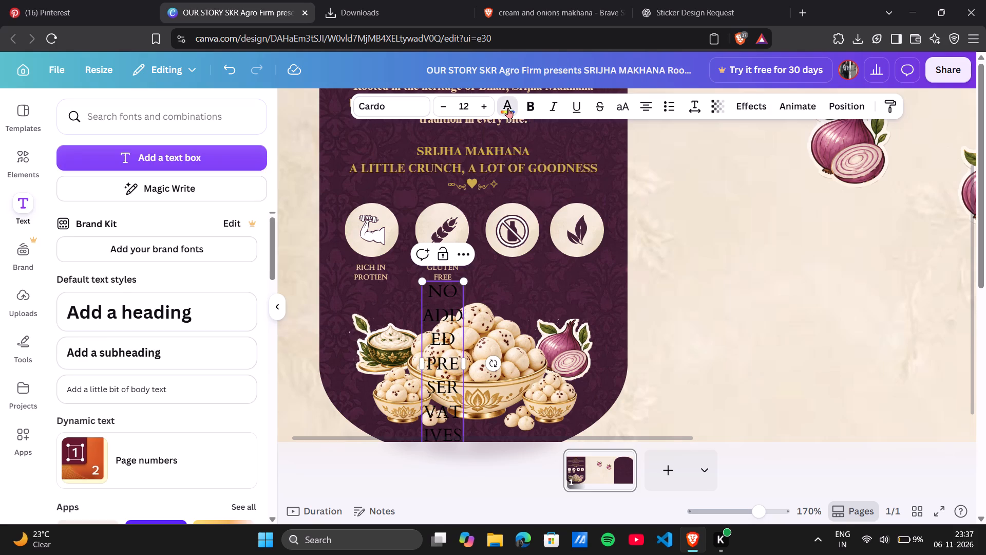
pyautogui.click(77, 193)
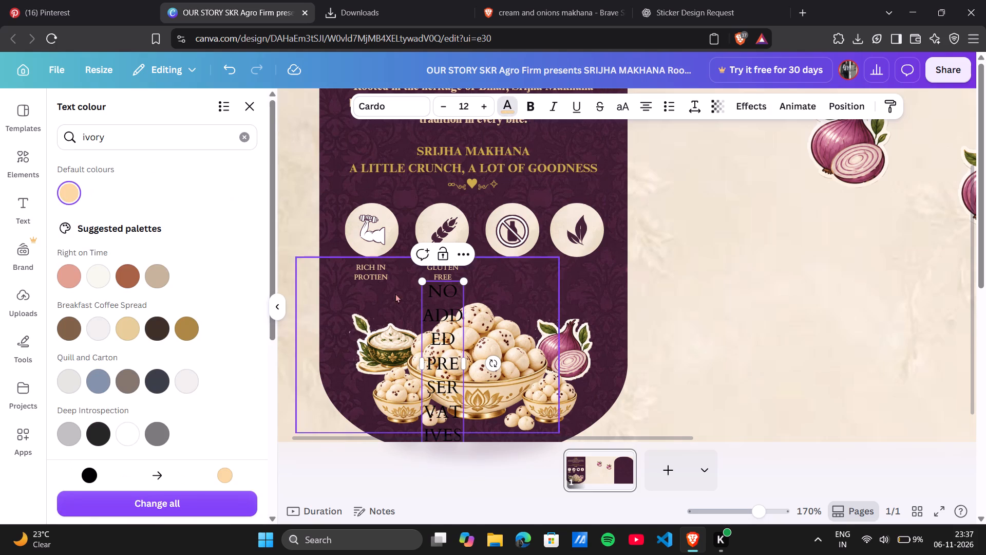
pyautogui.tripleClick(442, 301)
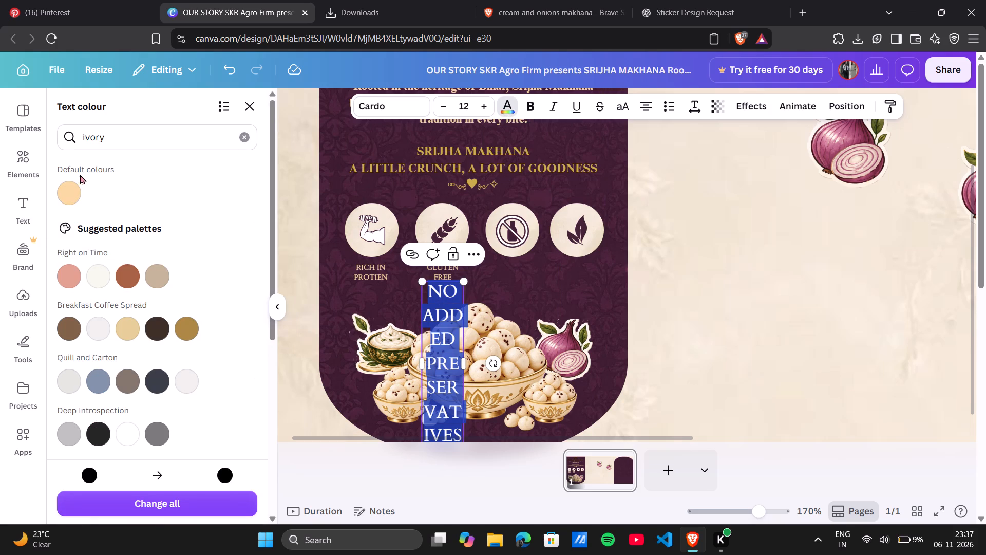
pyautogui.click(67, 185)
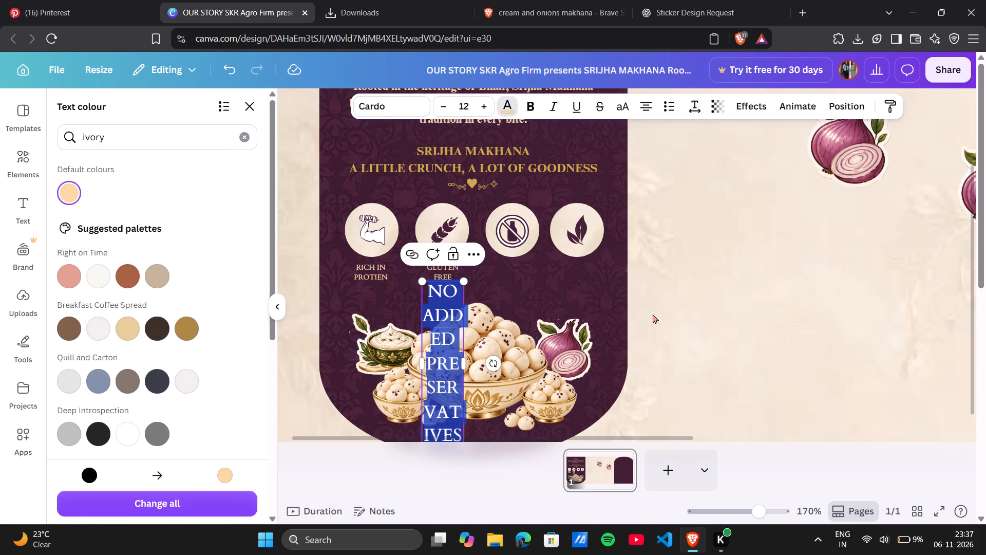
pyautogui.click(683, 305)
# Move the "NO ADDED PRESERVATIVES" text off the purple panel onto the blank beige area beside it.
pyautogui.moveTo(437, 297); pyautogui.dragTo(587, 274)
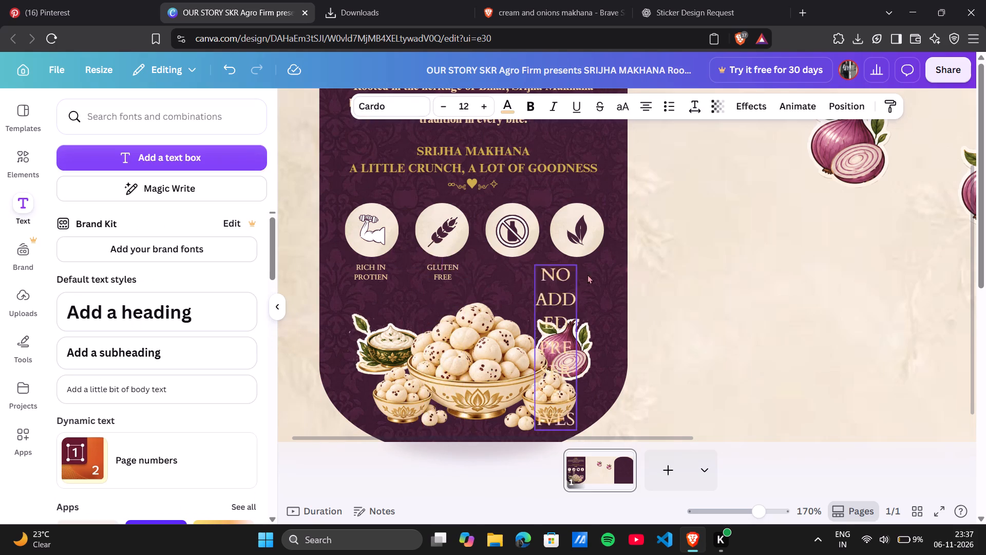
pyautogui.moveTo(587, 274); pyautogui.dragTo(738, 204)
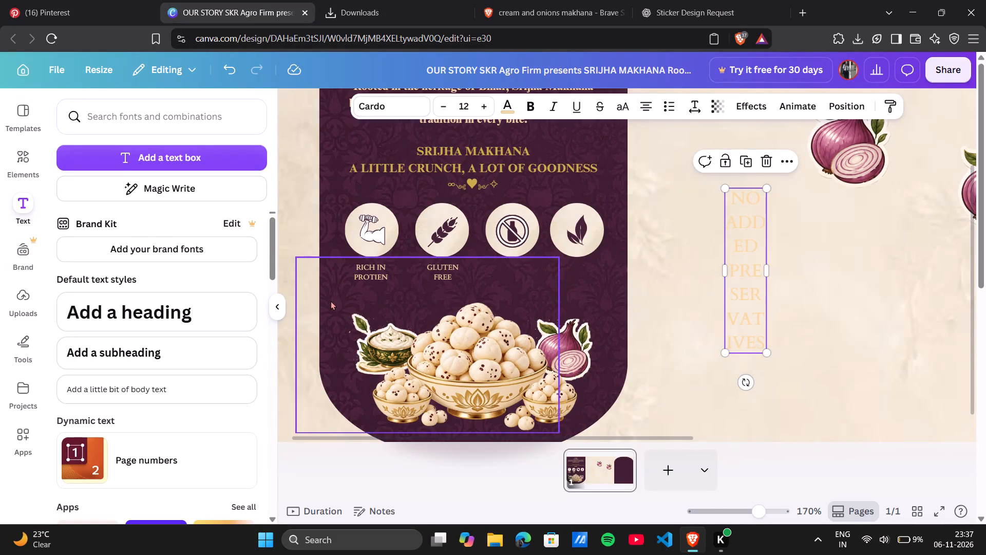
# Shift the cream dip bowl image slightly outward and down beside the makhana bowls.
pyautogui.moveTo(331, 300); pyautogui.dragTo(349, 313)
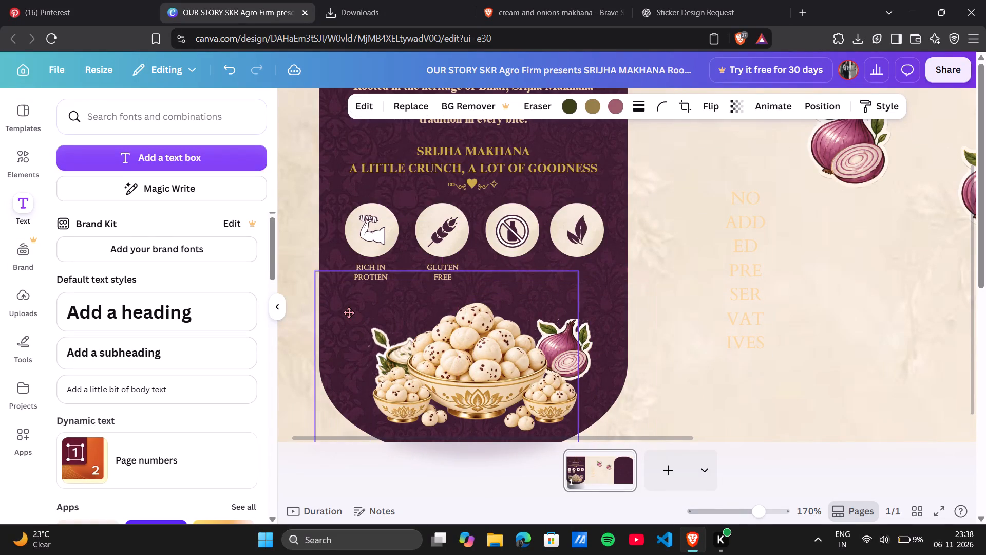
pyautogui.moveTo(349, 313); pyautogui.dragTo(327, 305)
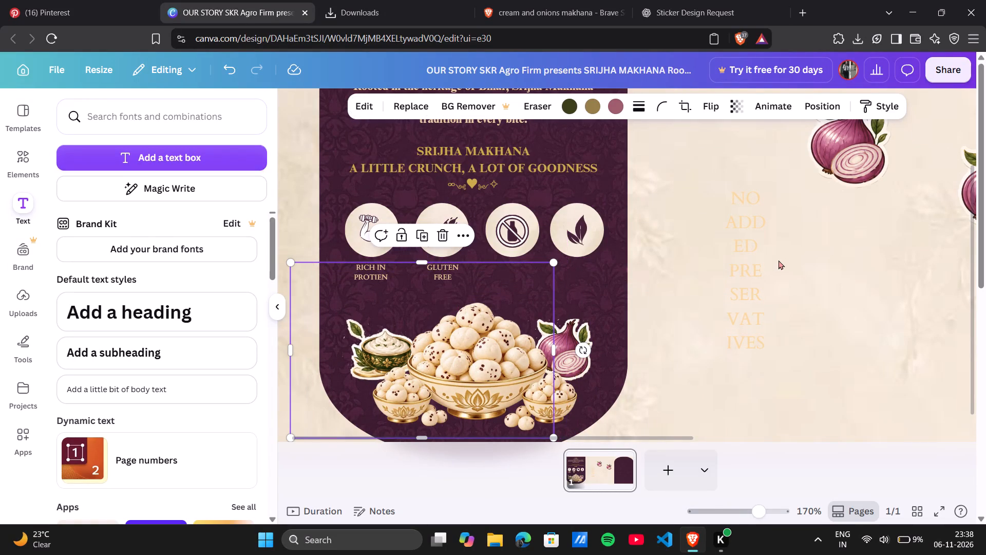
# Set the "NO ADDED PRESERVATIVES" text's font size to 4.9.
pyautogui.click(768, 258)
pyautogui.click(753, 254)
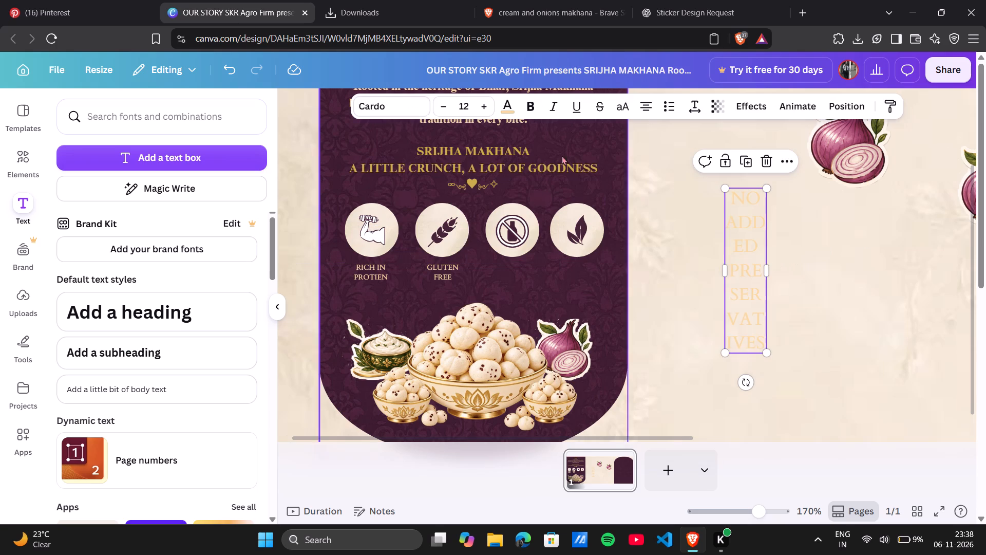
pyautogui.click(464, 108)
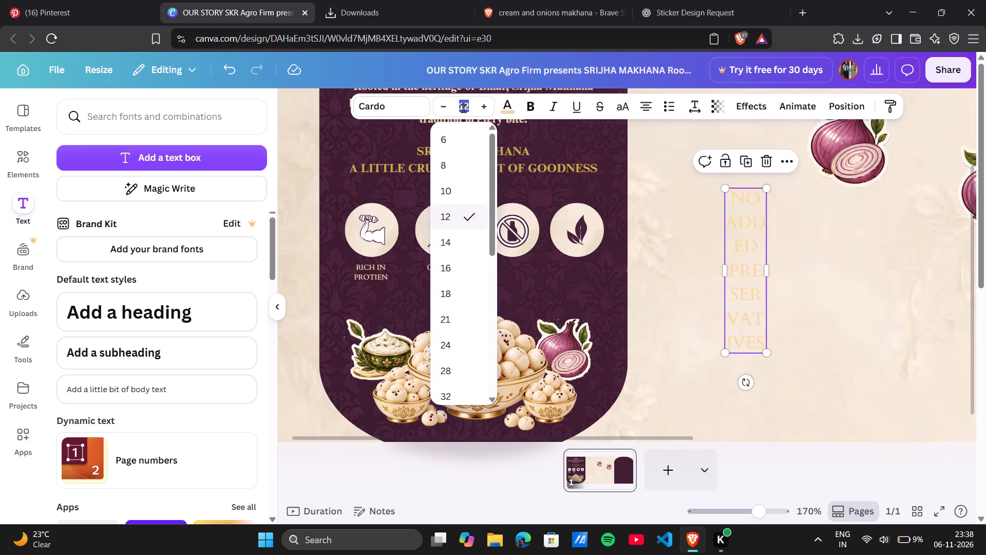
pyautogui.write('4.9')
pyautogui.press('Return')
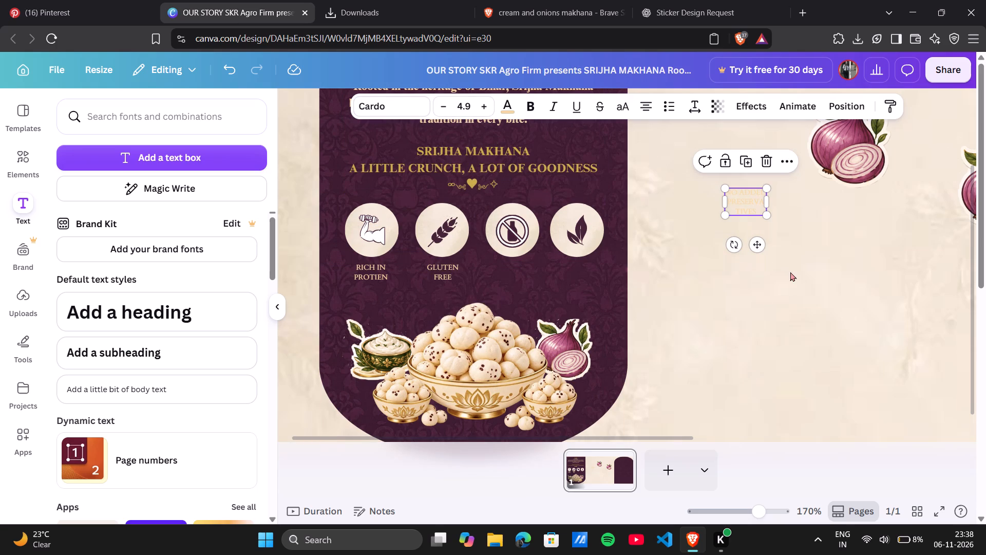
# Move the "NO ADDED PRESERVATIVES" text onto the purple panel, directly beneath the crossed-out bottle icon.
pyautogui.moveTo(754, 250); pyautogui.dragTo(524, 324)
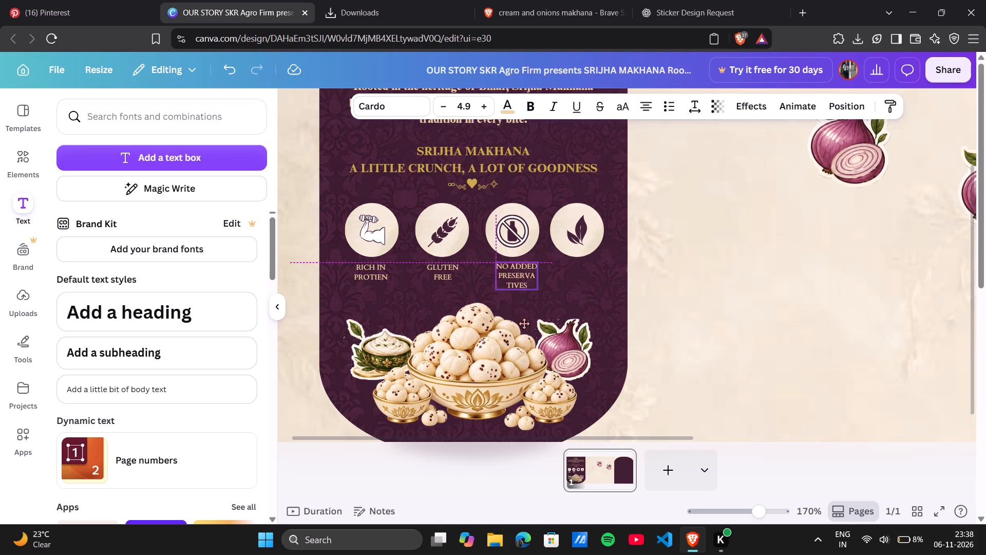
pyautogui.moveTo(524, 324); pyautogui.dragTo(525, 322)
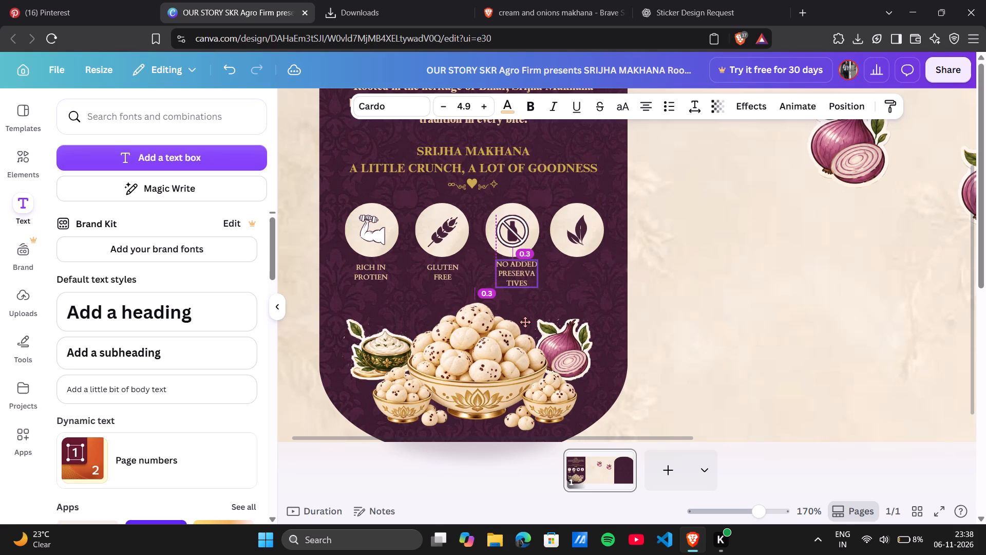
pyautogui.moveTo(525, 322); pyautogui.dragTo(523, 325)
pyautogui.click(675, 285)
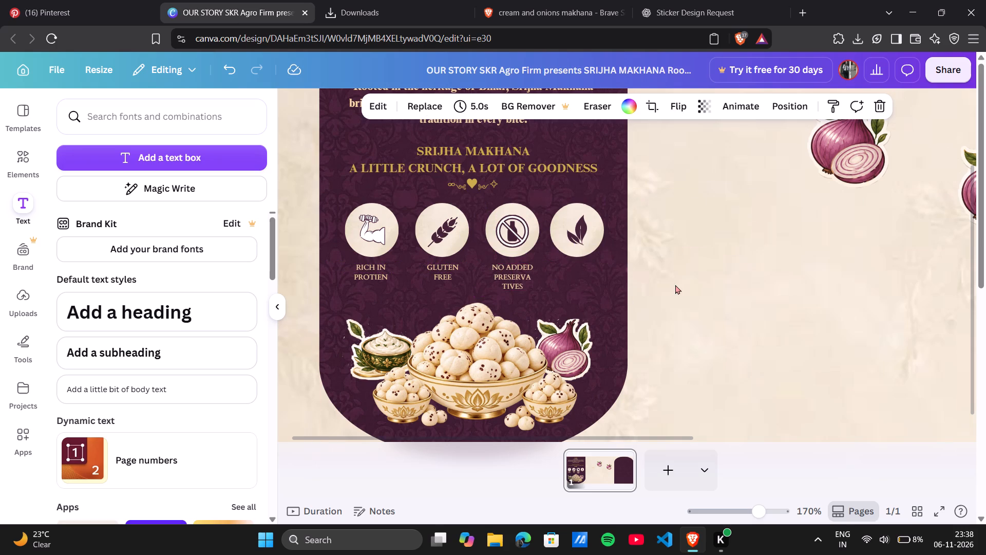
# Widen the "NO ADDED PRESERVATIVES" text box to about 1.5 so it wraps onto two lines, and centre it beneath the crossed-out bottle icon.
pyautogui.click(526, 277)
pyautogui.moveTo(534, 276); pyautogui.dragTo(544, 275)
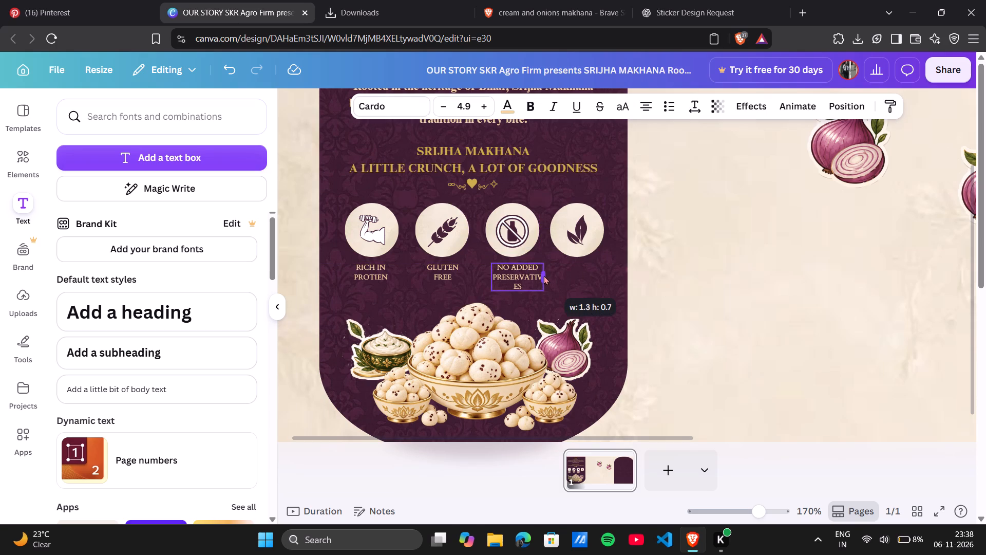
pyautogui.moveTo(544, 275); pyautogui.dragTo(554, 274)
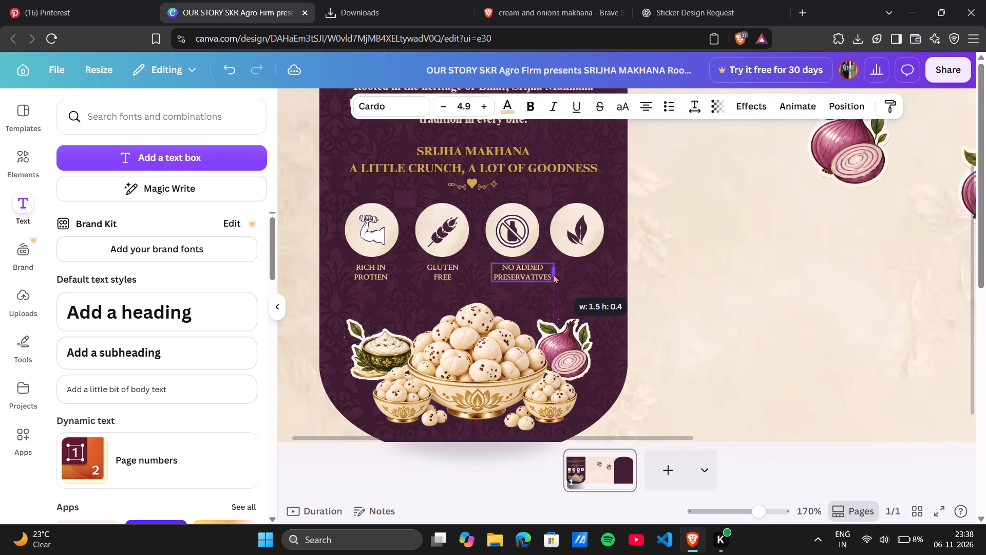
pyautogui.moveTo(554, 274); pyautogui.dragTo(552, 274)
pyautogui.click(671, 262)
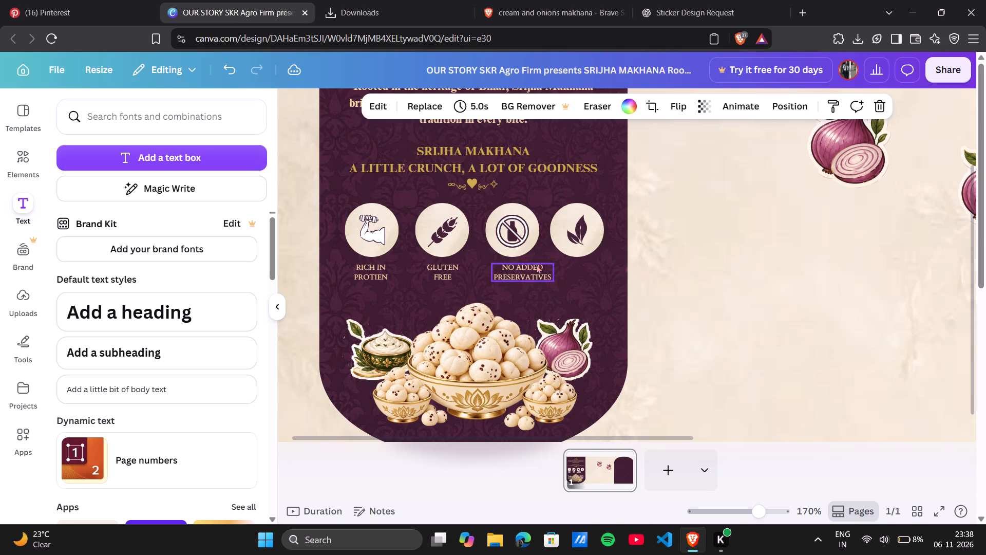
pyautogui.moveTo(527, 272); pyautogui.dragTo(517, 272)
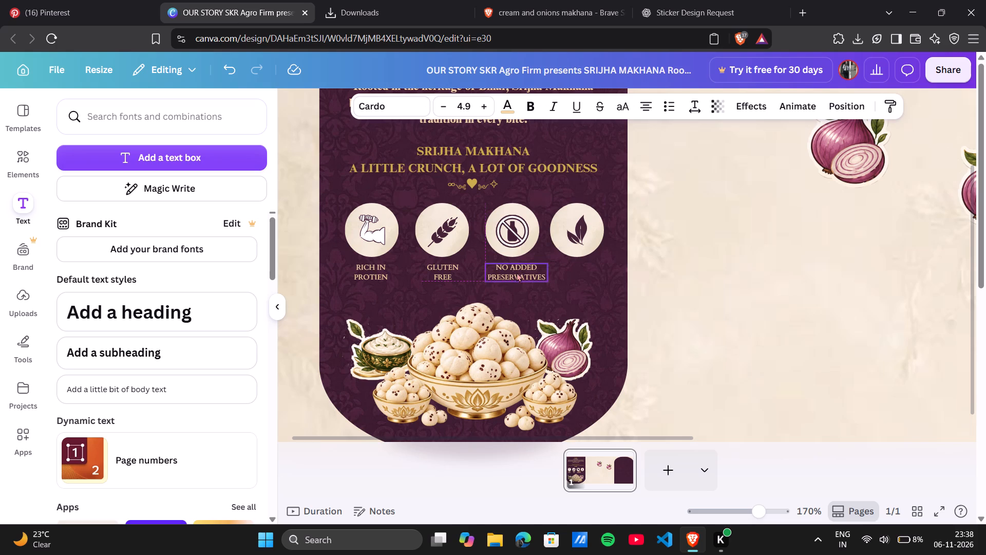
pyautogui.click(679, 262)
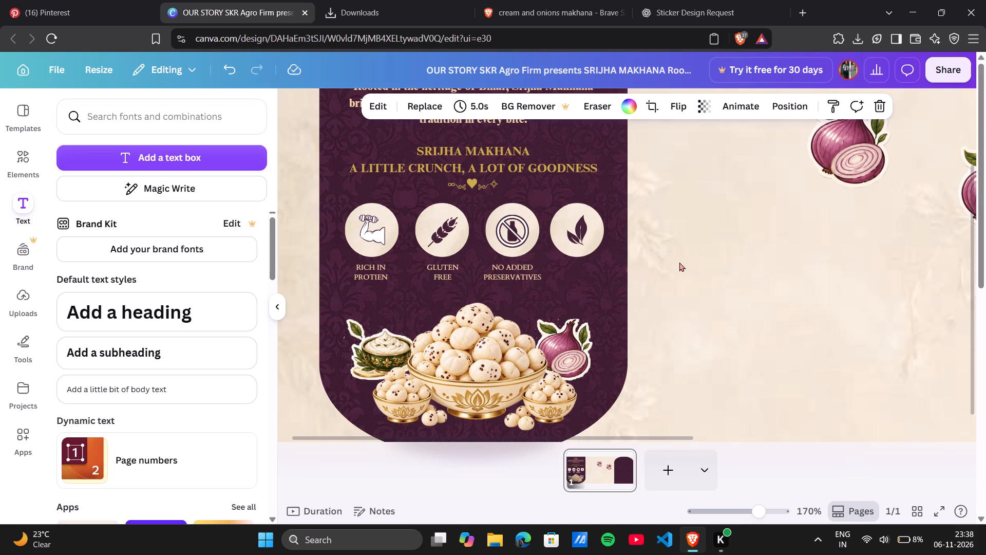
# Add a text box reading "ROASTED NOT FRIED" with font size 4.9.
pyautogui.click(179, 155)
pyautogui.write('RO')
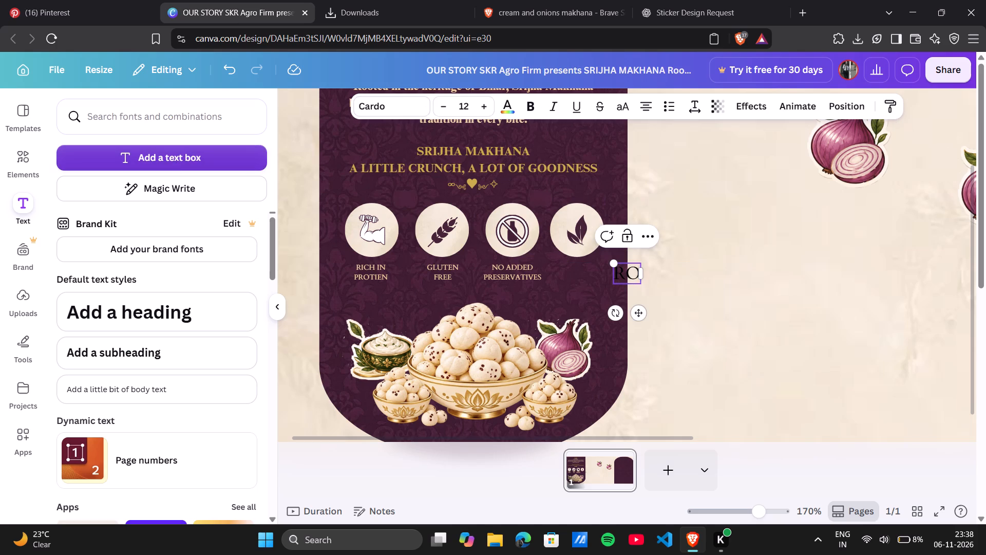
pyautogui.write('ASTED')
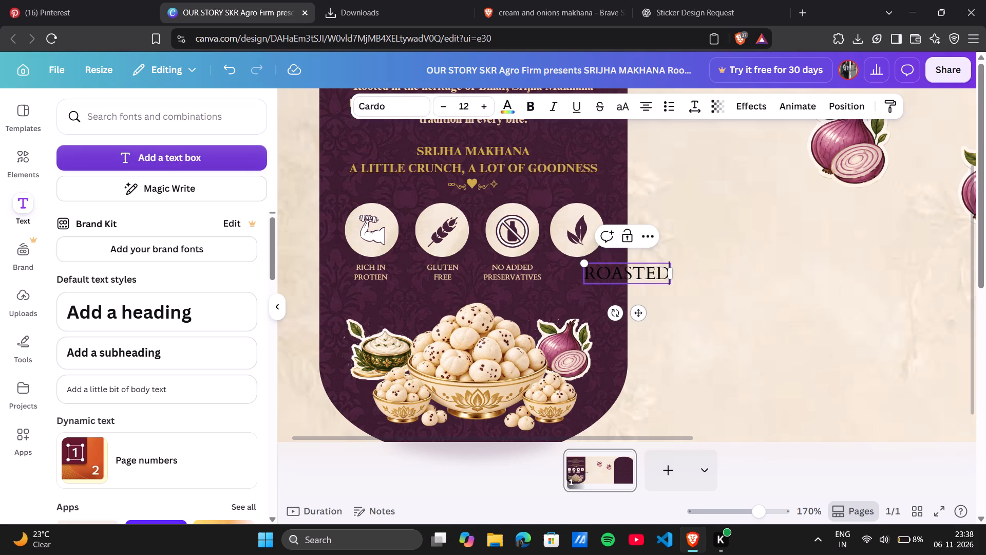
pyautogui.press('space')
pyautogui.write('NOT FRIED')
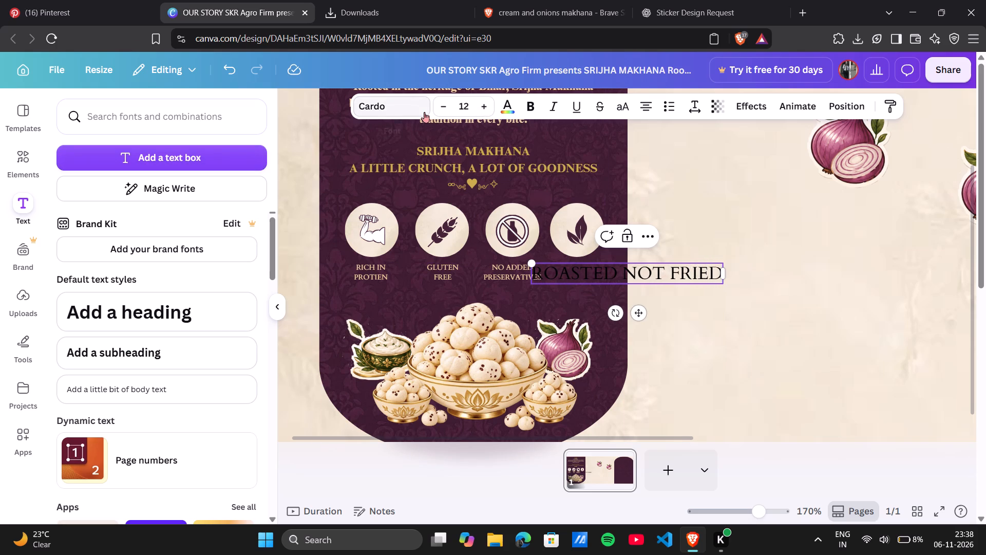
pyautogui.doubleClick(469, 108)
pyautogui.write('4.')
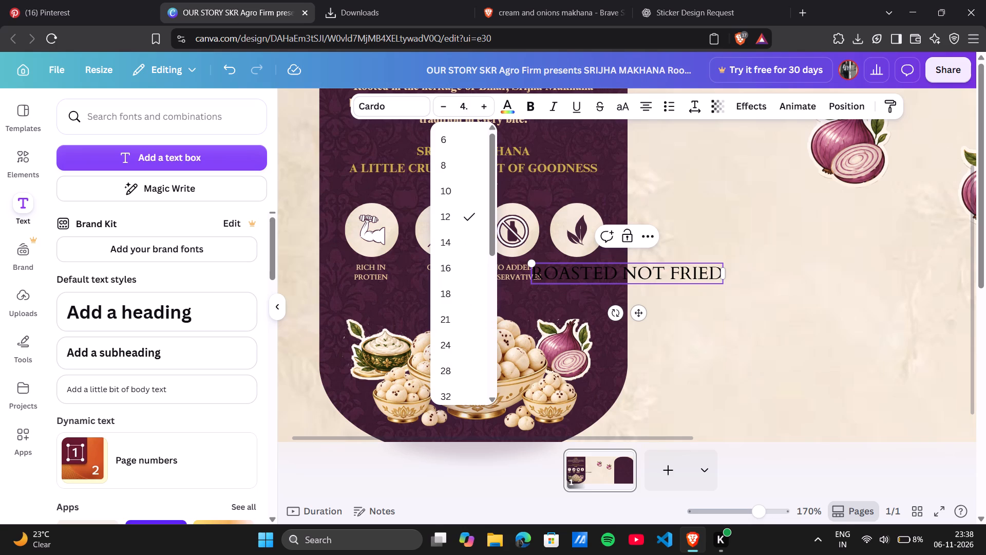
pyautogui.press('9')
pyautogui.press('Return')
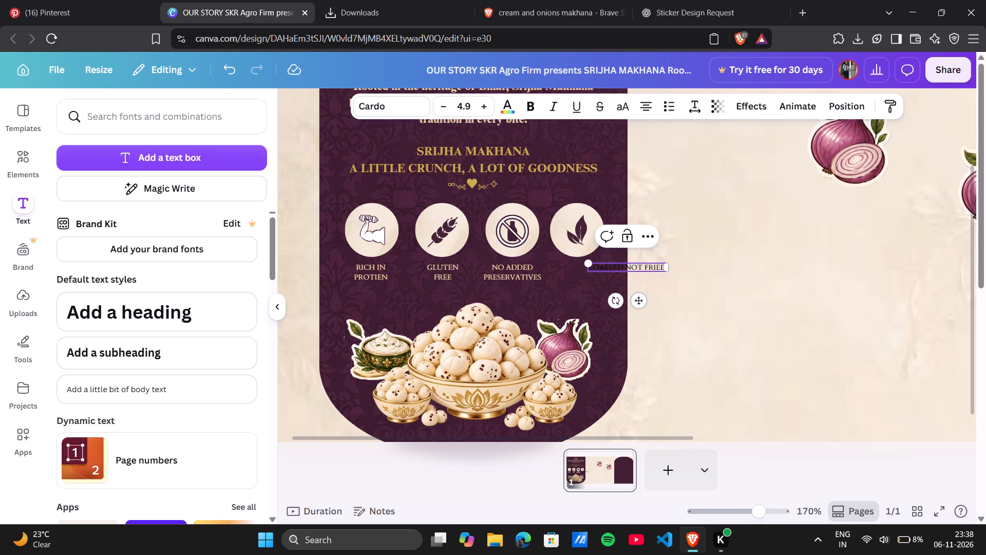
# Colour the whole "ROASTED NOT FRIED" text with the default Ivory glow swatch, #ffd699.
pyautogui.click(502, 103)
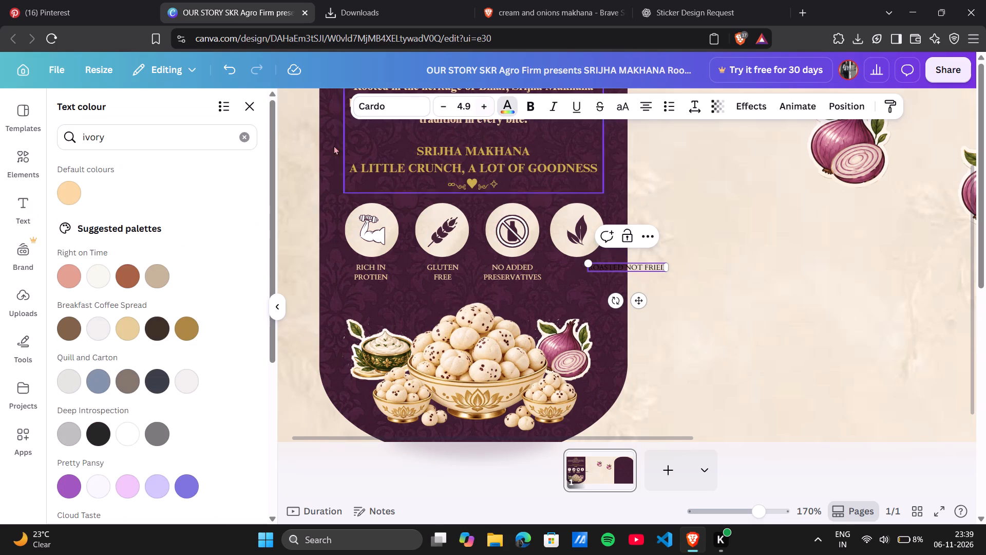
pyautogui.click(70, 194)
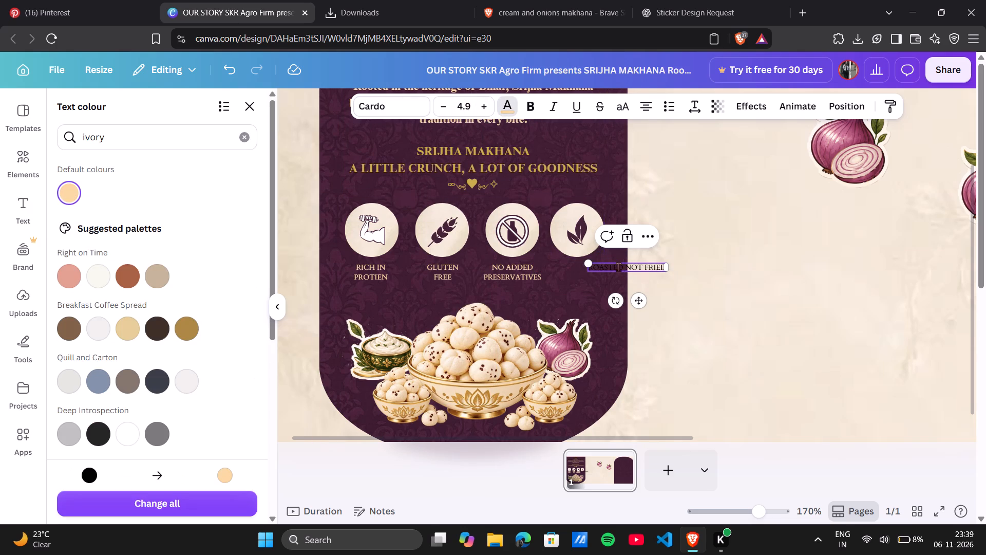
pyautogui.tripleClick(627, 267)
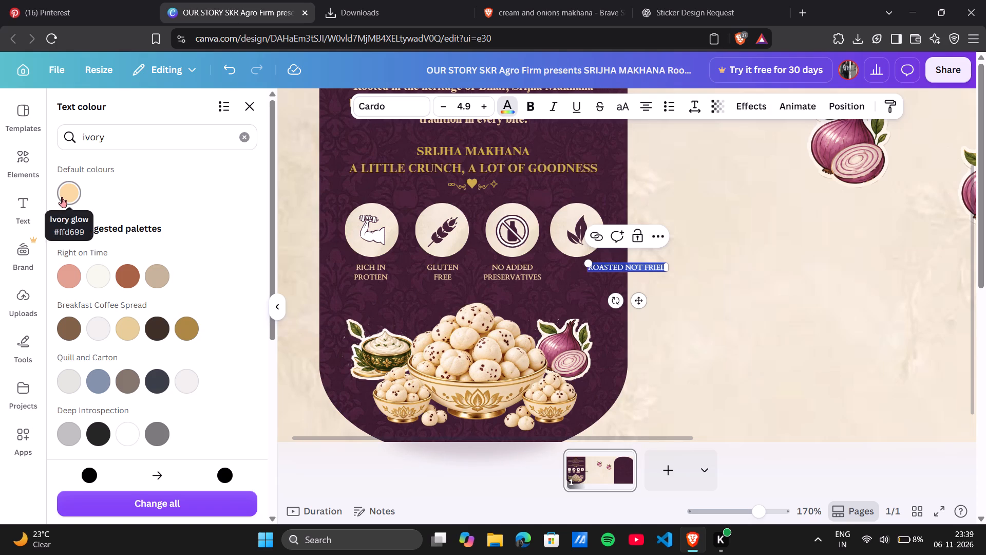
pyautogui.click(62, 197)
pyautogui.click(738, 271)
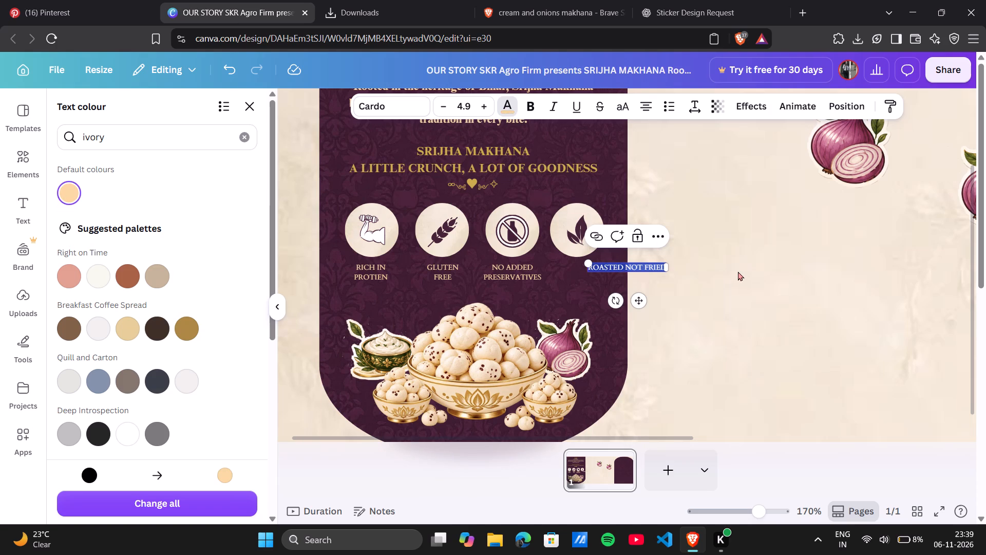
# Place "ROASTED NOT FRIED" beneath the leaf icon, narrowed to about 1.3 wide on two lines and level with the other captions.
pyautogui.moveTo(632, 266); pyautogui.dragTo(588, 267)
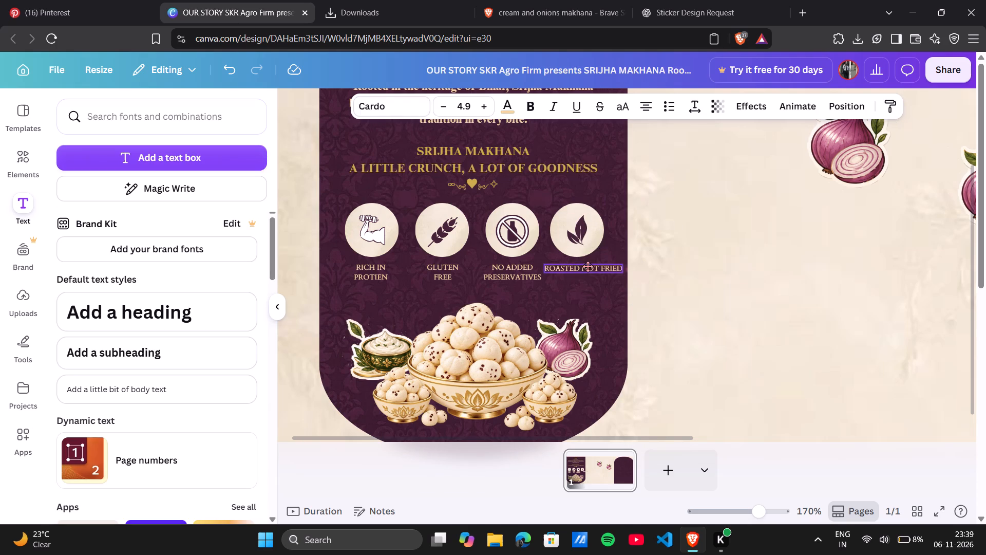
pyautogui.moveTo(588, 267); pyautogui.dragTo(596, 267)
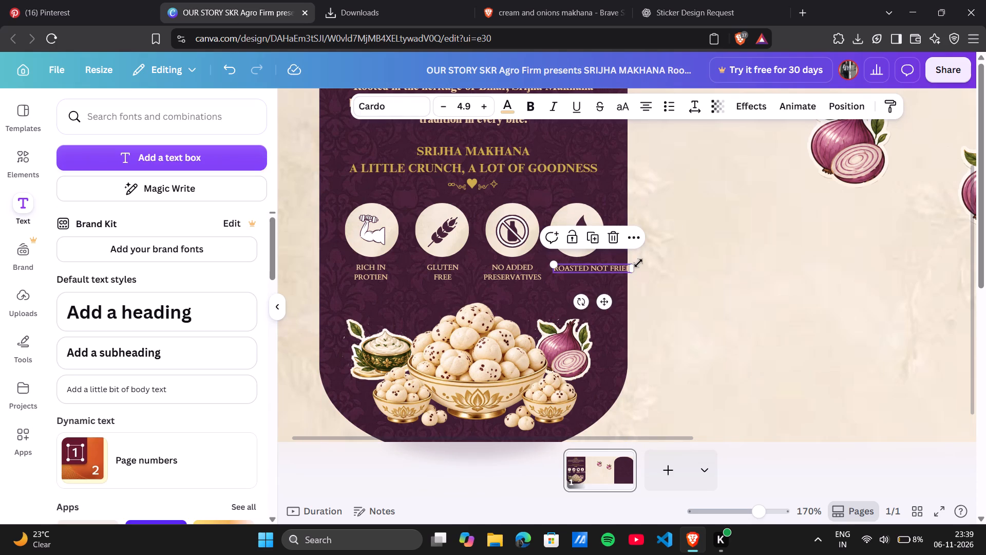
pyautogui.moveTo(633, 268); pyautogui.dragTo(610, 272)
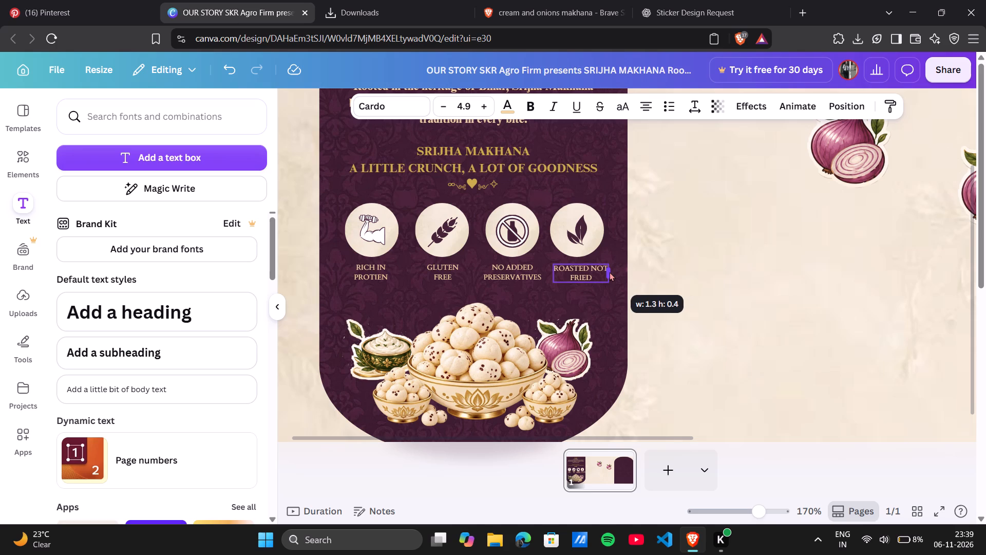
pyautogui.moveTo(610, 272); pyautogui.dragTo(612, 272)
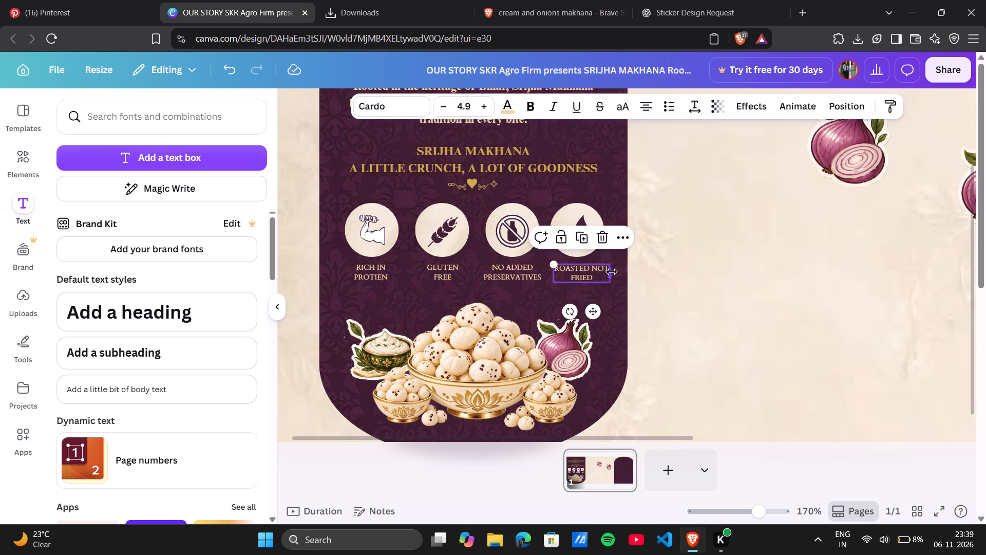
pyautogui.click(682, 262)
pyautogui.click(585, 274)
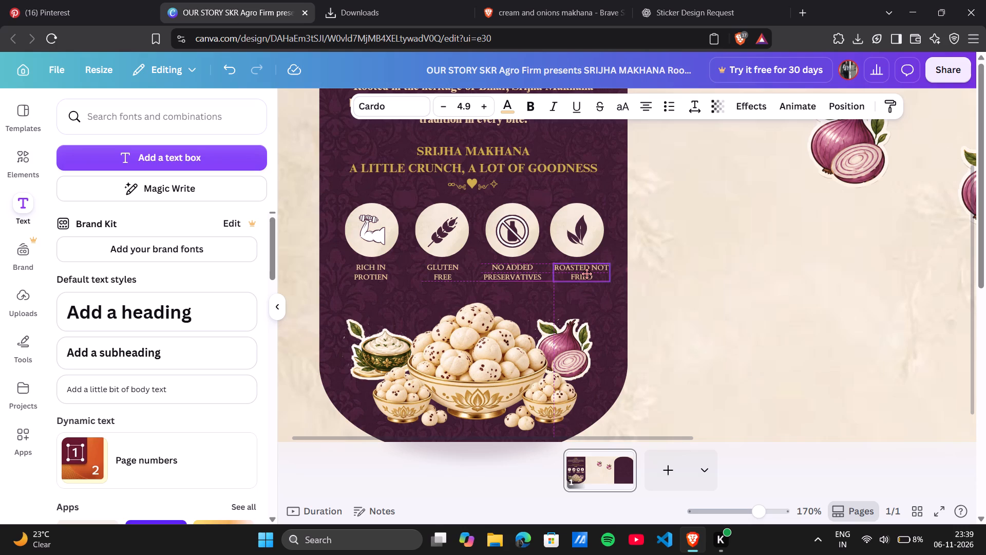
pyautogui.click(685, 266)
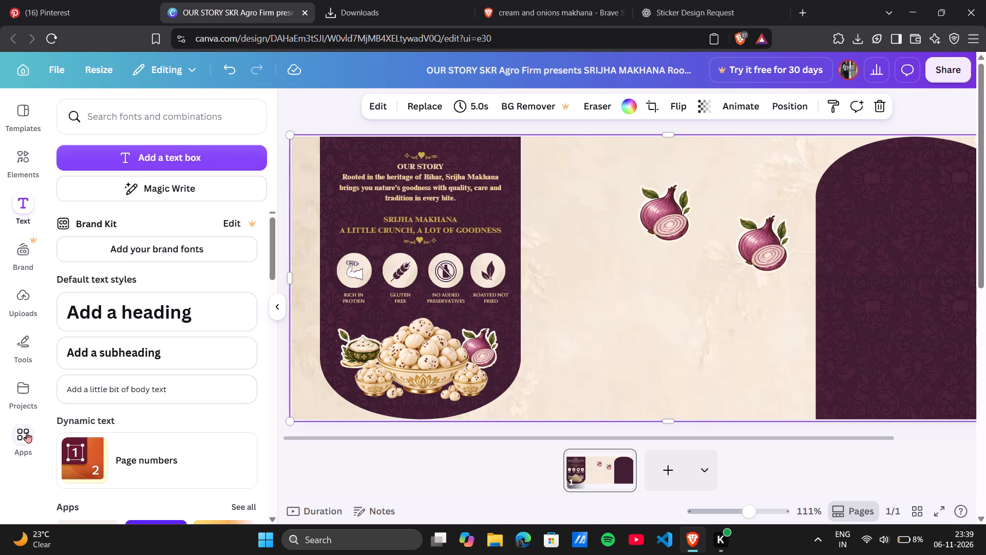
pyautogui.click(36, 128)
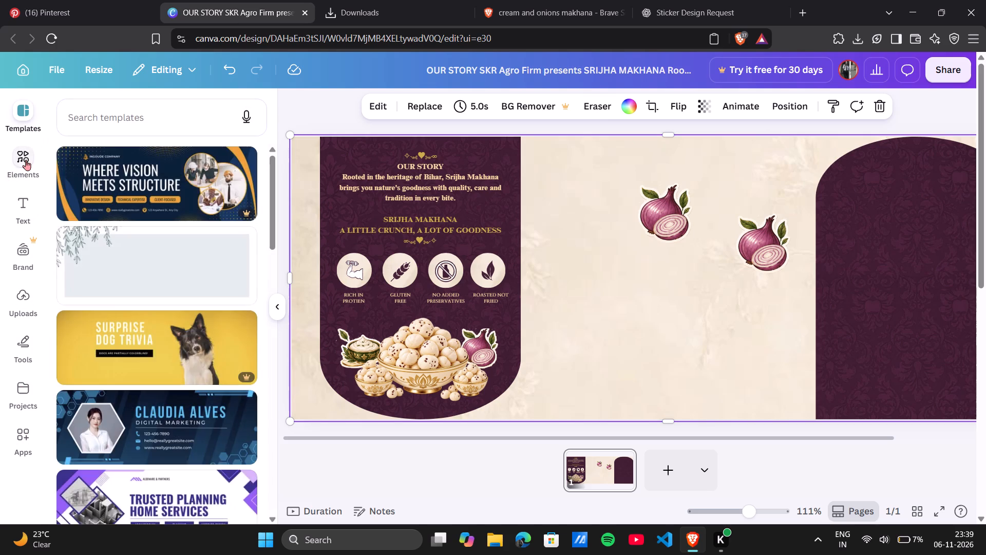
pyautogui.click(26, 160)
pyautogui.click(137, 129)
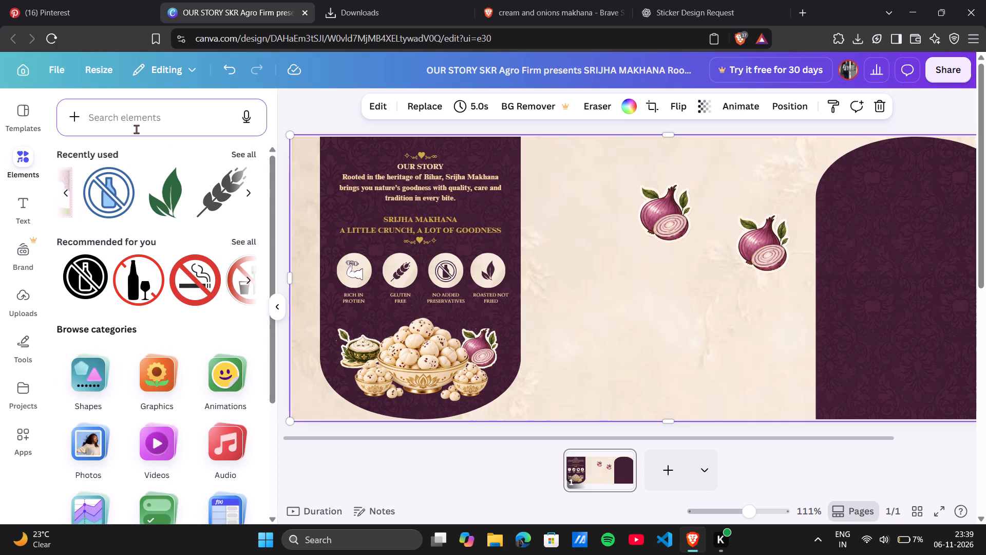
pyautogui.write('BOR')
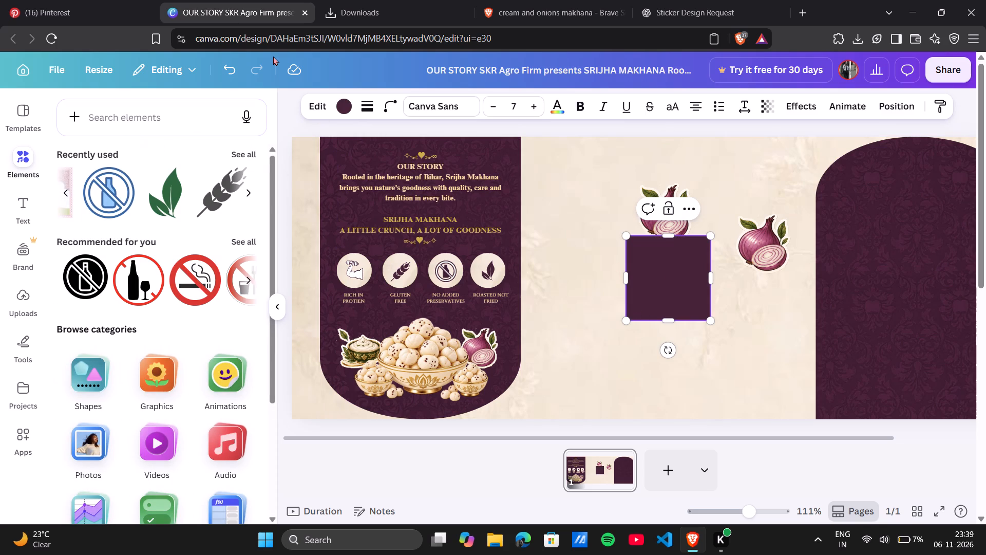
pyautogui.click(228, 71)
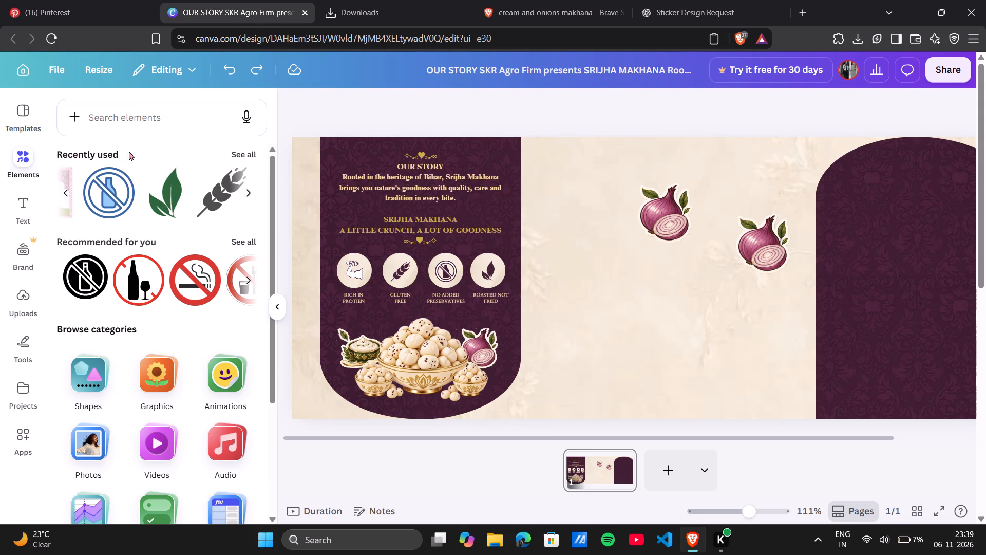
# Search the elements library for "BORDER" and look through the graphics, photos and other results.
pyautogui.click(142, 106)
pyautogui.click(122, 120)
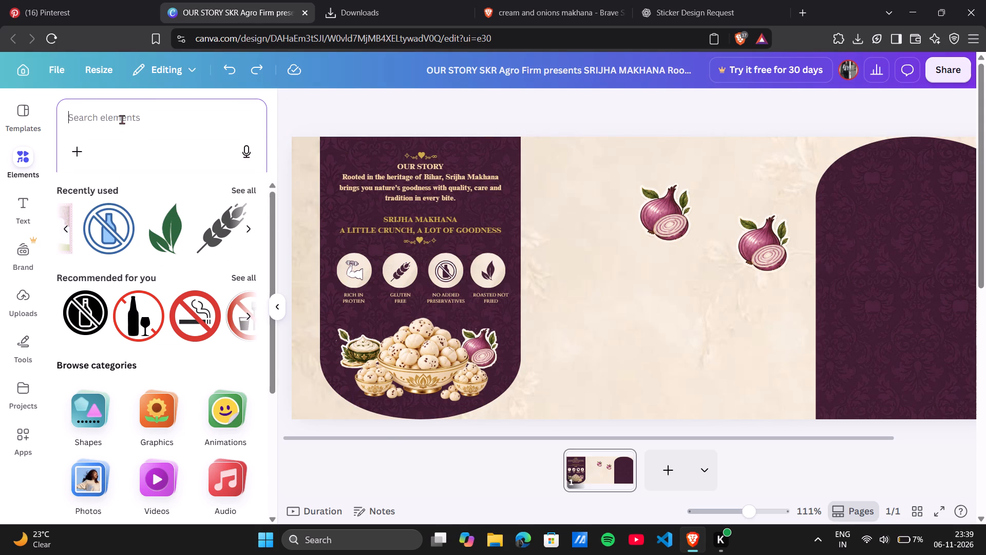
pyautogui.write('BORDER')
pyautogui.press('Return')
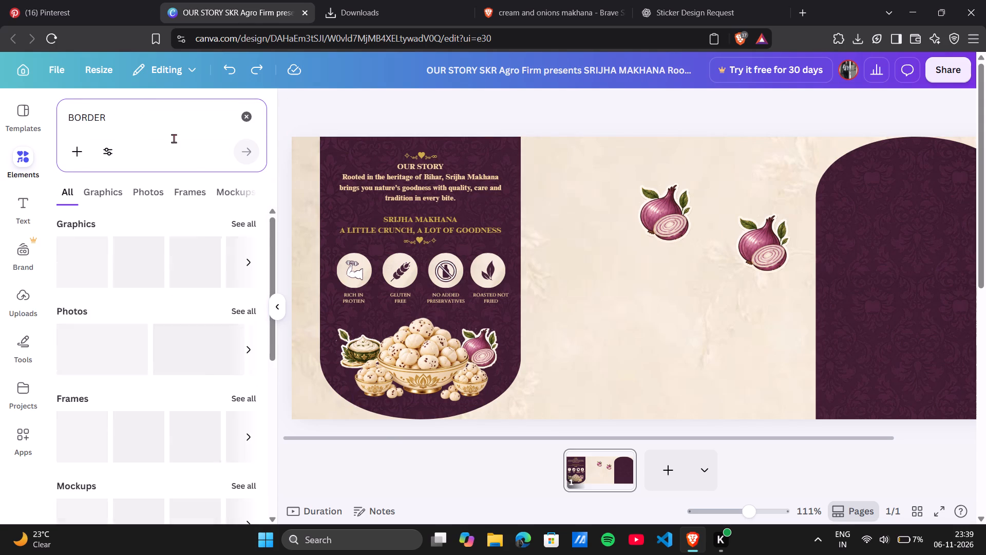
pyautogui.scroll(-1, 158, 354)
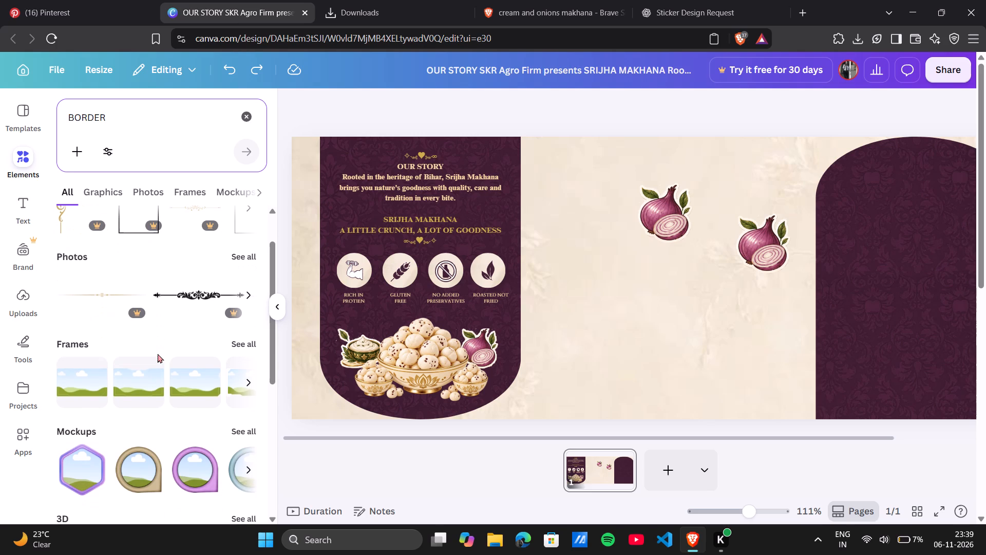
pyautogui.scroll(-1, 158, 354)
pyautogui.hscroll(-2, 222, 303)
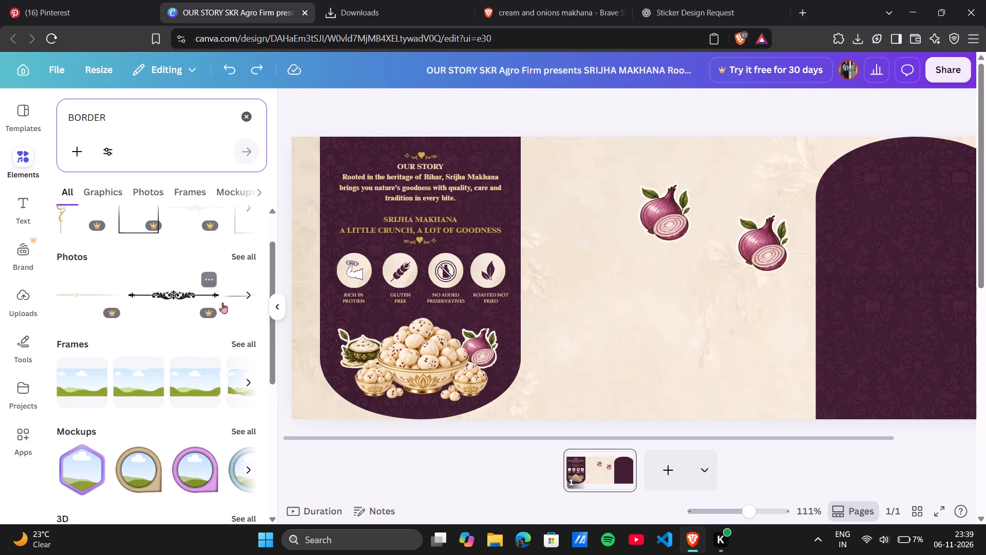
pyautogui.hscroll(-3, 222, 303)
pyautogui.hscroll(1, 202, 374)
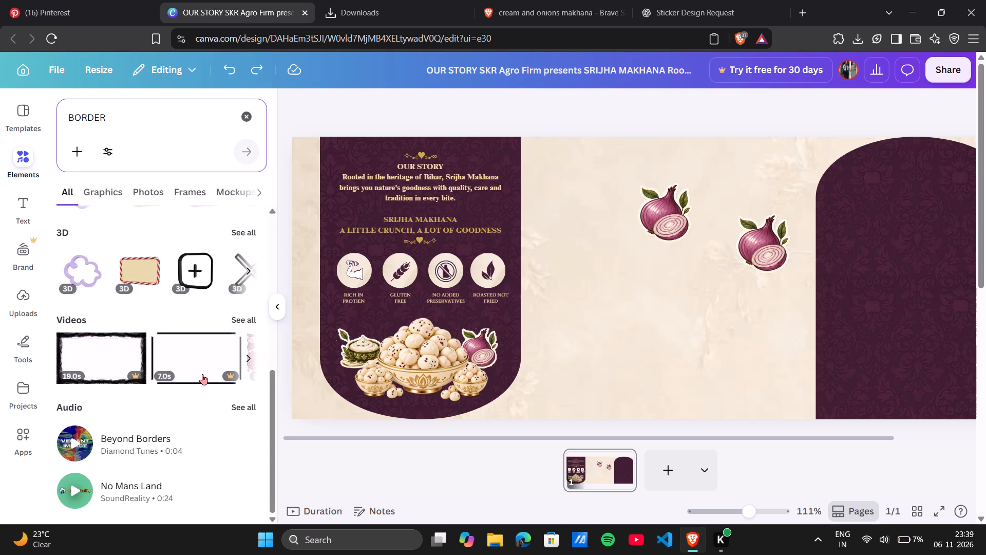
pyautogui.hscroll(1, 202, 374)
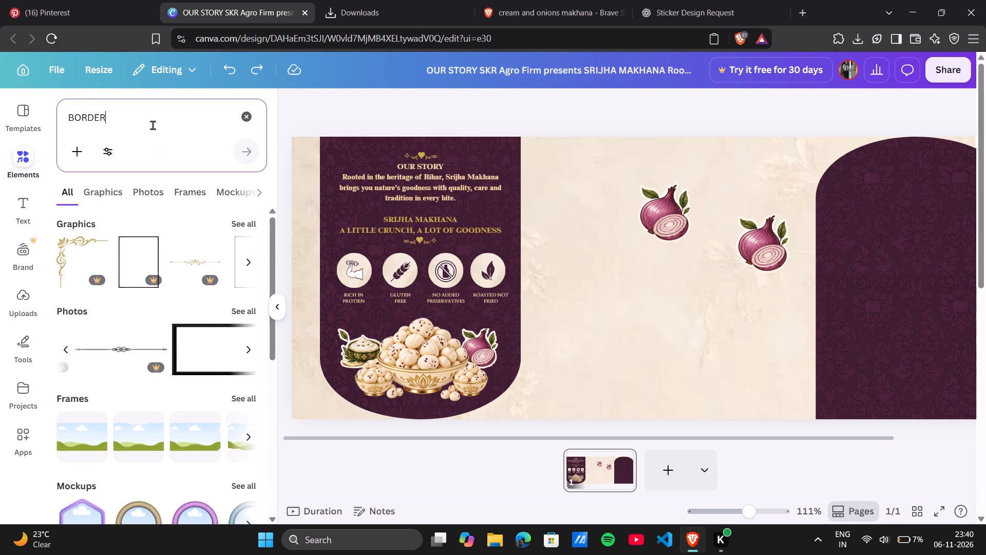
# Replace the "BORDER" search with "golden border" in the elements library and show all matching graphics.
pyautogui.press('BackSpace')
pyautogui.press('BackSpace')
pyautogui.press('BackSpace')
pyautogui.press('BackSpace')
pyautogui.press('BackSpace')
pyautogui.press('BackSpace')
pyautogui.press('BackSpace')
pyautogui.press('BackSpace')
pyautogui.press('BackSpace')
pyautogui.press('BackSpace')
pyautogui.press('BackSpace')
pyautogui.press('BackSpace')
pyautogui.press('BackSpace')
pyautogui.press('BackSpace')
pyautogui.press('BackSpace')
pyautogui.press('BackSpace')
pyautogui.press('BackSpace')
pyautogui.press('BackSpace')
pyautogui.press('BackSpace')
pyautogui.press('BackSpace')
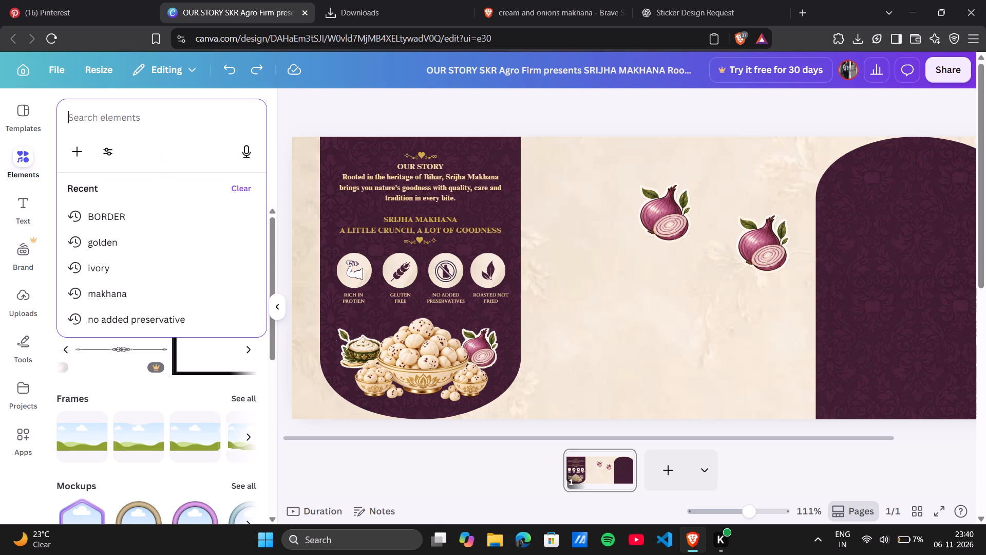
pyautogui.write('GOLDEN')
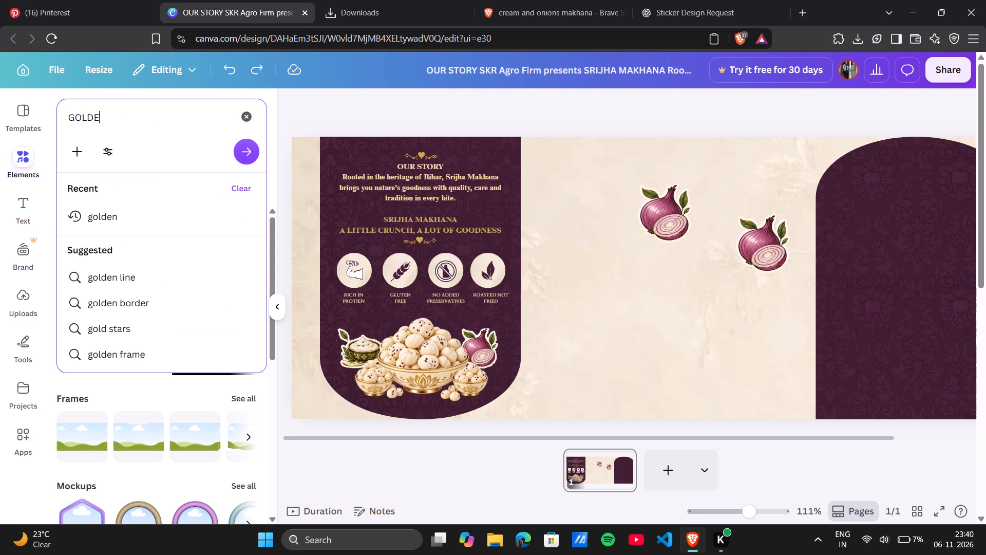
pyautogui.press('space')
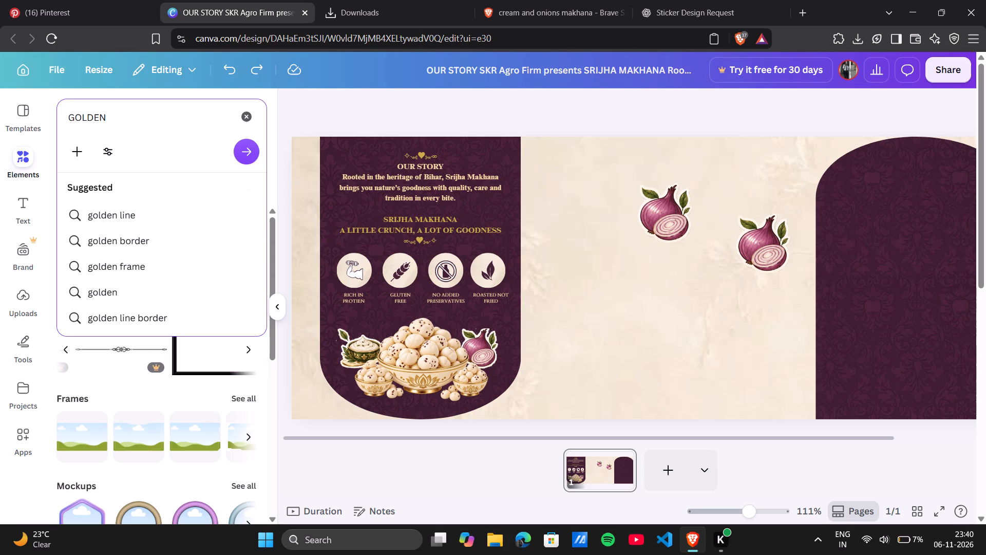
pyautogui.click(149, 244)
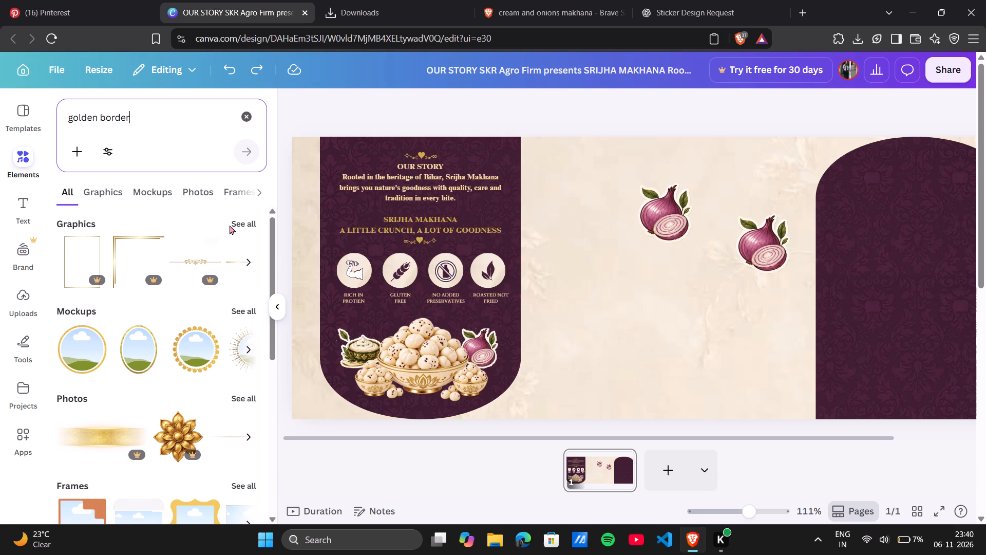
pyautogui.click(239, 224)
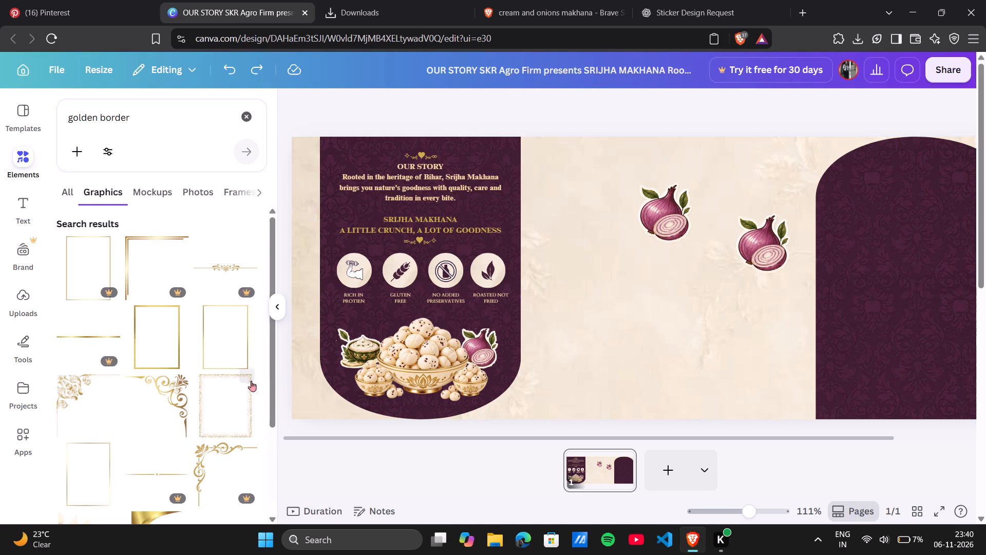
# Add the thin gold line divider with diamond accents, shrink it to the OUR STORY panel's width and align it along the panel's top edge.
pyautogui.scroll(-2, 134, 365)
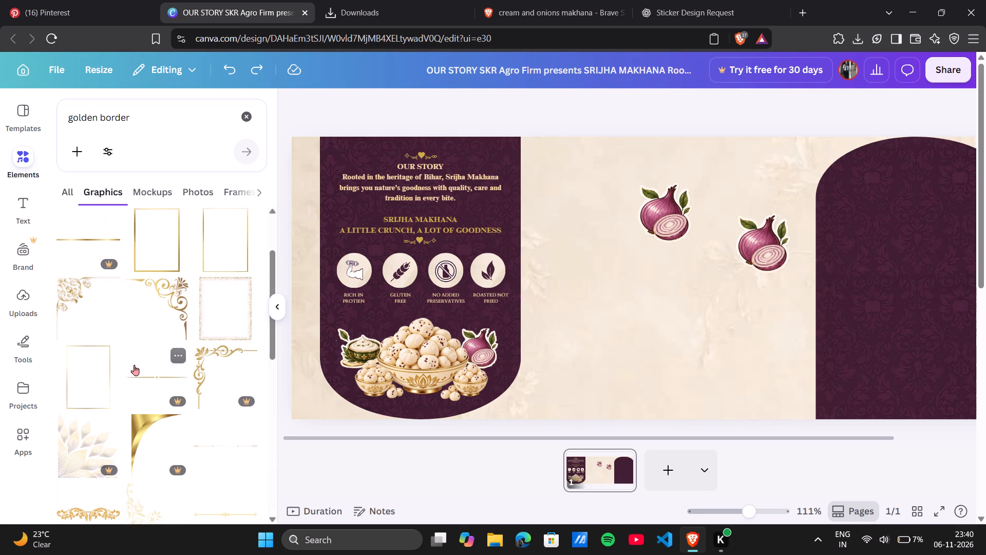
pyautogui.scroll(-2, 134, 365)
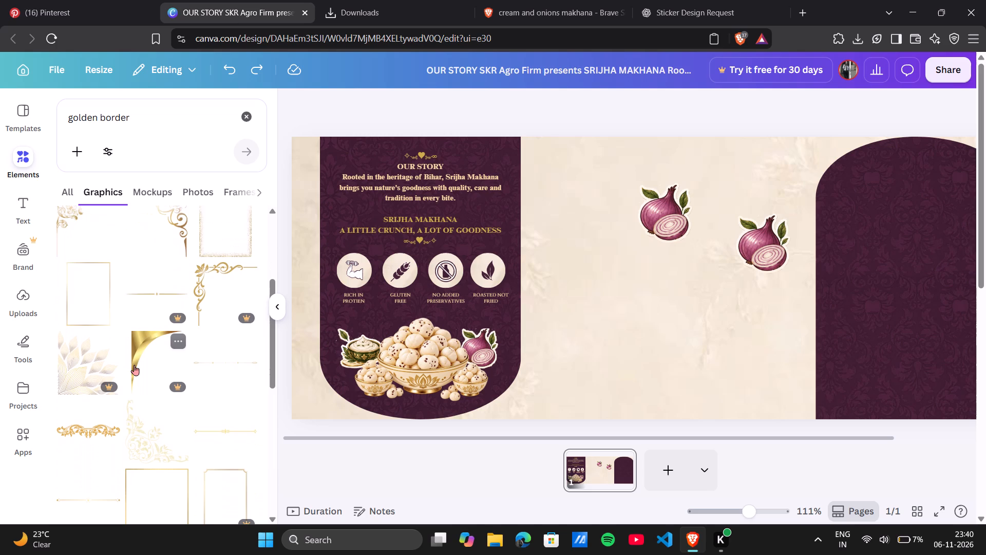
pyautogui.scroll(-1, 134, 365)
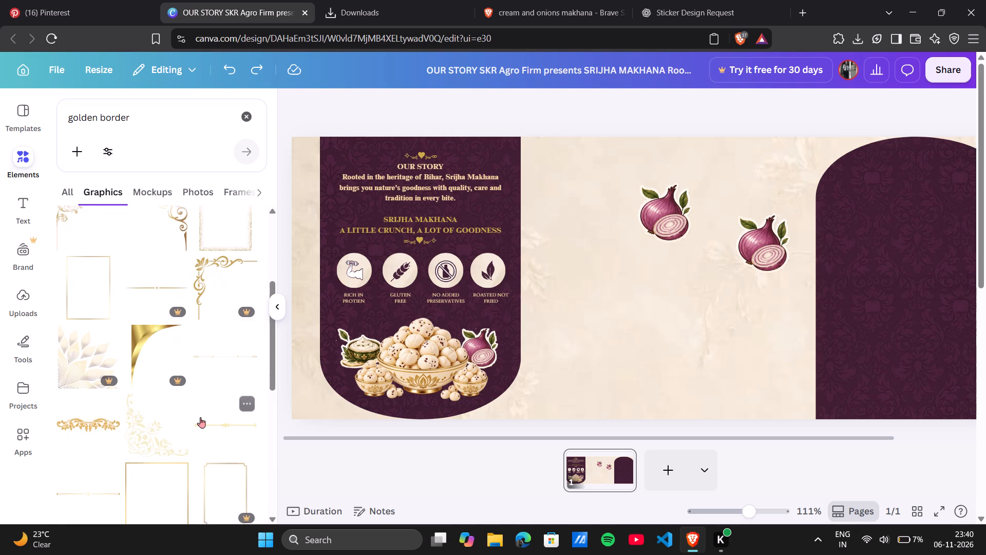
pyautogui.scroll(-1, 200, 417)
pyautogui.click(241, 330)
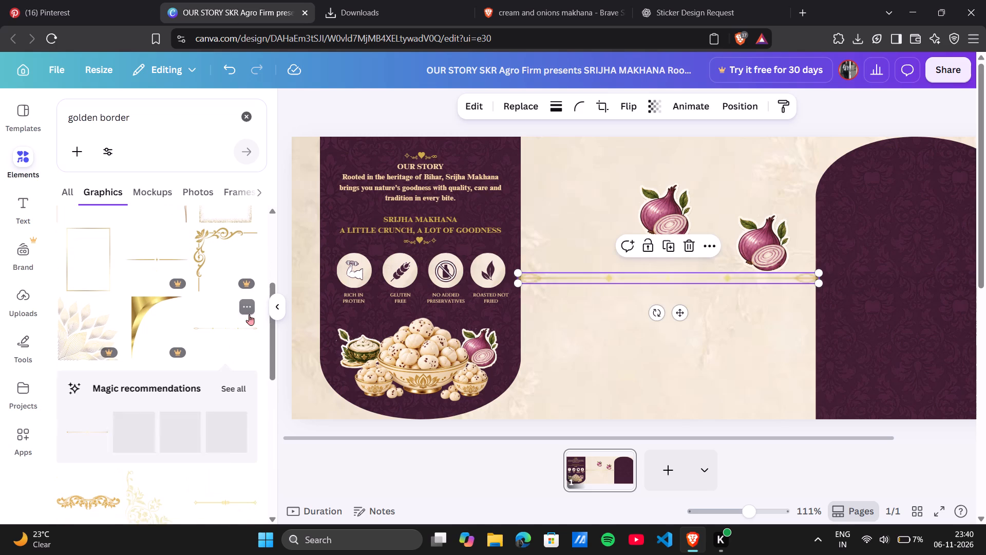
pyautogui.moveTo(677, 312); pyautogui.dragTo(461, 195)
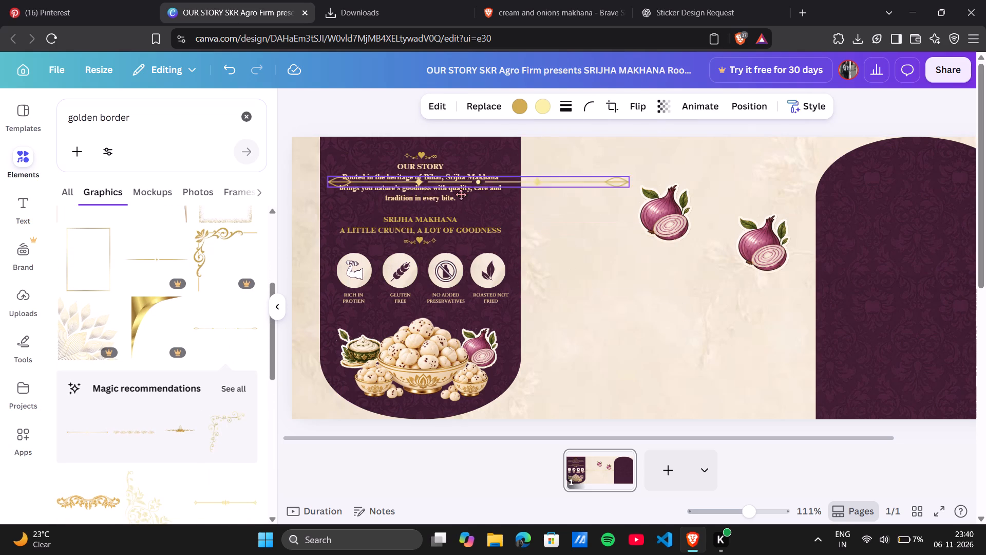
pyautogui.moveTo(461, 195); pyautogui.dragTo(440, 175)
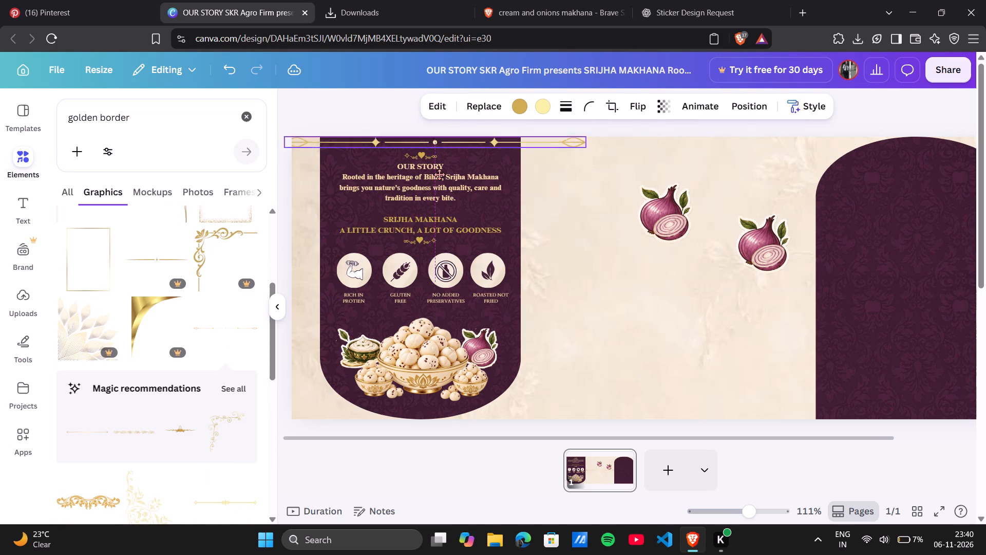
pyautogui.moveTo(440, 175); pyautogui.dragTo(440, 174)
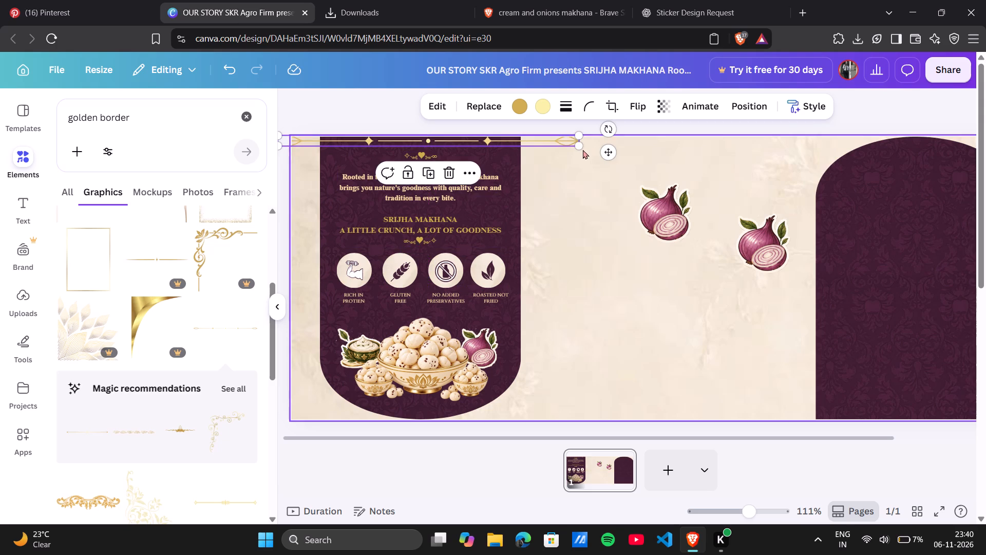
pyautogui.moveTo(577, 145); pyautogui.dragTo(477, 148)
pyautogui.moveTo(509, 153); pyautogui.dragTo(519, 155)
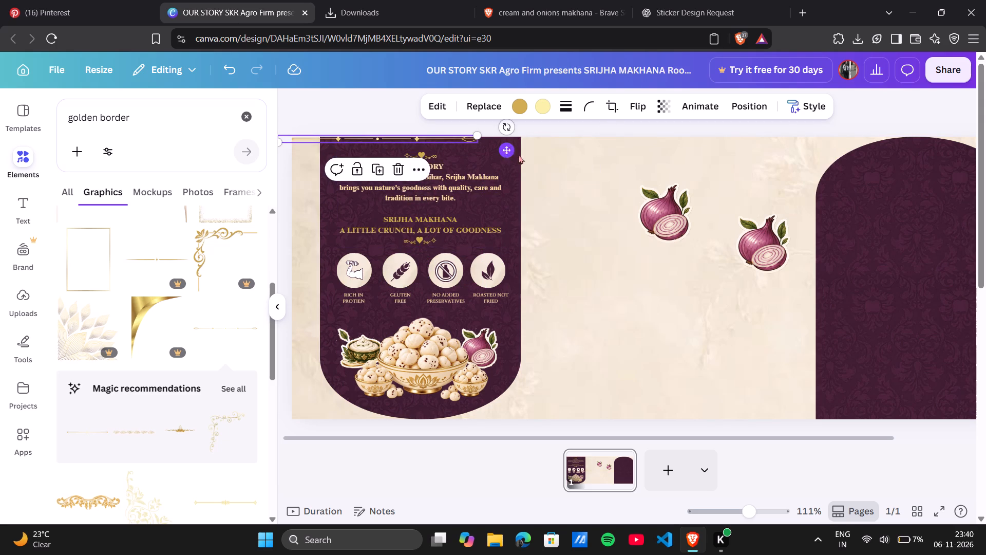
pyautogui.moveTo(519, 155); pyautogui.dragTo(552, 158)
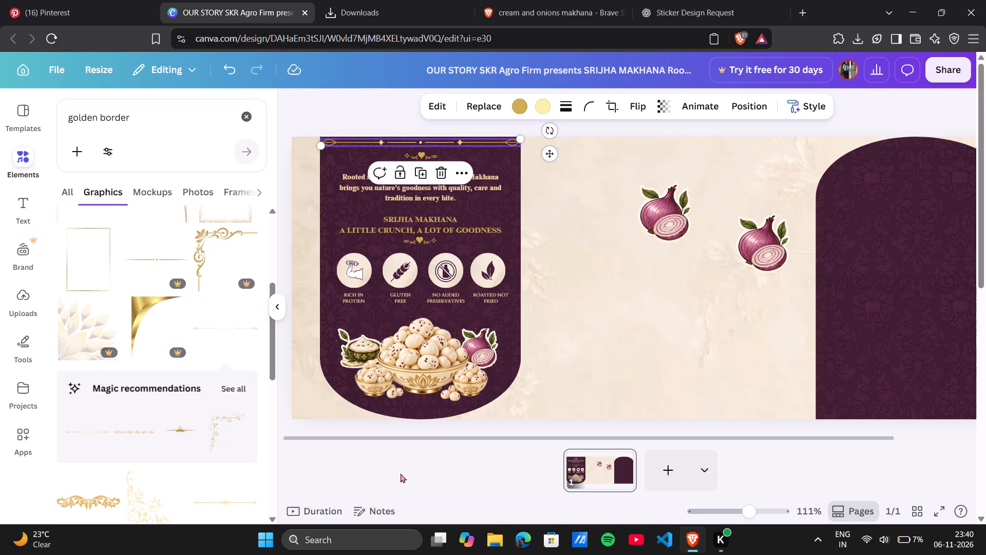
pyautogui.click(401, 473)
pyautogui.click(352, 471)
pyautogui.click(318, 95)
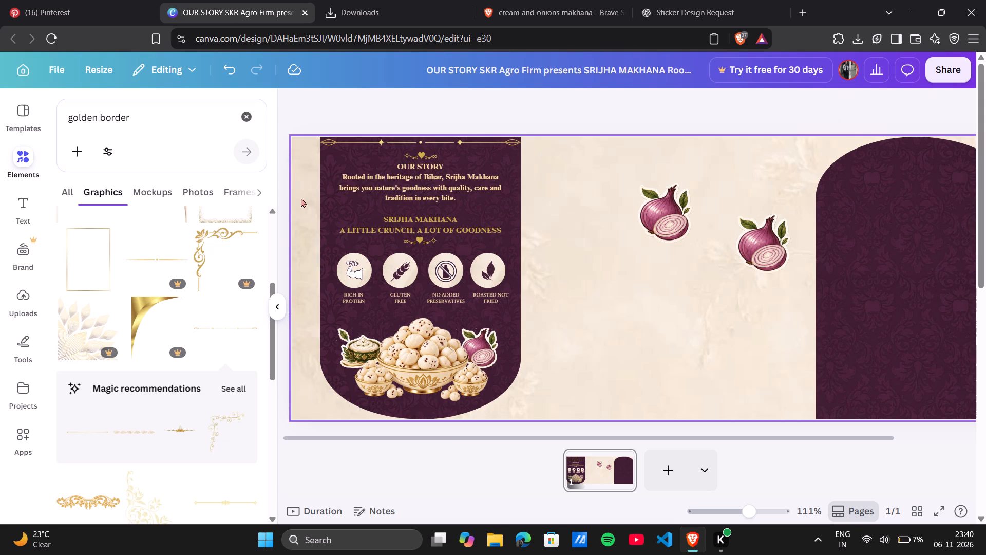
# Look through the remaining "golden border" graphics for further frames, corners and dividers.
pyautogui.scroll(-1, 220, 361)
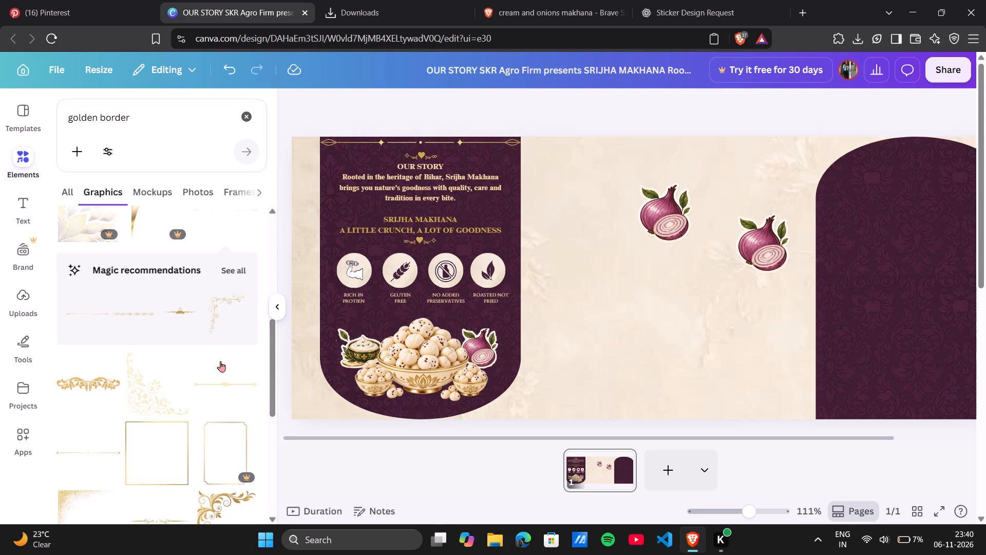
pyautogui.scroll(-3, 220, 361)
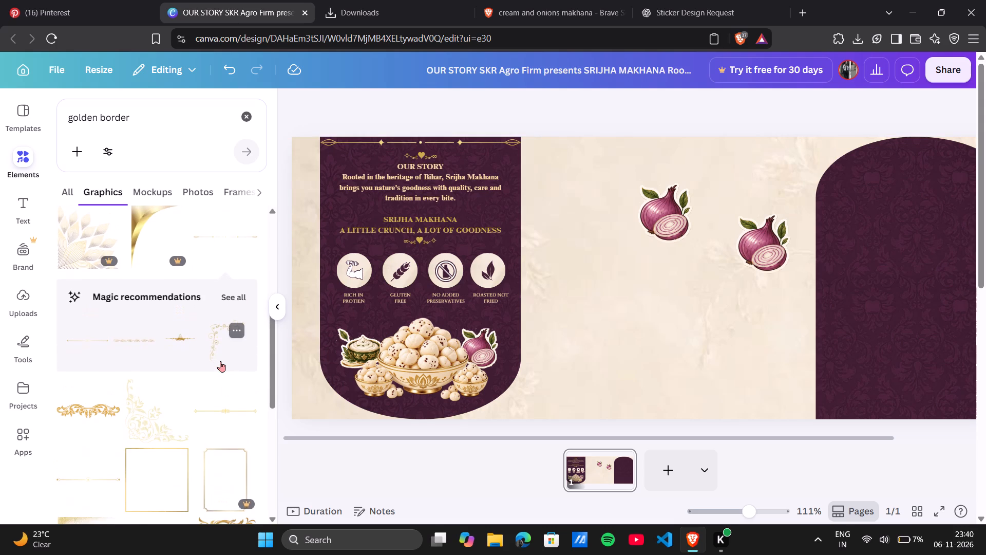
pyautogui.scroll(-2, 220, 361)
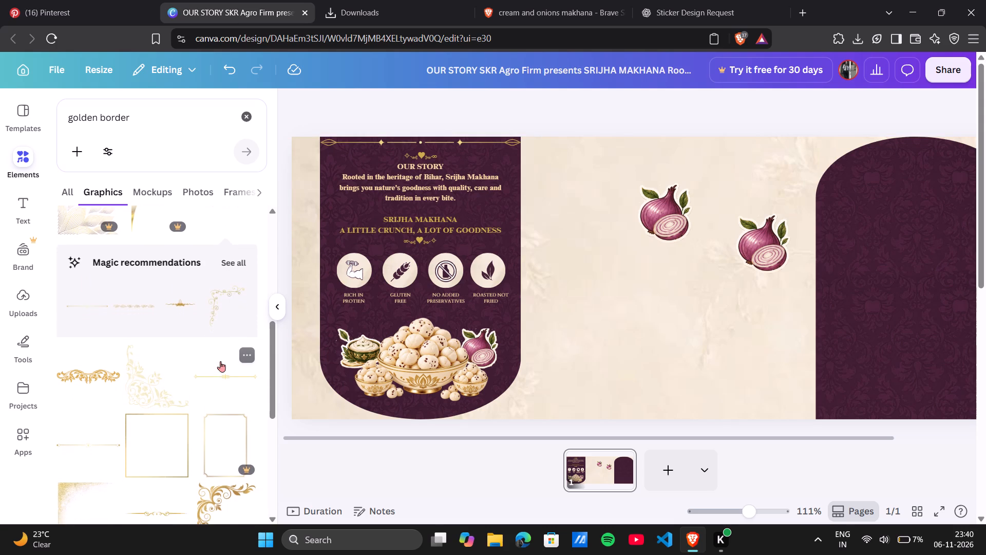
pyautogui.scroll(-1, 220, 361)
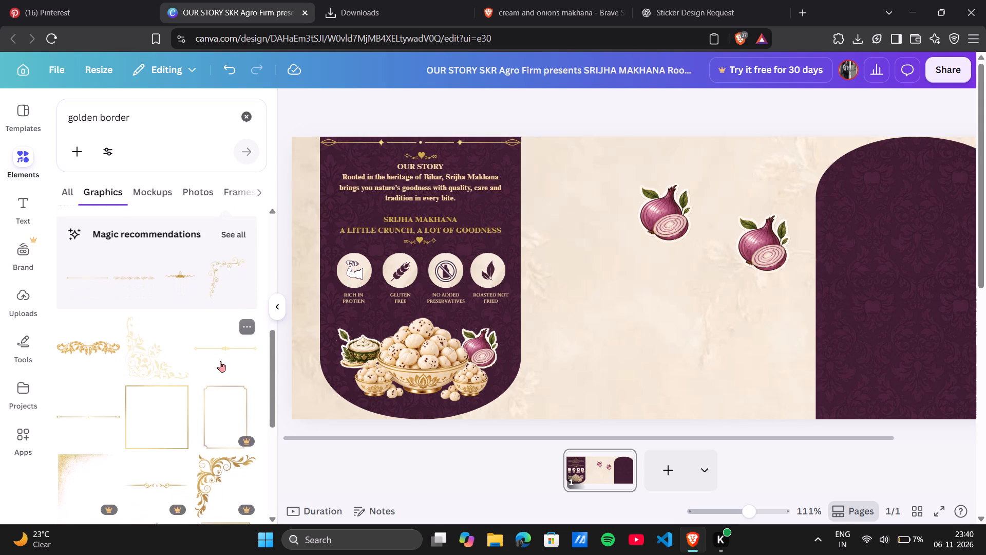
pyautogui.scroll(-7, 220, 361)
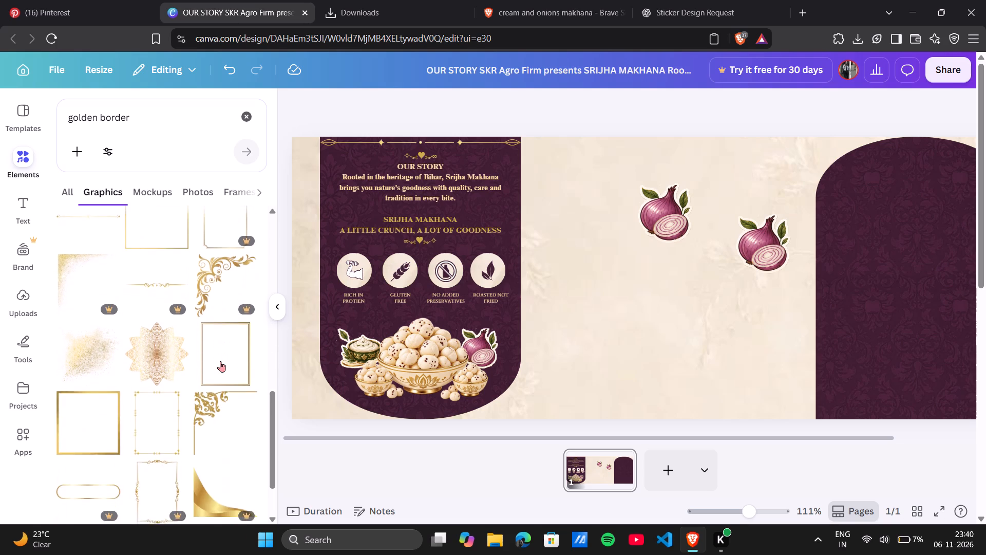
pyautogui.scroll(-4, 220, 361)
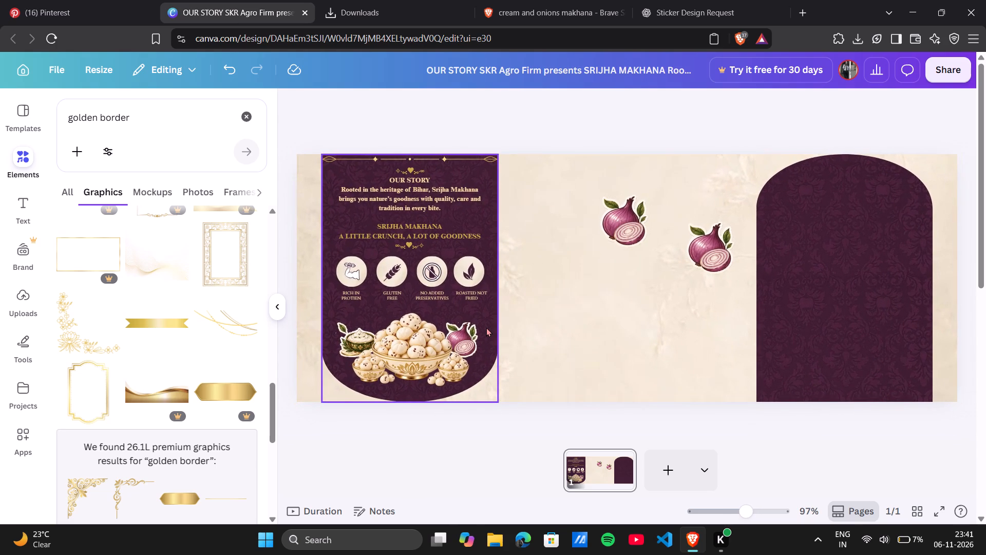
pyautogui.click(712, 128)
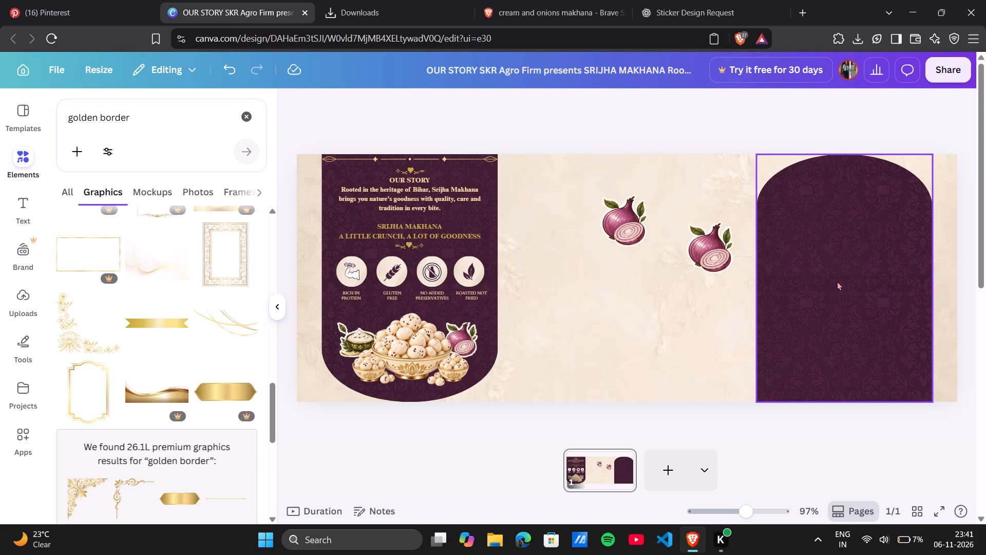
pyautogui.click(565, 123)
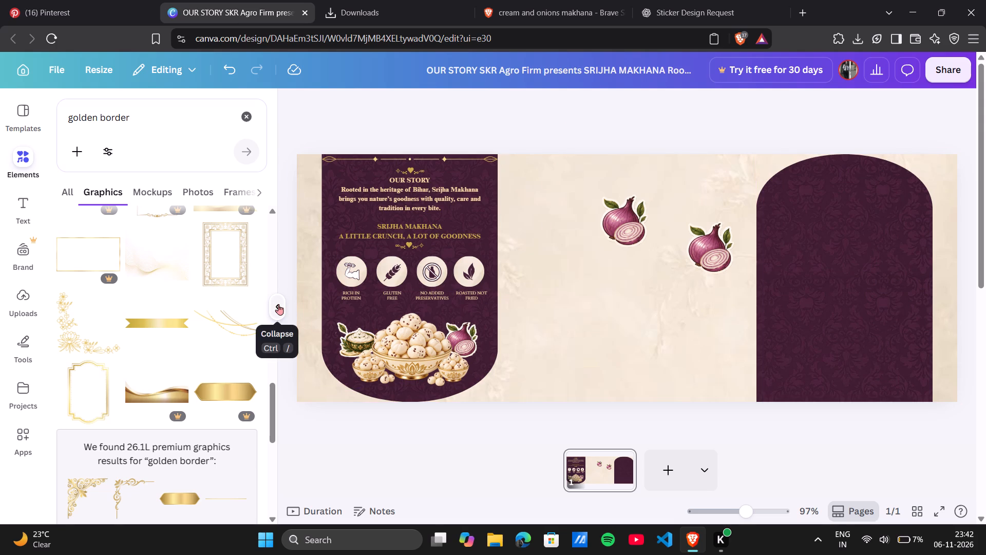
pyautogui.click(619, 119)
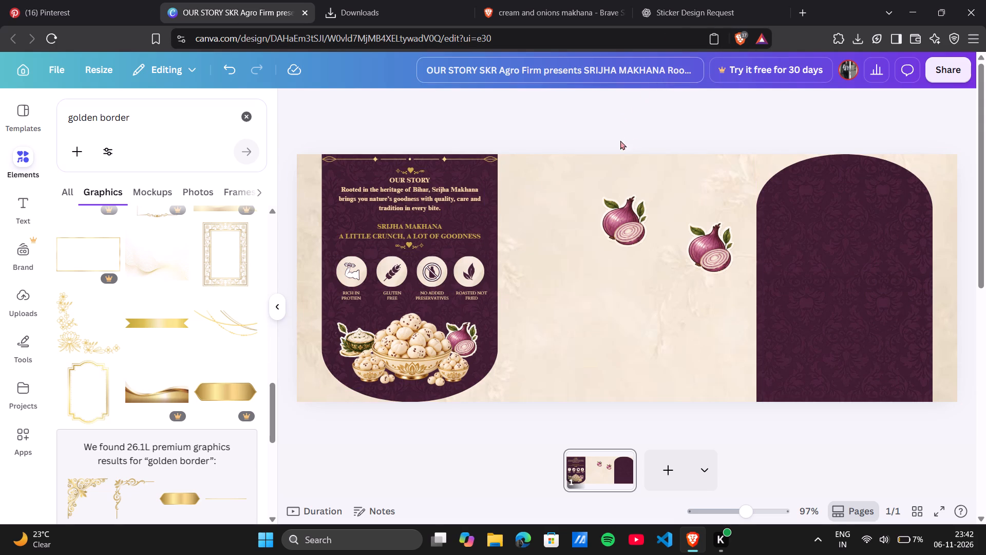
# Close the browser window containing the label design.
pyautogui.click(983, 0)
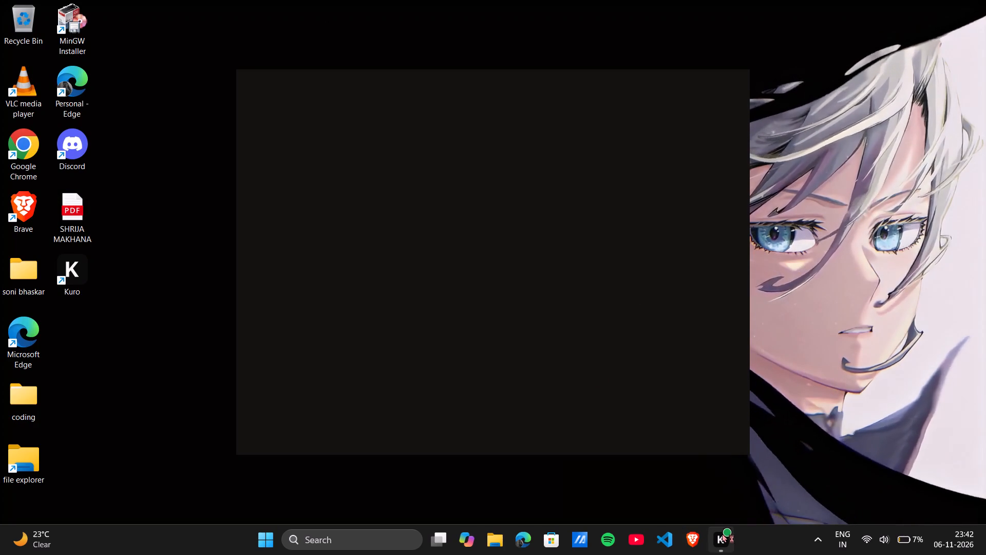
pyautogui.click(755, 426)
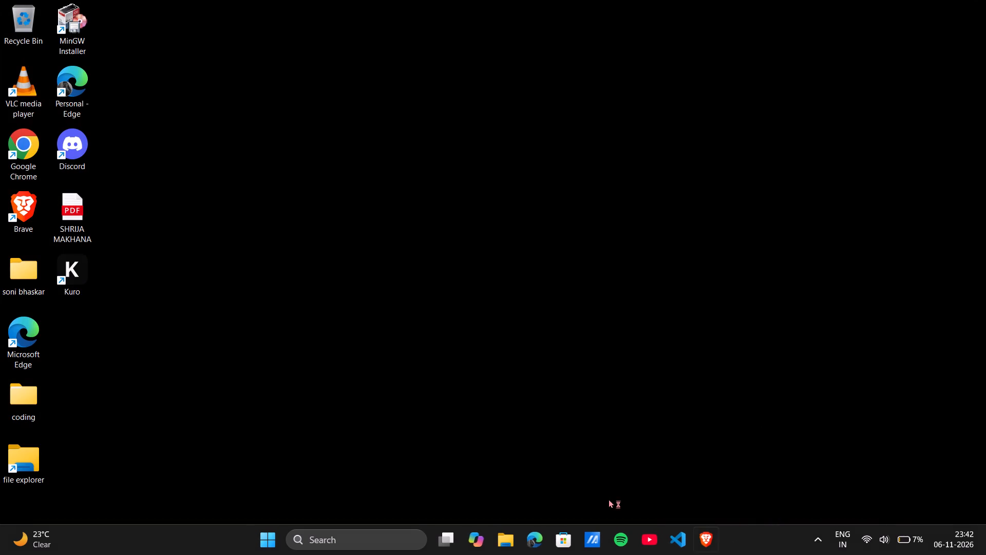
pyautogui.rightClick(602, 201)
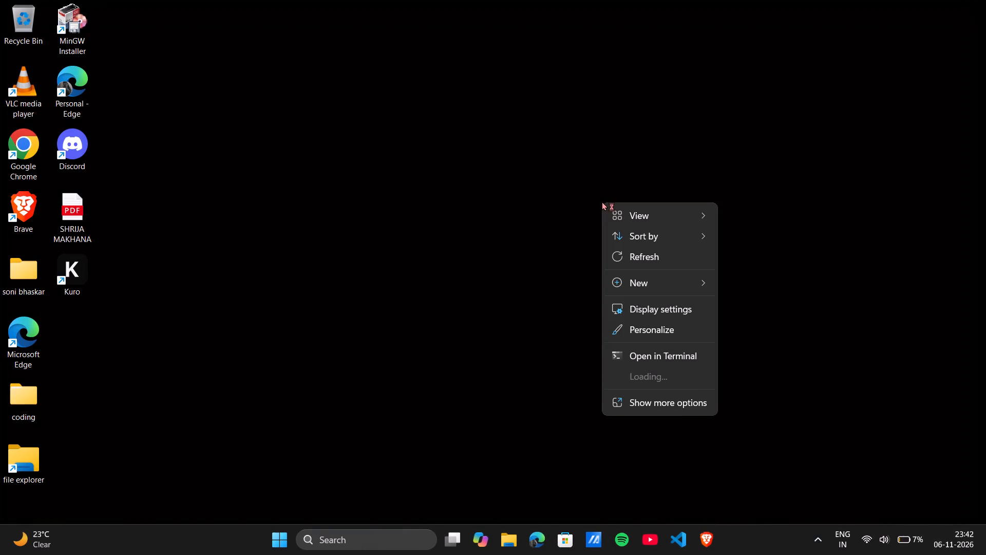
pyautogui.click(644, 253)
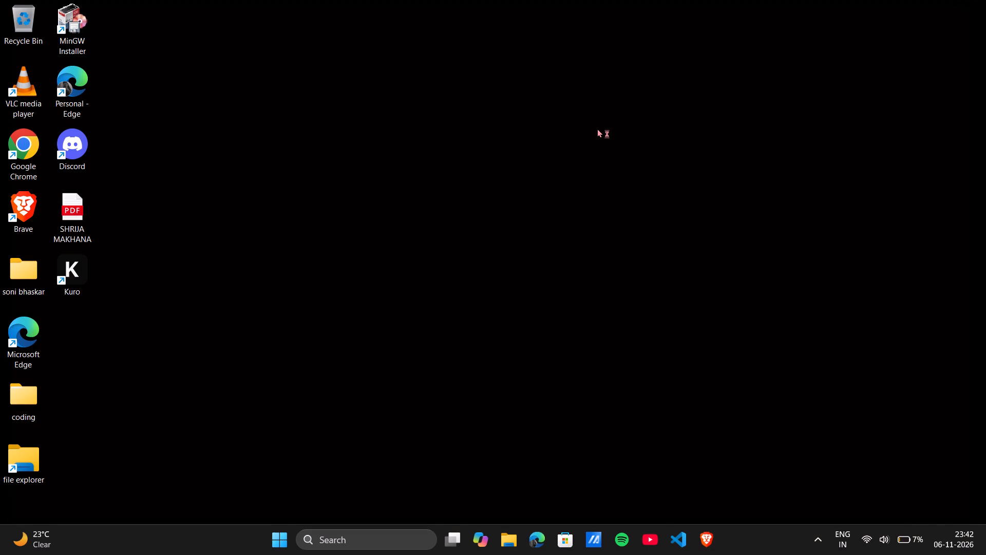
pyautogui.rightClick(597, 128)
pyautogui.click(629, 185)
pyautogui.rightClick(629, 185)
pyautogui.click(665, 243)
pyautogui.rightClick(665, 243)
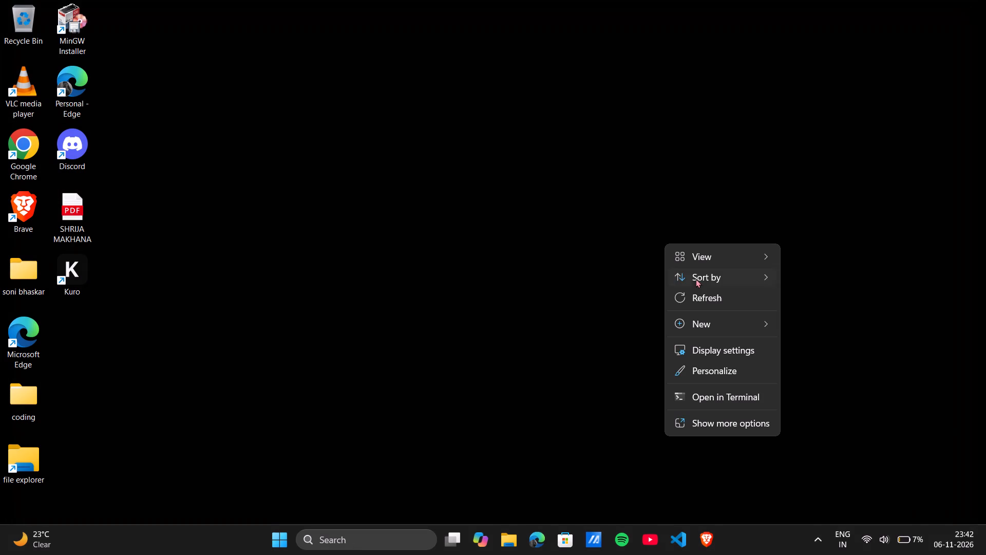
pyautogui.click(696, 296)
# Open Kuro from the desktop.
pyautogui.doubleClick(87, 281)
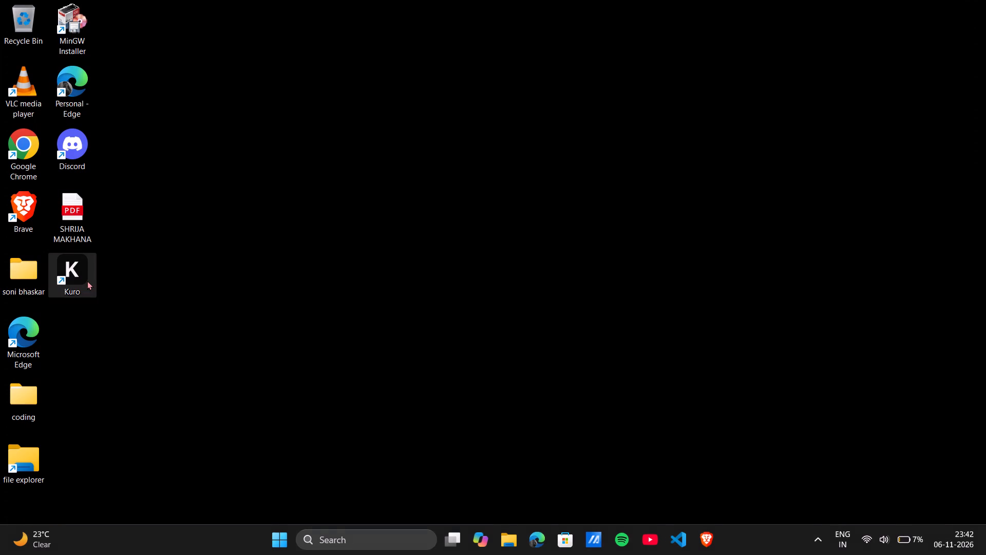